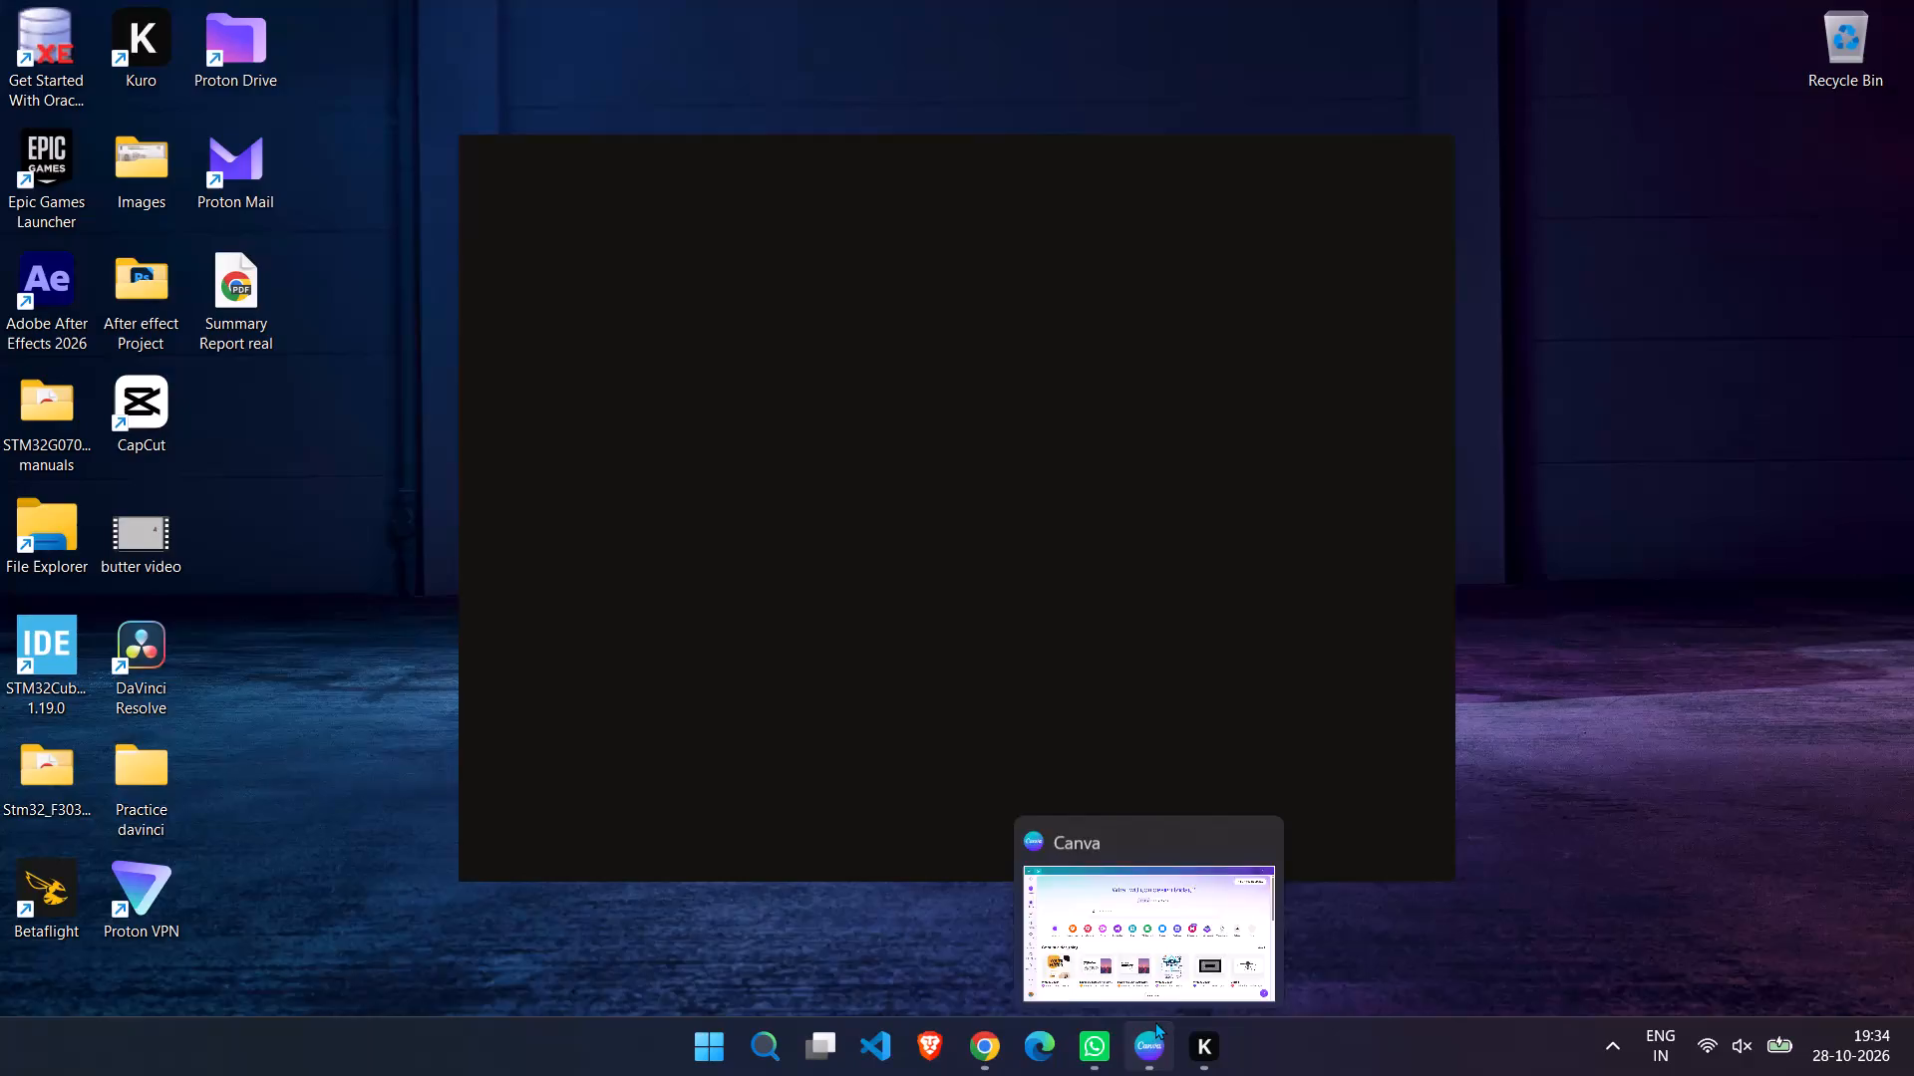
Switch to Google Chrome, where the multi-page Autoforge drone design is open in the Canva editor.
{"action": "left_click", "coordinate": [1155, 1021]}
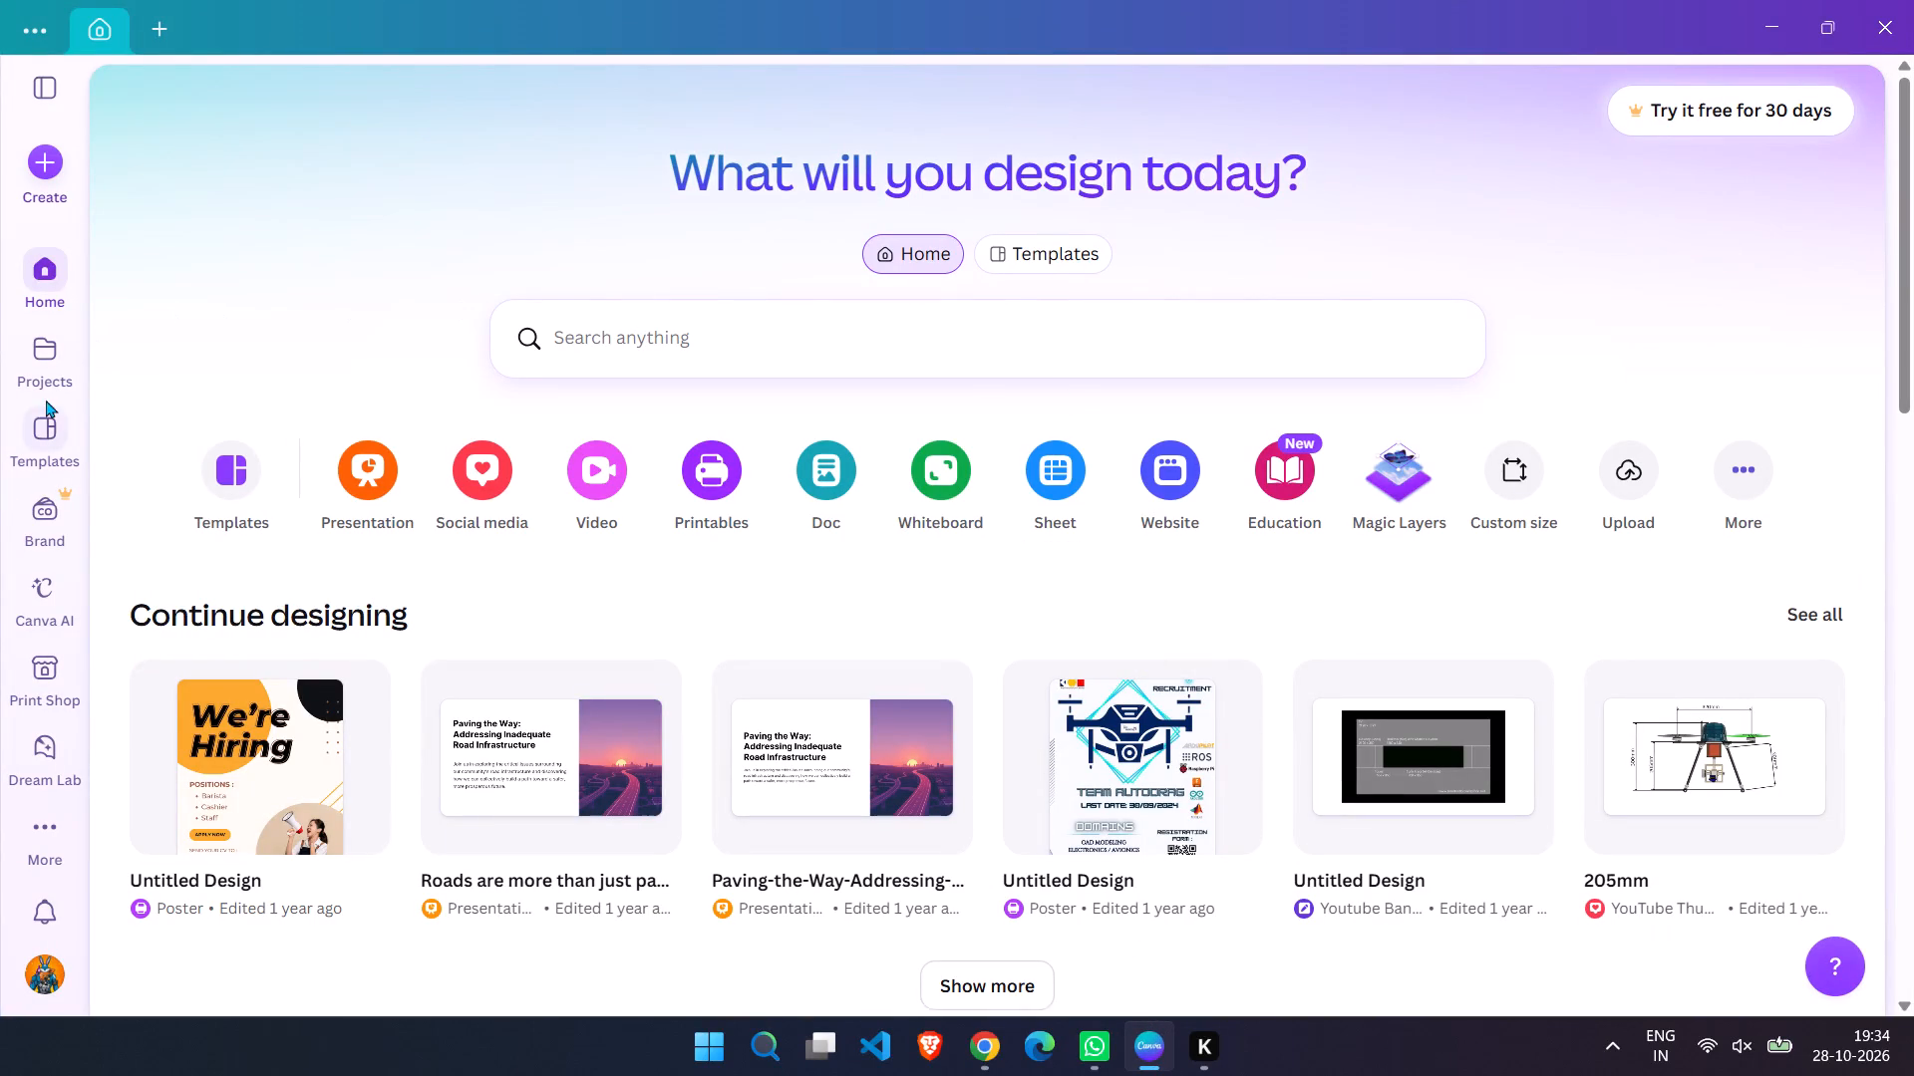
{"action": "left_click", "coordinate": [960, 1042]}
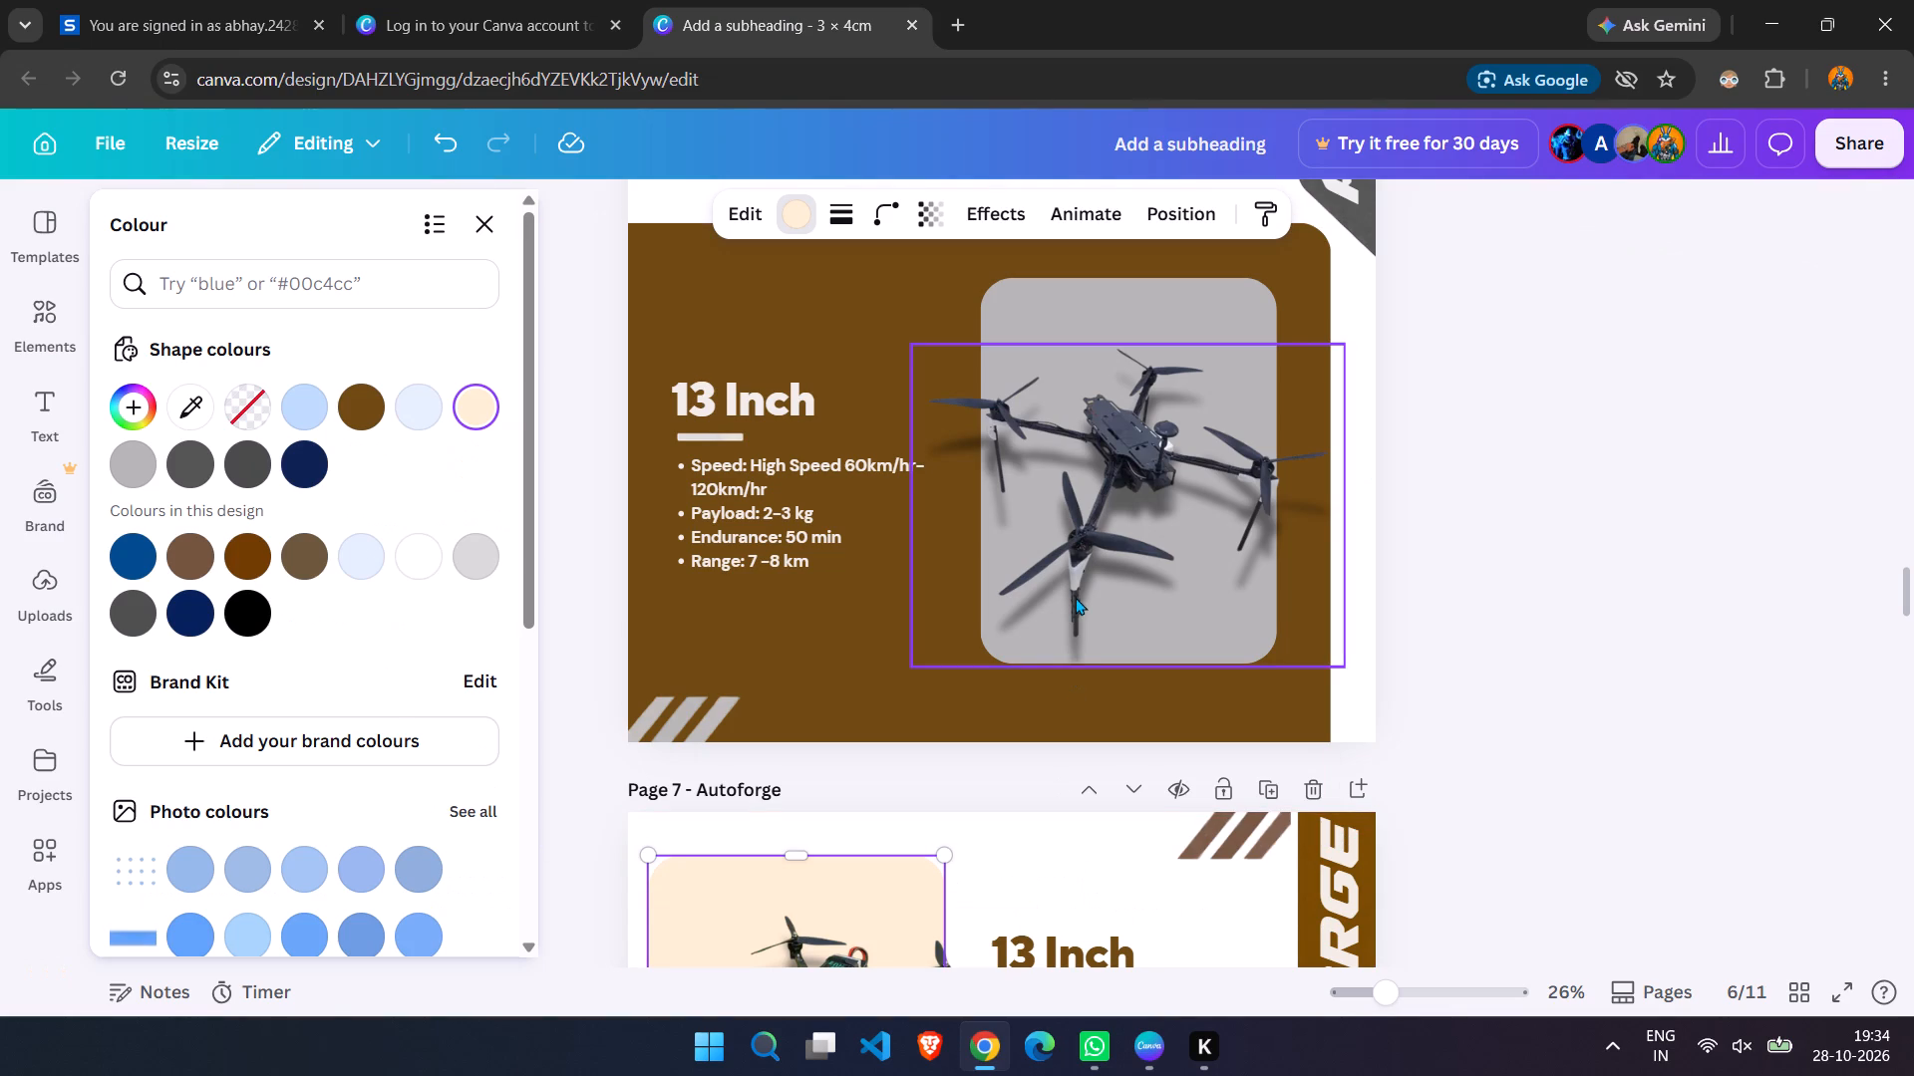
Fill the rounded panel behind the 13 Inch drone on page 6 with the light cream used on page 7.
{"action": "left_click", "coordinate": [908, 893]}
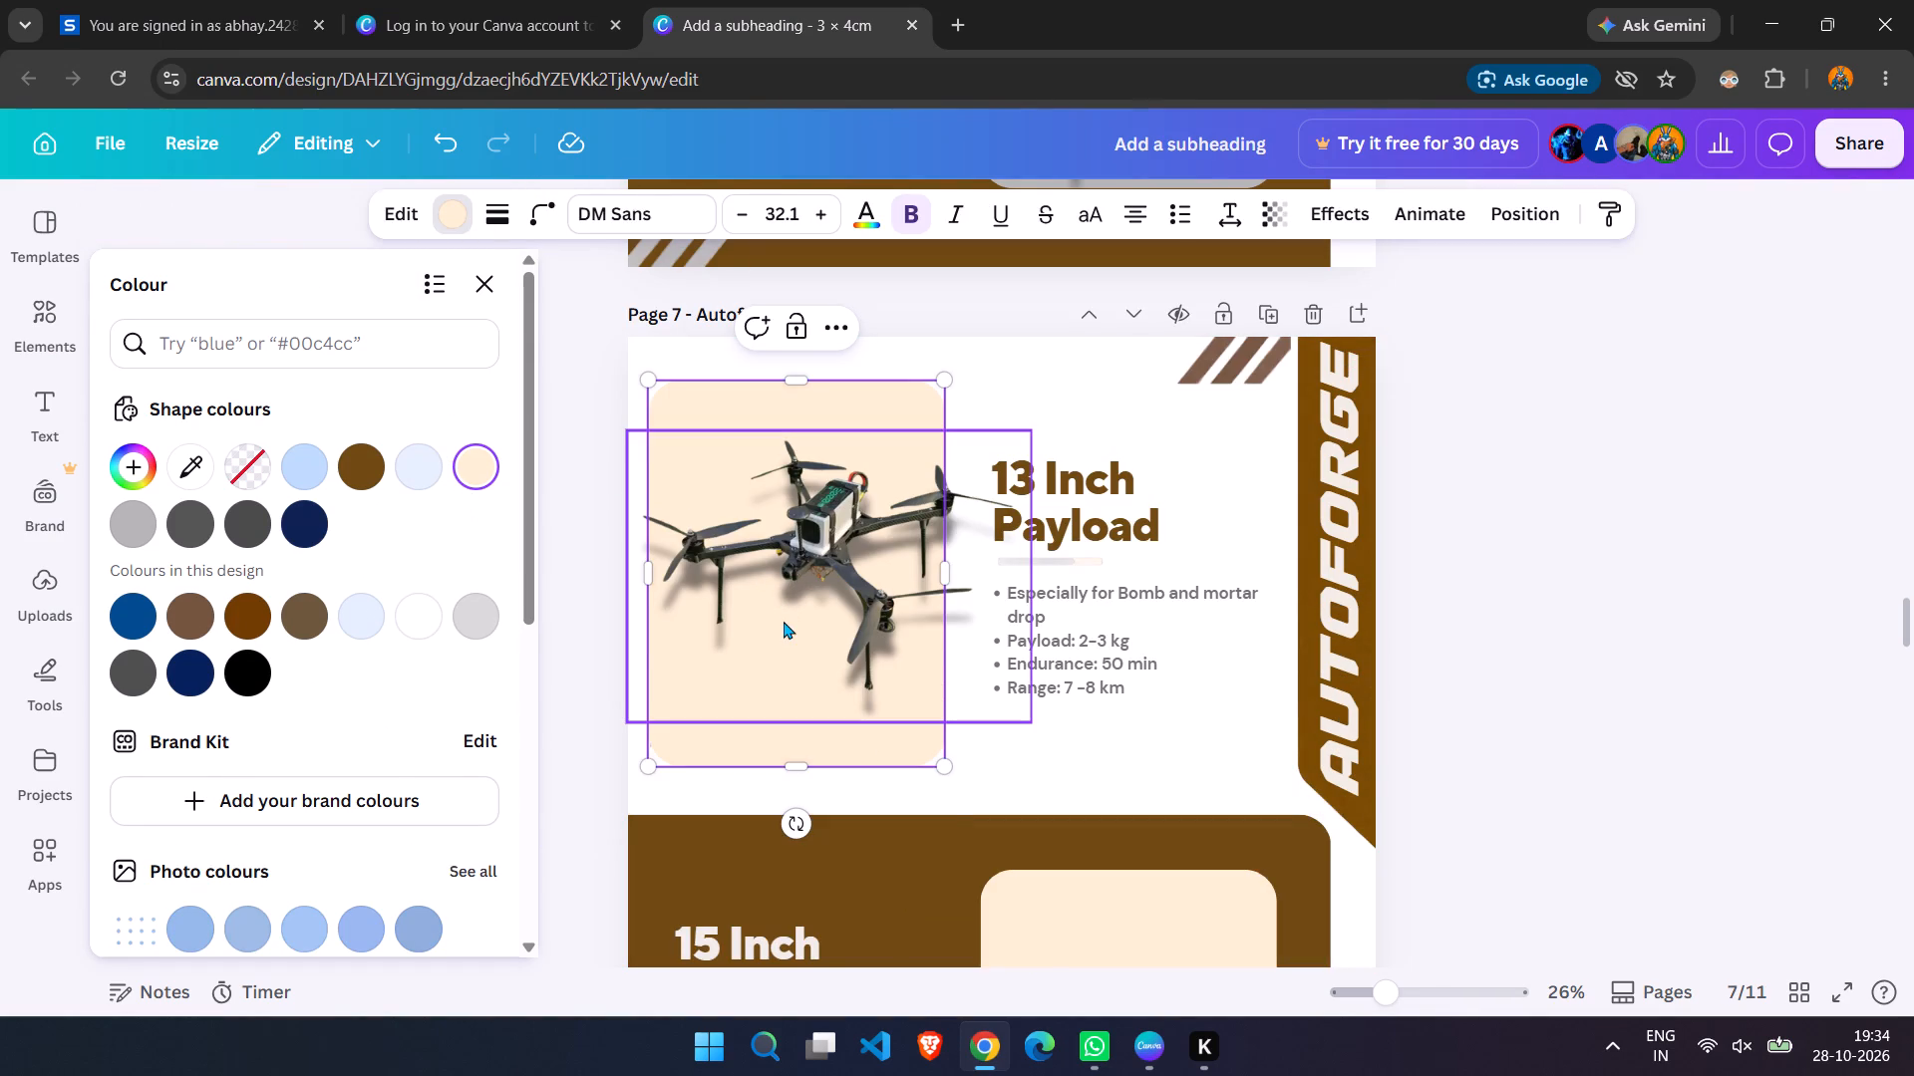
{"action": "scroll", "coordinate": [784, 619], "scroll_direction": "down", "scroll_amount": 3}
{"action": "scroll", "coordinate": [784, 619], "scroll_direction": "up", "scroll_amount": 13}
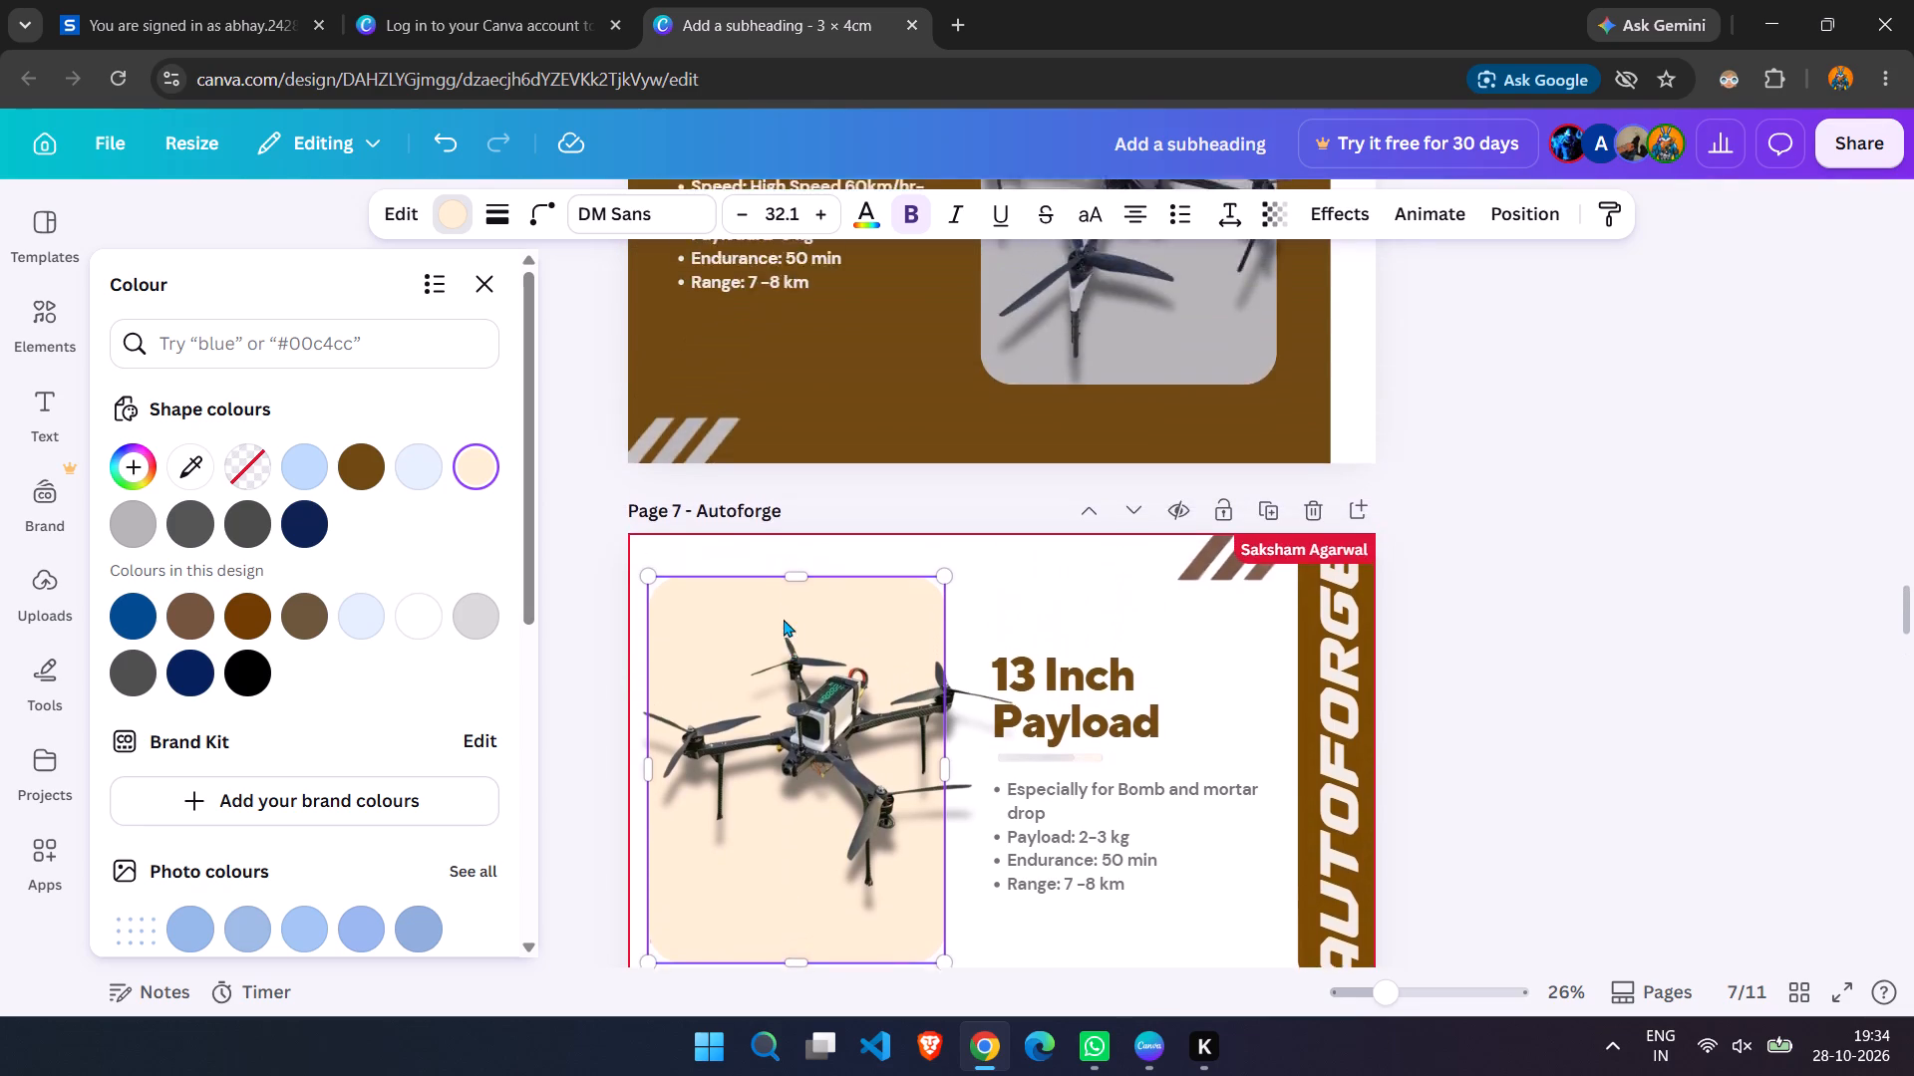
{"action": "scroll", "coordinate": [784, 619], "scroll_direction": "up", "scroll_amount": 5}
{"action": "left_click", "coordinate": [1153, 768]}
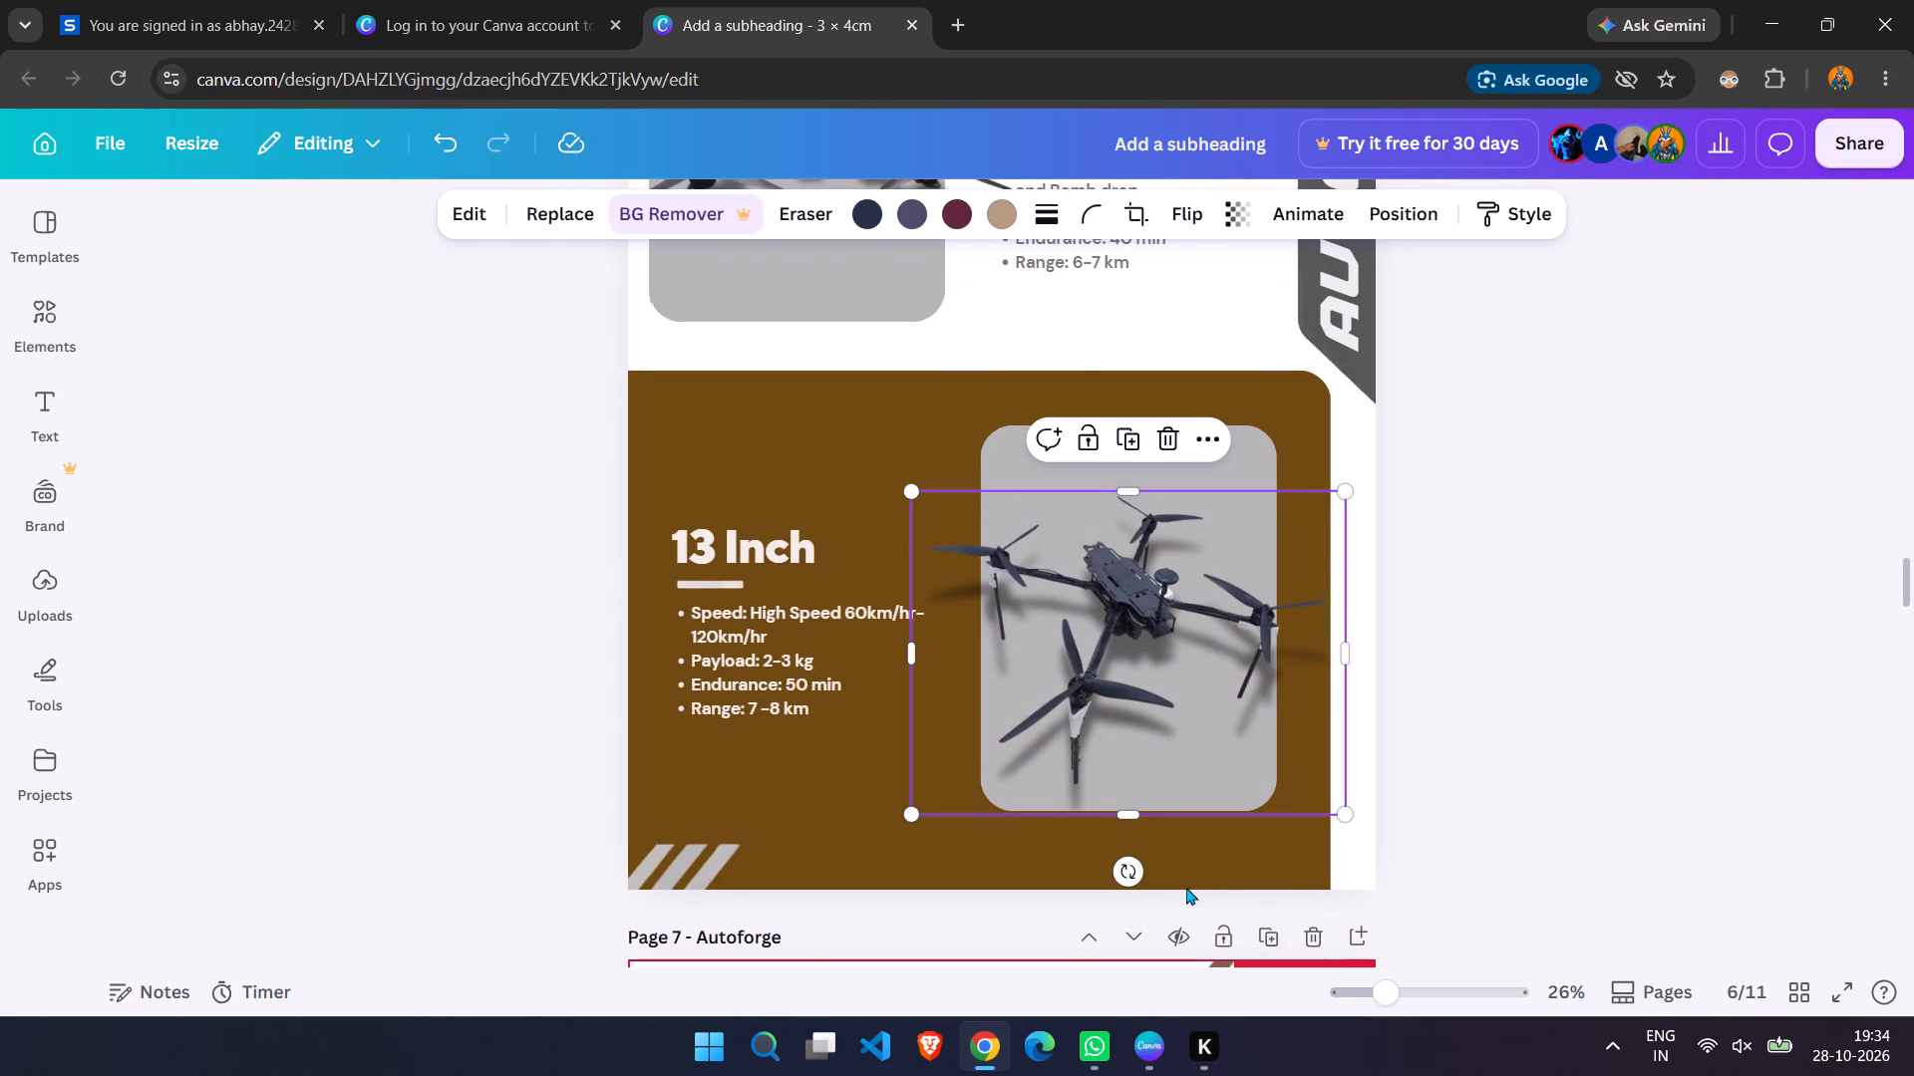
{"action": "left_click", "coordinate": [1026, 467]}
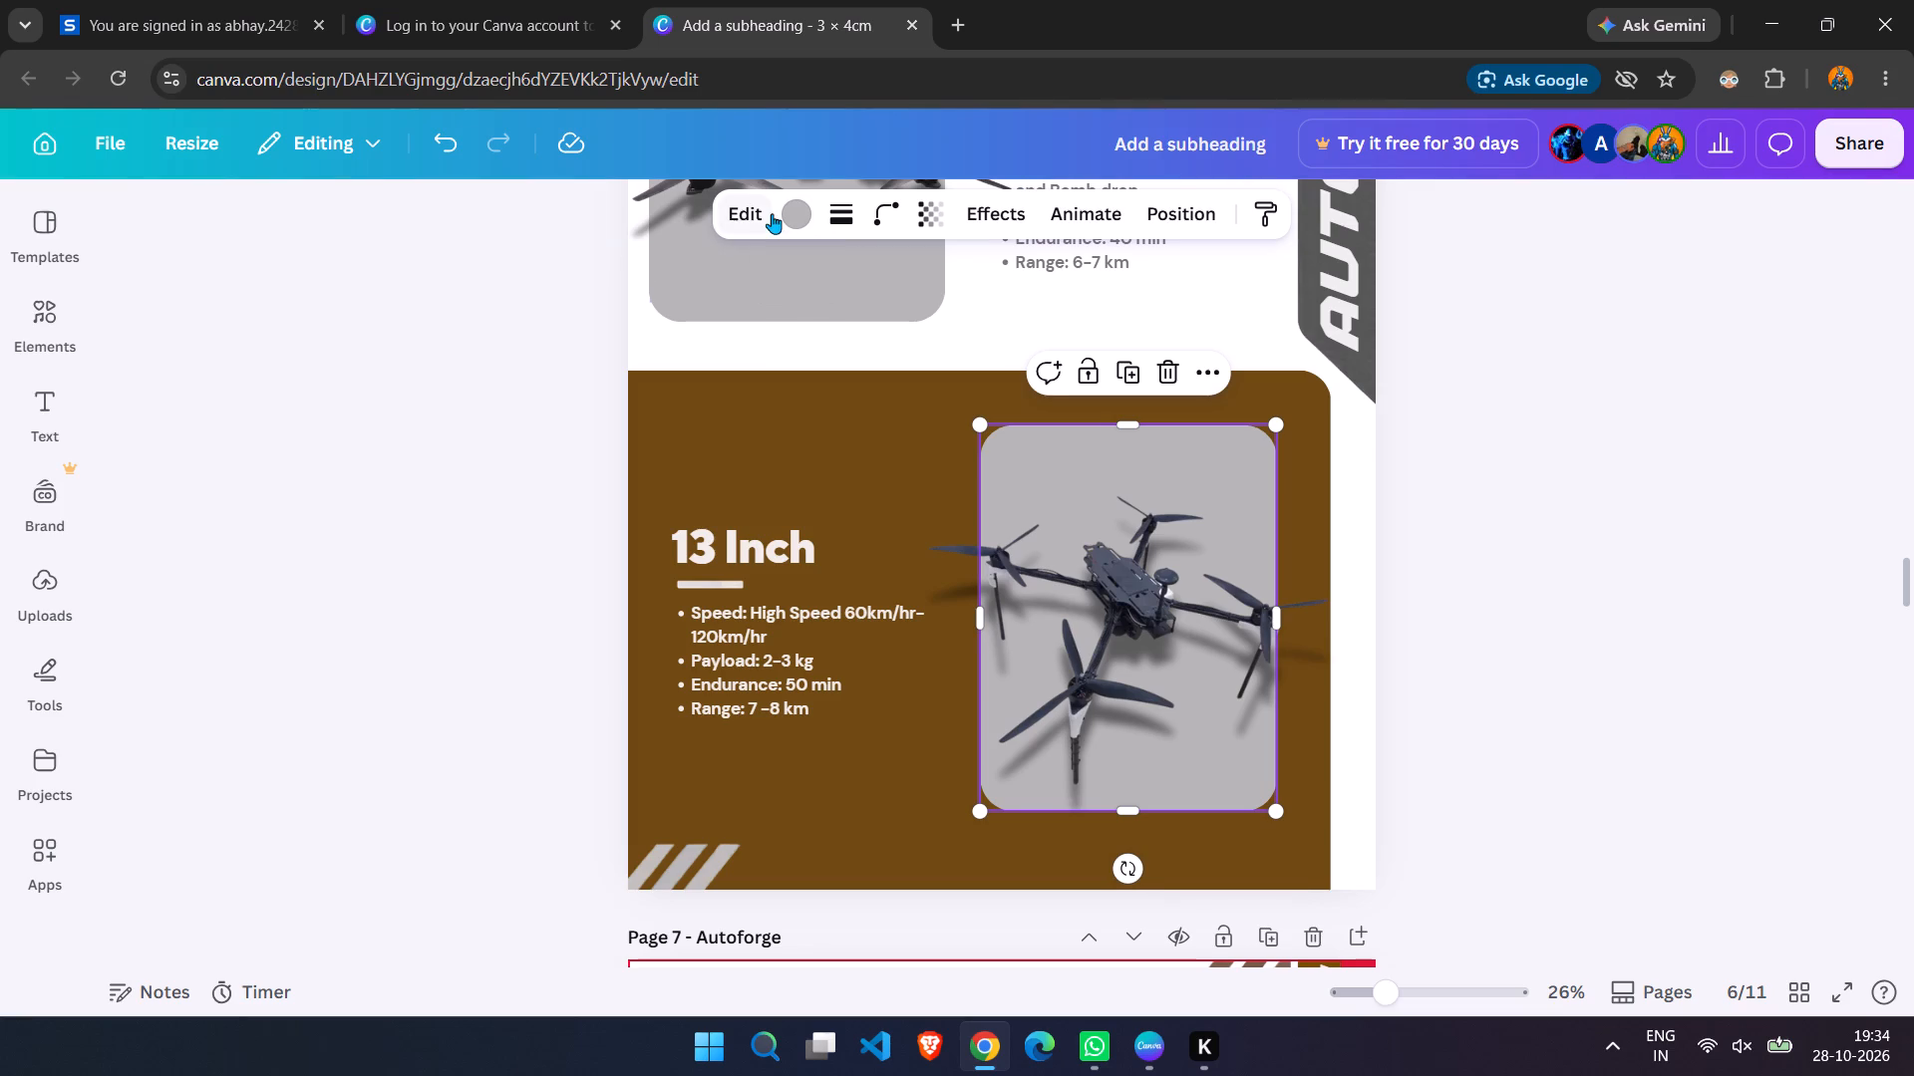
{"action": "left_click", "coordinate": [790, 227]}
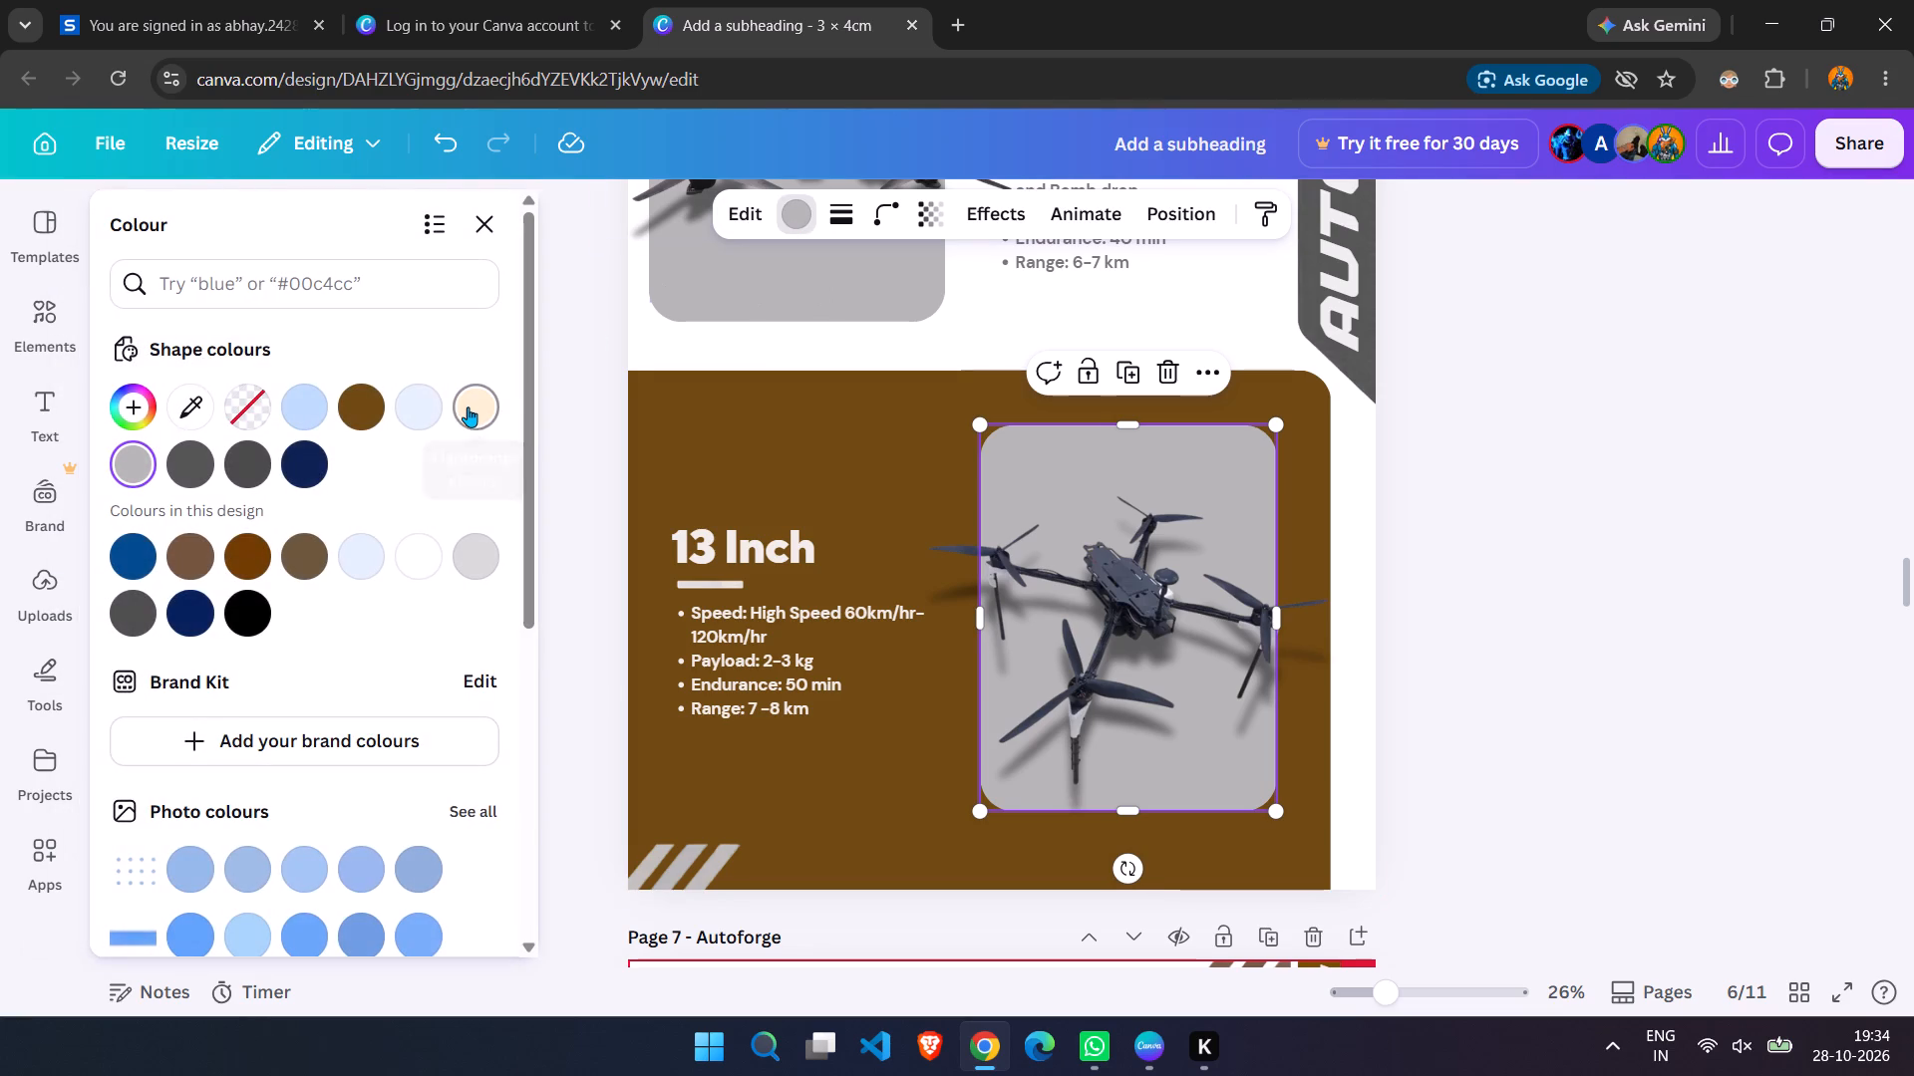
{"action": "left_click", "coordinate": [470, 405]}
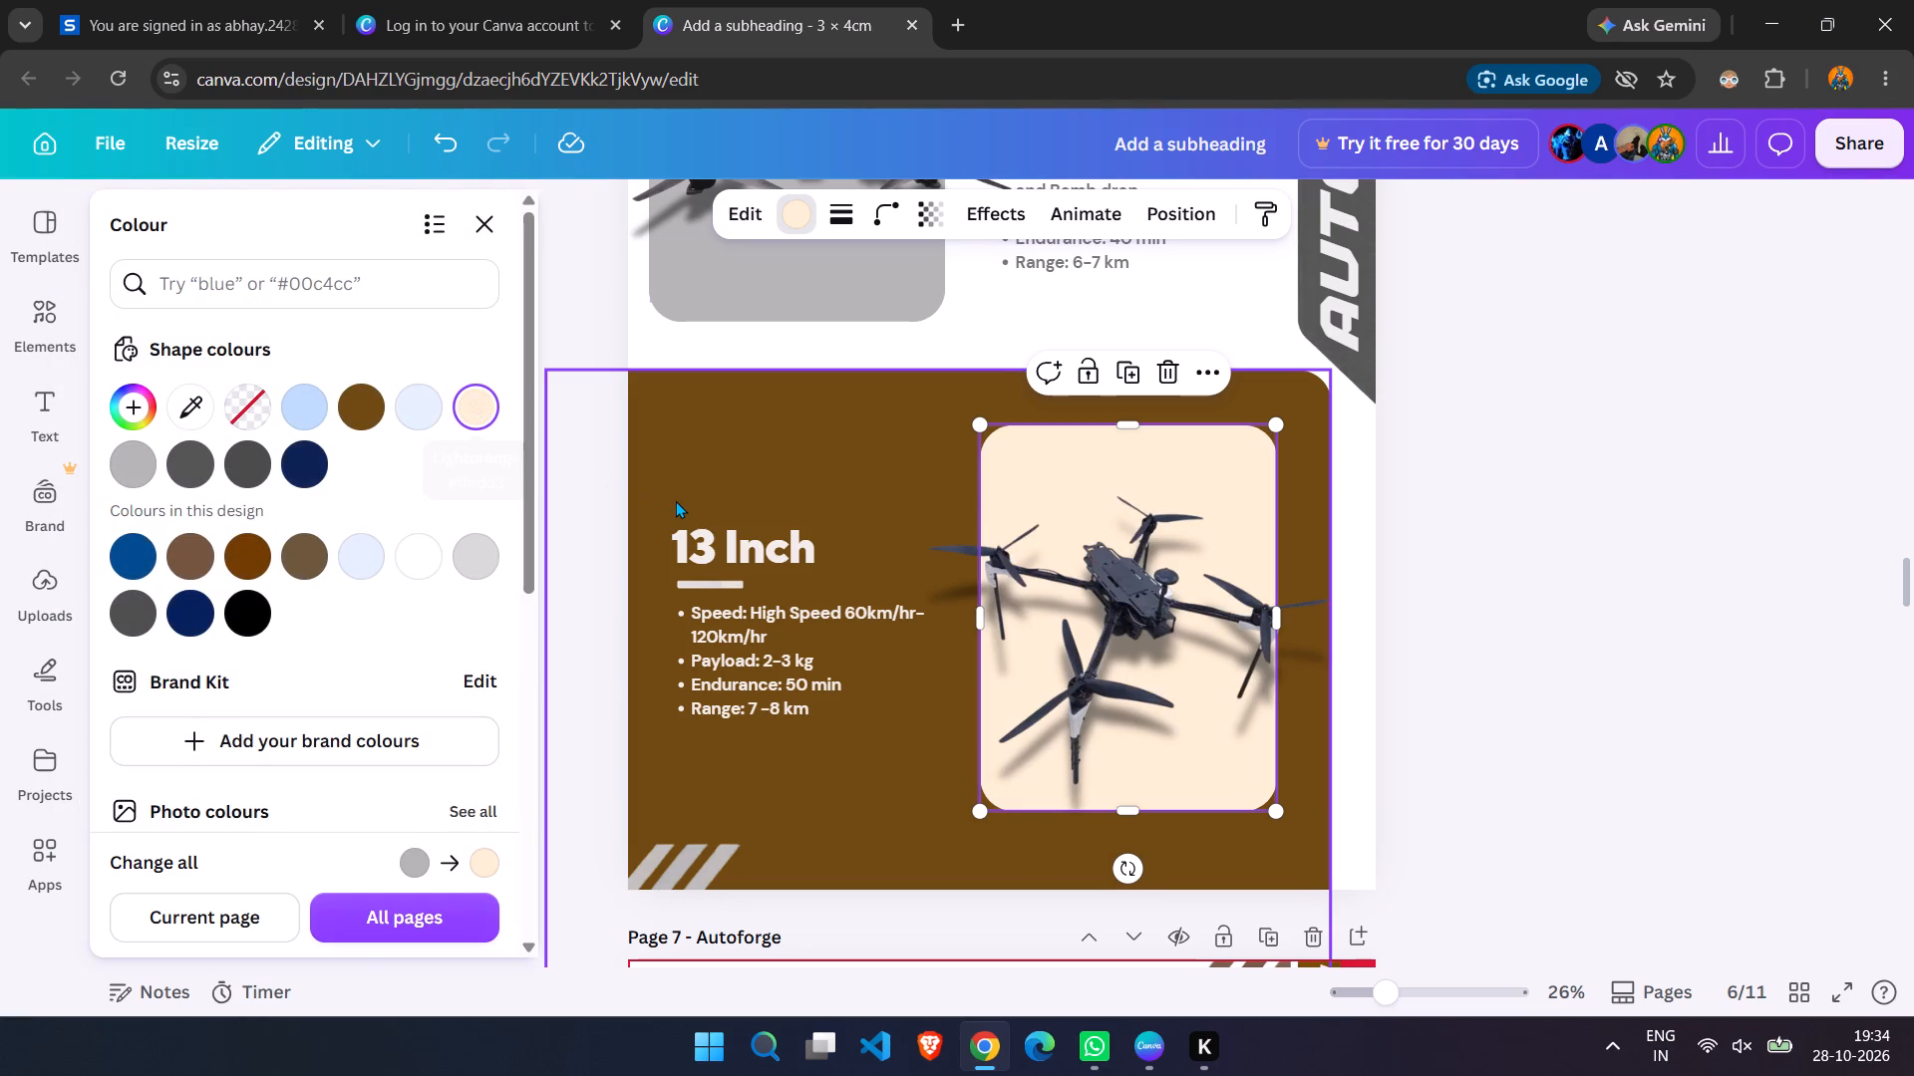
Select the diagonal stripes in page 6's lower-left corner and examine the matching stripes on page 7 as a colour reference.
{"action": "scroll", "coordinate": [676, 500], "scroll_direction": "down", "scroll_amount": 3}
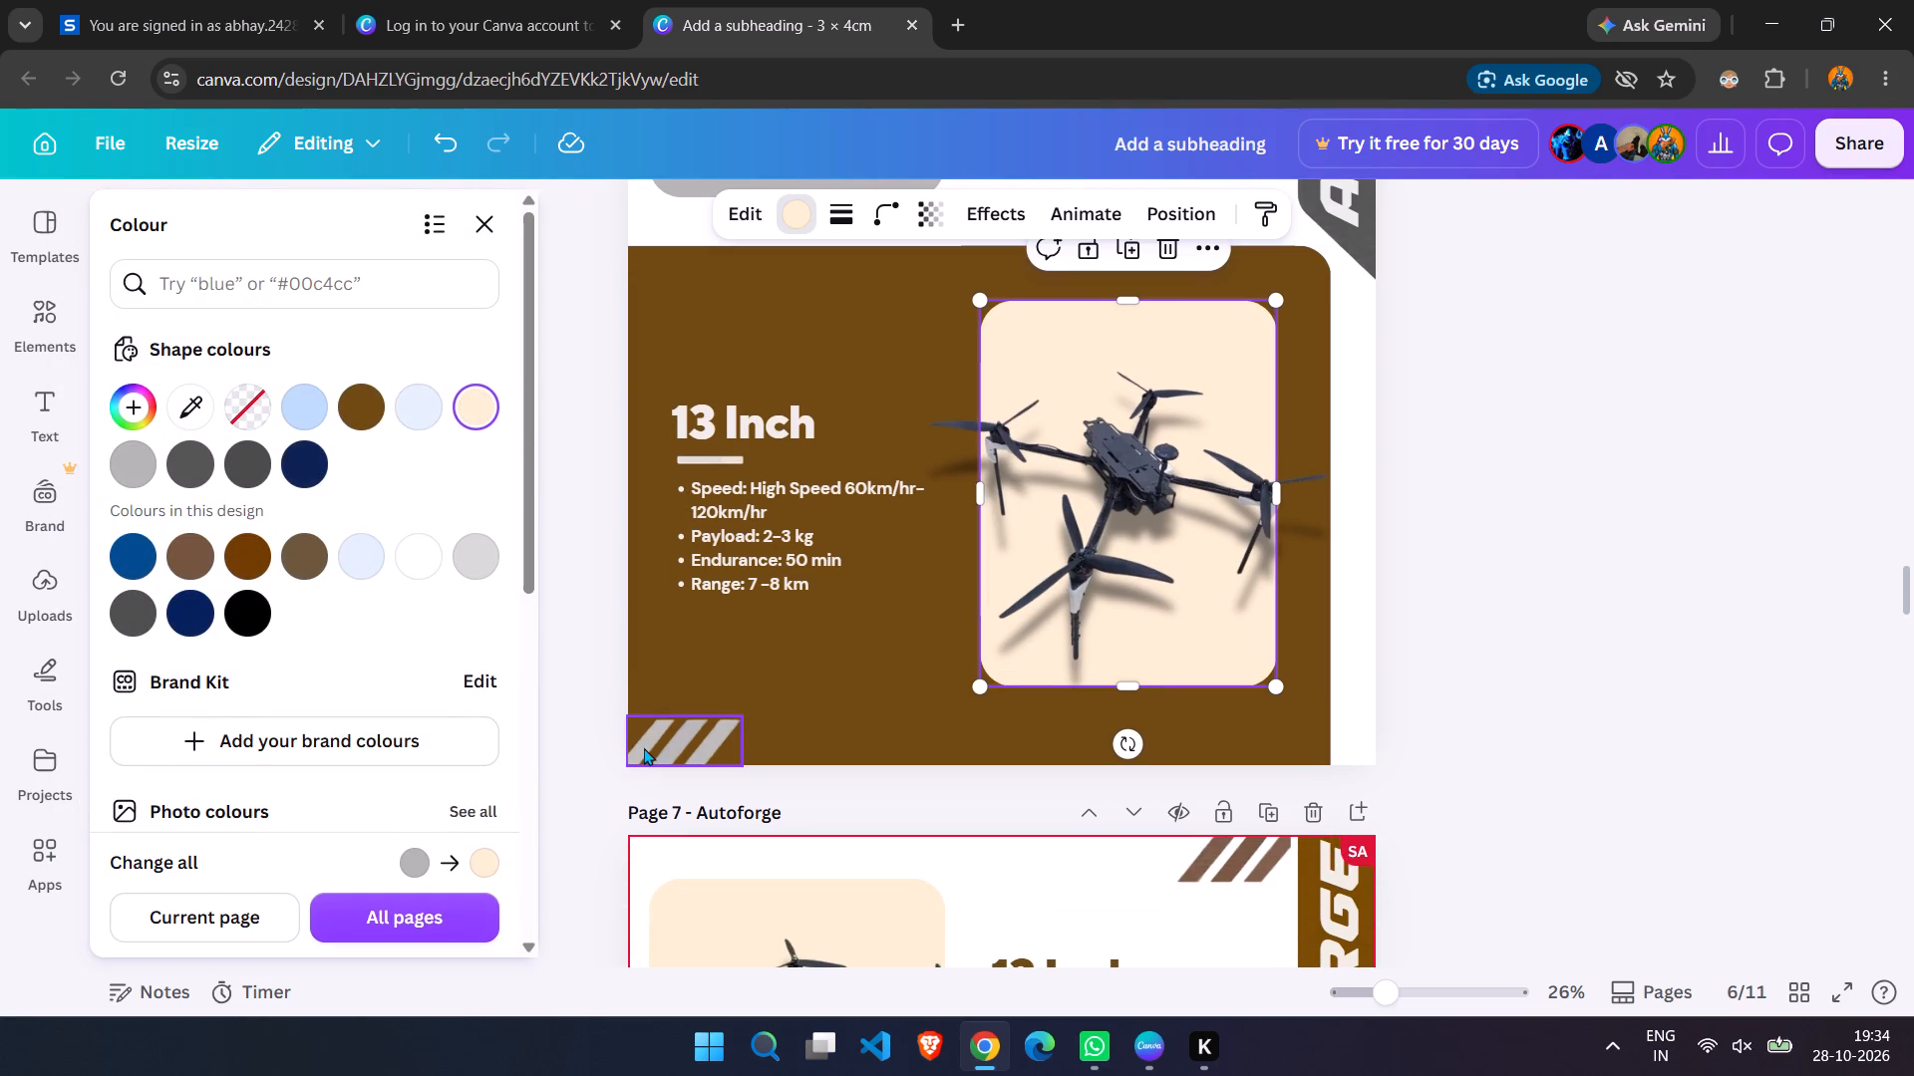
{"action": "left_click", "coordinate": [644, 747]}
{"action": "scroll", "coordinate": [644, 747], "scroll_direction": "down", "scroll_amount": 9}
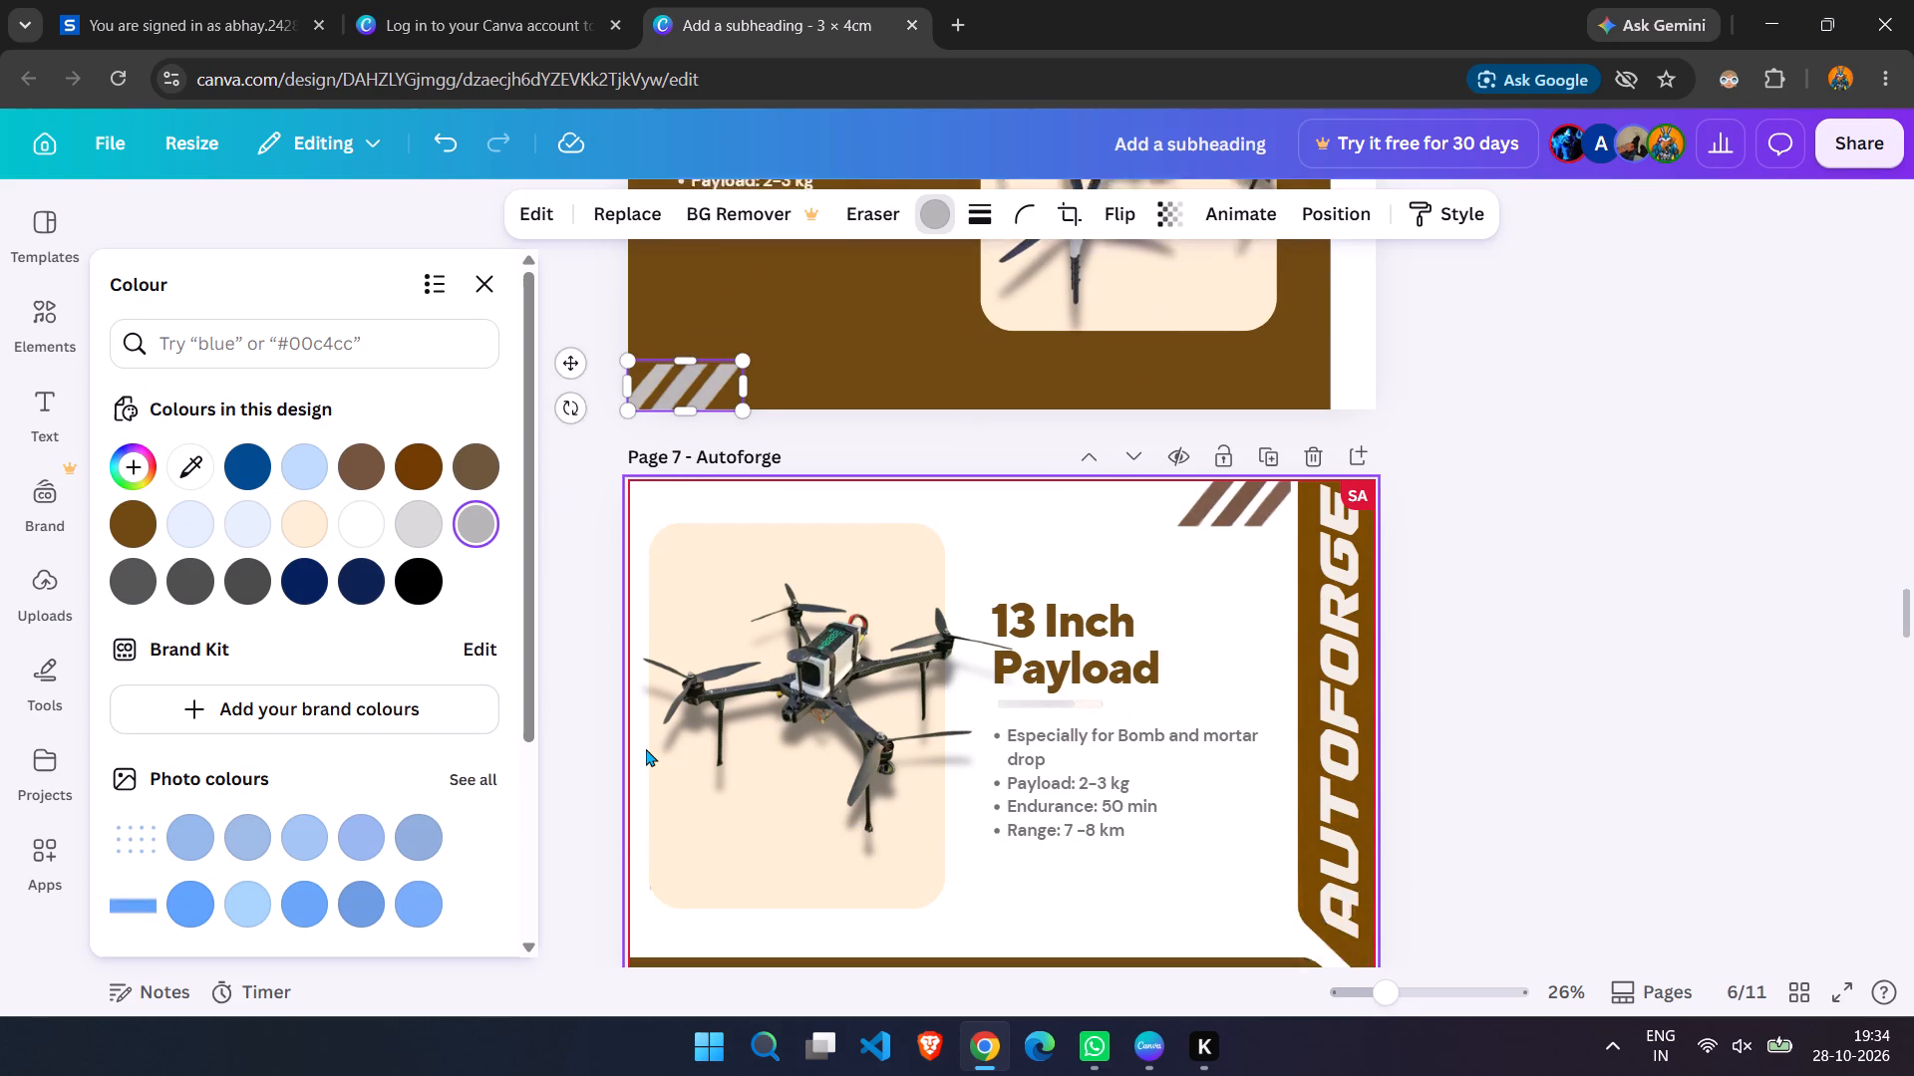
{"action": "scroll", "coordinate": [646, 748], "scroll_direction": "down", "scroll_amount": 5}
{"action": "scroll", "coordinate": [646, 748], "scroll_direction": "up", "scroll_amount": 9}
{"action": "scroll", "coordinate": [646, 748], "scroll_direction": "down", "scroll_amount": 6}
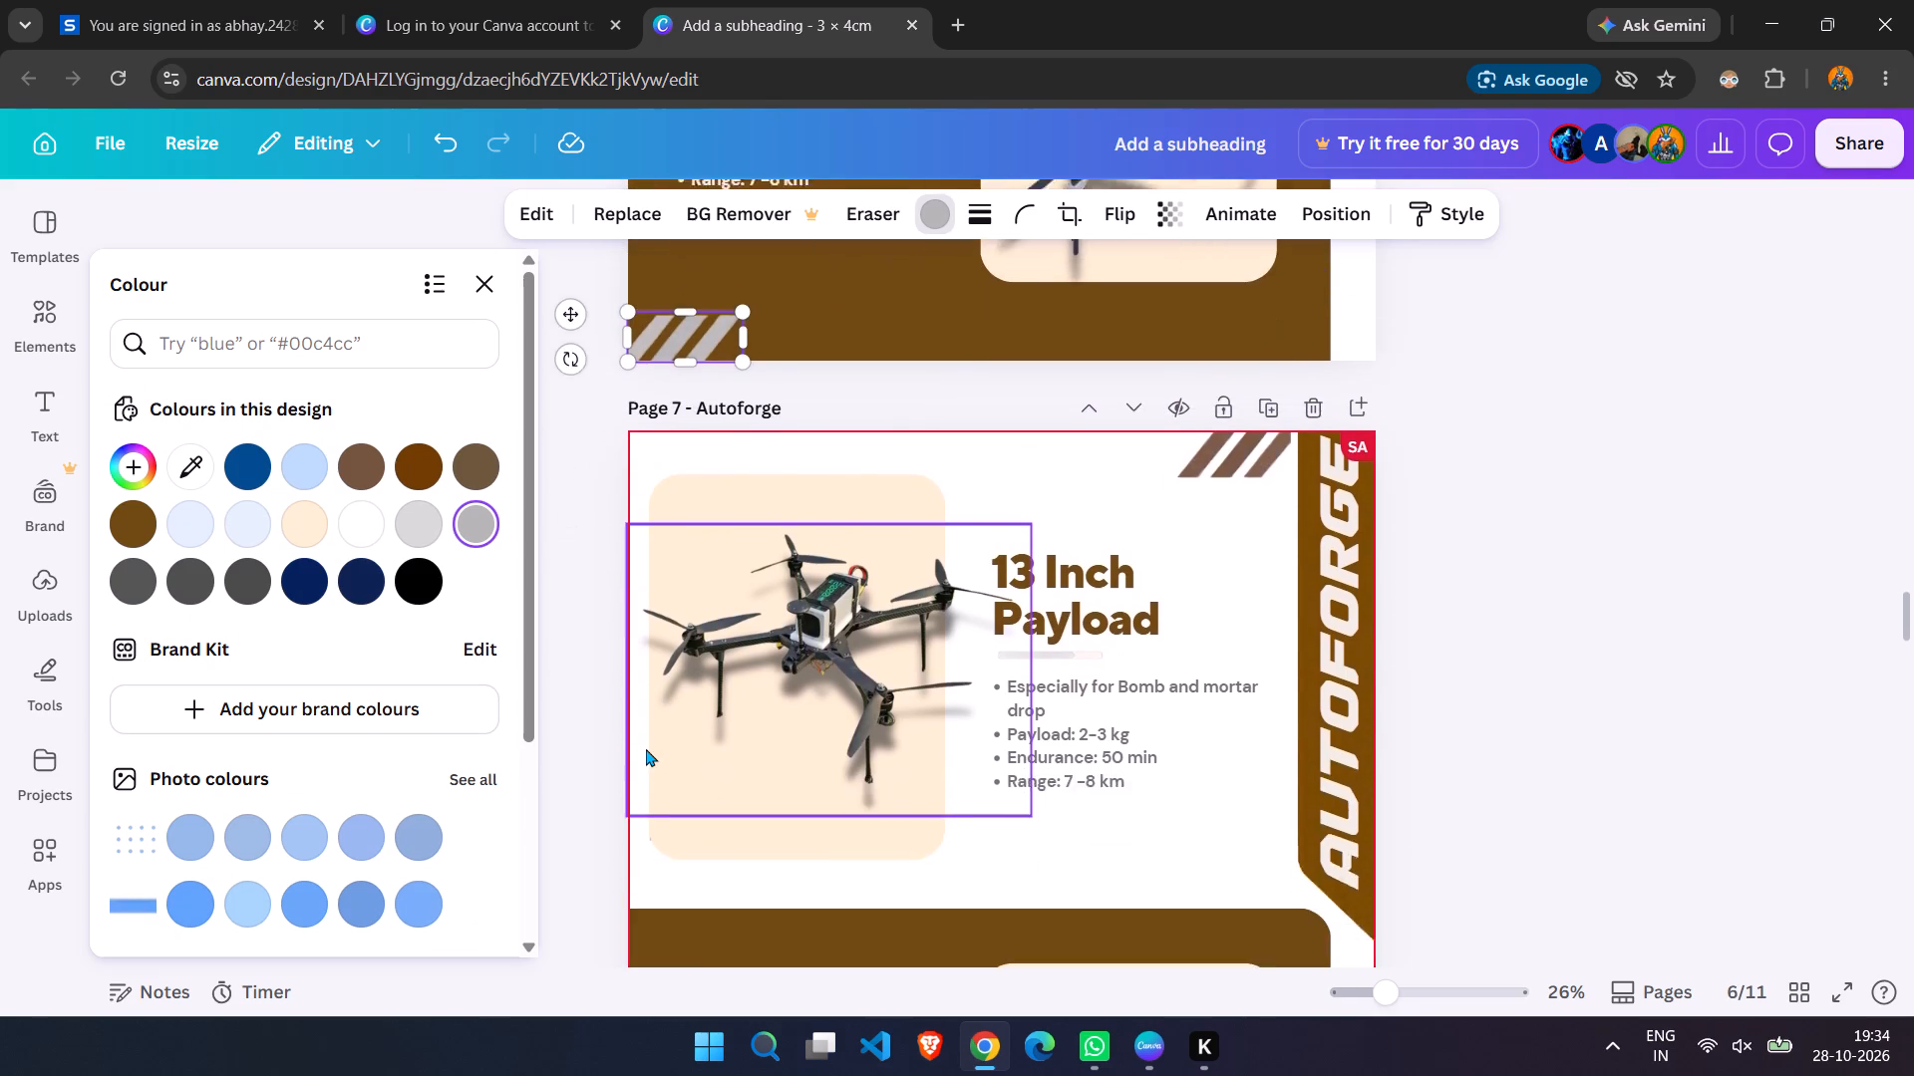
{"action": "scroll", "coordinate": [646, 748], "scroll_direction": "down", "scroll_amount": 16}
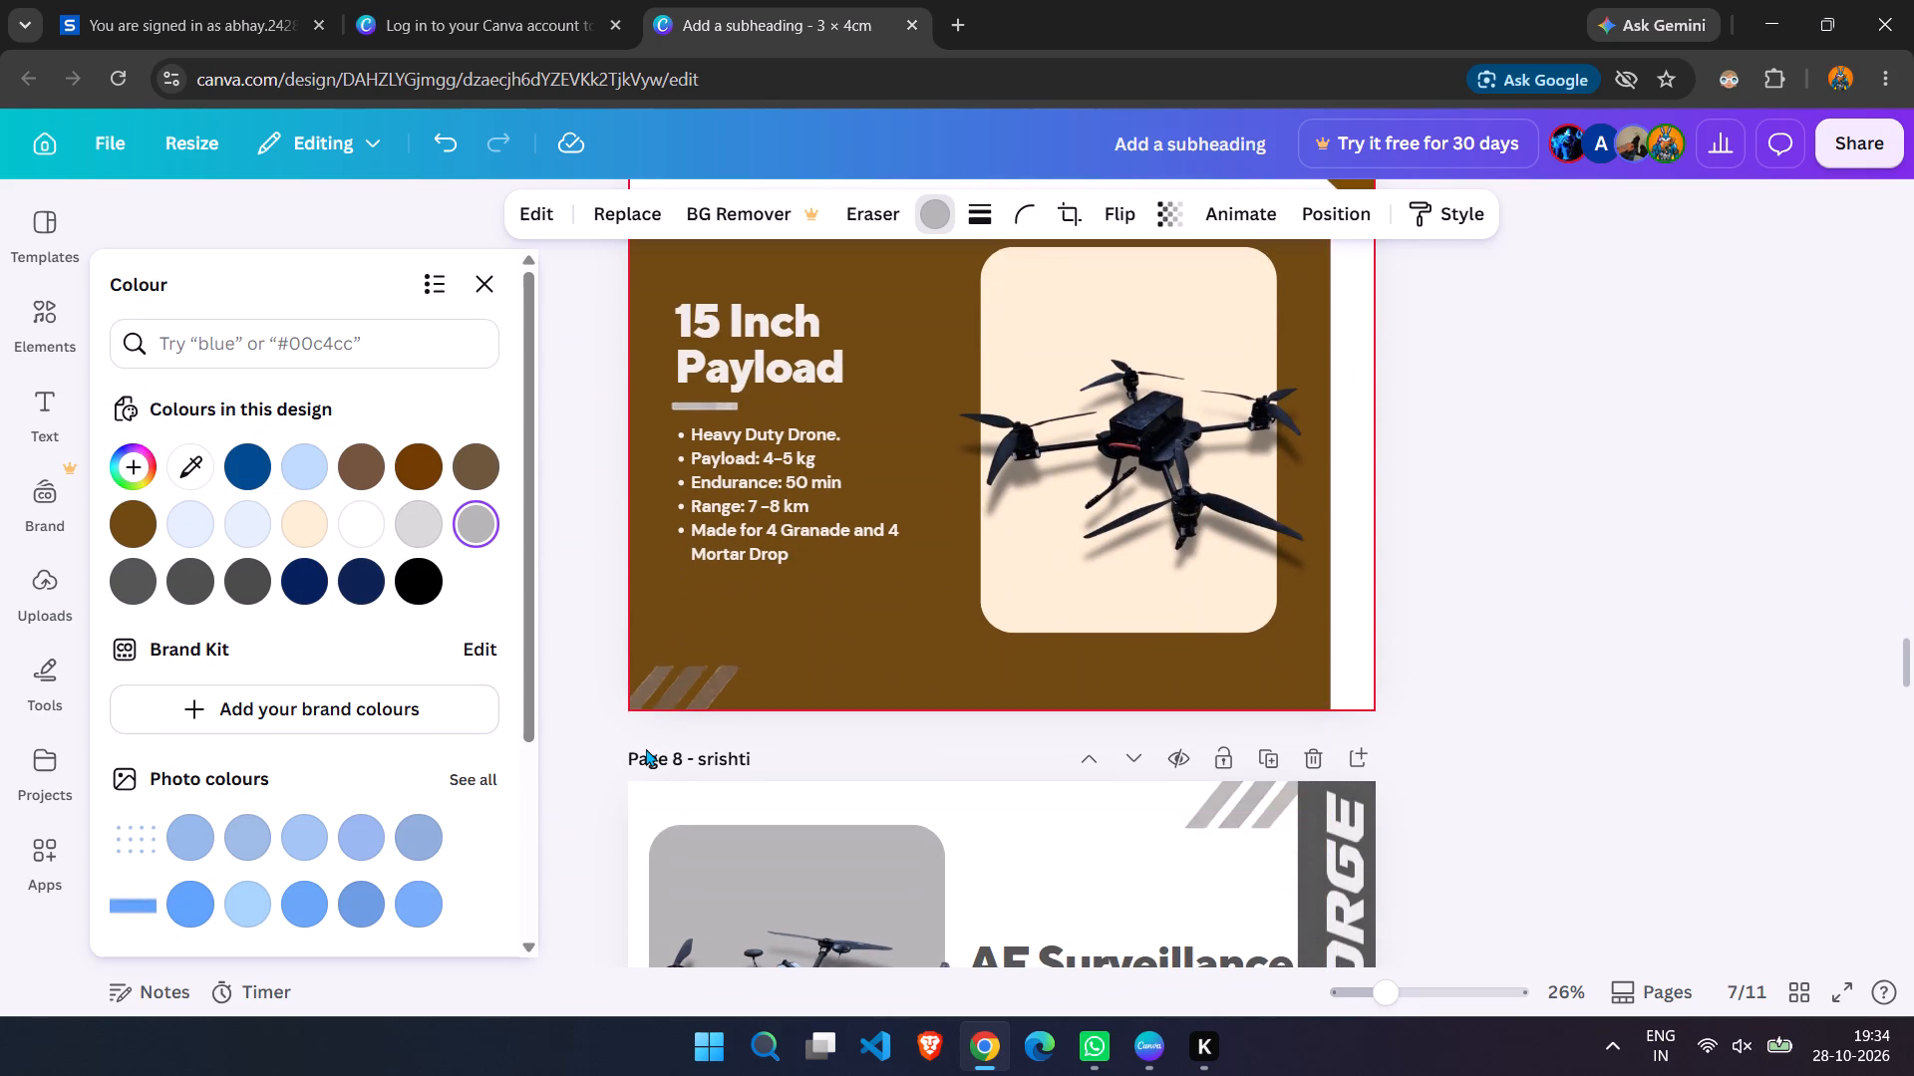
Recolour the diagonal stripes in page 7's lower-left corner, below the 15 Inch Payload text, to light orange #ffedd3.
{"action": "left_click", "coordinate": [707, 672]}
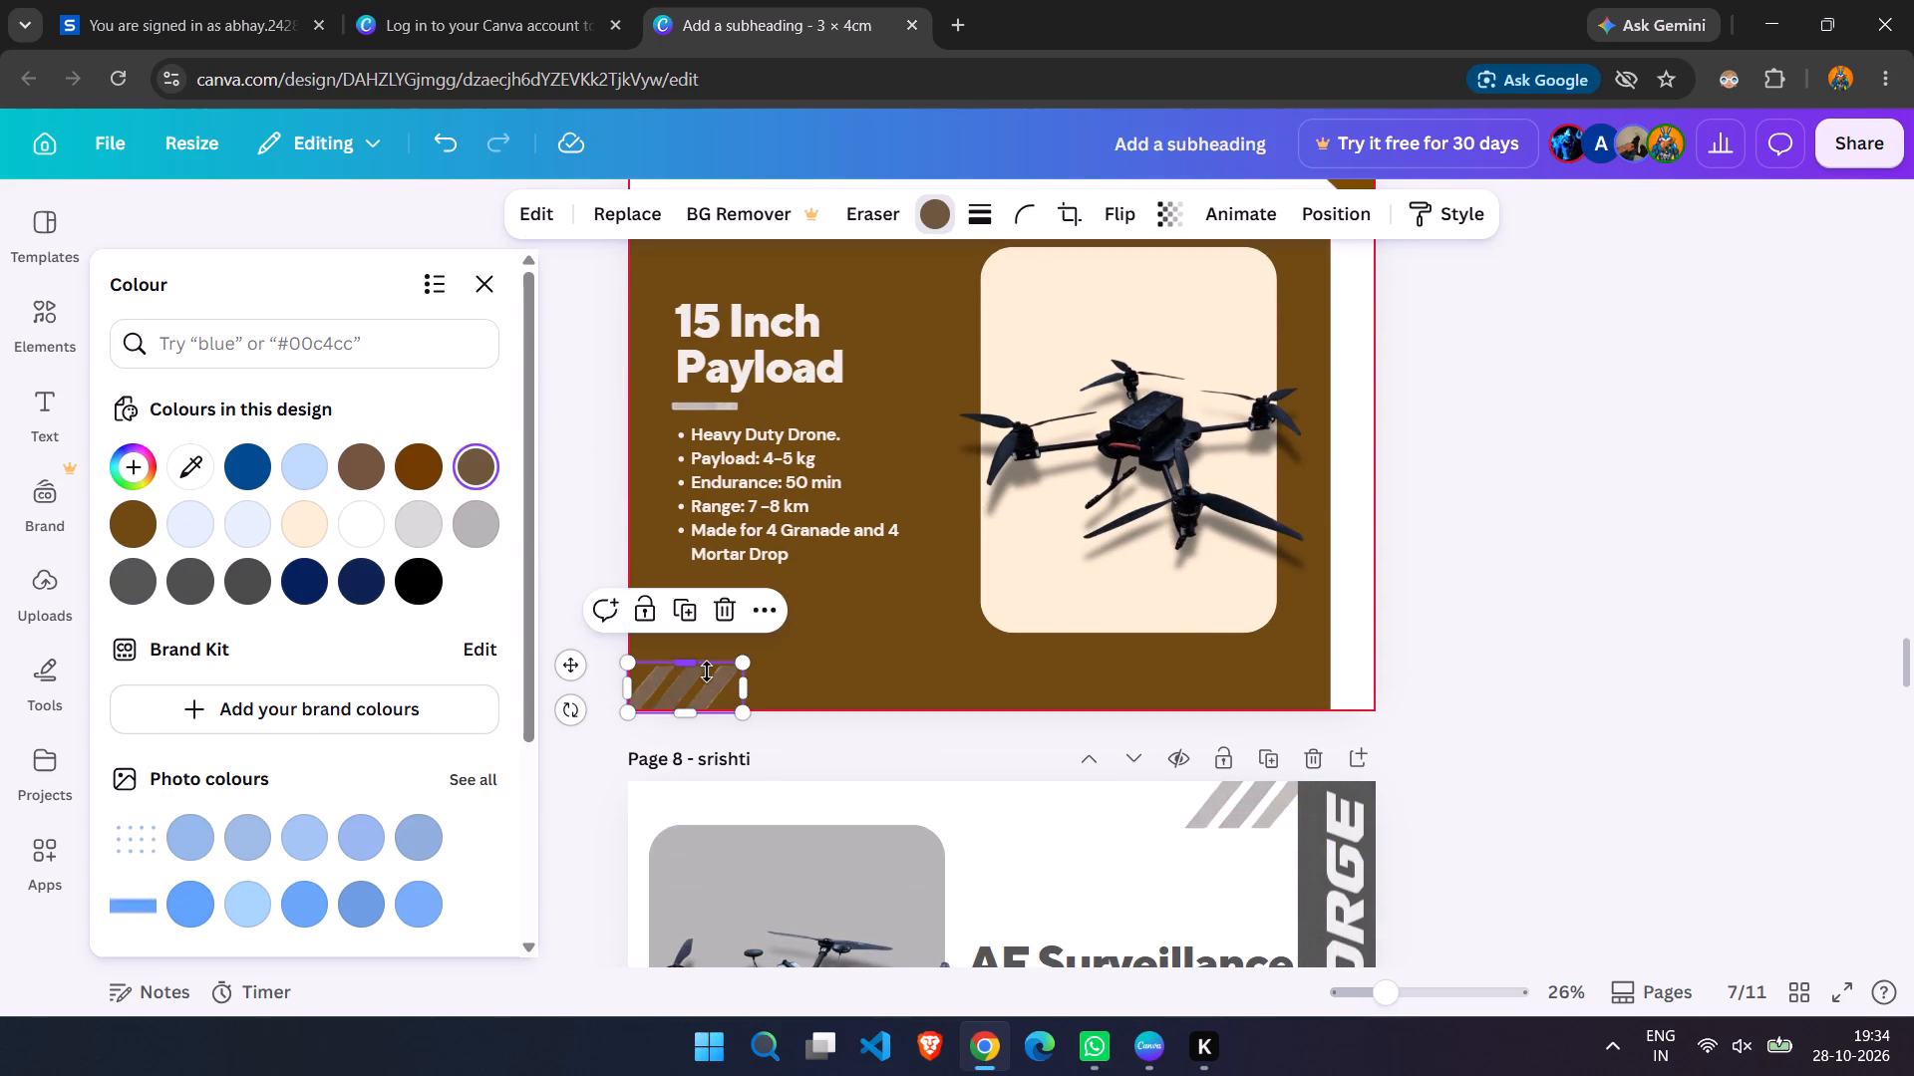
{"action": "left_click", "coordinate": [297, 545]}
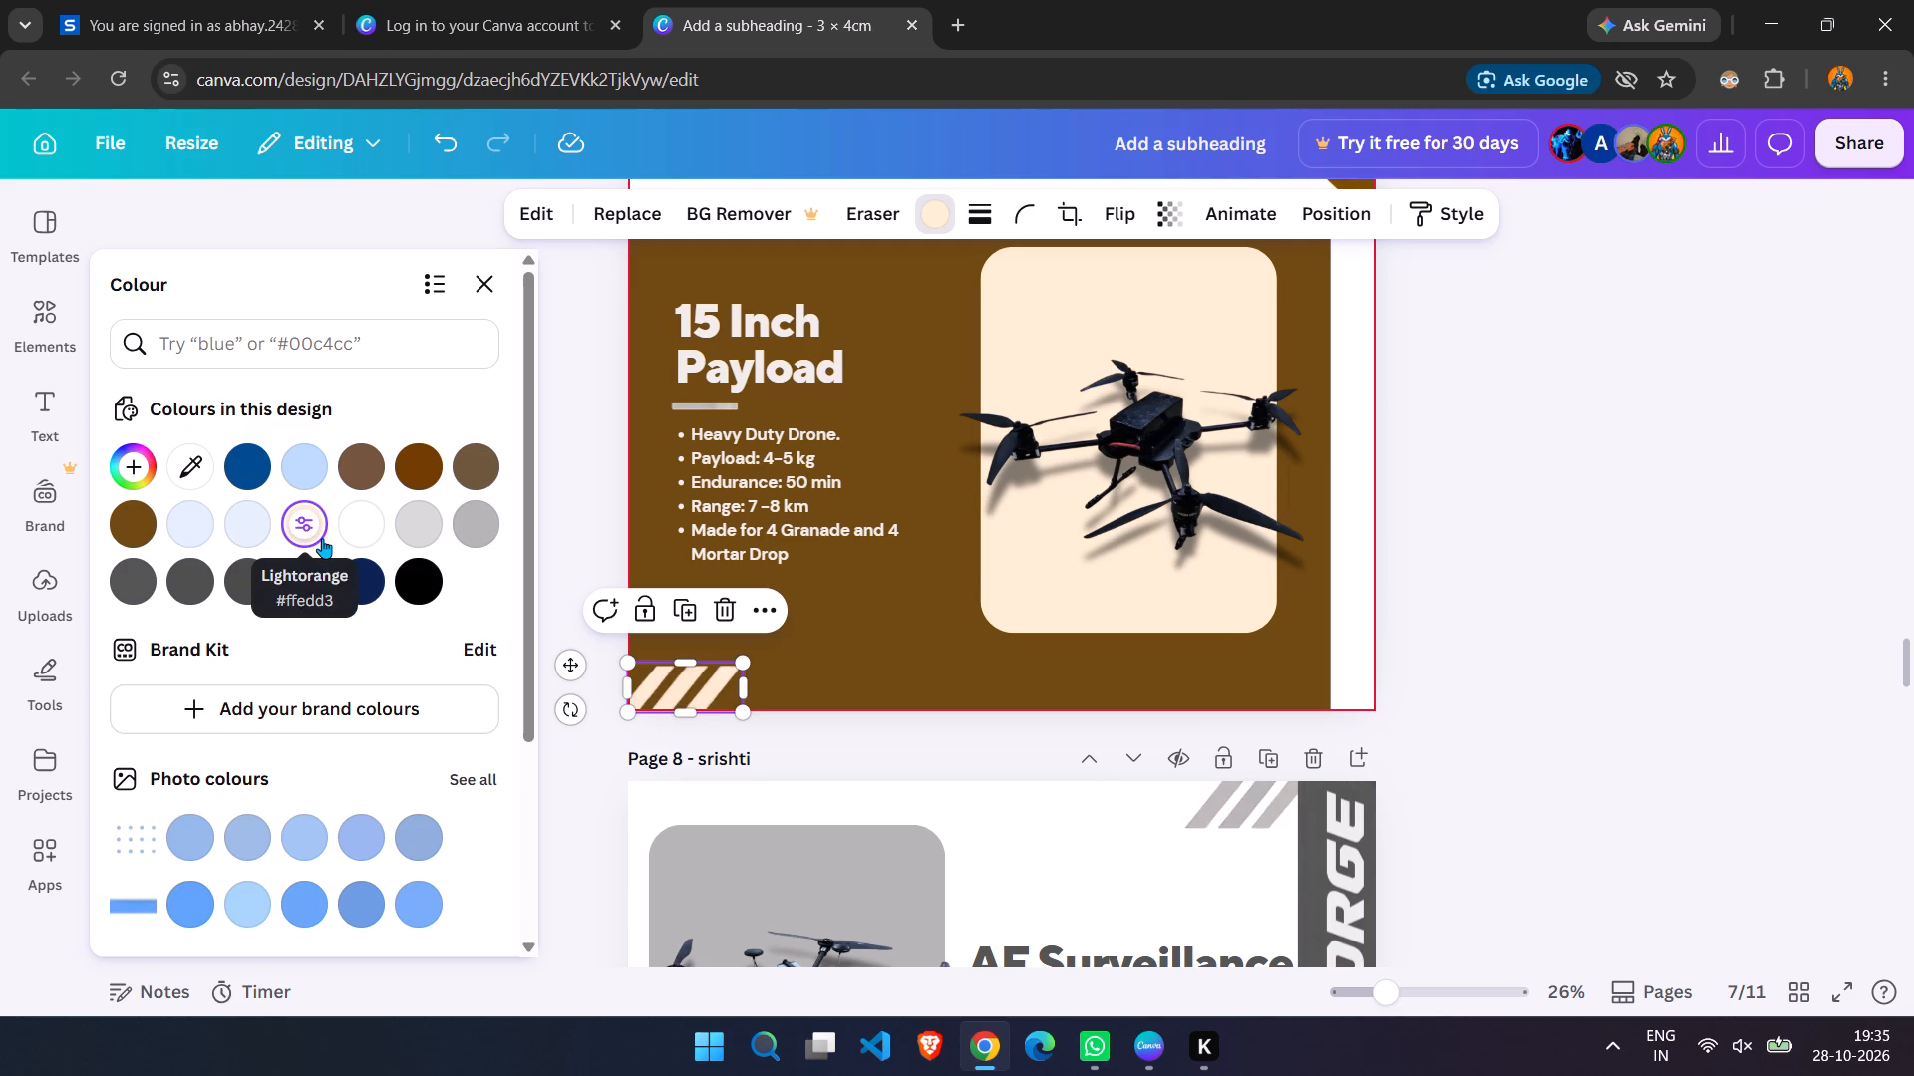
Recolour the diagonal stripes in page 6's lower-left corner, below the 13 Inch text, to the same light orange #ffedd3.
{"action": "scroll", "coordinate": [606, 700], "scroll_direction": "up", "scroll_amount": 5}
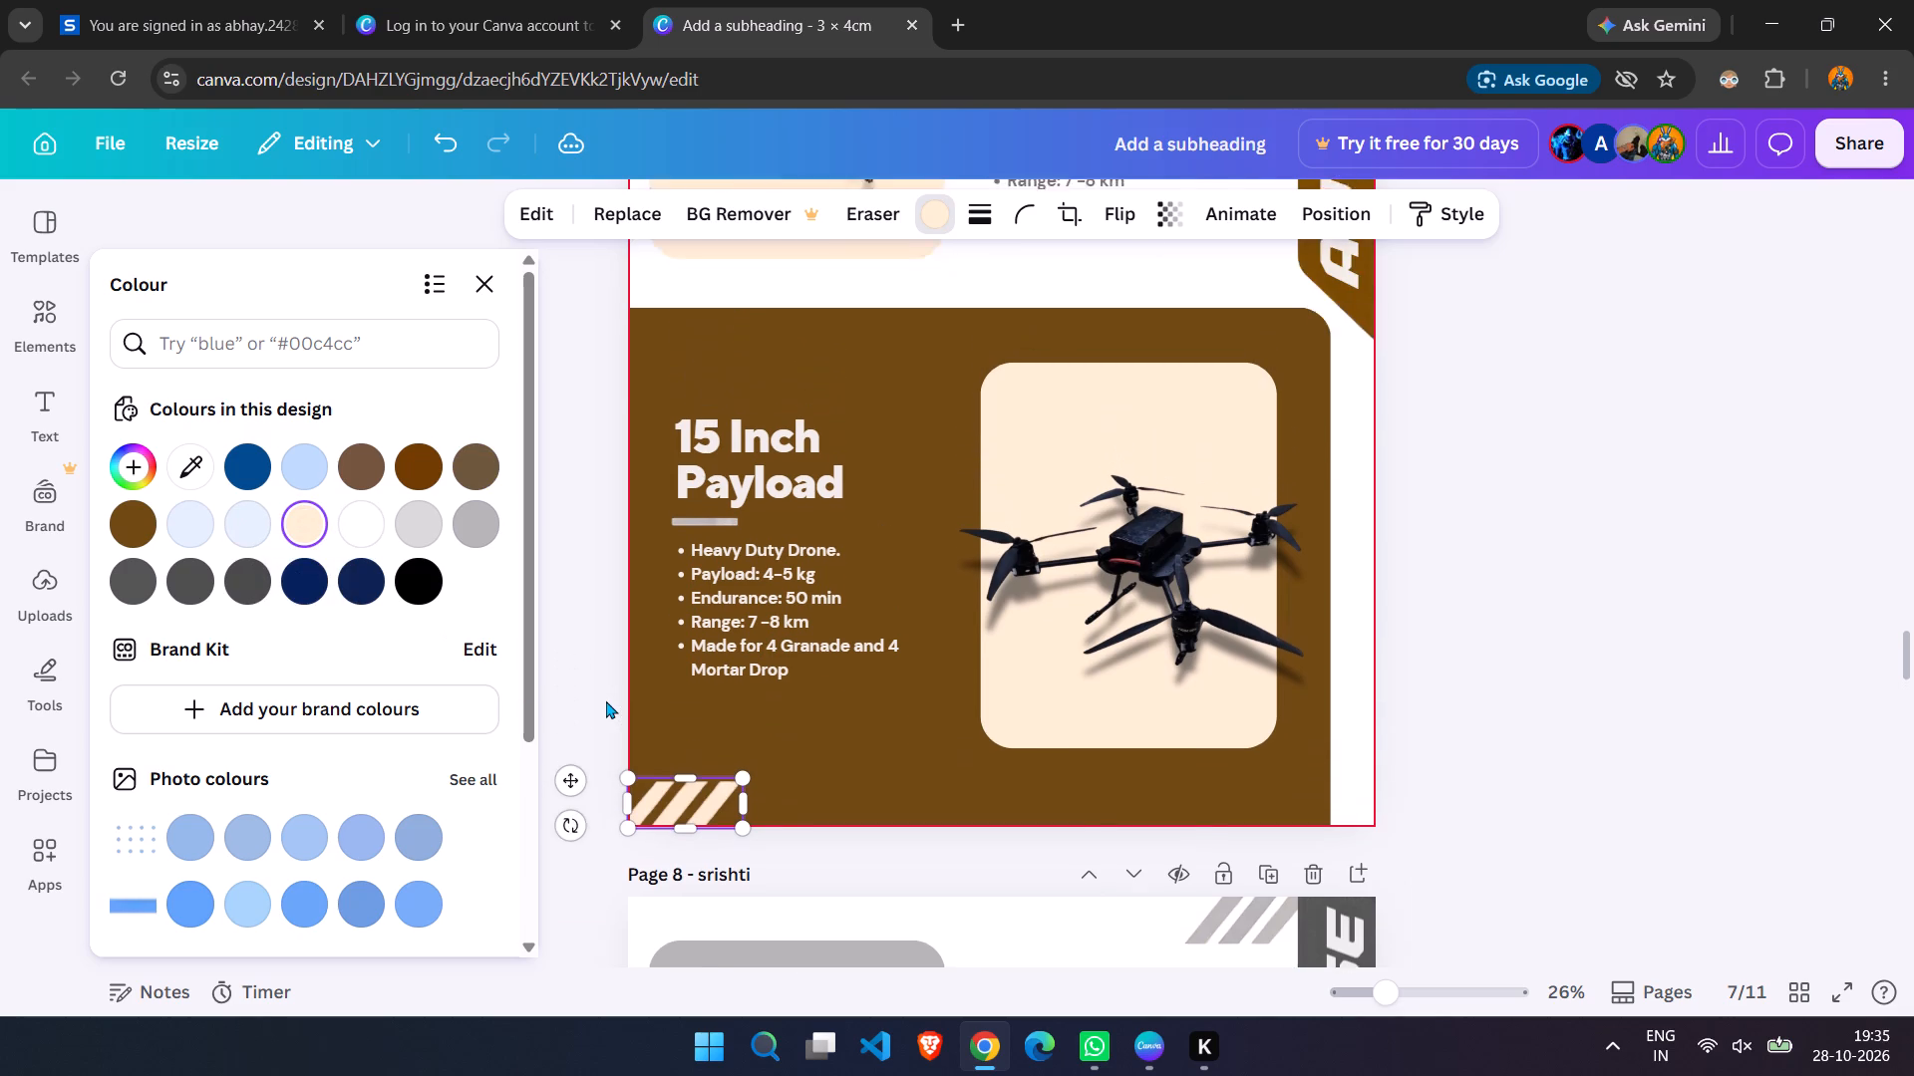
{"action": "scroll", "coordinate": [606, 700], "scroll_direction": "up", "scroll_amount": 17}
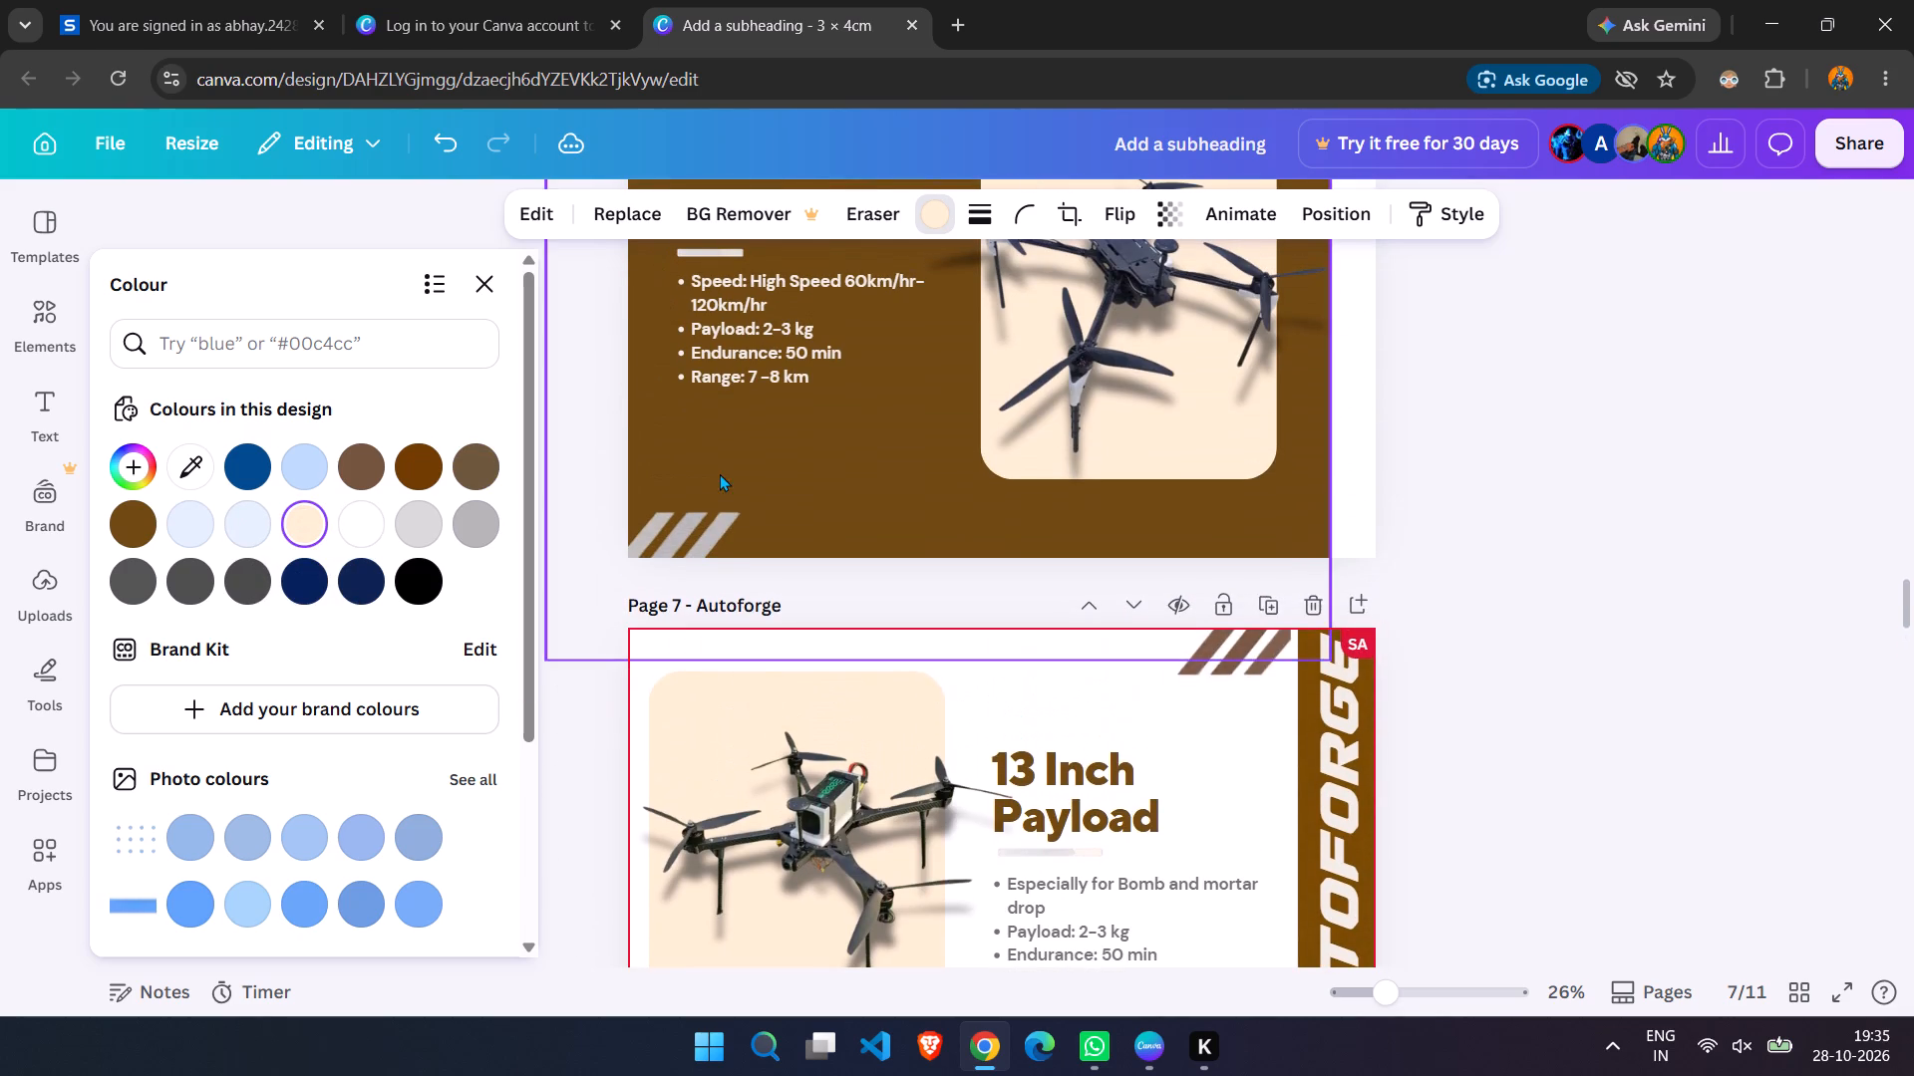
{"action": "left_click", "coordinate": [635, 538]}
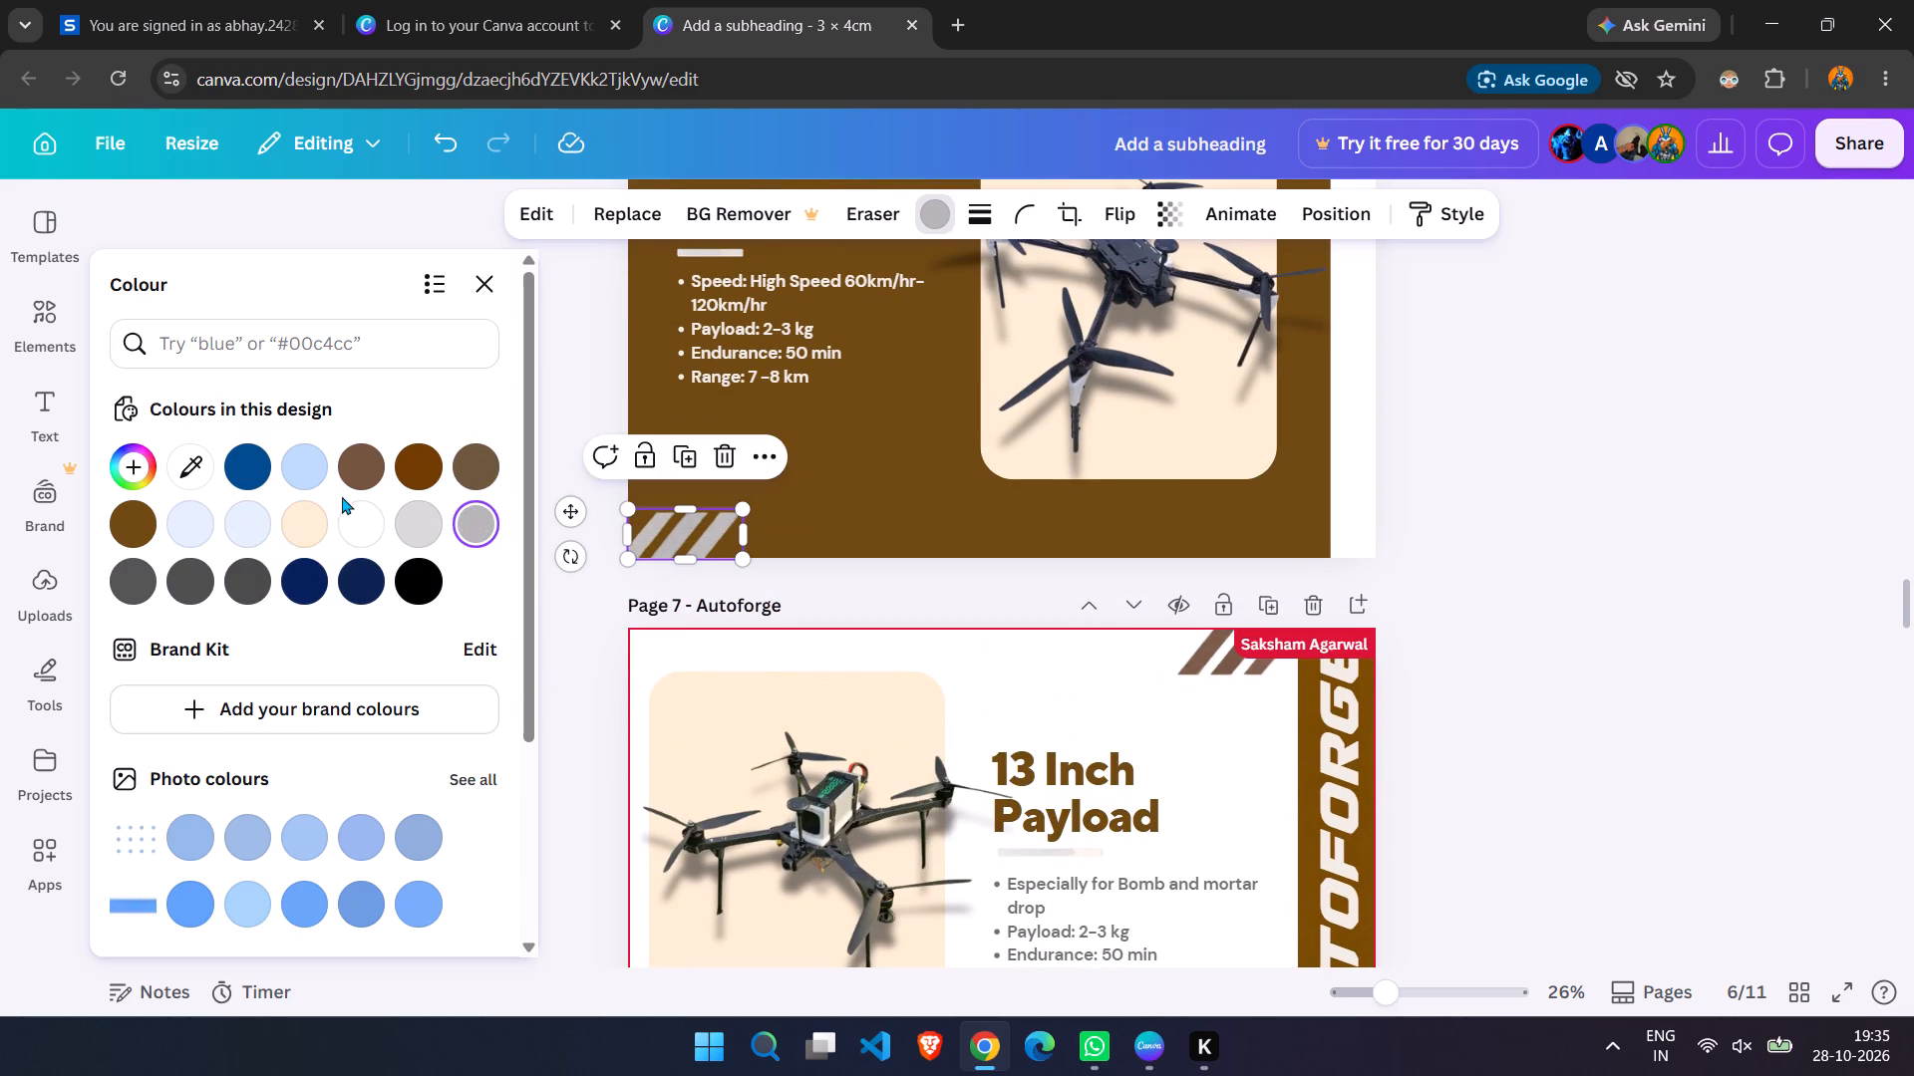
{"action": "left_click", "coordinate": [305, 519]}
Examine the 10 Inch drone section in the upper half of page 6 for elements outside the brown and cream scheme.
{"action": "scroll", "coordinate": [1061, 522], "scroll_direction": "up", "scroll_amount": 10}
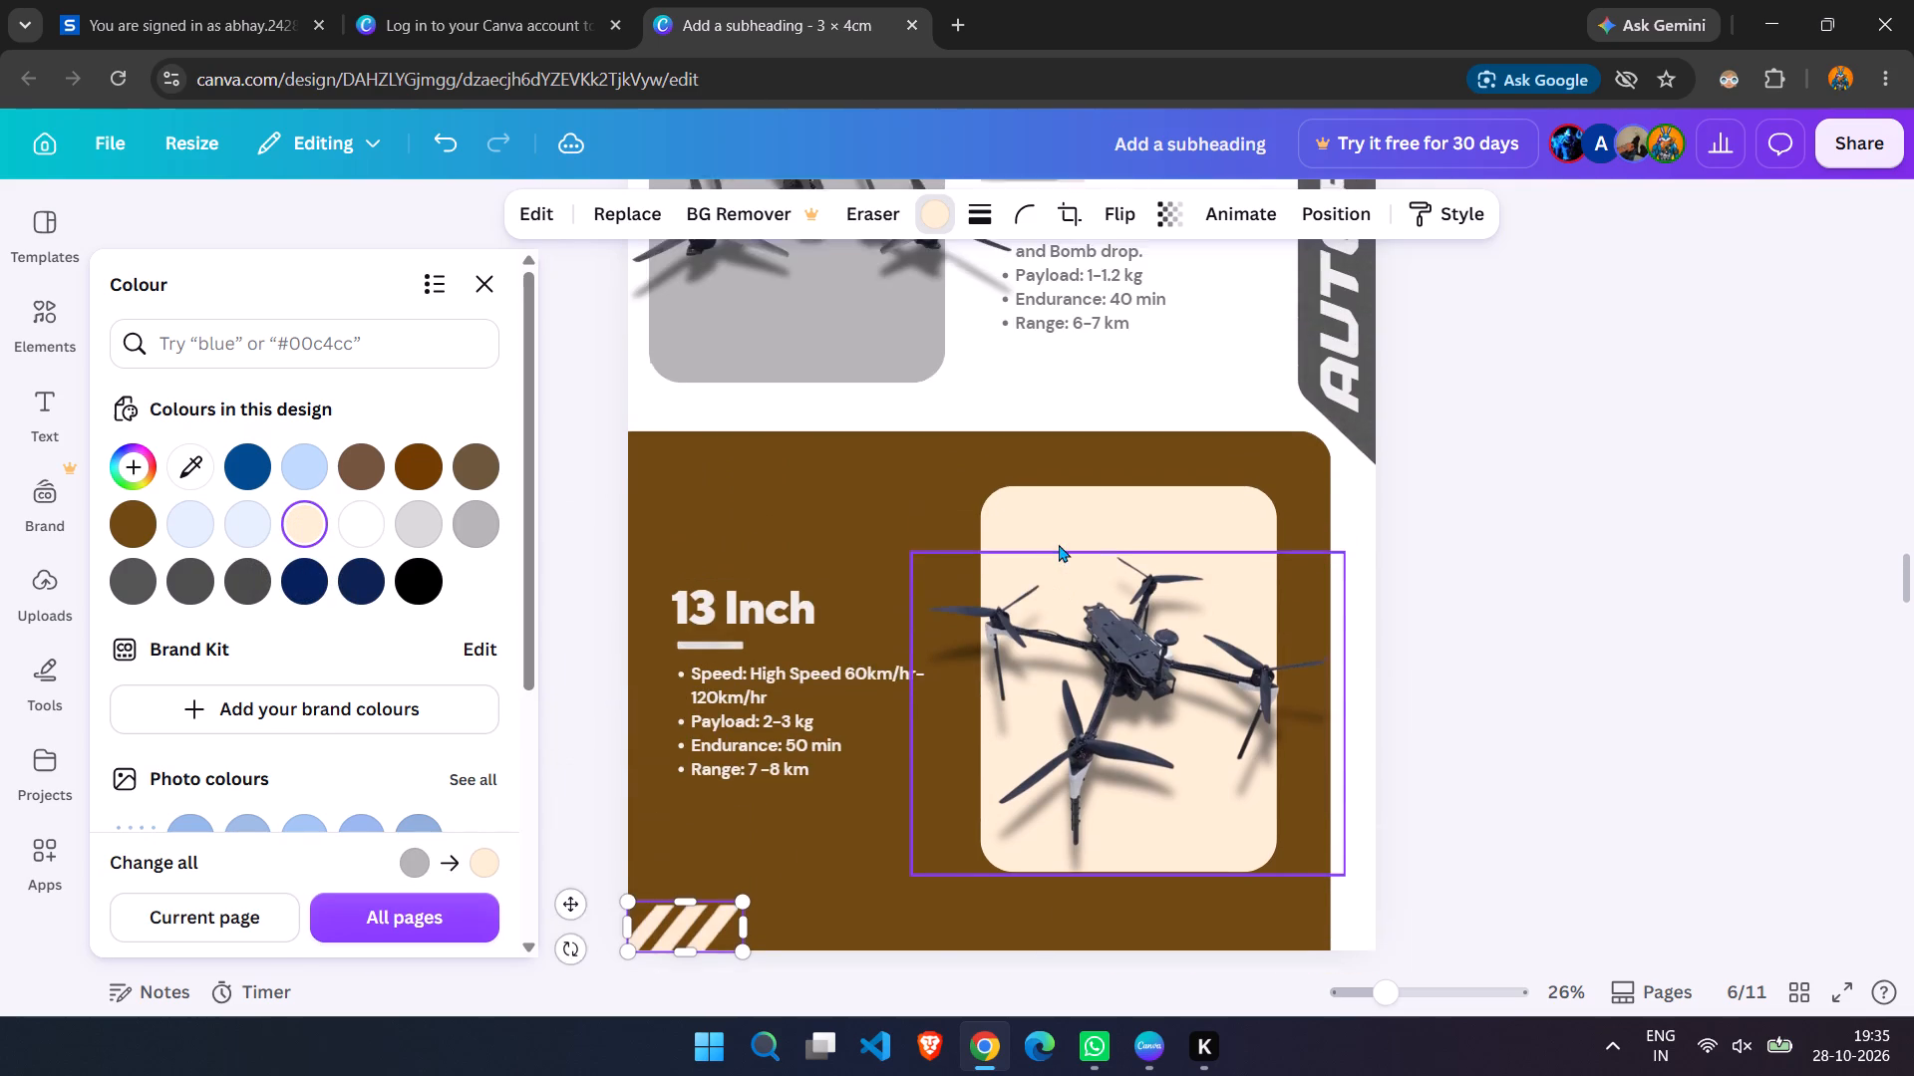
{"action": "scroll", "coordinate": [1054, 555], "scroll_direction": "down", "scroll_amount": 4}
{"action": "scroll", "coordinate": [1054, 555], "scroll_direction": "up", "scroll_amount": 10}
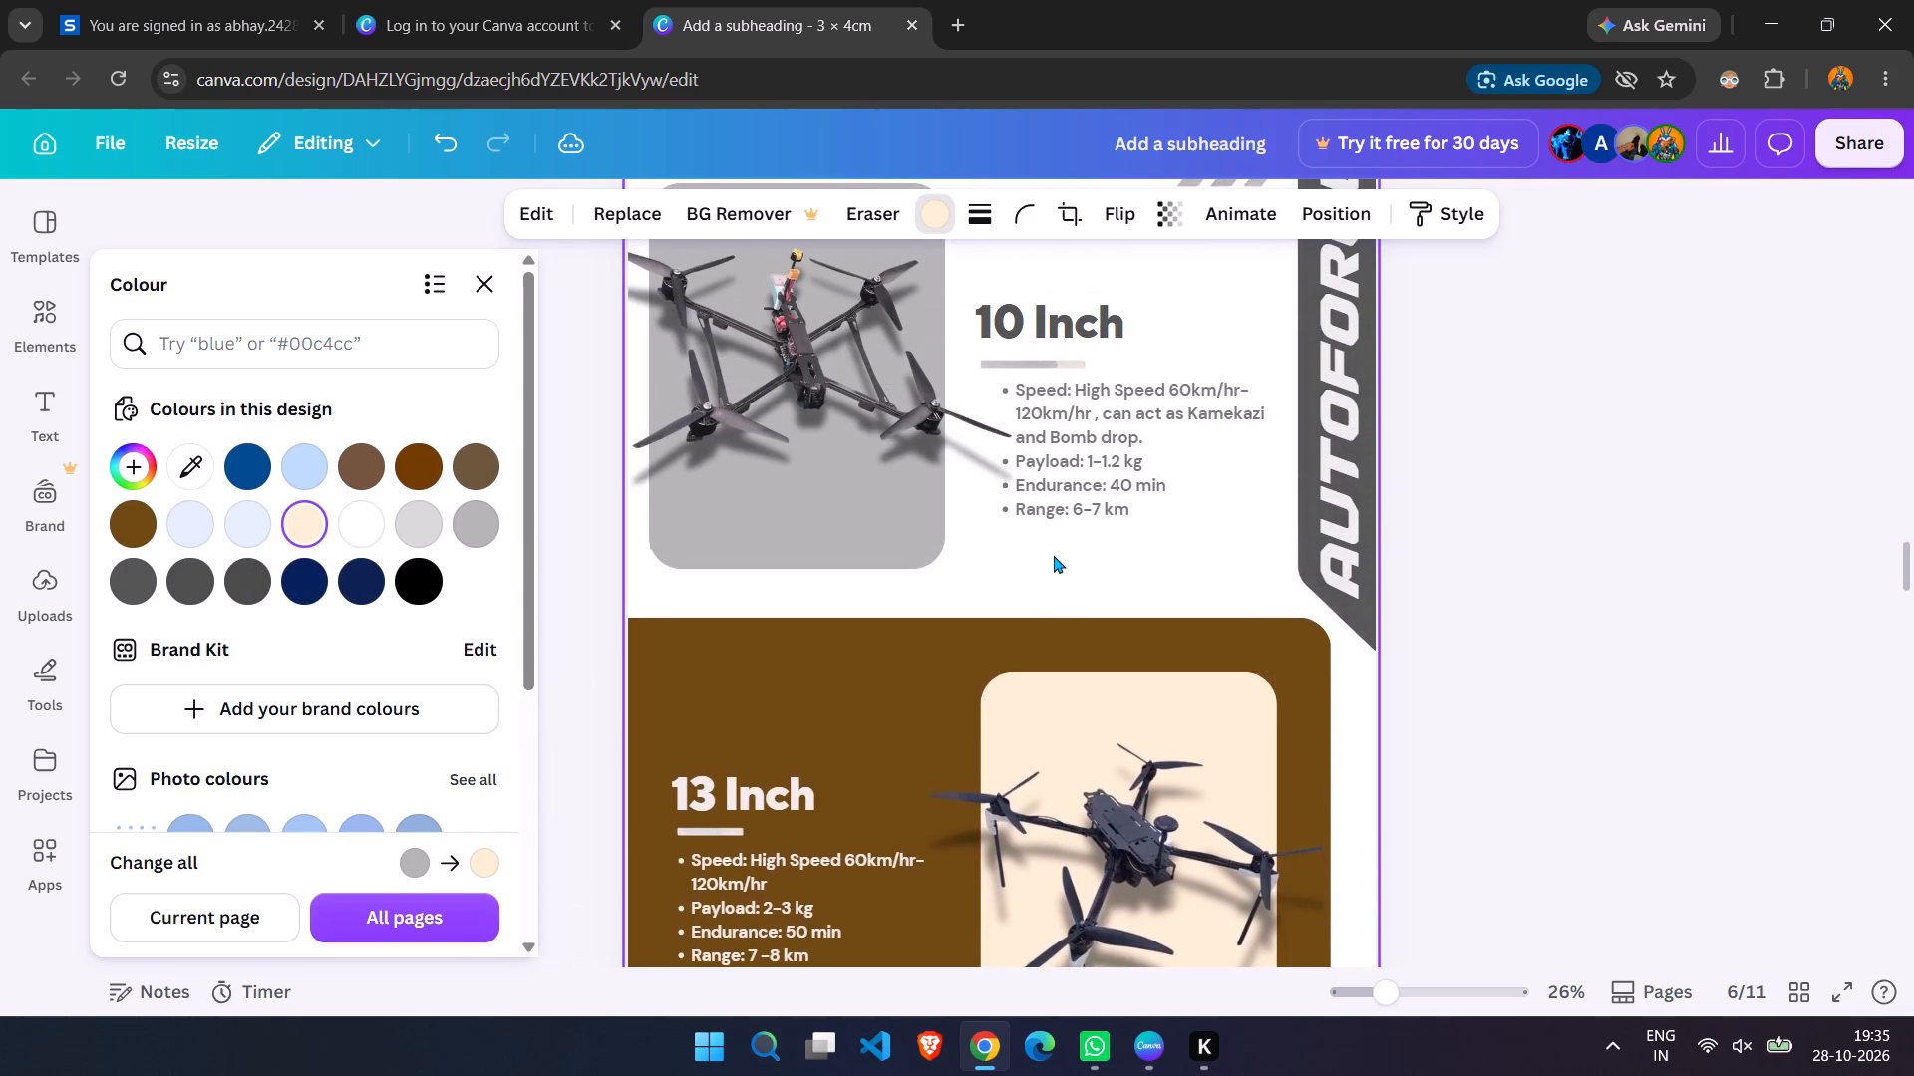
{"action": "scroll", "coordinate": [1054, 555], "scroll_direction": "up", "scroll_amount": 3}
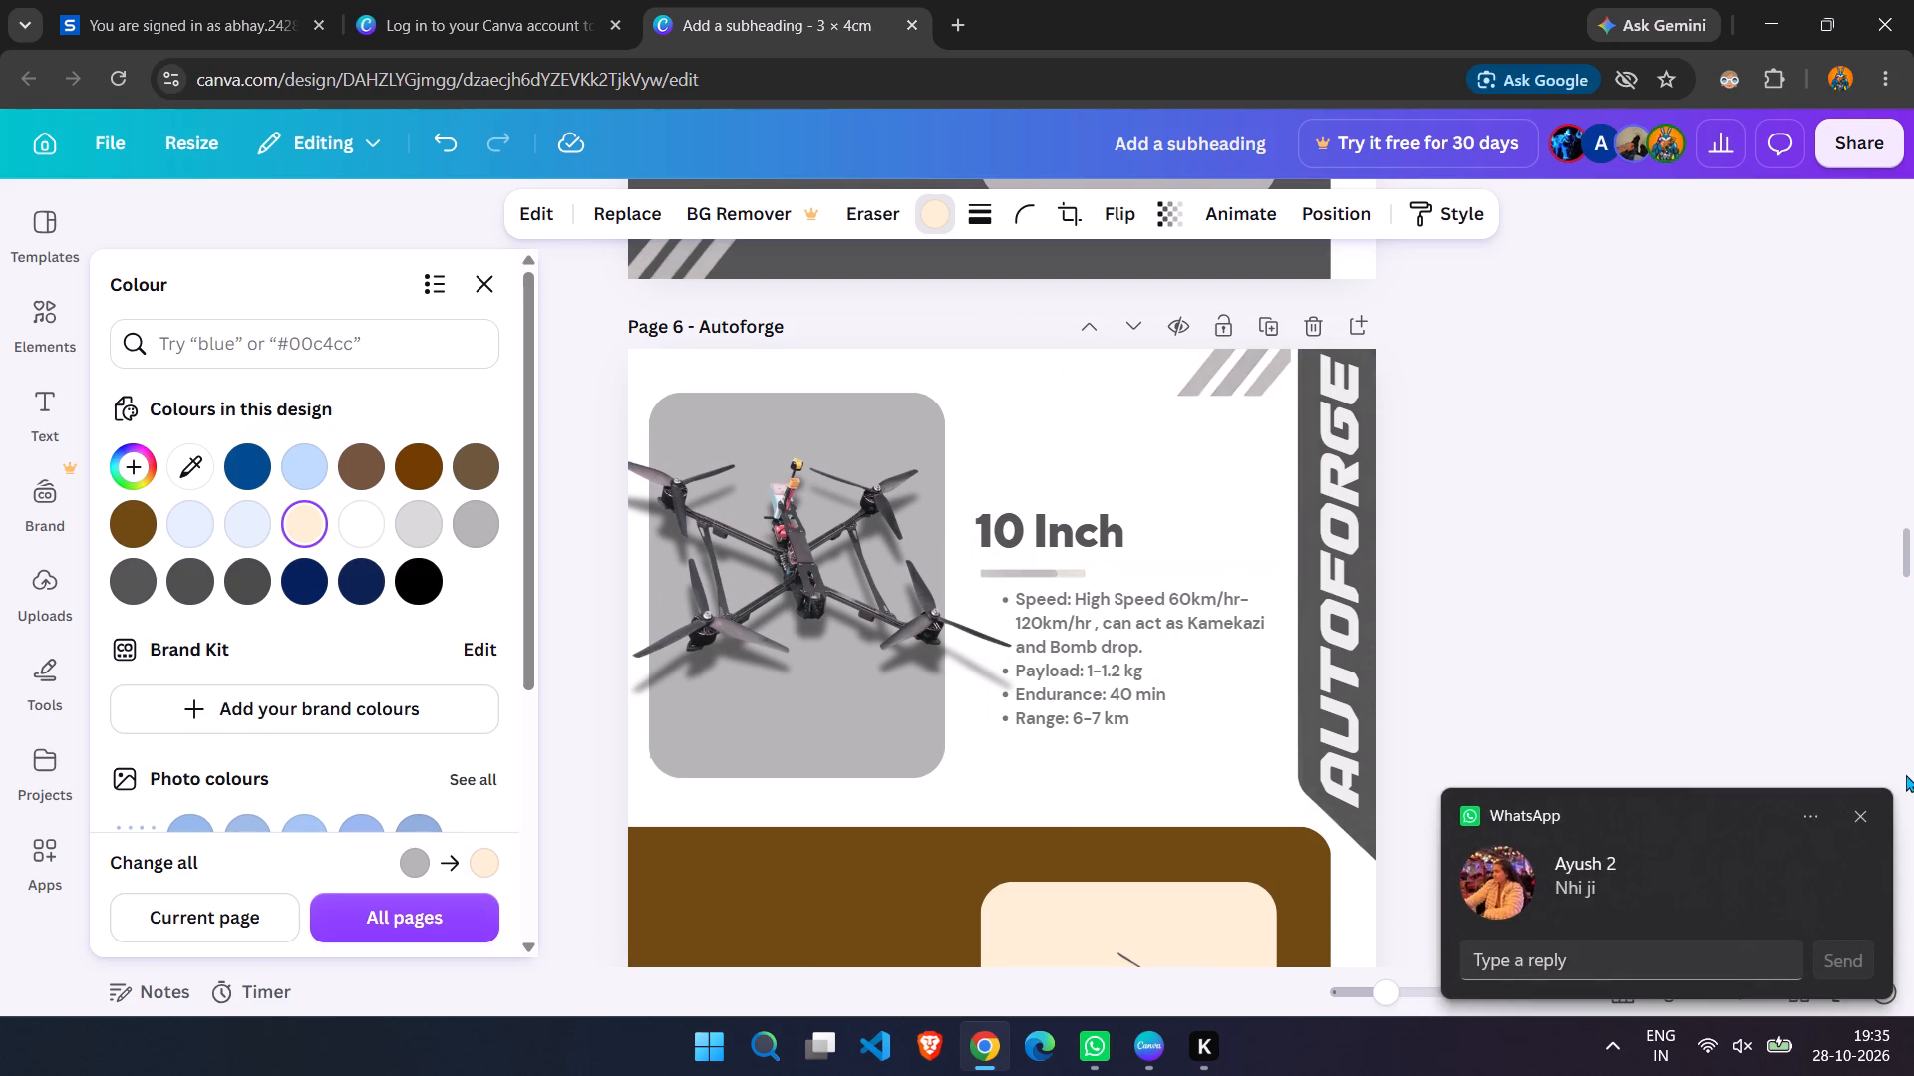
Dismiss the incoming WhatsApp message notification.
{"action": "left_click", "coordinate": [1864, 822]}
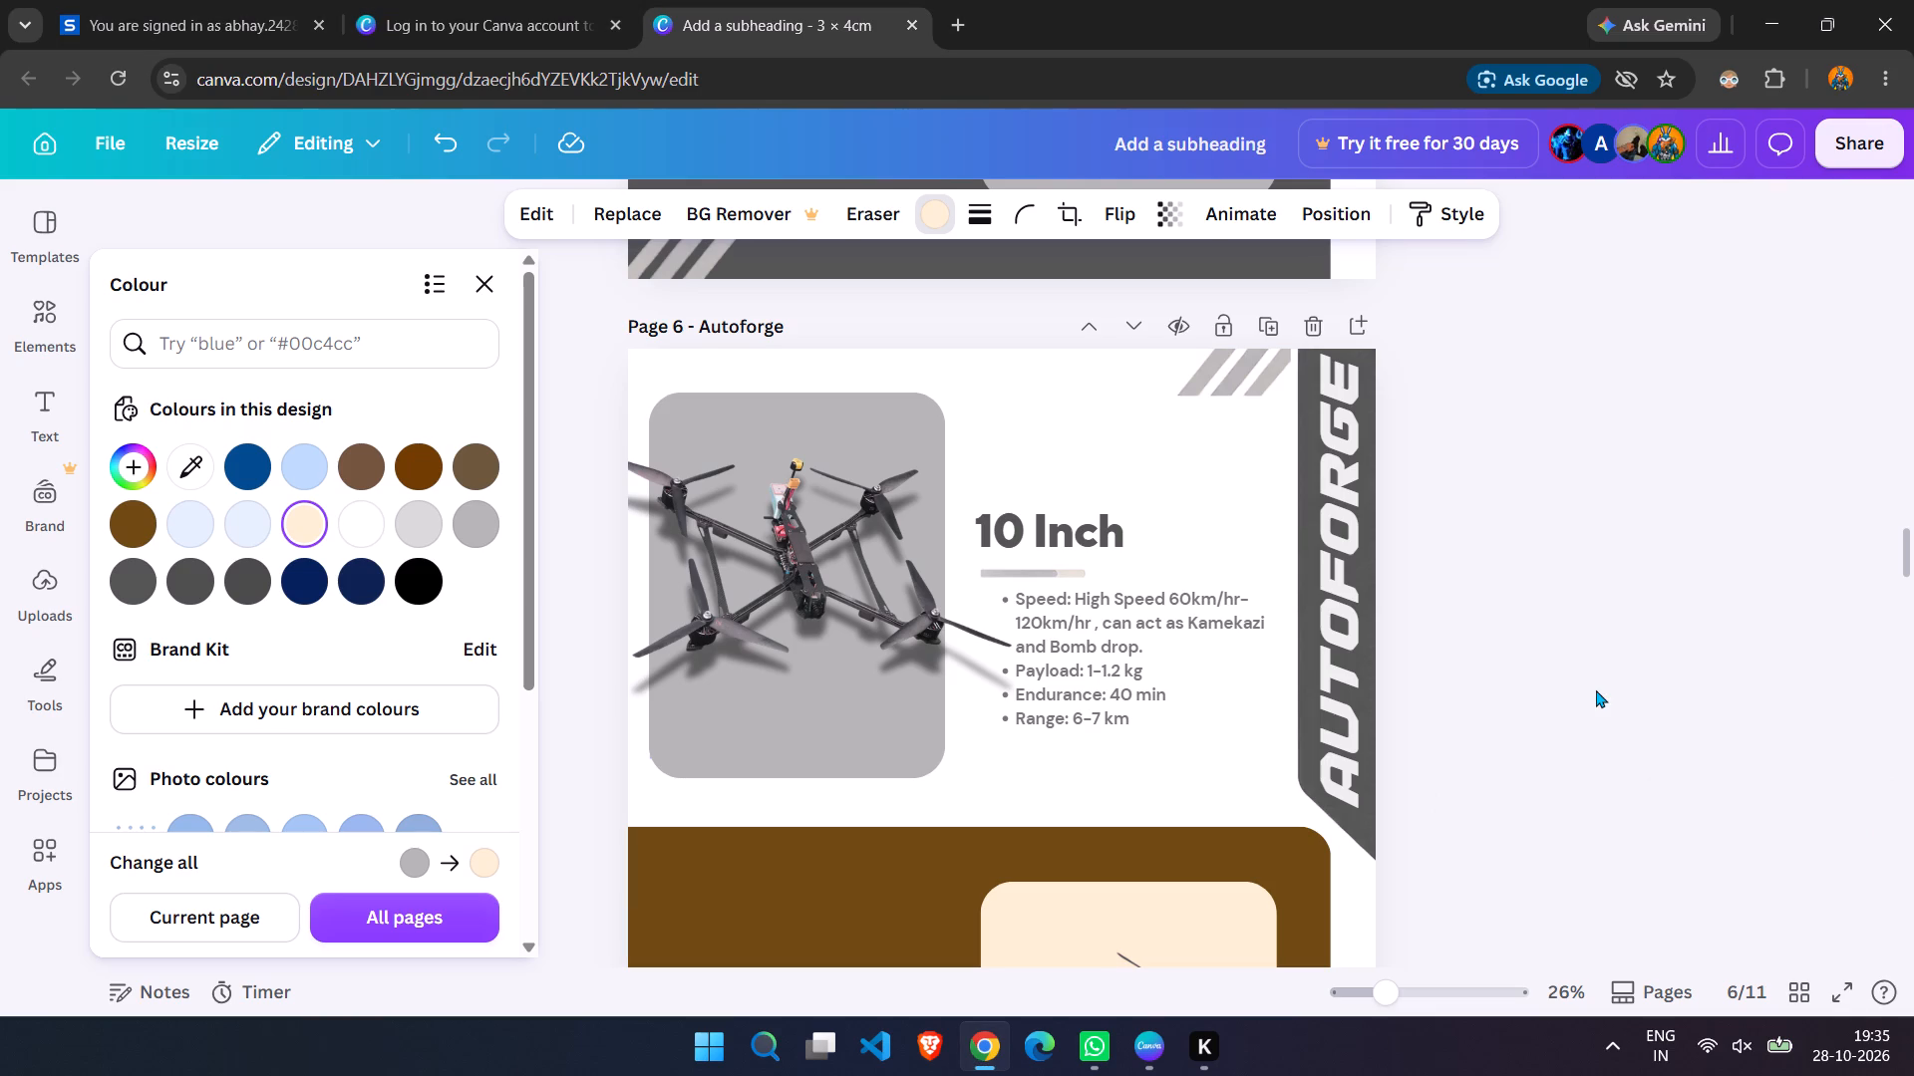
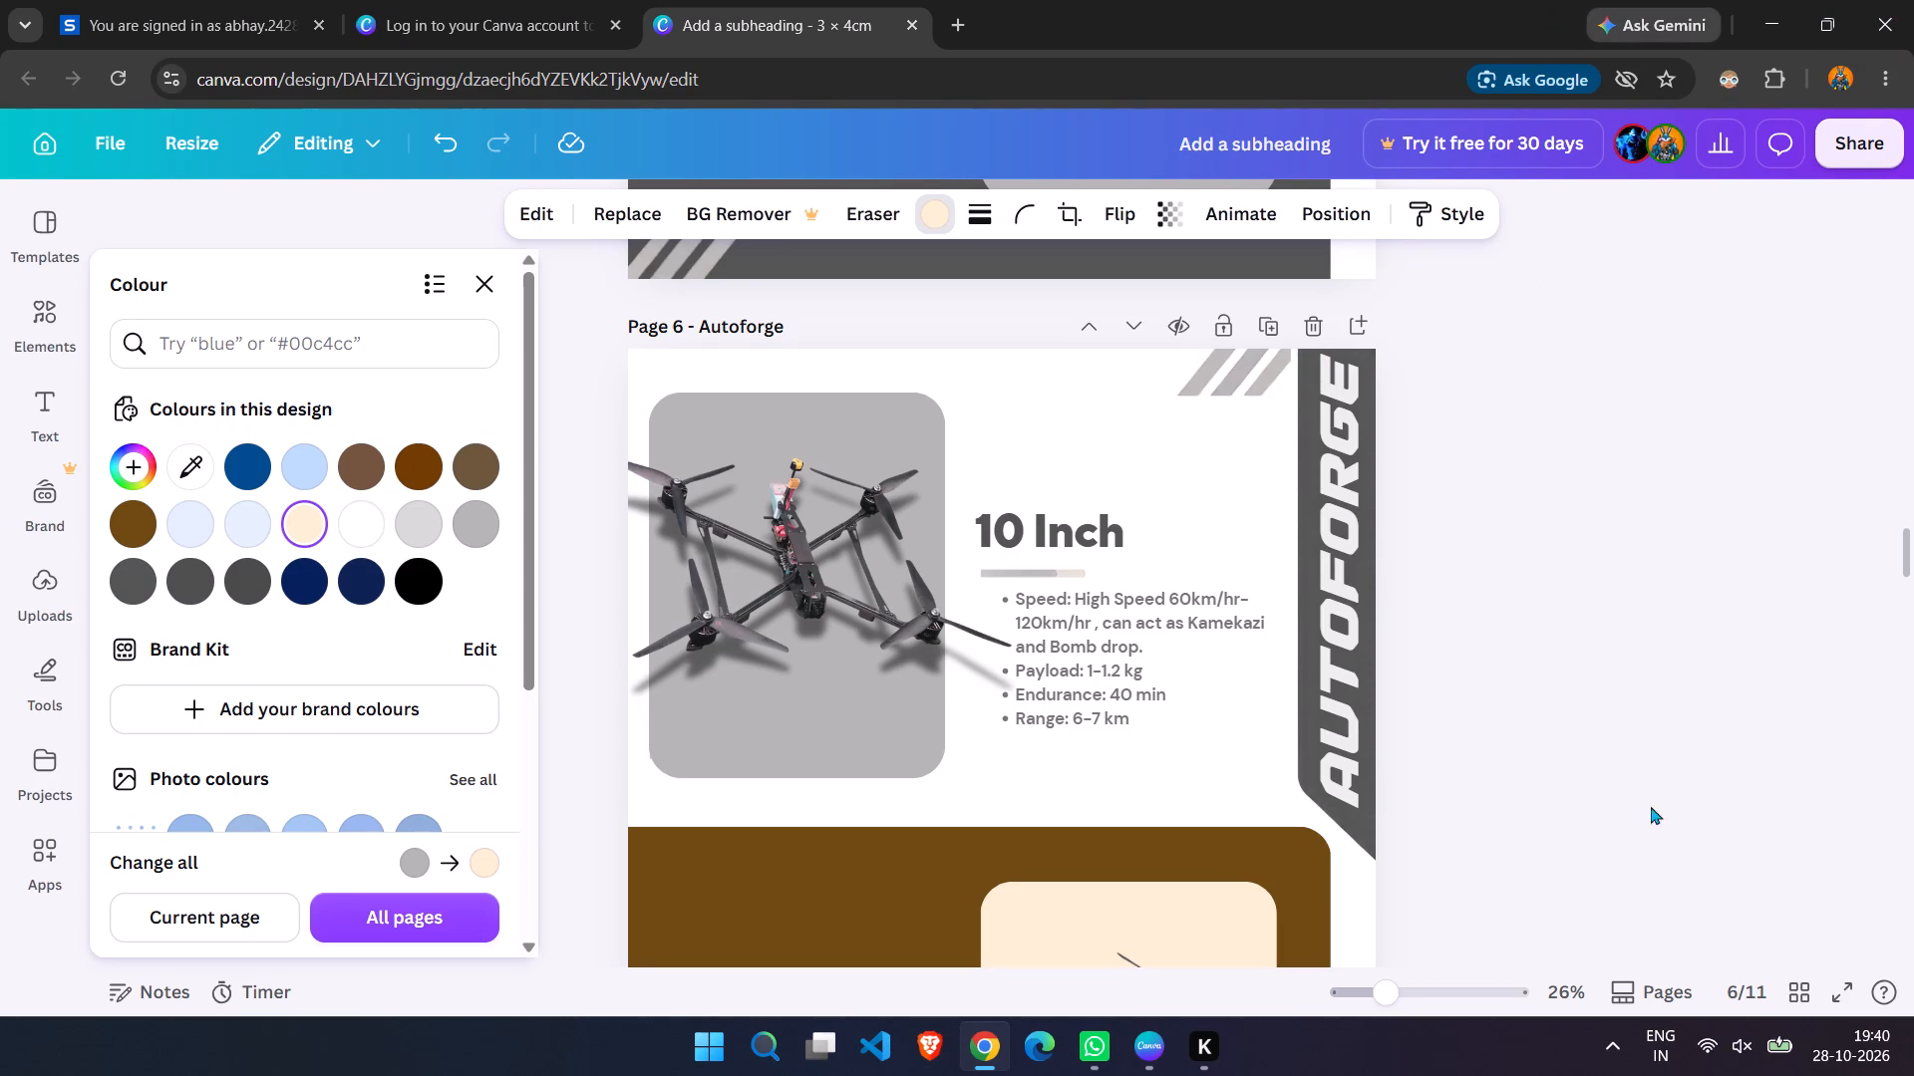
Examine the colours of page 6's vertical AUTOFORGE banner, 10 Inch text and rounded drone panel, comparing them with page 5.
{"action": "scroll", "coordinate": [1398, 594], "scroll_direction": "down", "scroll_amount": 5}
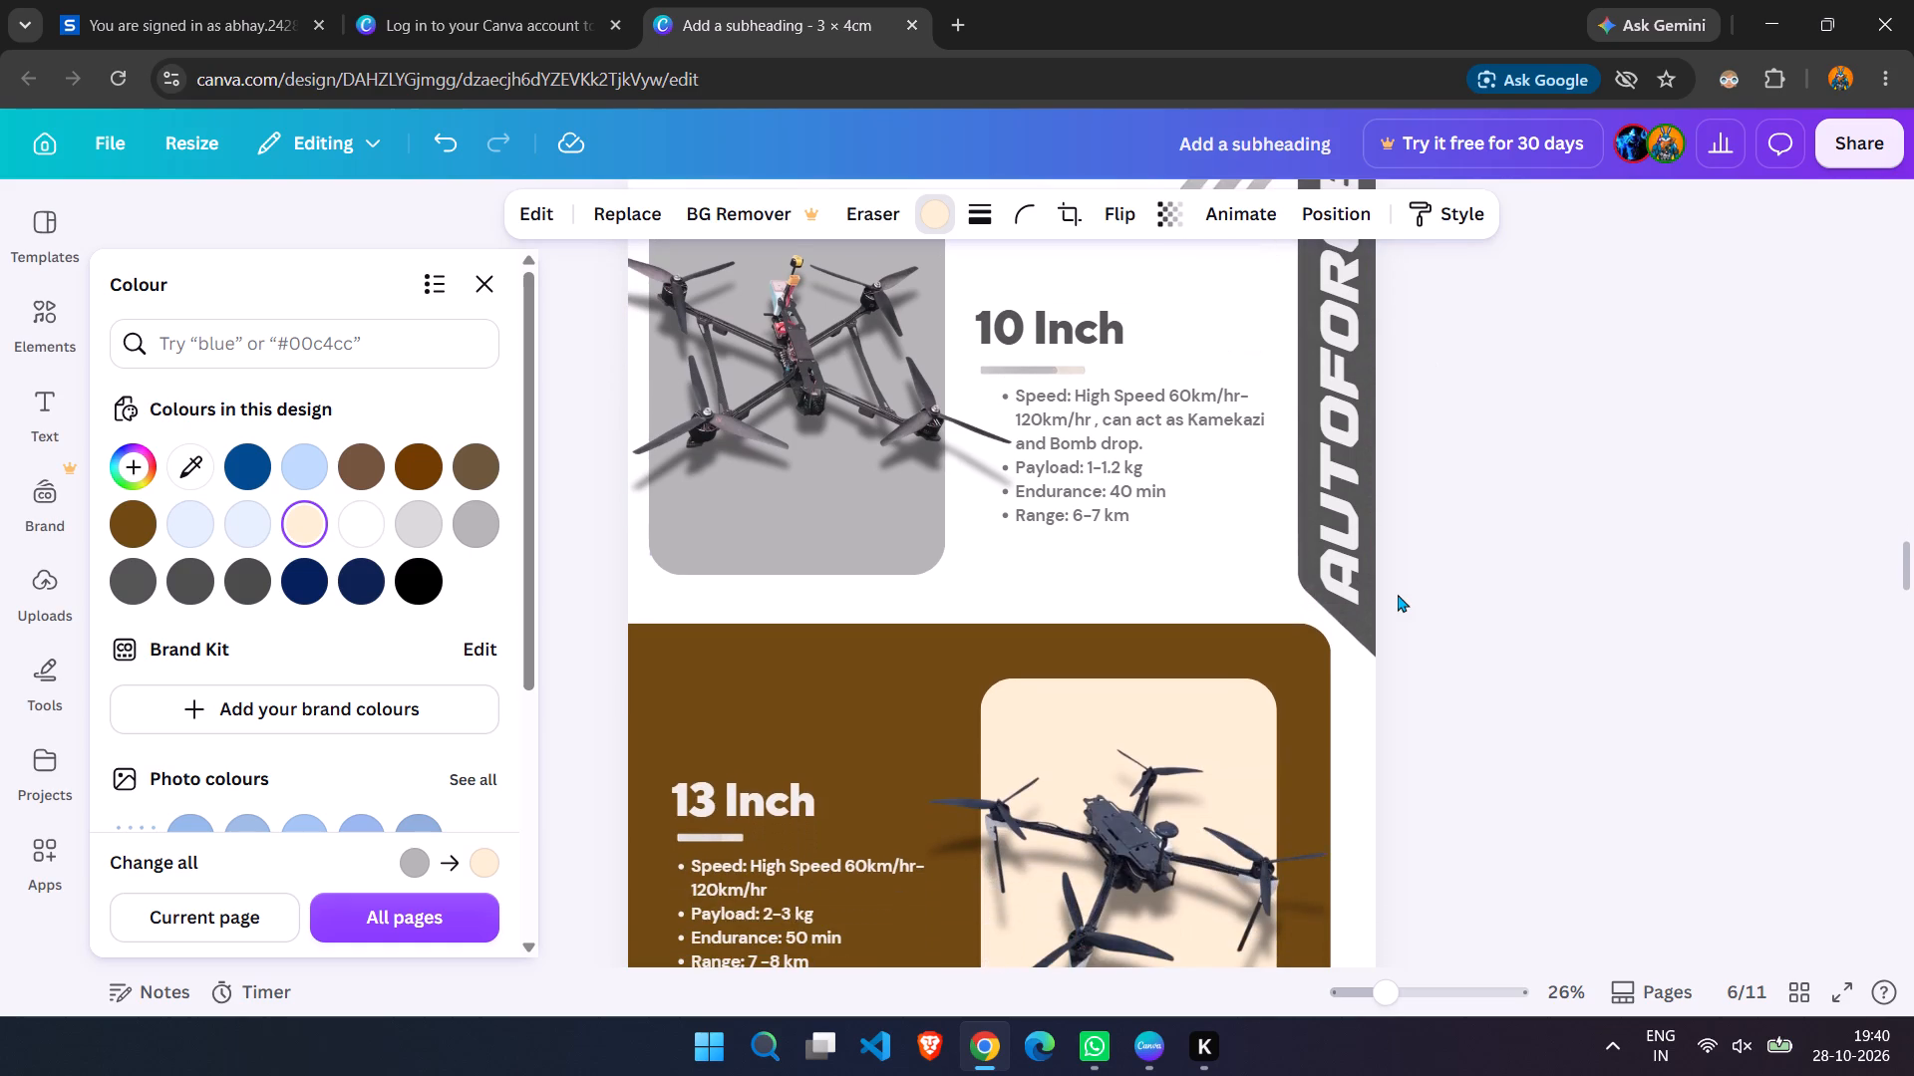
{"action": "left_click", "coordinate": [1354, 604]}
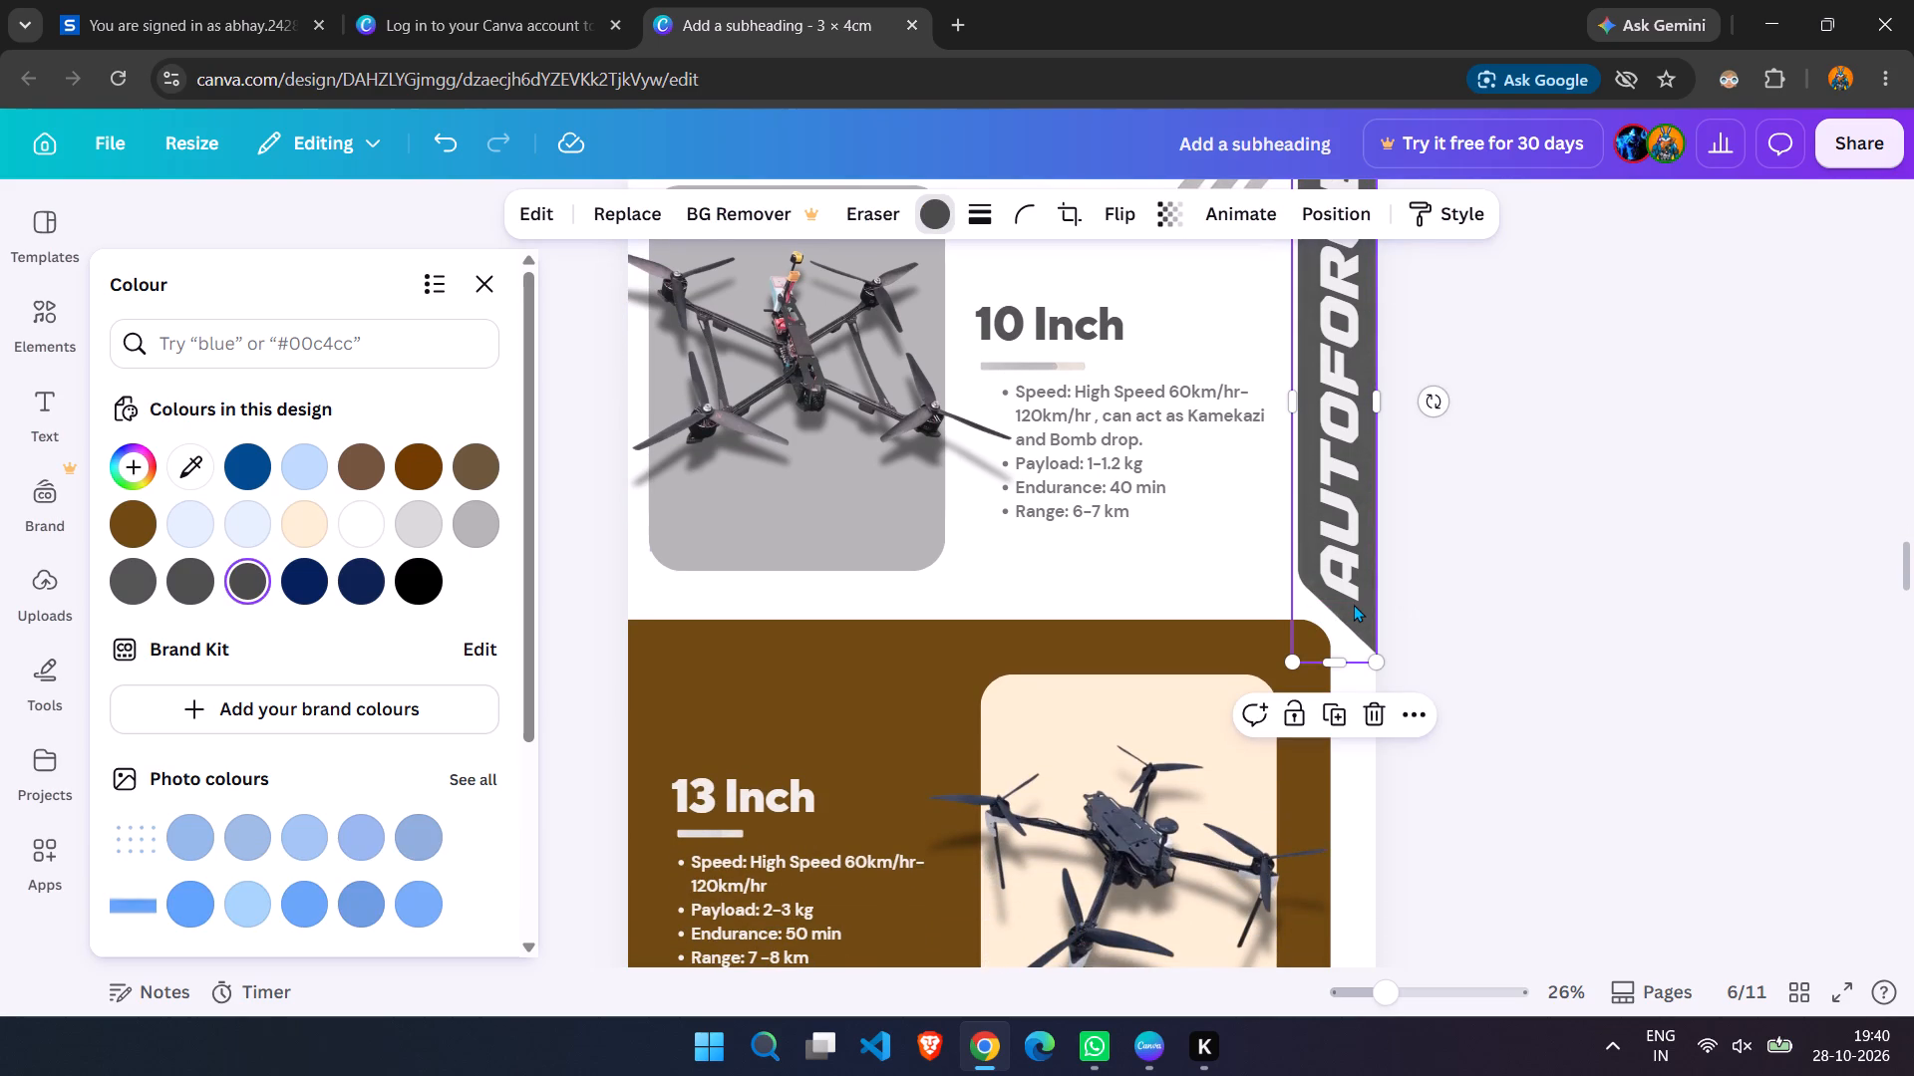
{"action": "scroll", "coordinate": [1354, 604], "scroll_direction": "down", "scroll_amount": 4}
{"action": "scroll", "coordinate": [1354, 604], "scroll_direction": "up", "scroll_amount": 6}
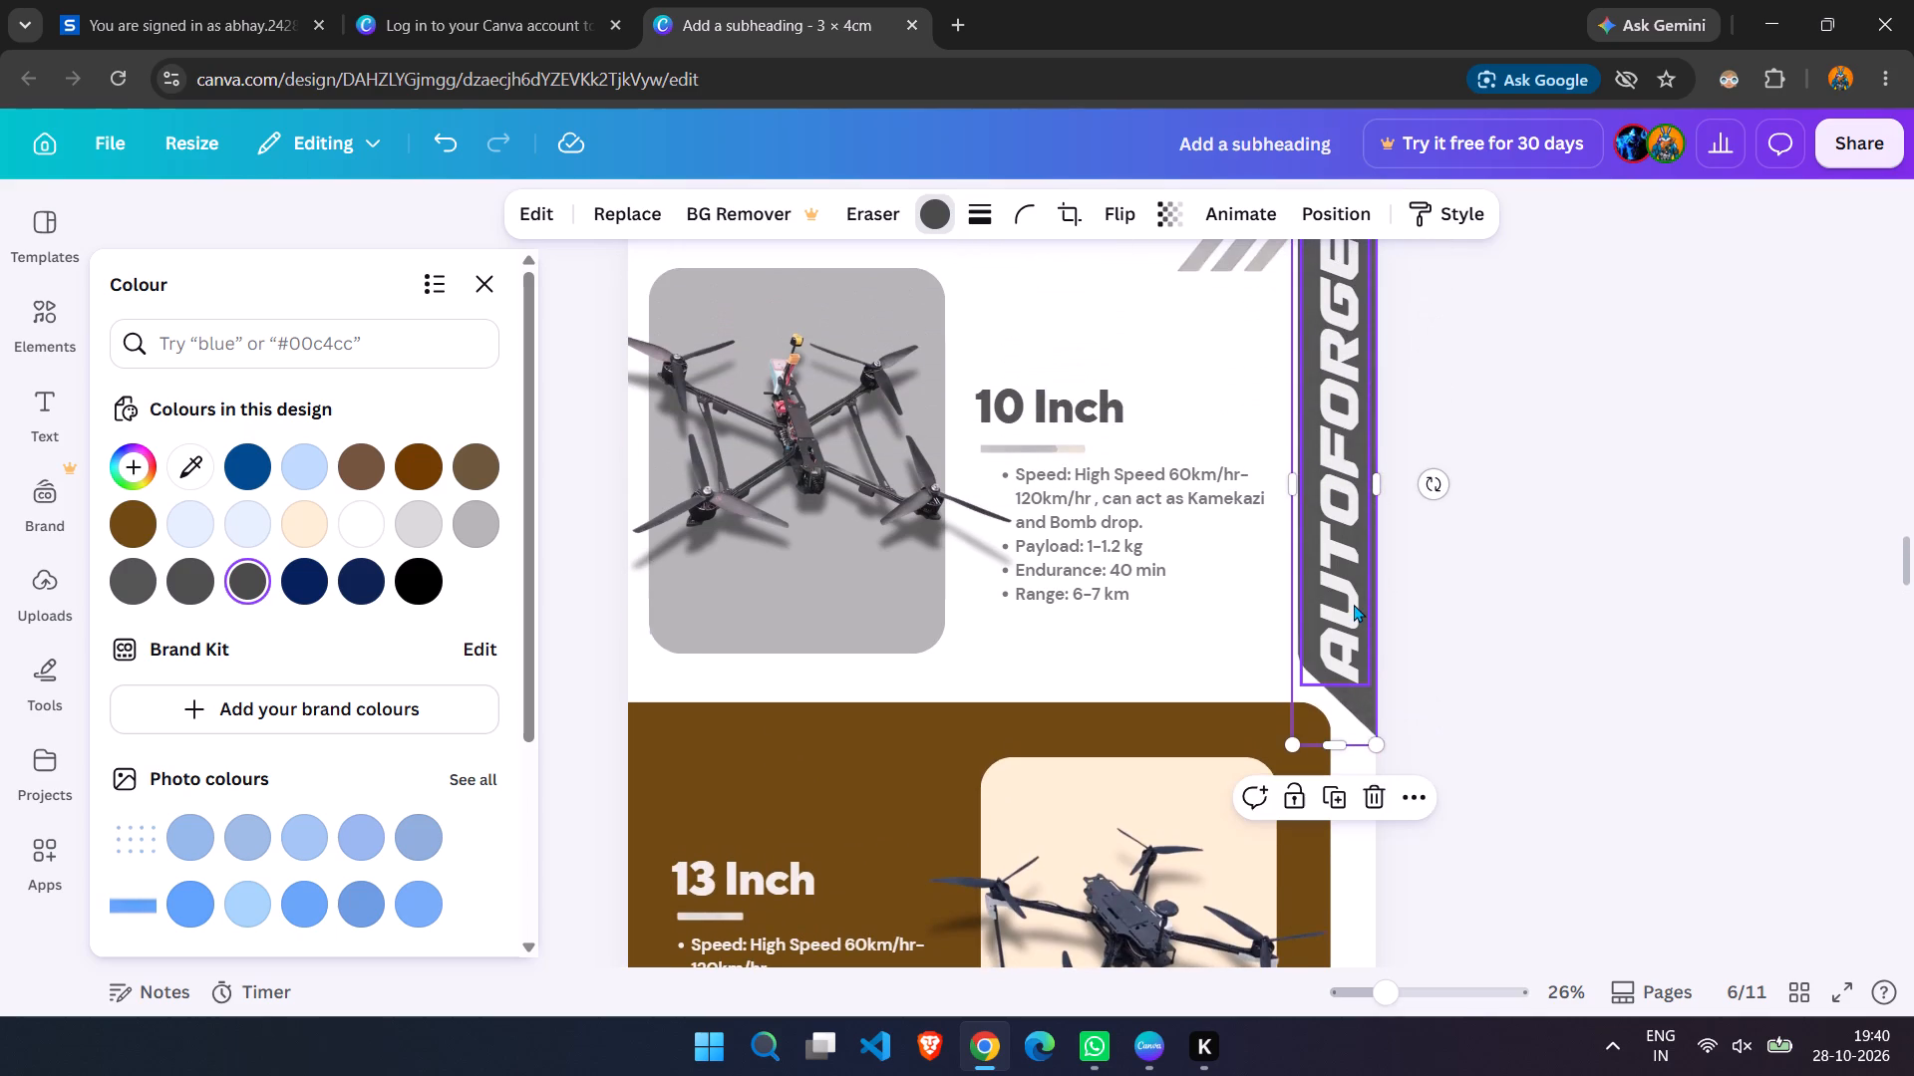
{"action": "scroll", "coordinate": [1354, 604], "scroll_direction": "up", "scroll_amount": 11}
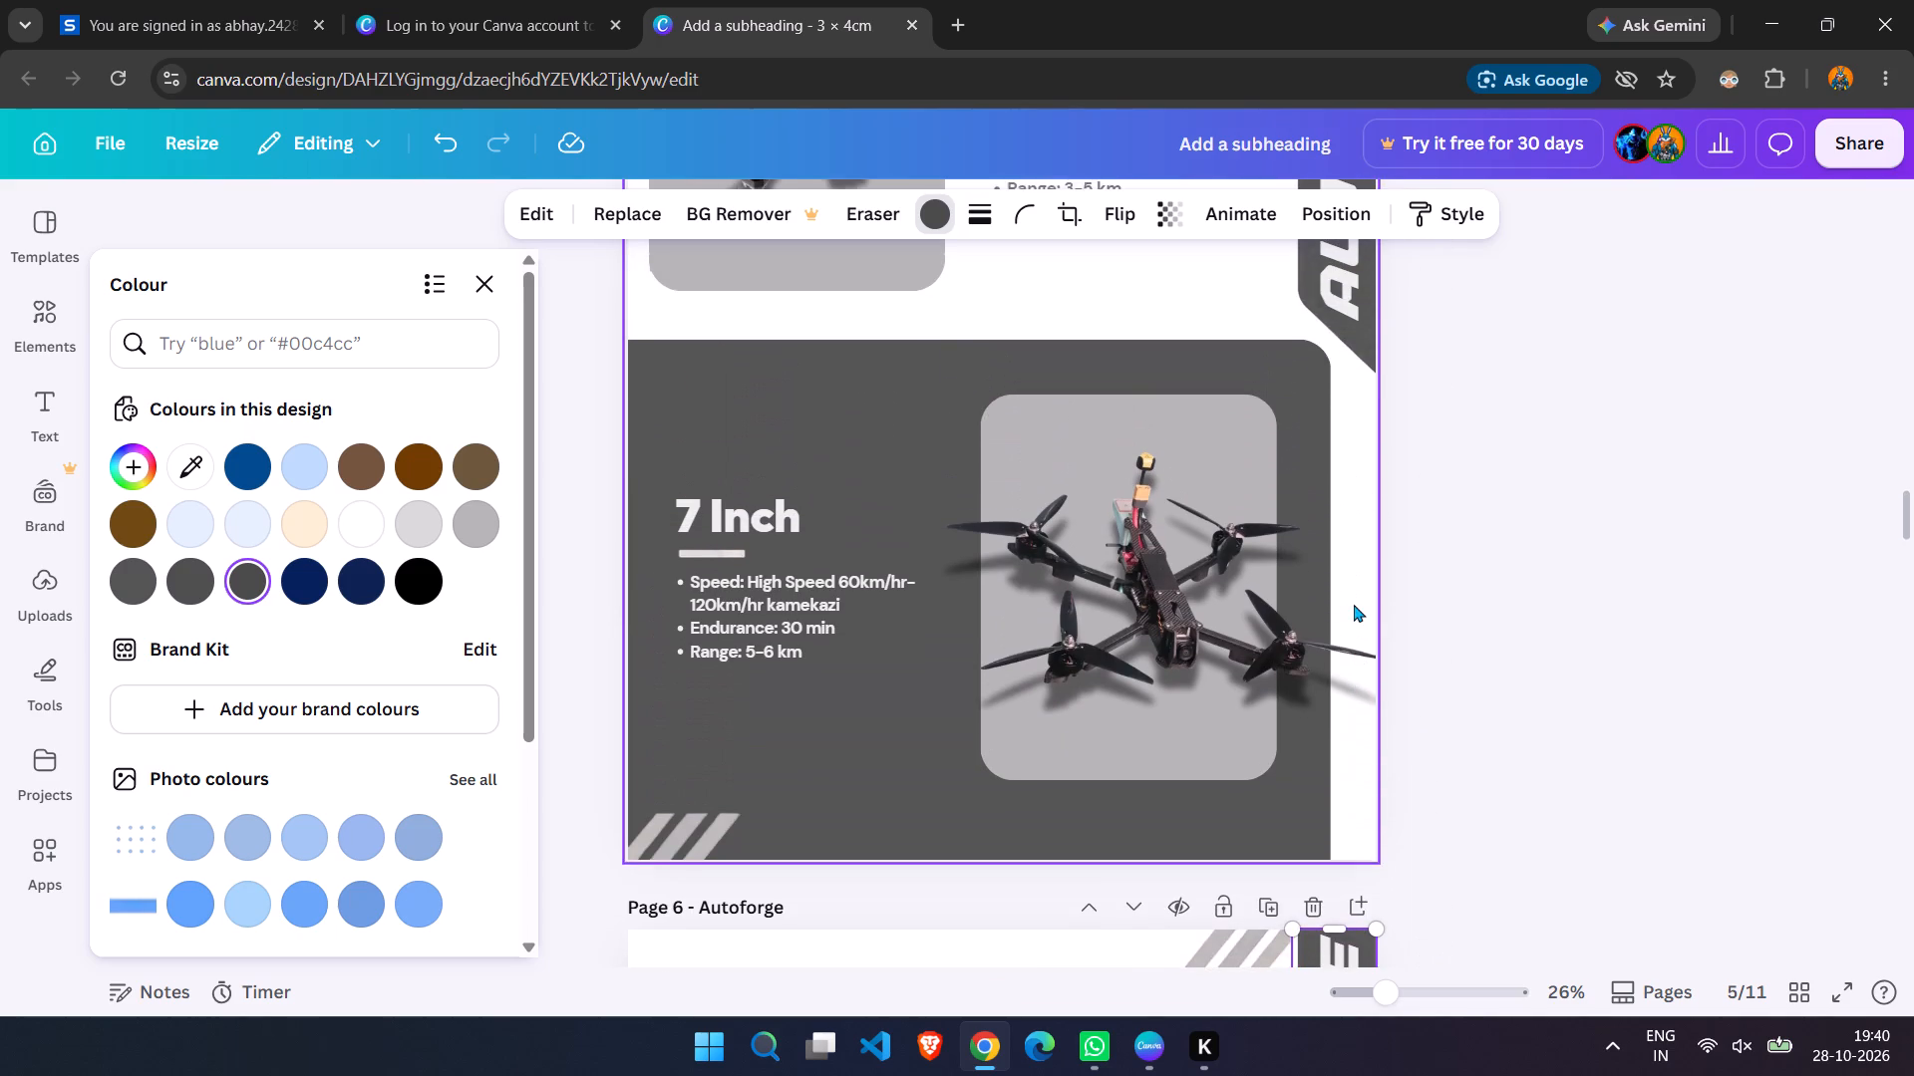
{"action": "scroll", "coordinate": [1354, 604], "scroll_direction": "down", "scroll_amount": 6}
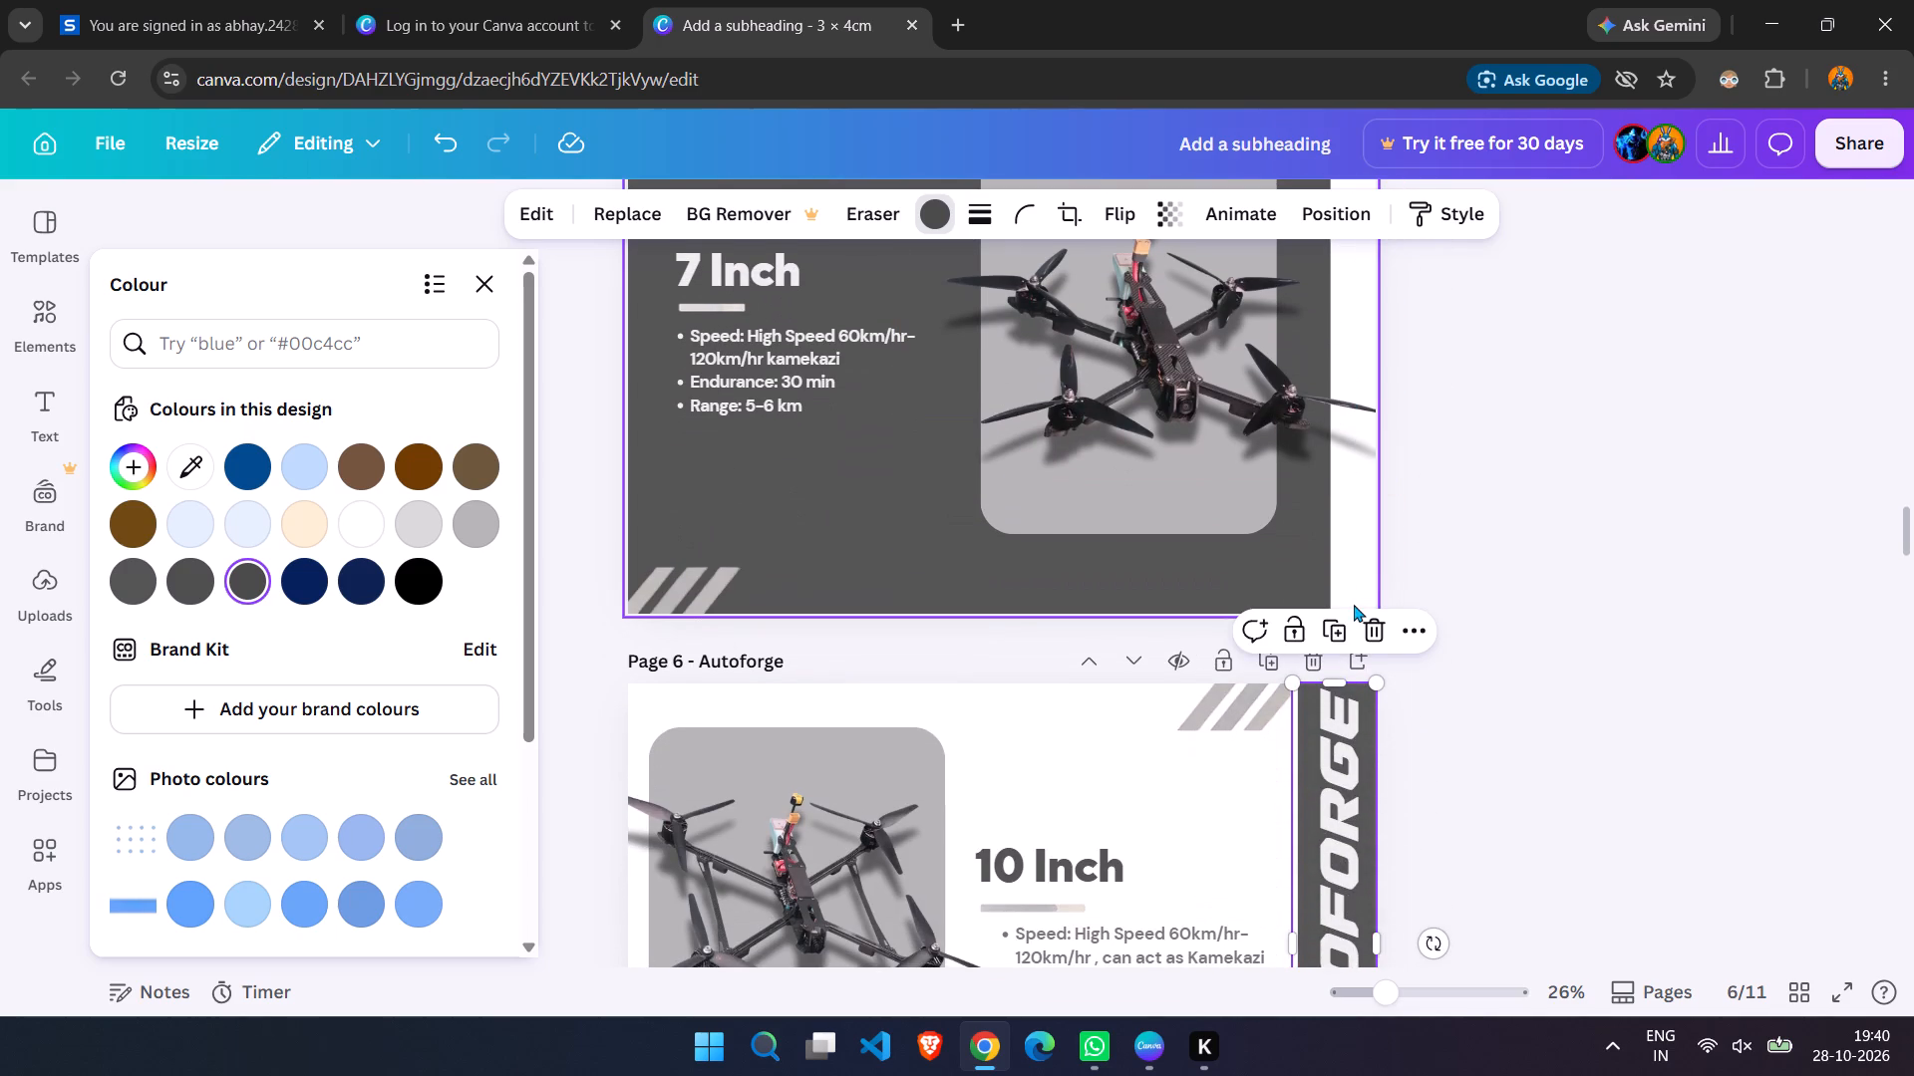
{"action": "scroll", "coordinate": [1354, 604], "scroll_direction": "down", "scroll_amount": 7}
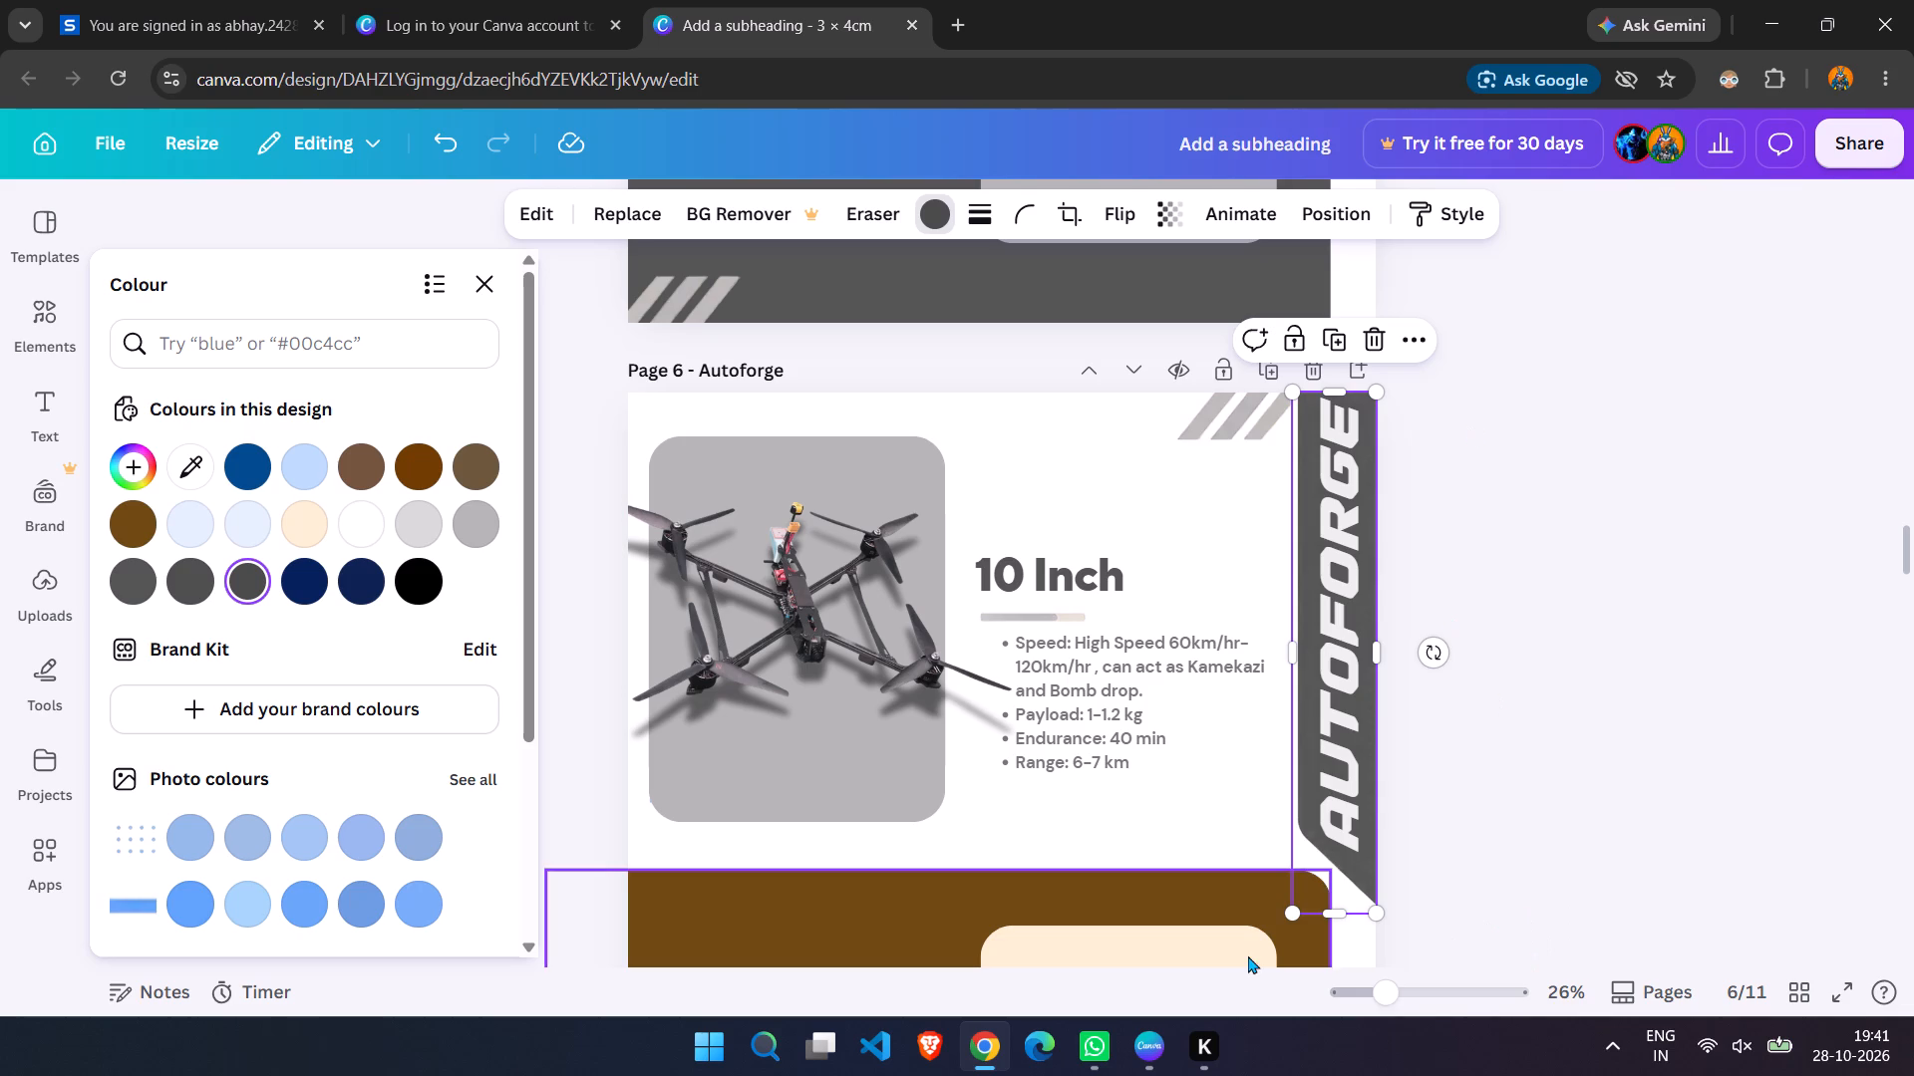
{"action": "scroll", "coordinate": [1623, 804], "scroll_direction": "up", "scroll_amount": 4}
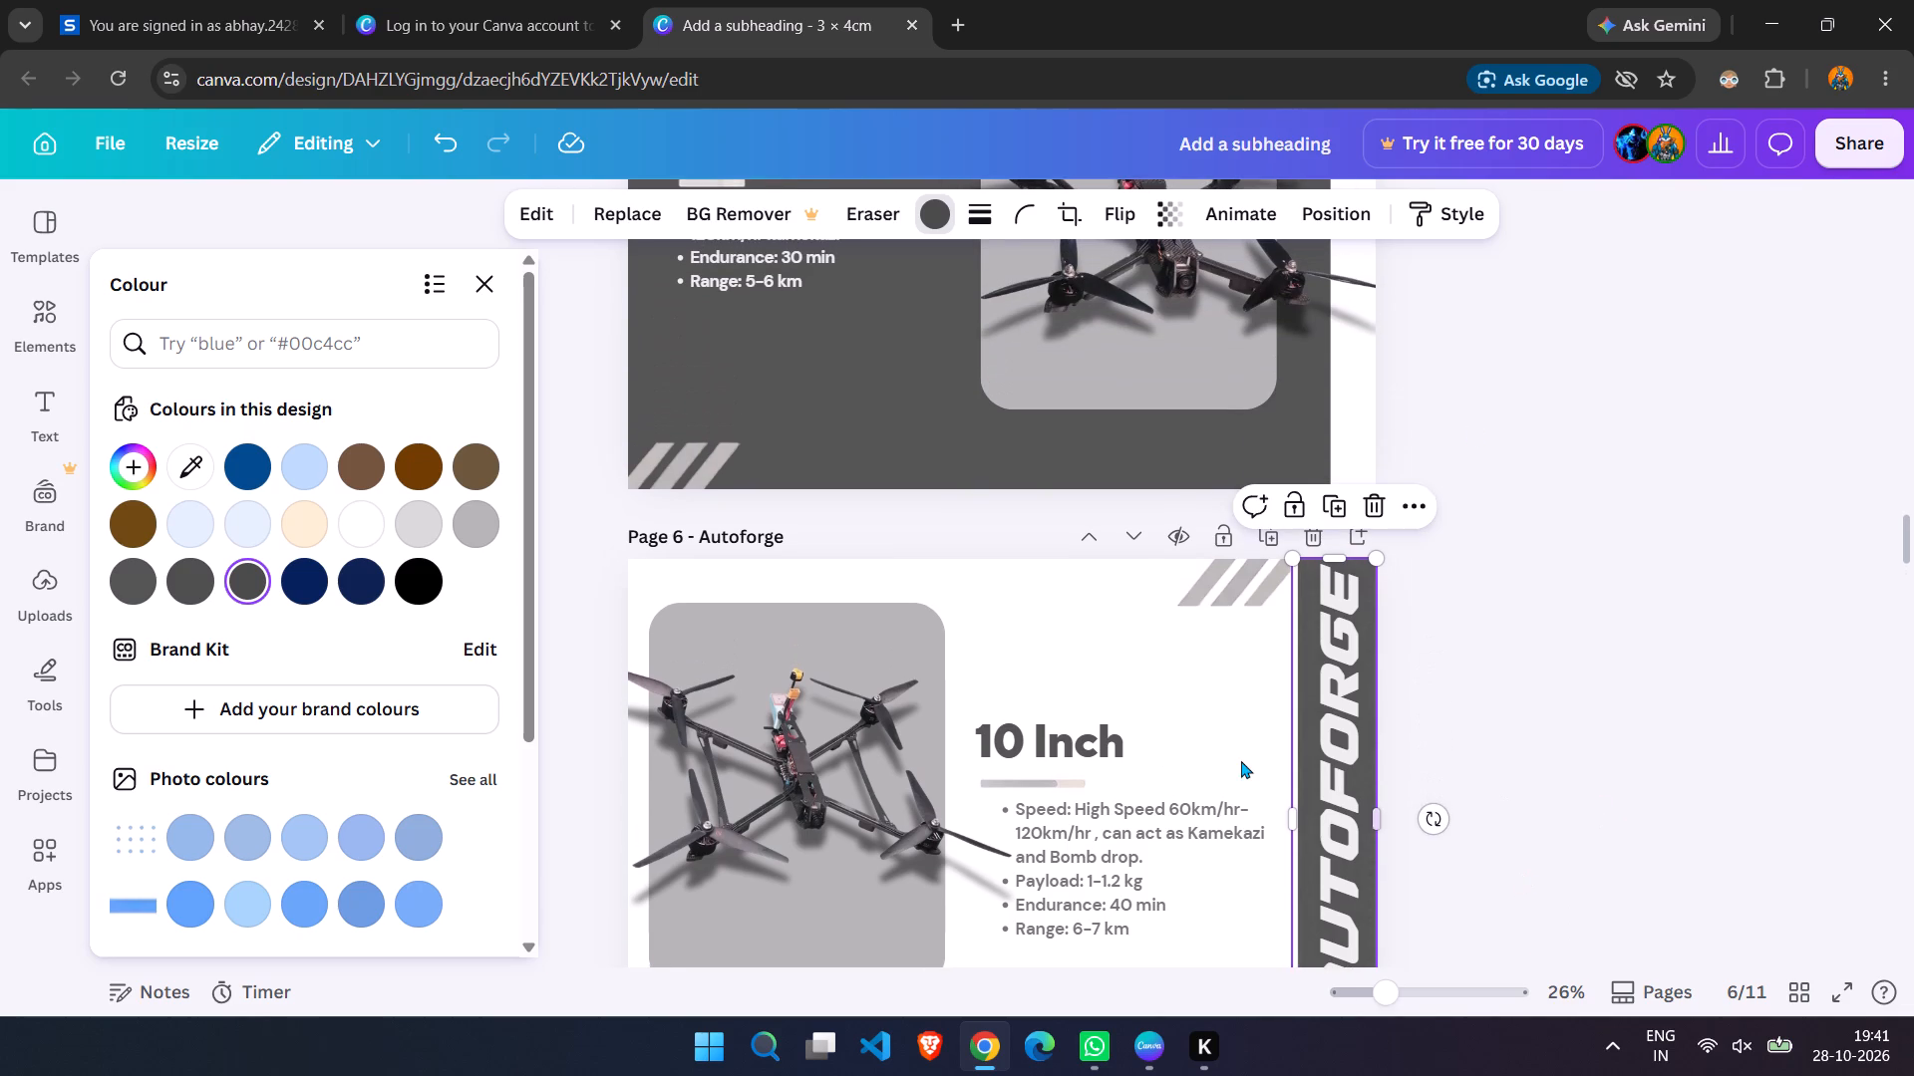
{"action": "left_click", "coordinate": [1227, 761]}
{"action": "left_click", "coordinate": [1173, 852]}
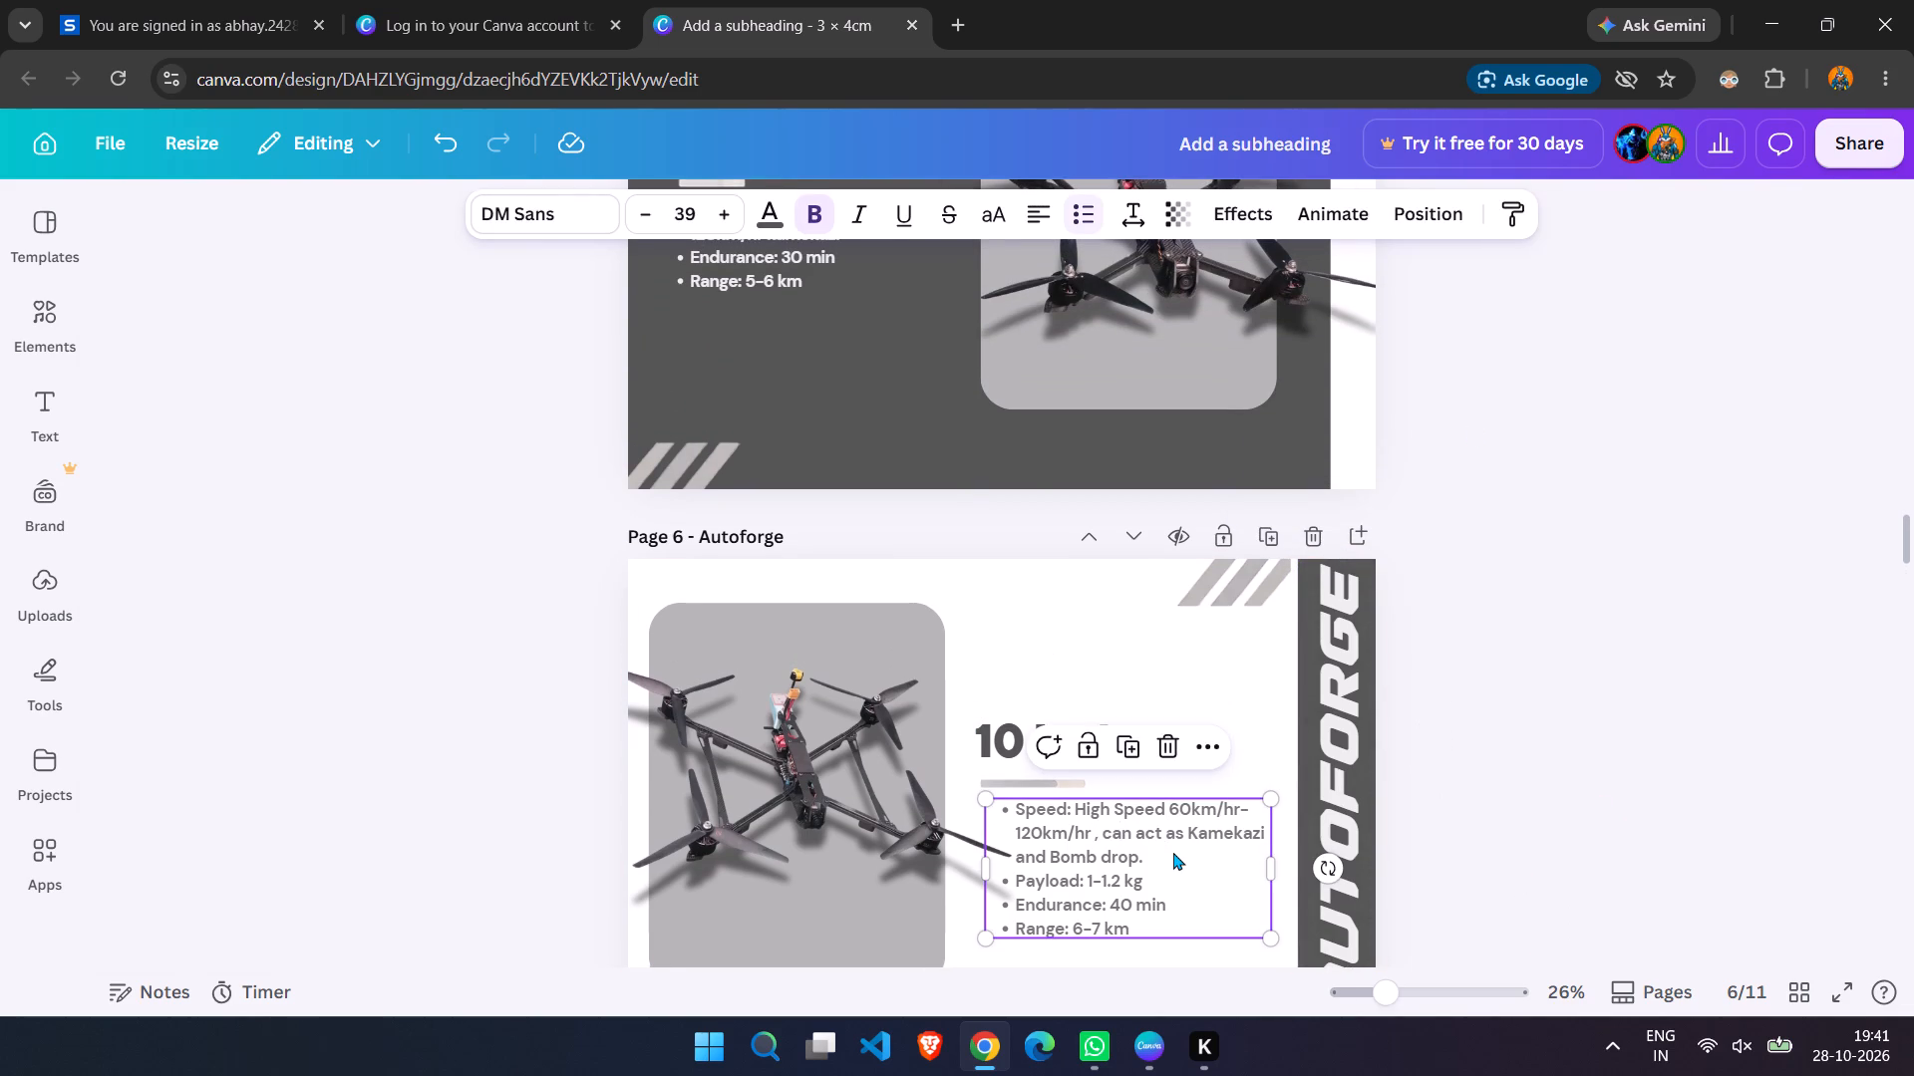
{"action": "left_click", "coordinate": [881, 918]}
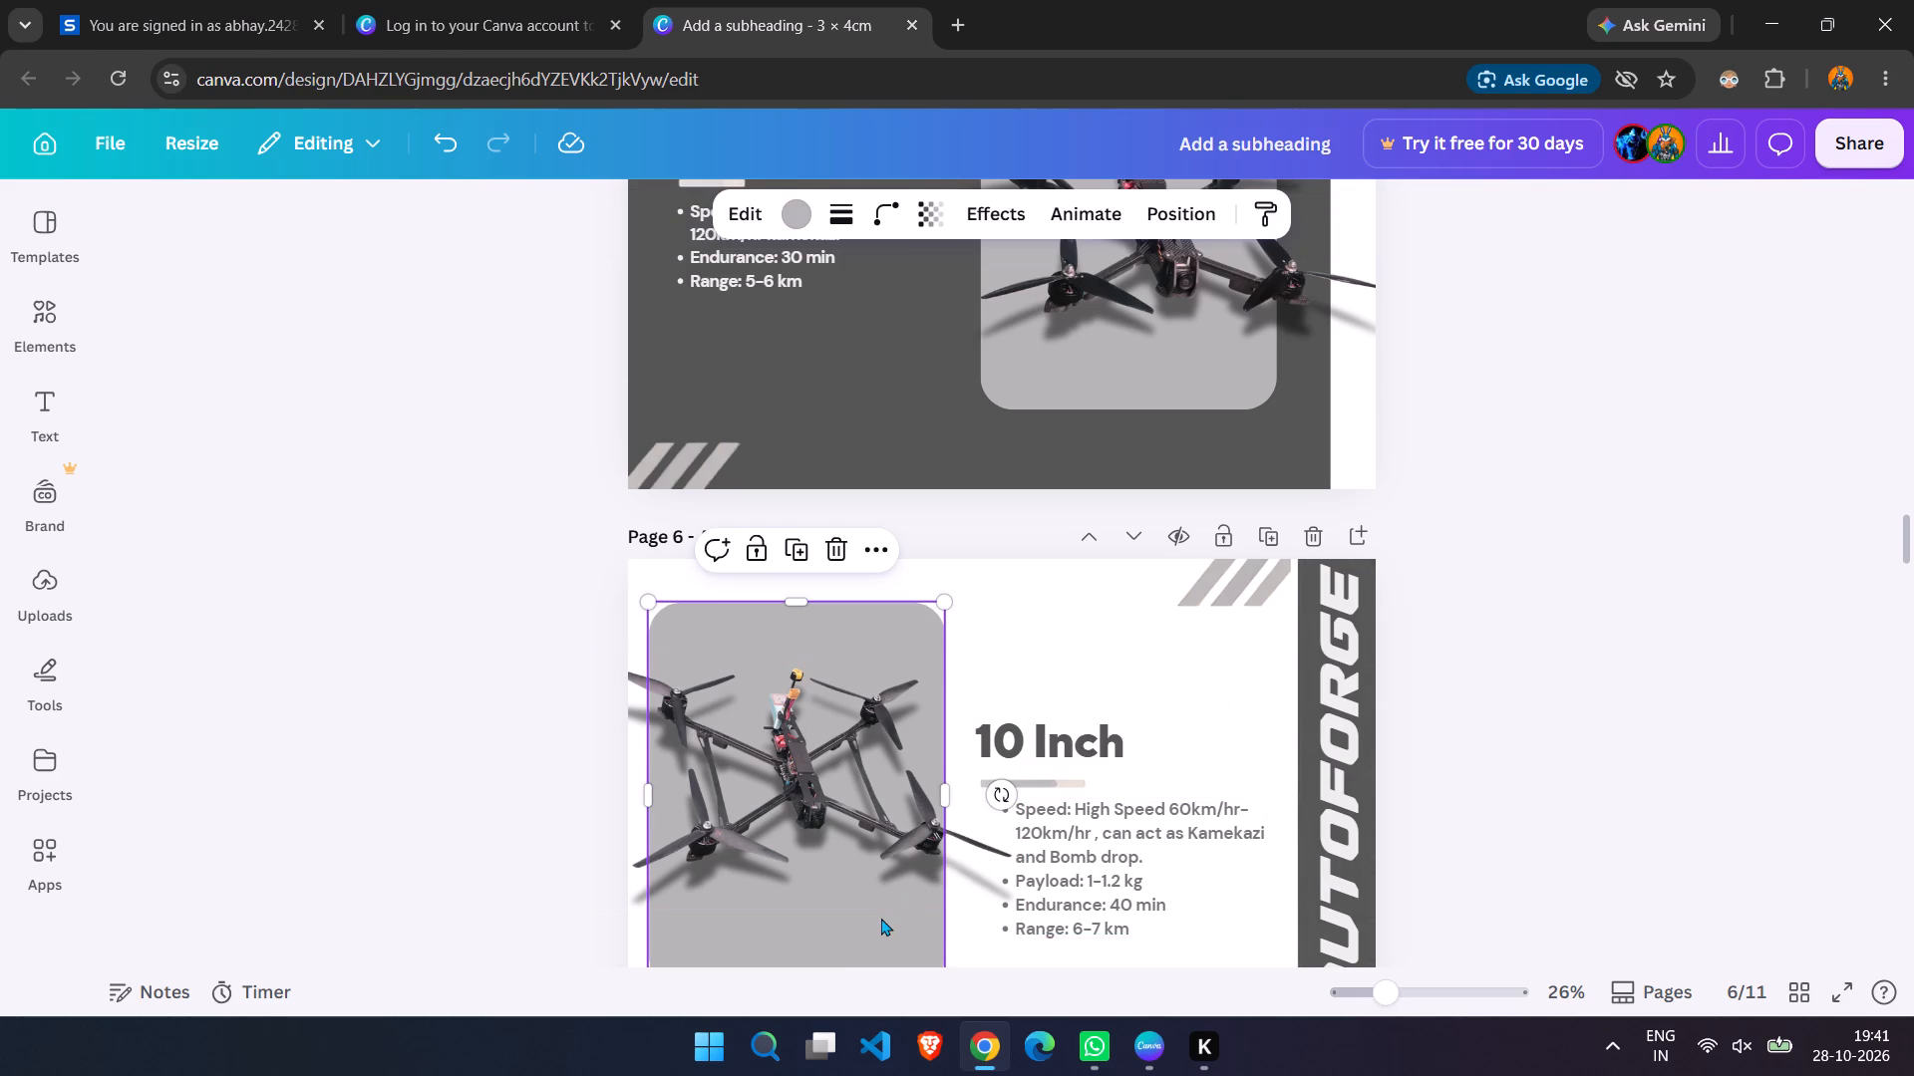
Inspect the grey colour scheme of page 5's 5 Inch and 7 Inch sections, including their panels, specification text and banner.
{"action": "scroll", "coordinate": [881, 918], "scroll_direction": "up", "scroll_amount": 5}
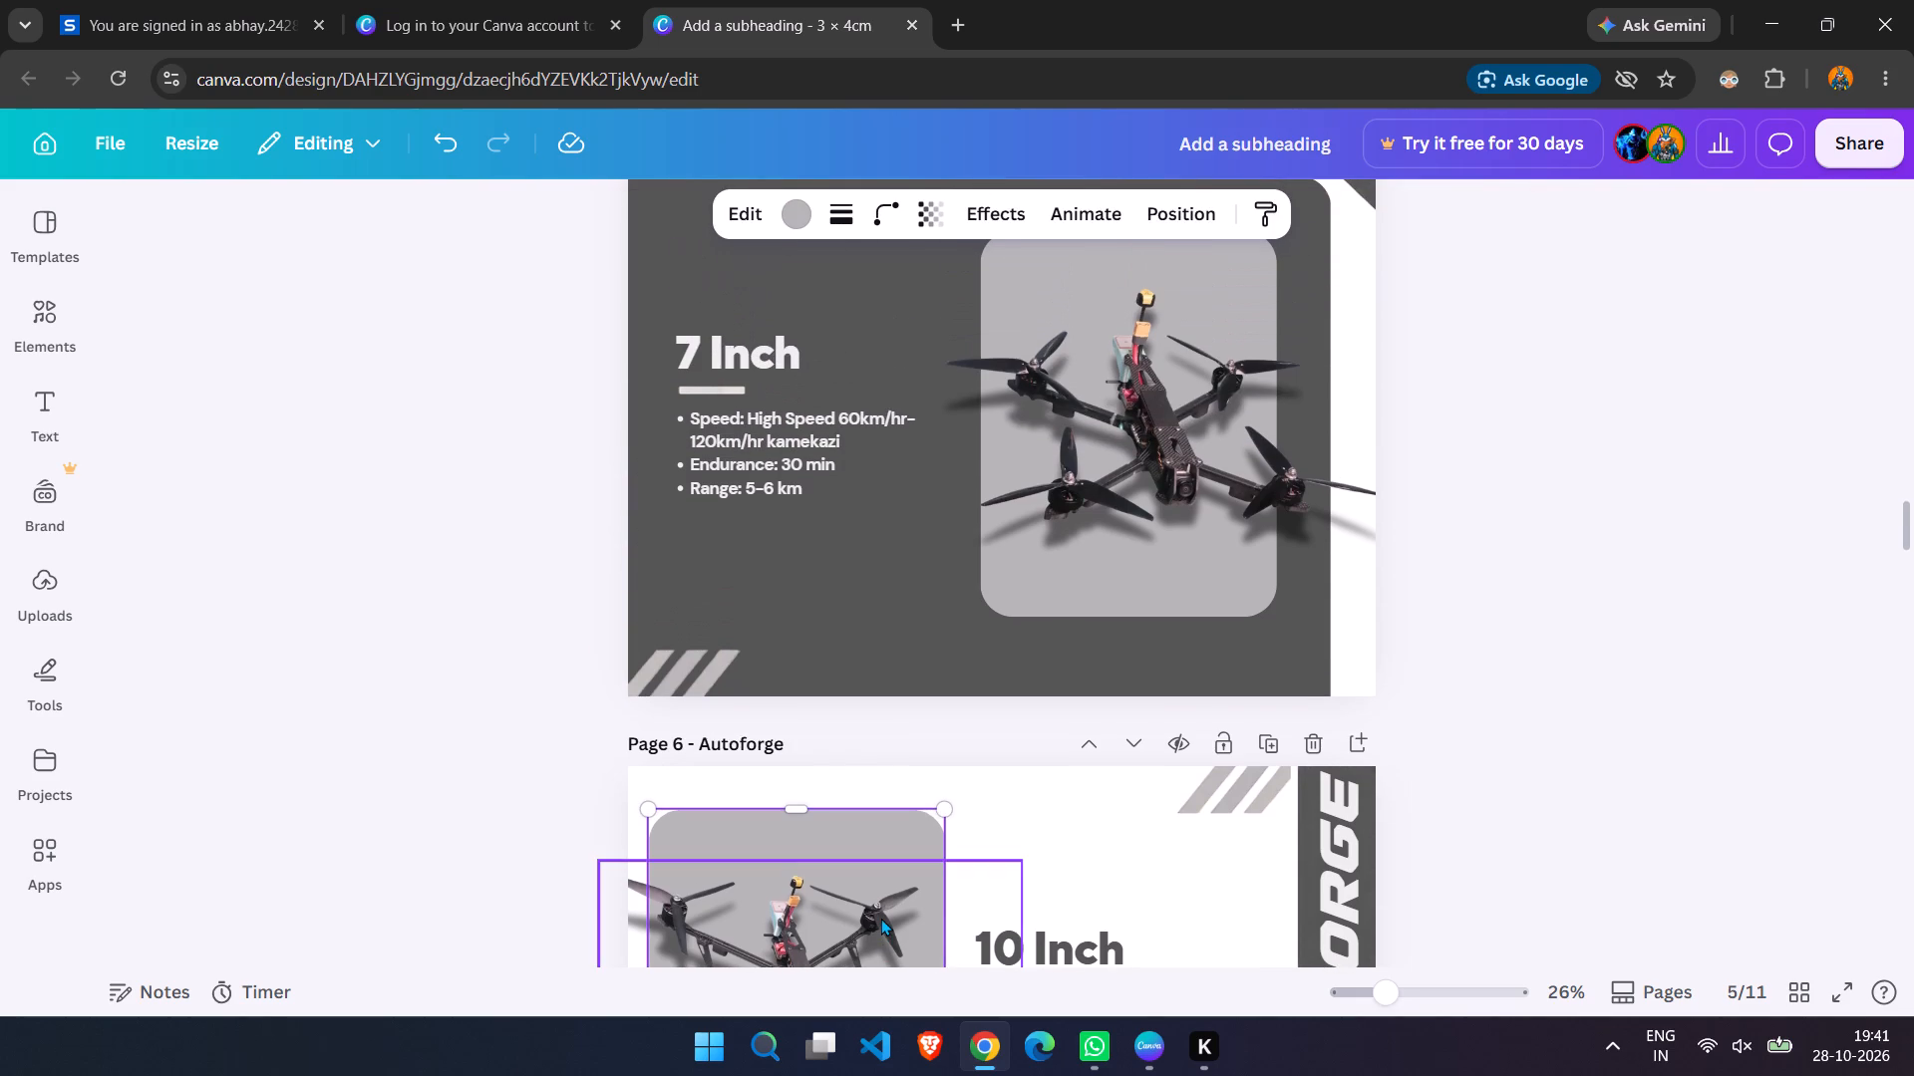
{"action": "left_click", "coordinate": [989, 620]}
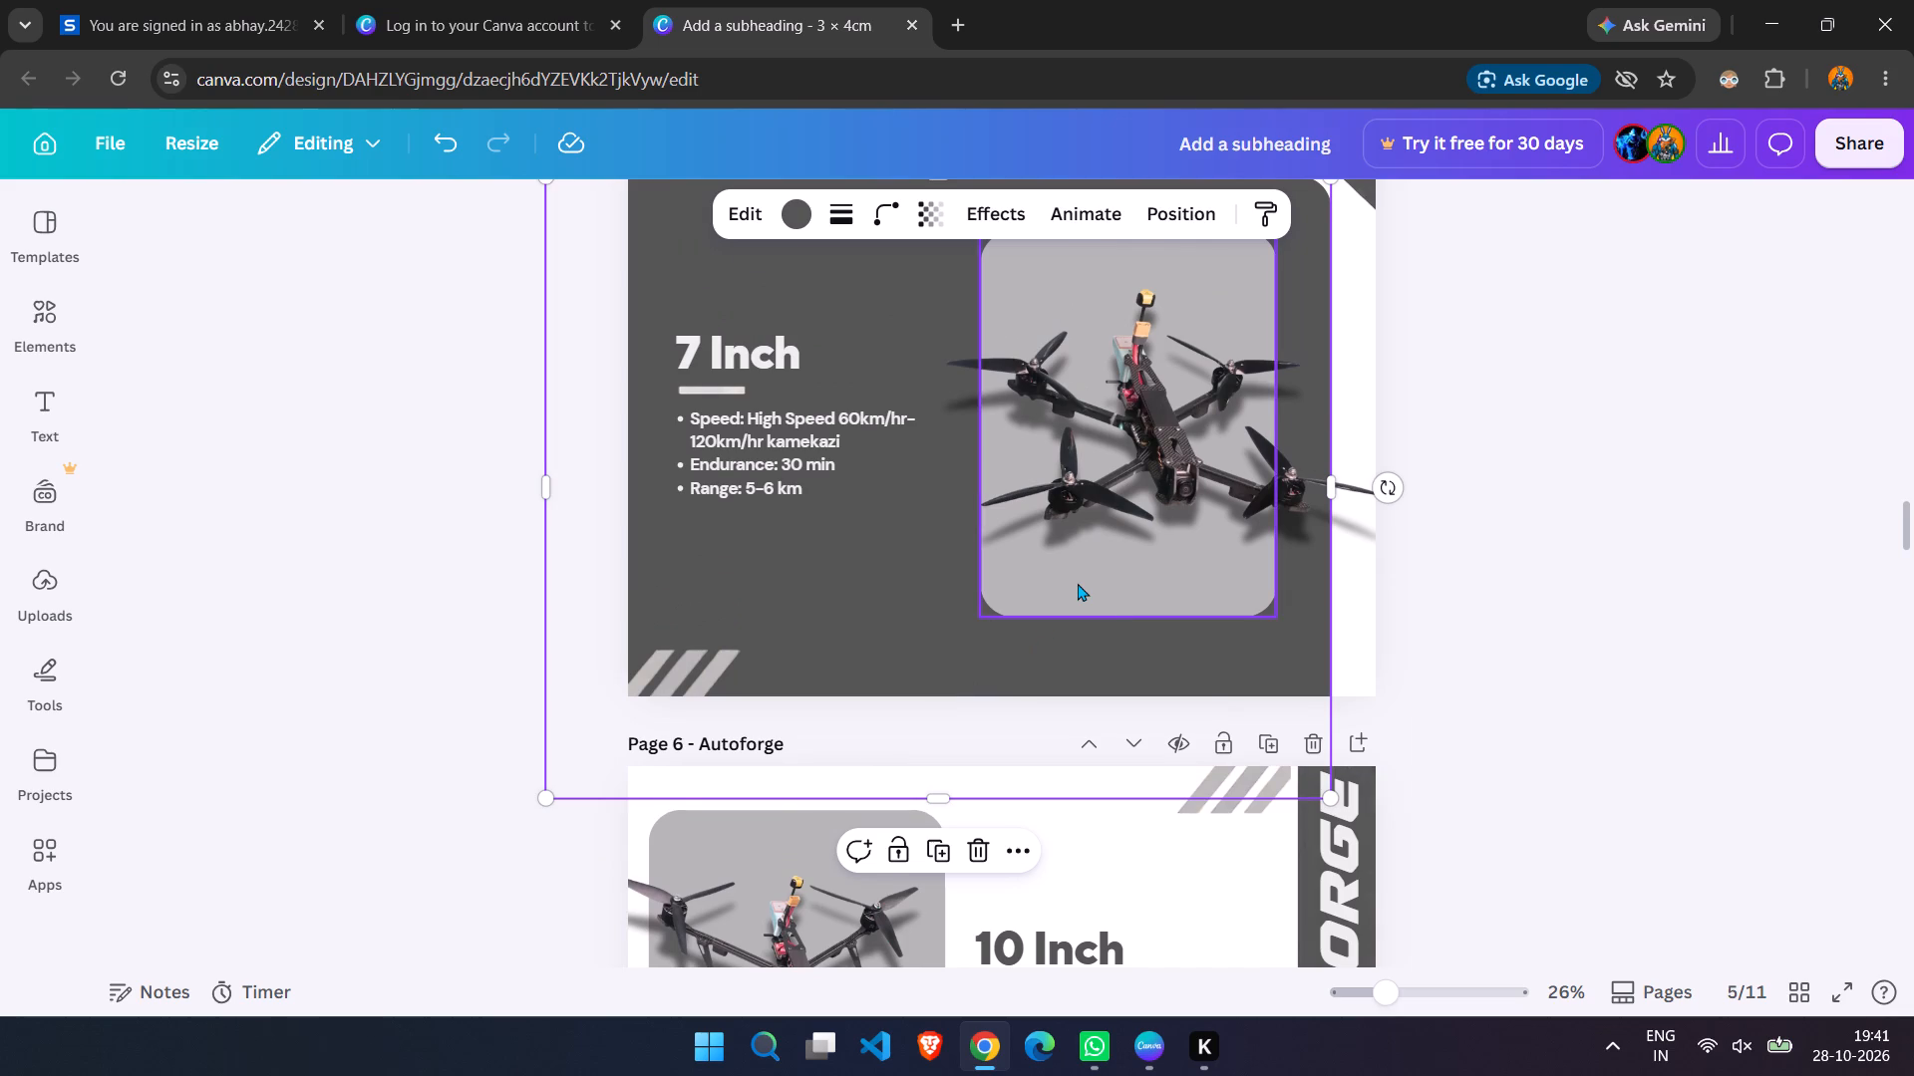
{"action": "left_click", "coordinate": [1078, 583]}
{"action": "scroll", "coordinate": [1081, 584], "scroll_direction": "up", "scroll_amount": 4}
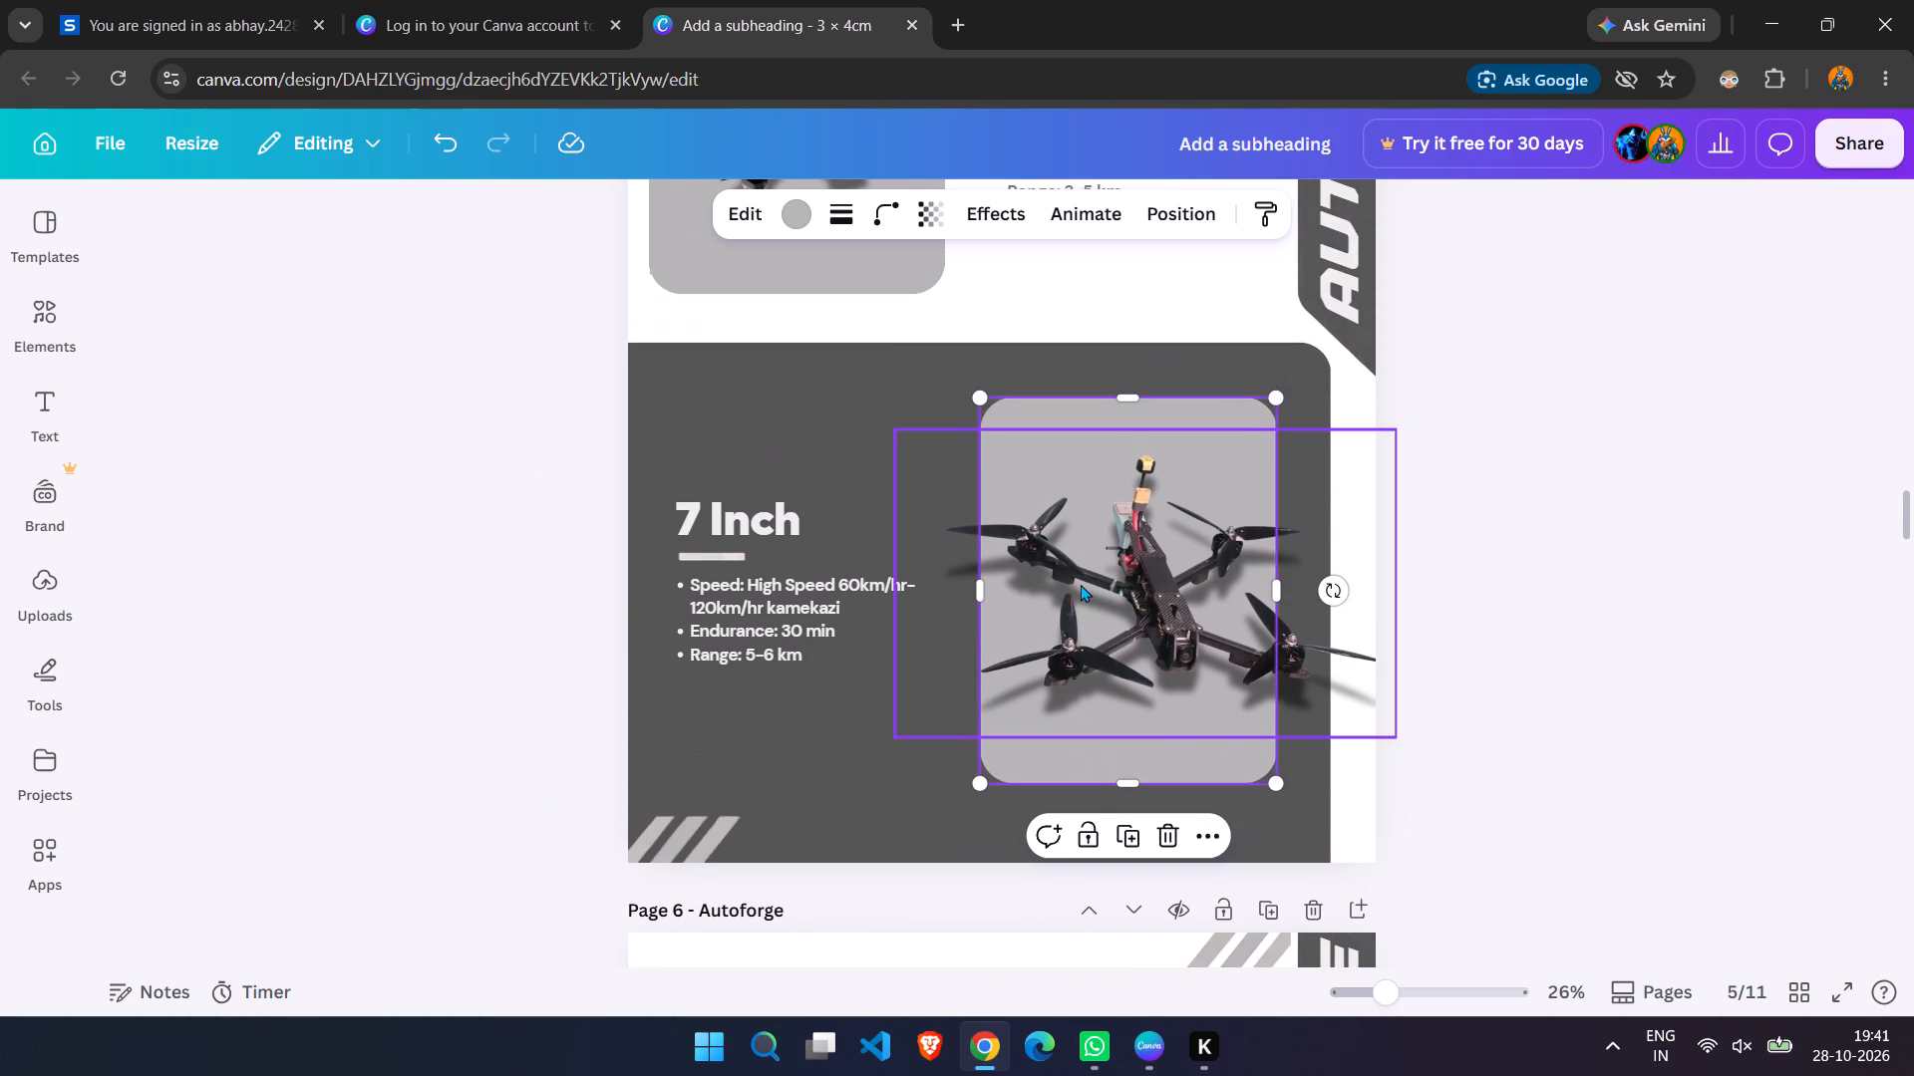
{"action": "scroll", "coordinate": [1081, 584], "scroll_direction": "up", "scroll_amount": 7}
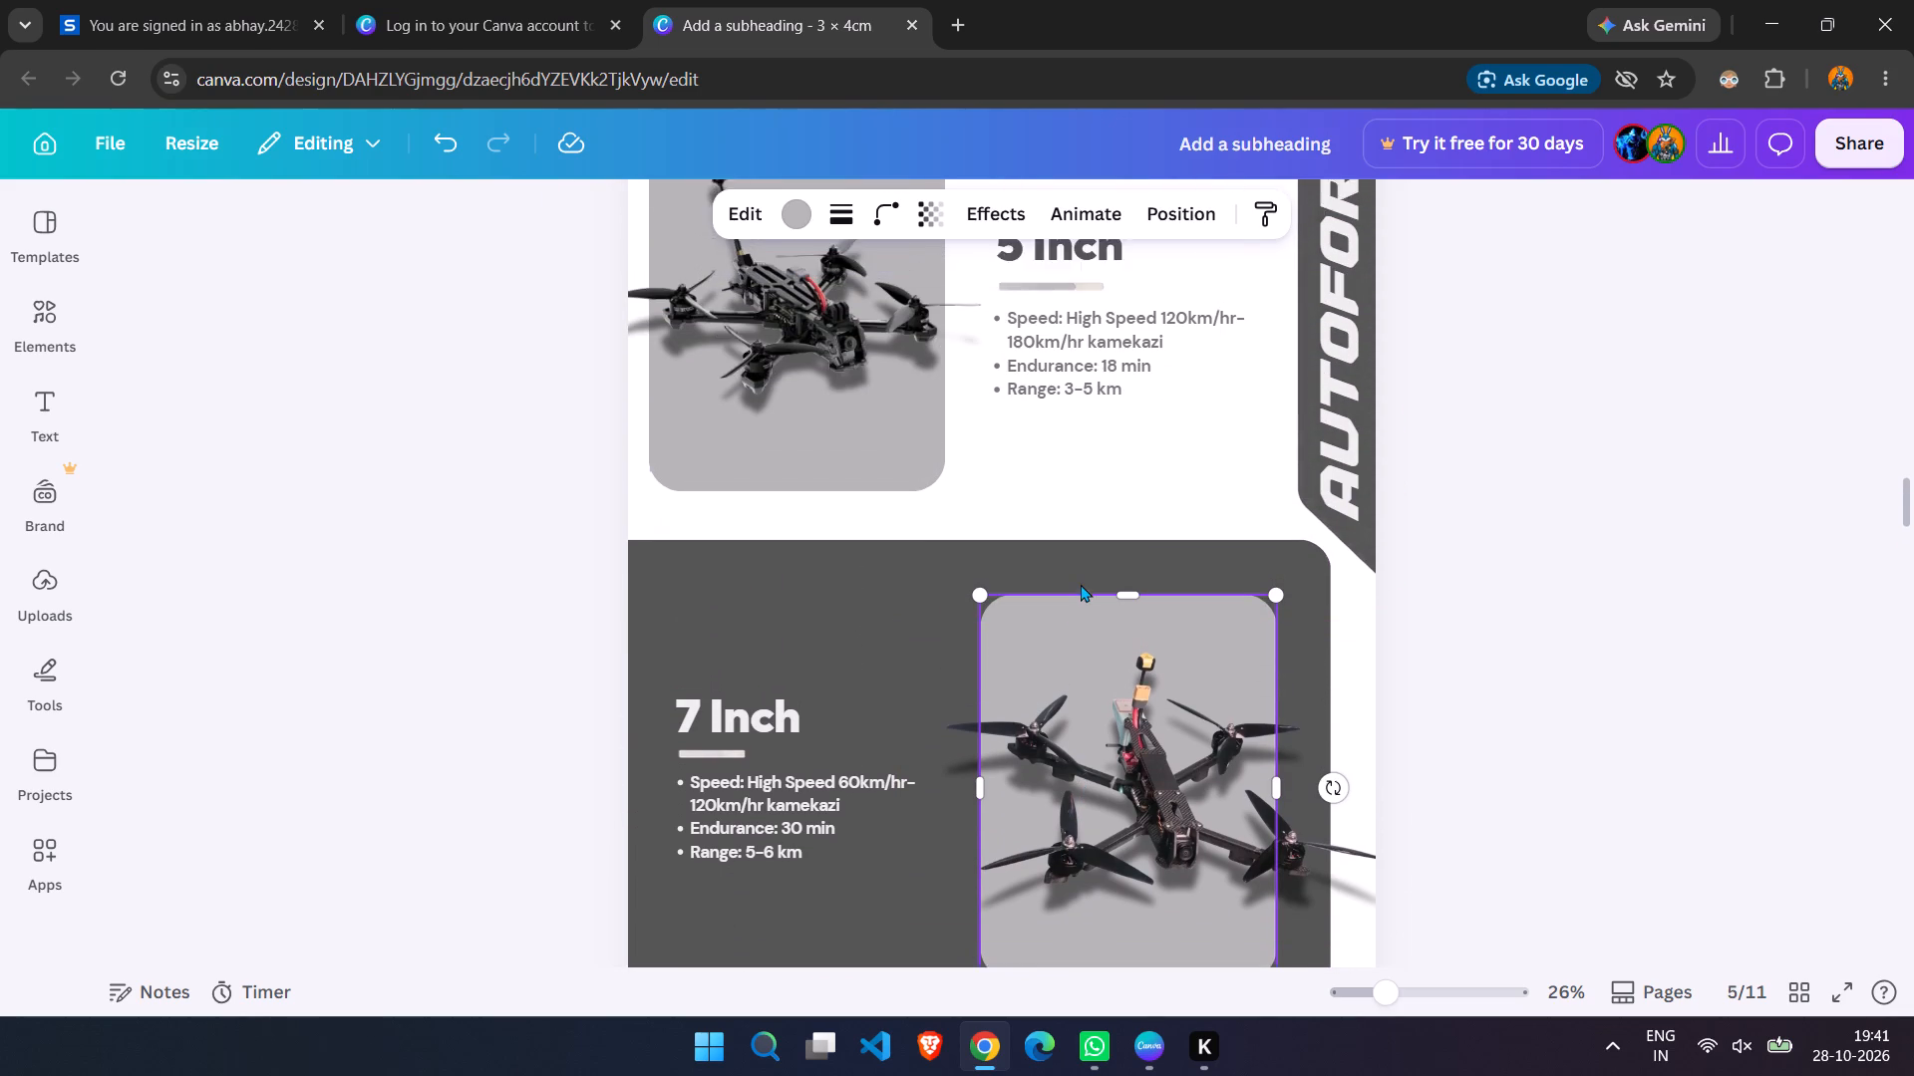
{"action": "scroll", "coordinate": [1081, 584], "scroll_direction": "up", "scroll_amount": 2}
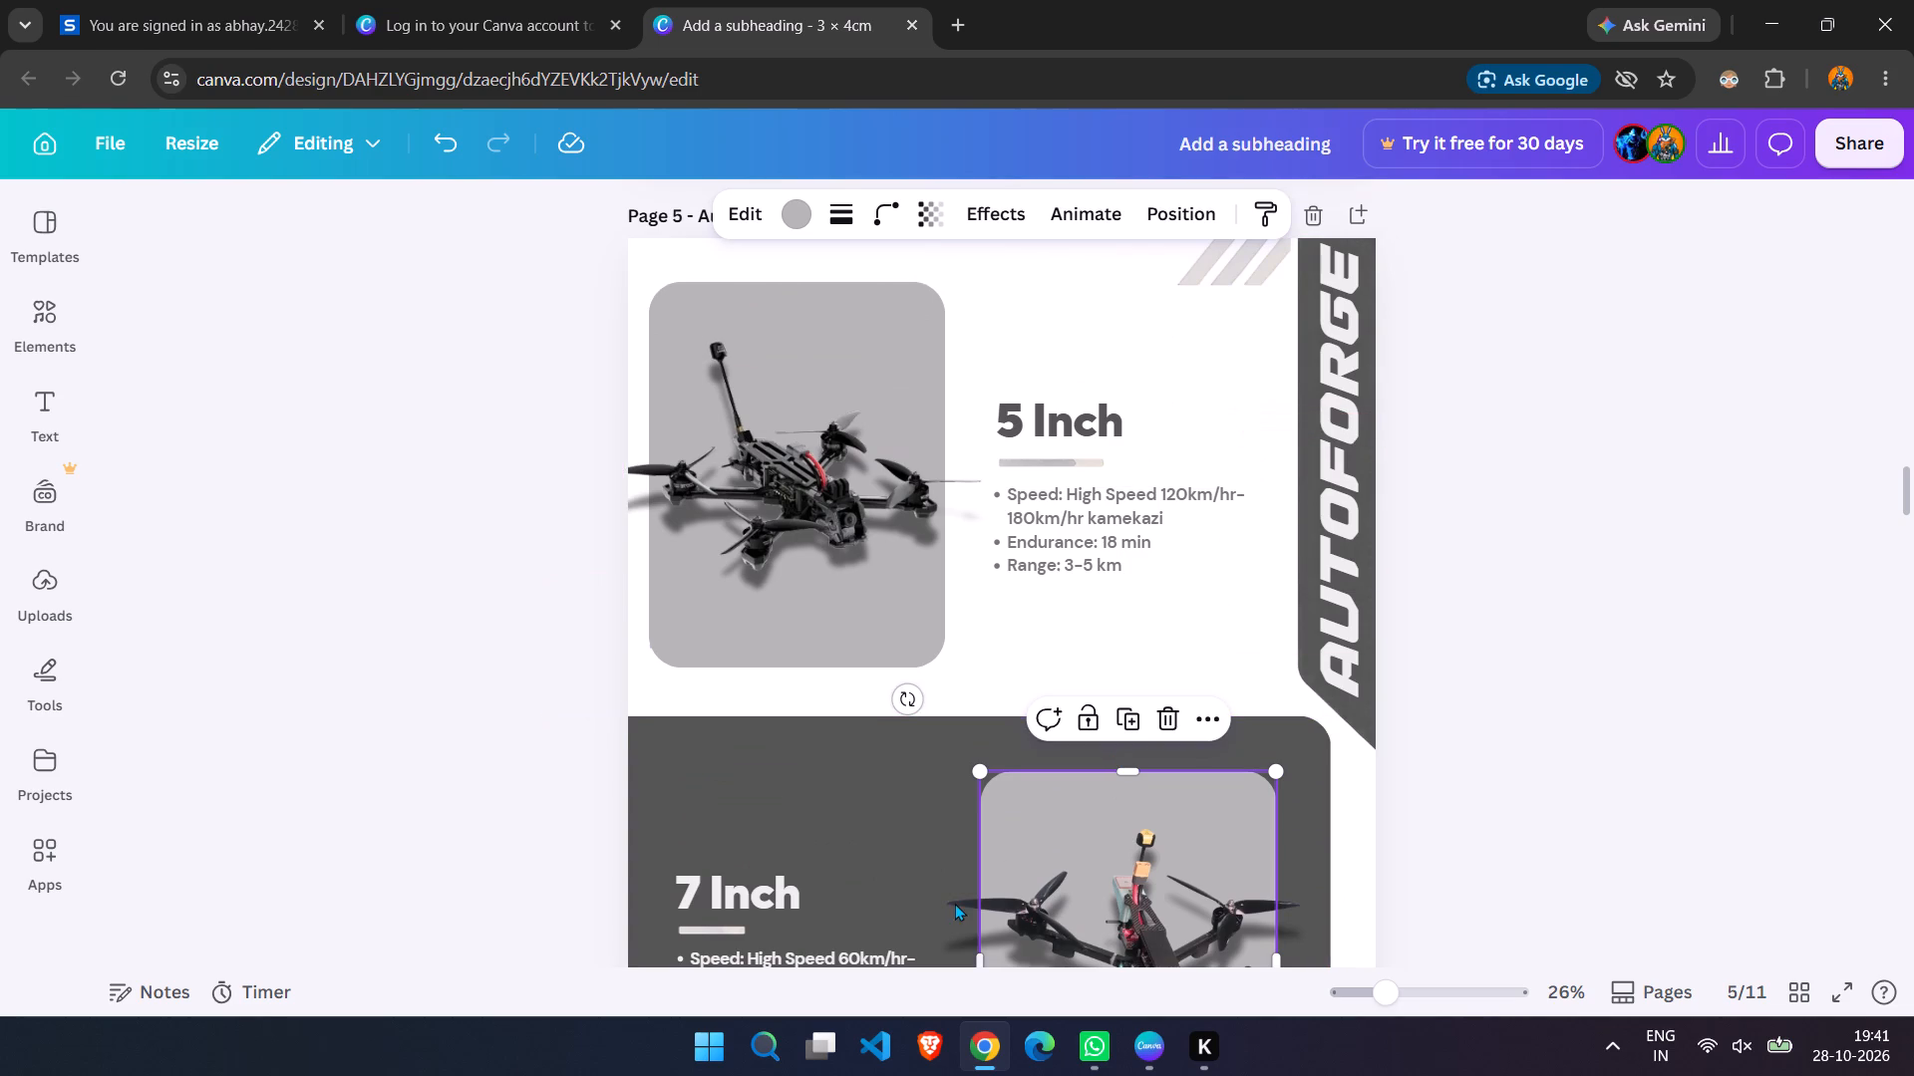
{"action": "left_click", "coordinate": [1194, 554]}
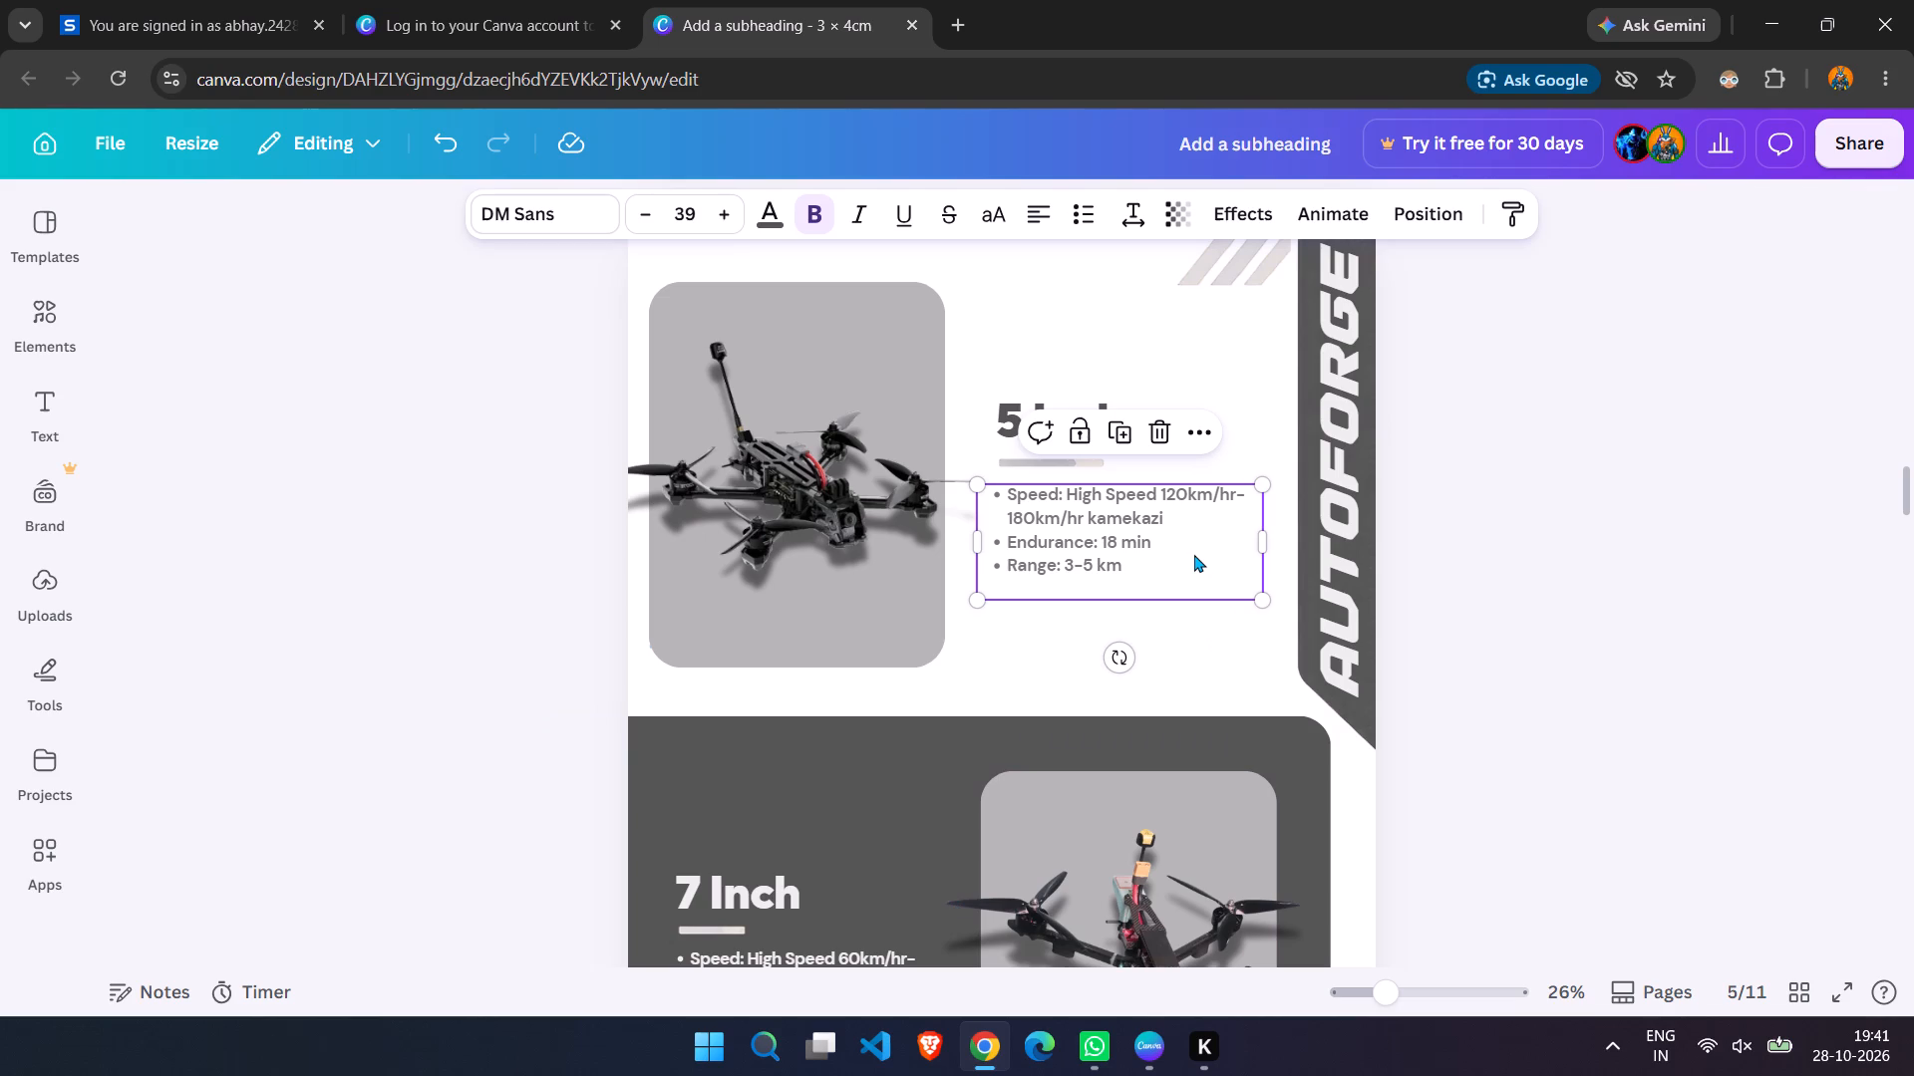
{"action": "left_click", "coordinate": [1217, 676]}
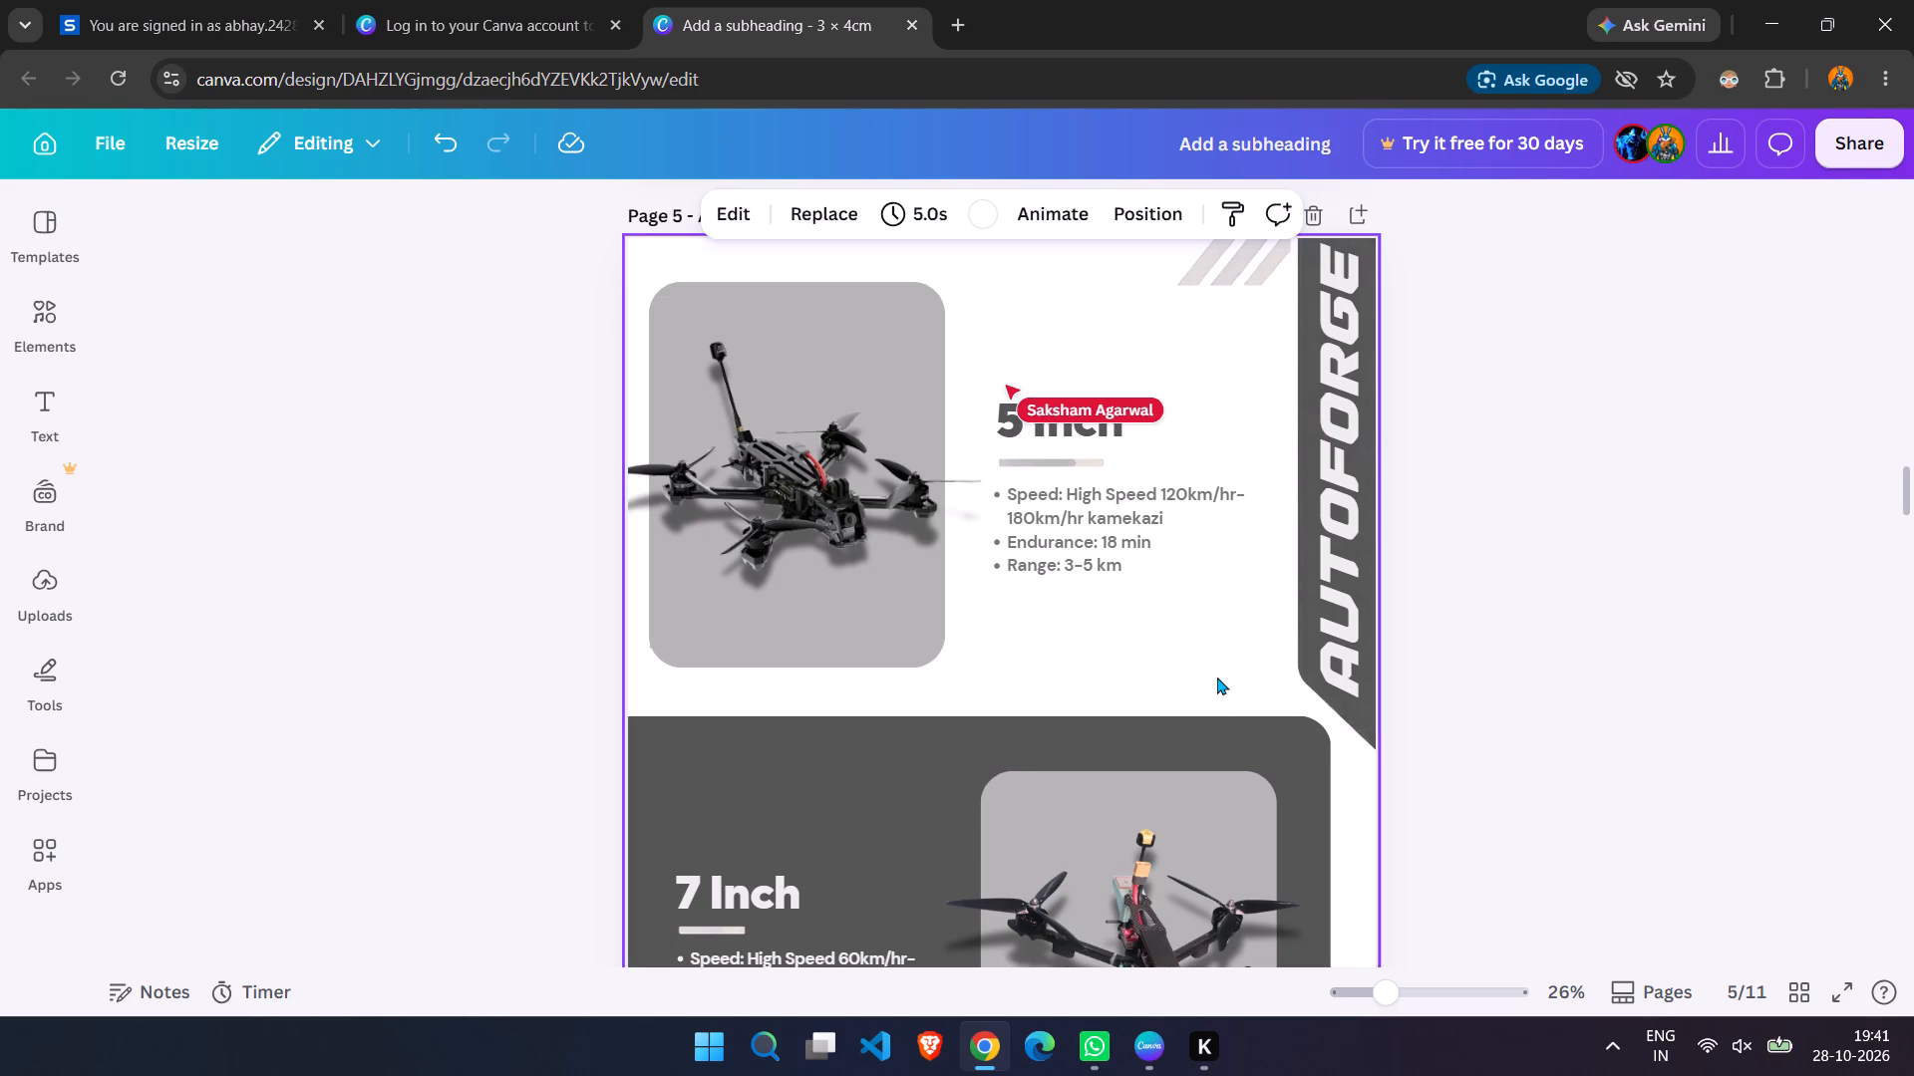
{"action": "left_click", "coordinate": [1297, 643]}
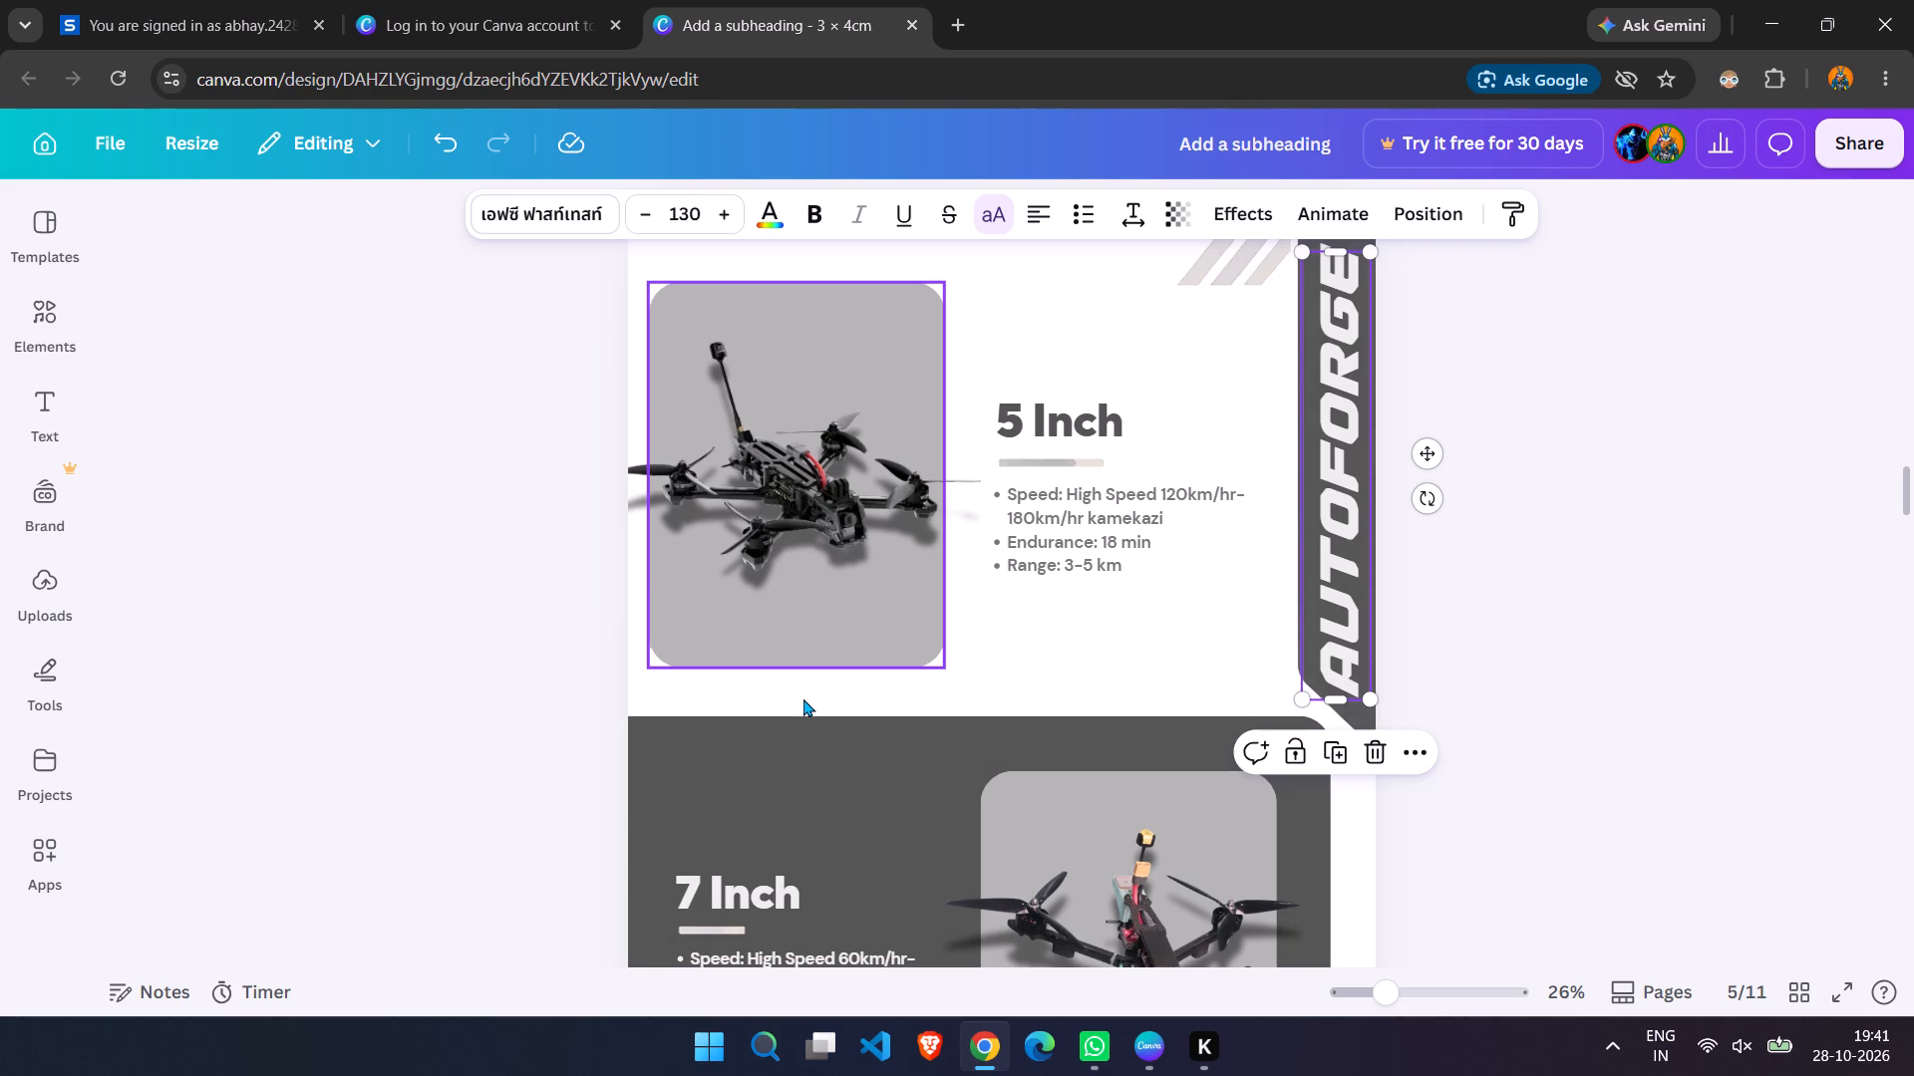
{"action": "left_click", "coordinate": [844, 616]}
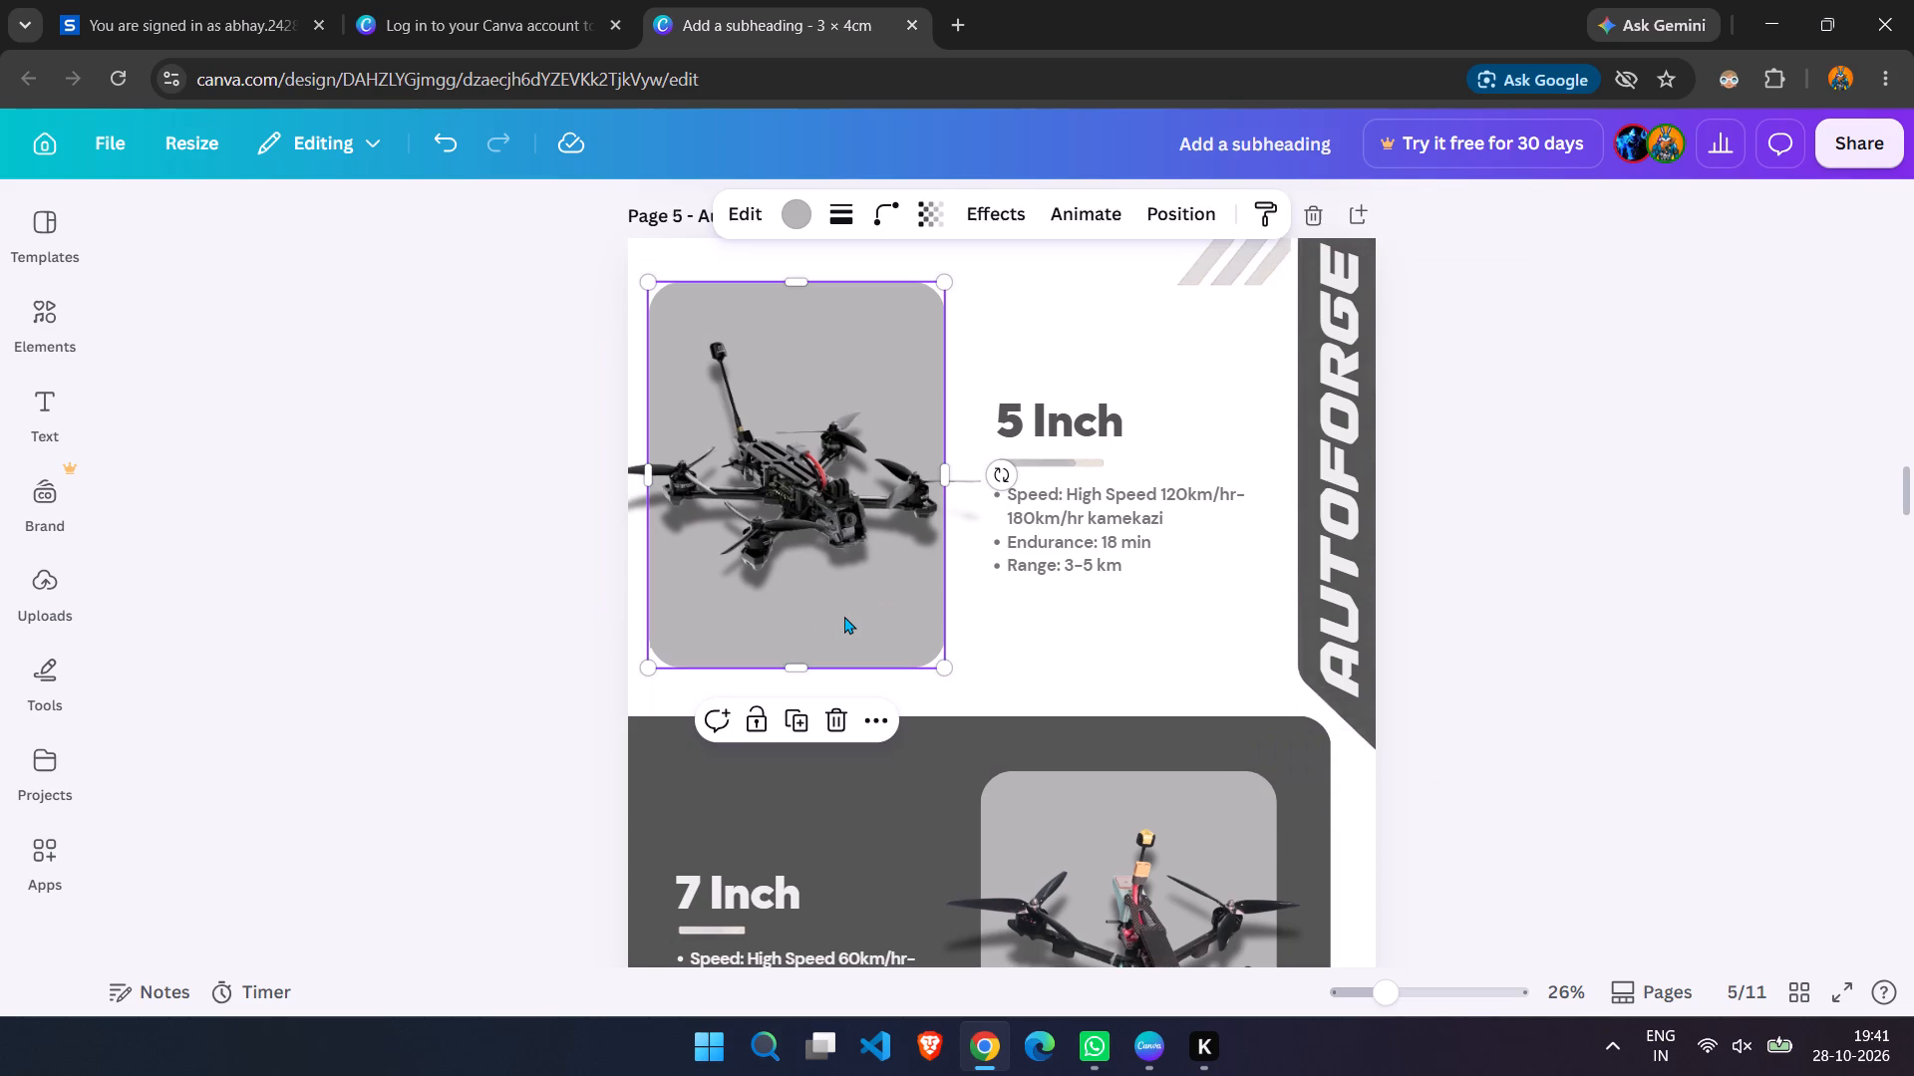
{"action": "left_click", "coordinate": [1053, 651]}
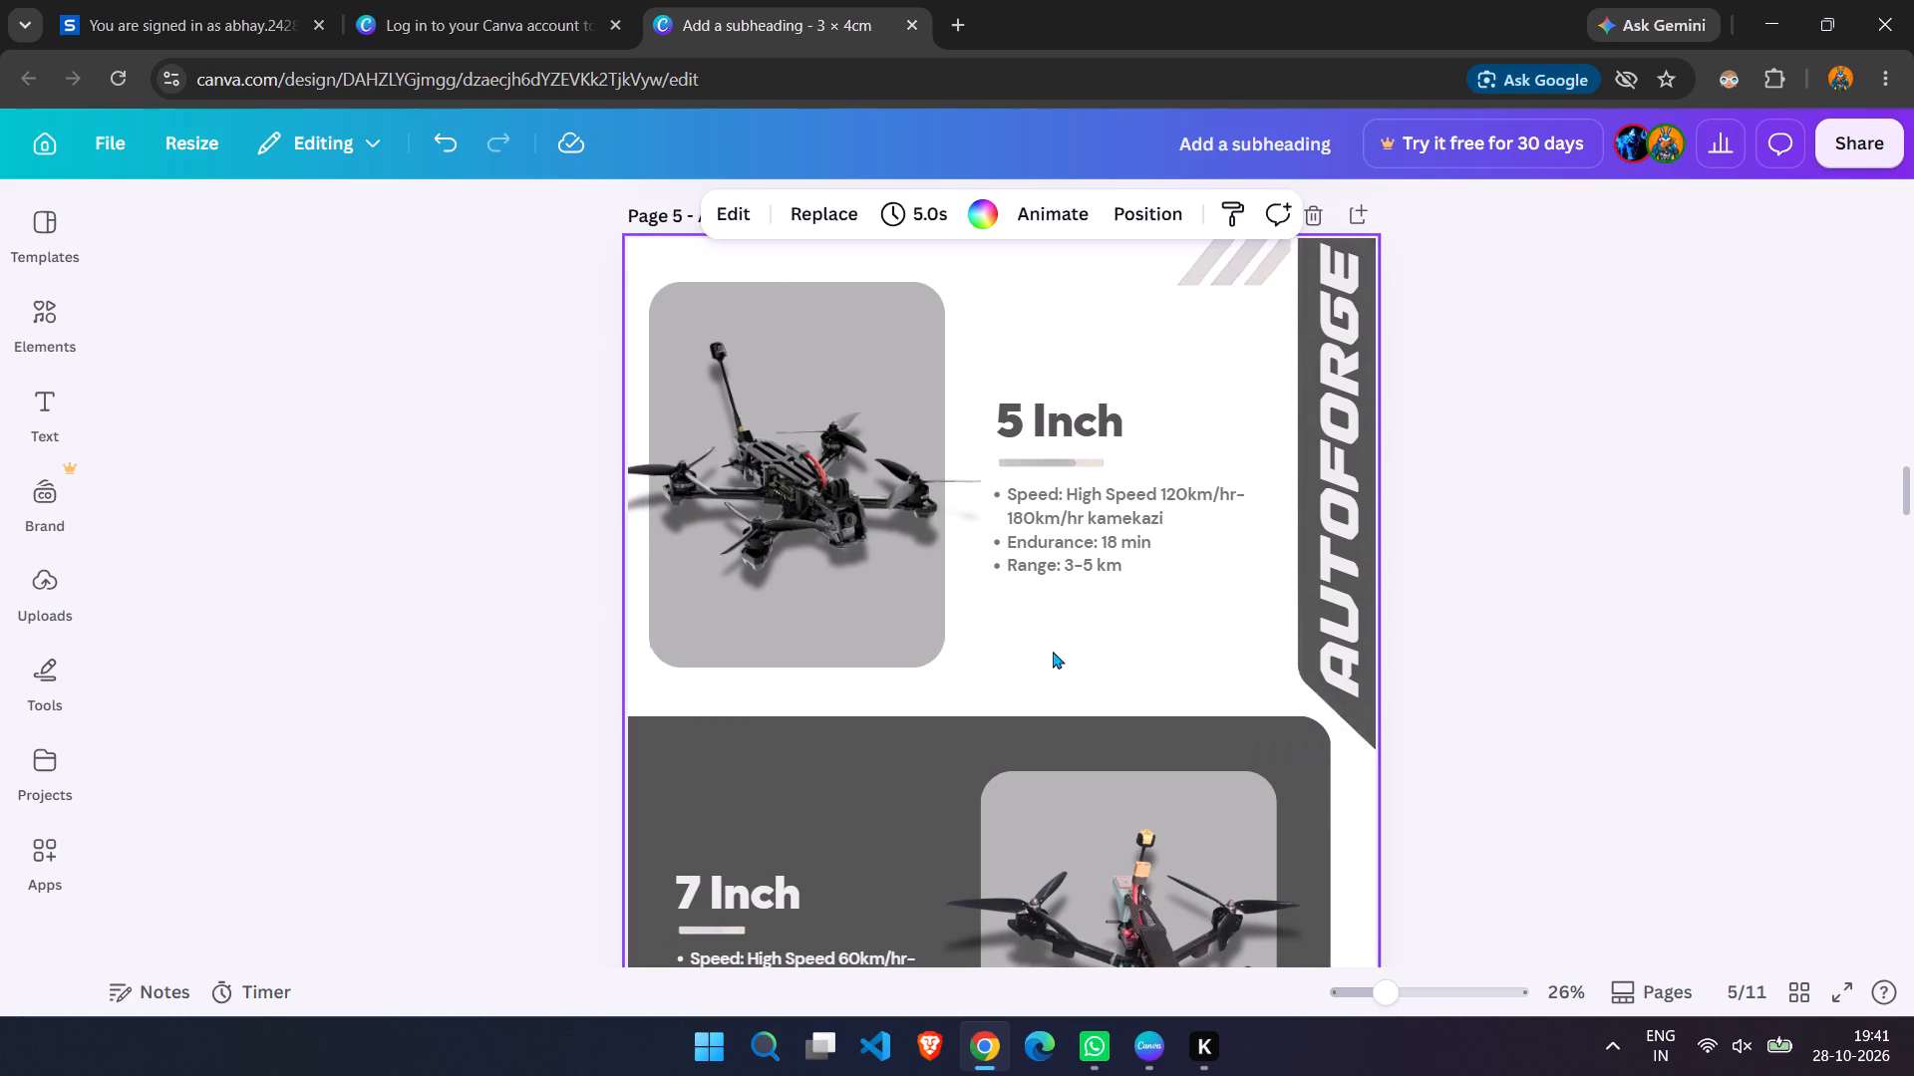
{"action": "scroll", "coordinate": [1053, 651], "scroll_direction": "down", "scroll_amount": 6}
{"action": "scroll", "coordinate": [1053, 651], "scroll_direction": "up", "scroll_amount": 5}
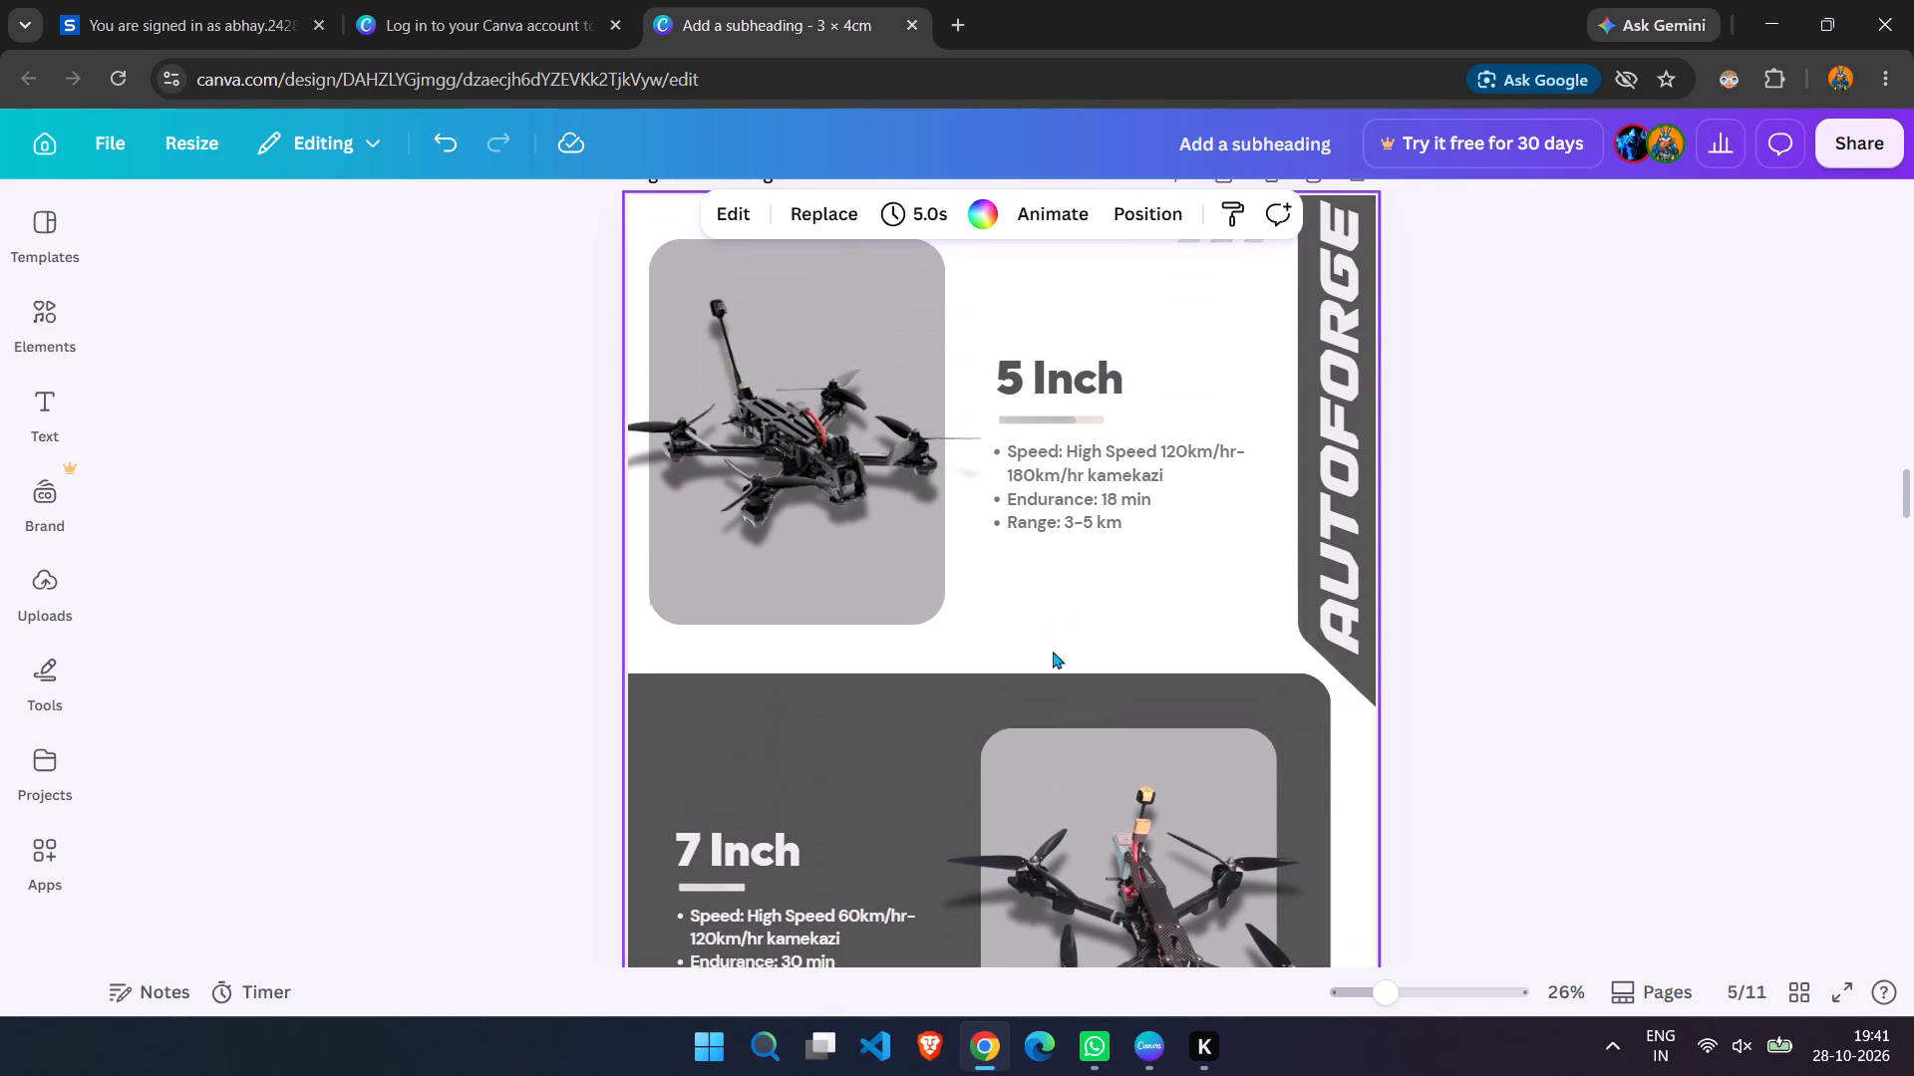
Inspect the blue fills of the dark section backgrounds and light product panels on Autodrag pages 4 and 3.
{"action": "scroll", "coordinate": [1053, 651], "scroll_direction": "up", "scroll_amount": 13}
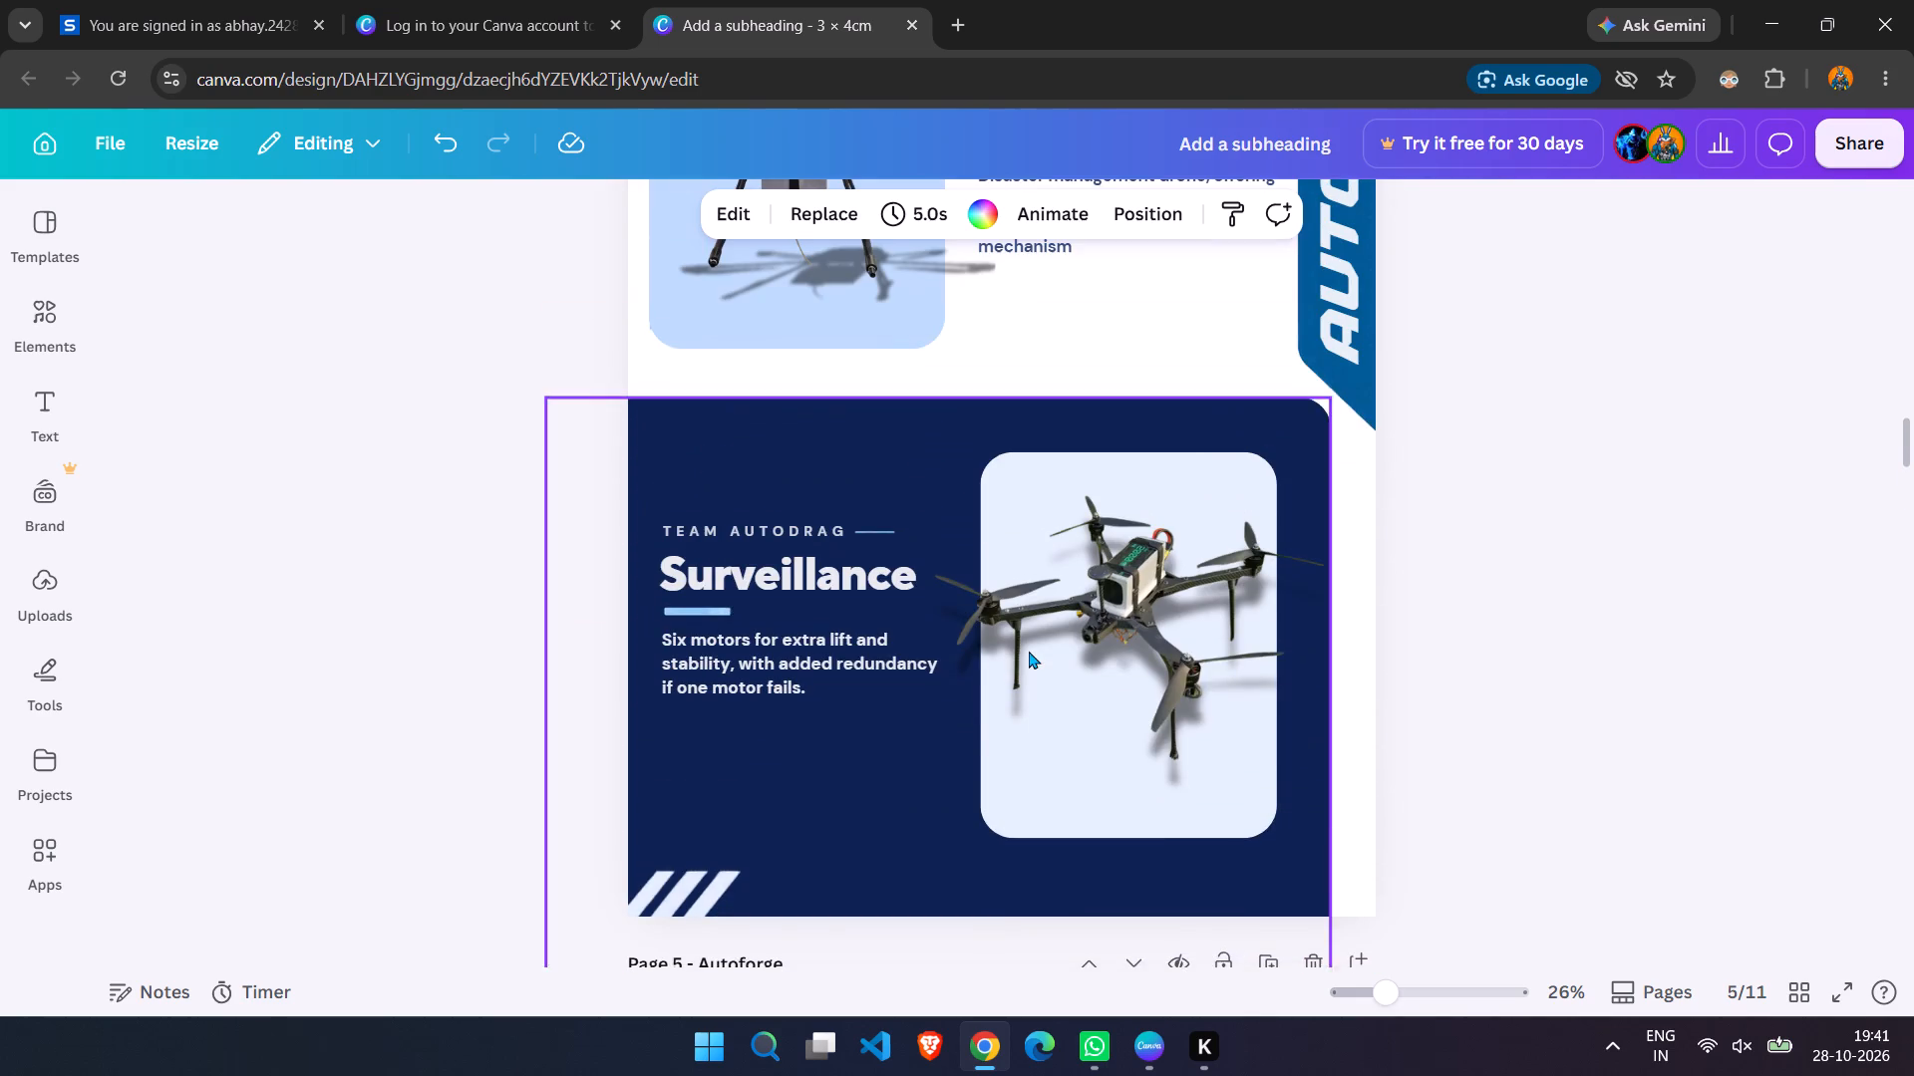
{"action": "left_click", "coordinate": [771, 771]}
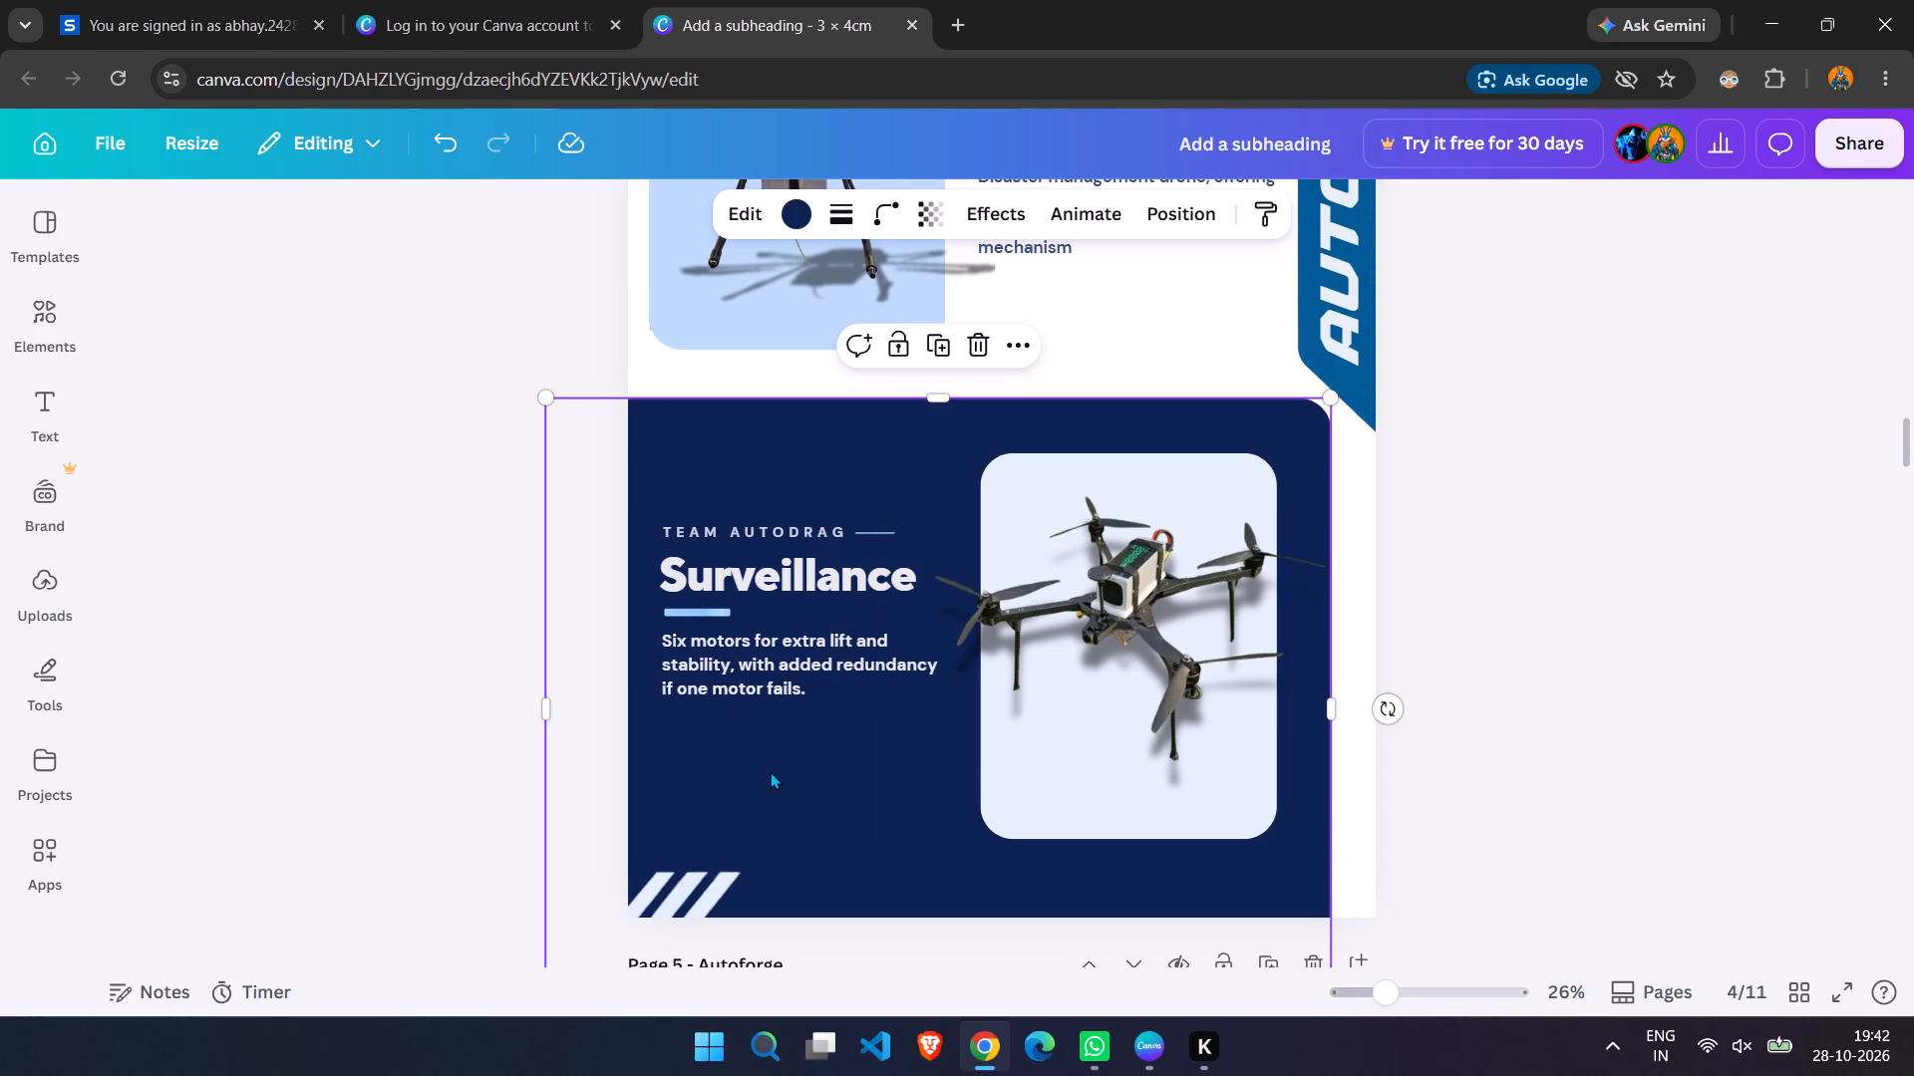
{"action": "scroll", "coordinate": [771, 771], "scroll_direction": "up", "scroll_amount": 9}
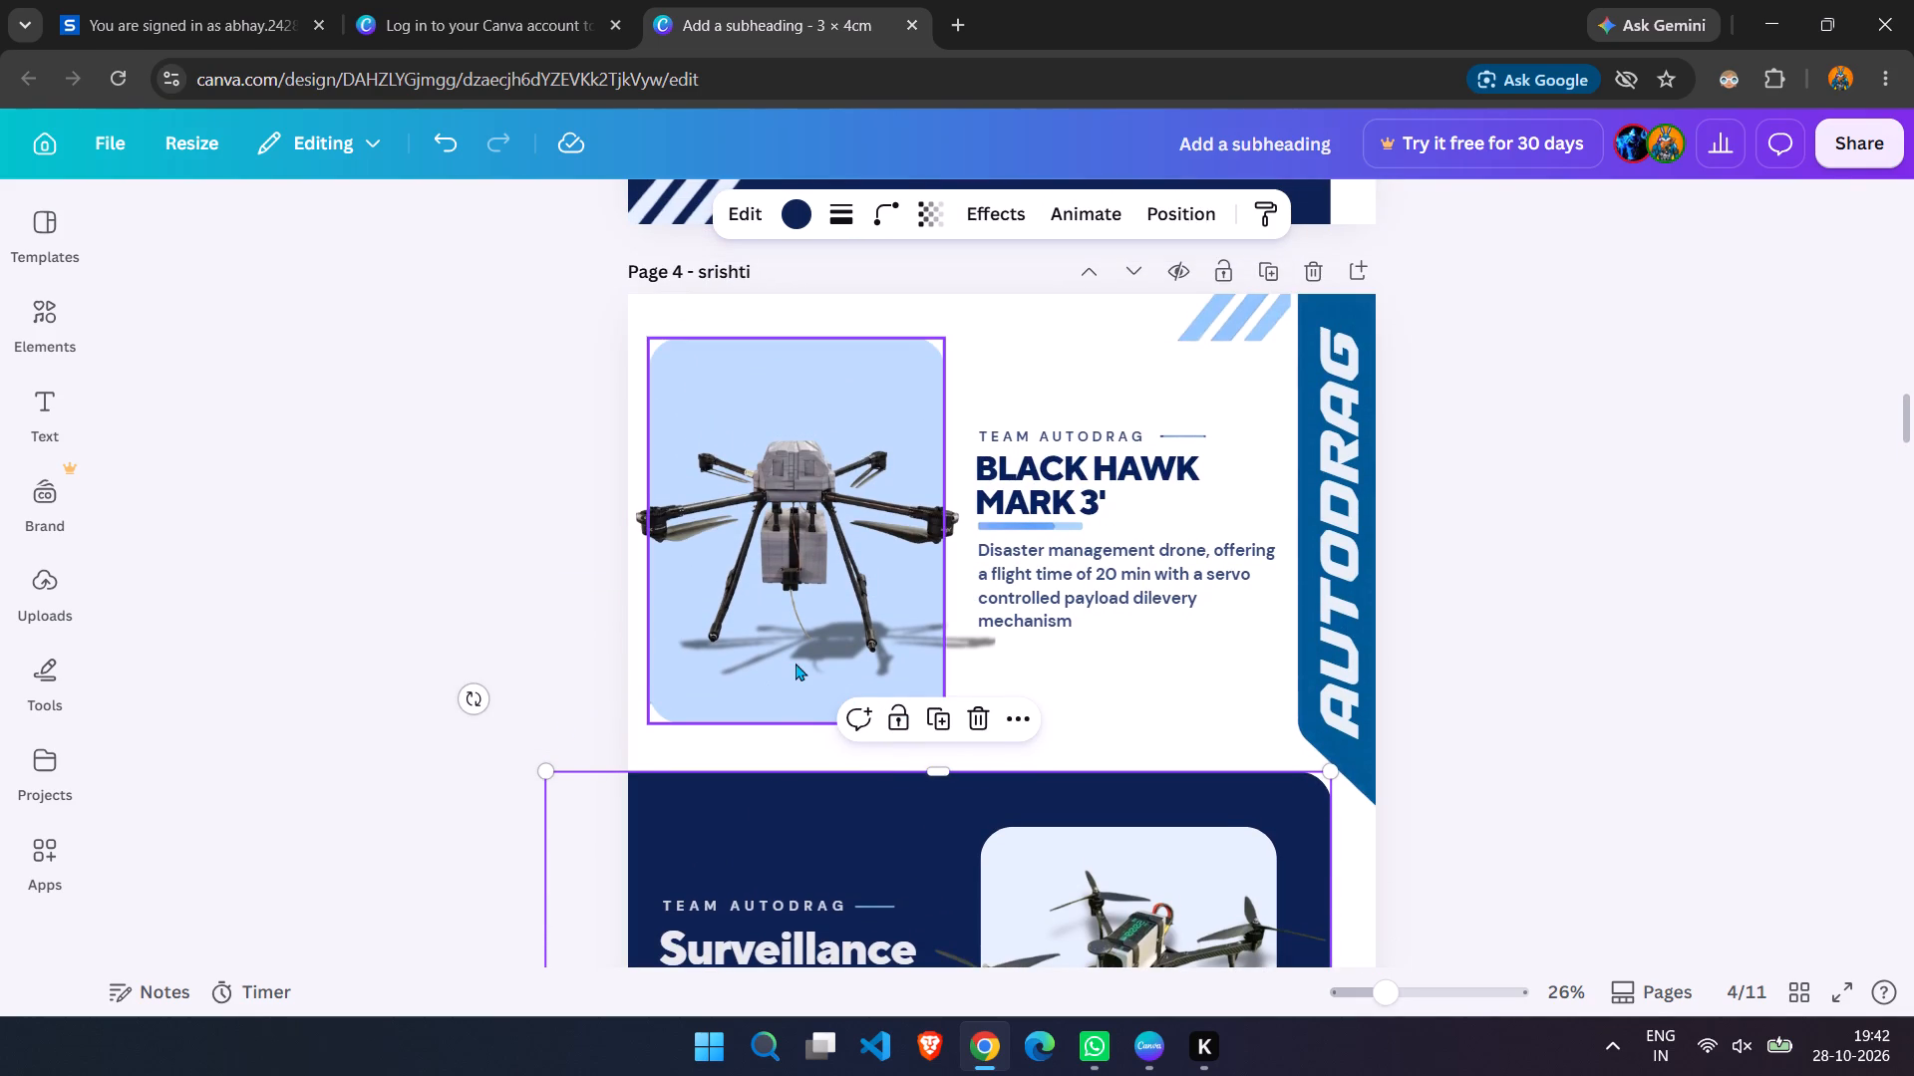
{"action": "left_click", "coordinate": [755, 703]}
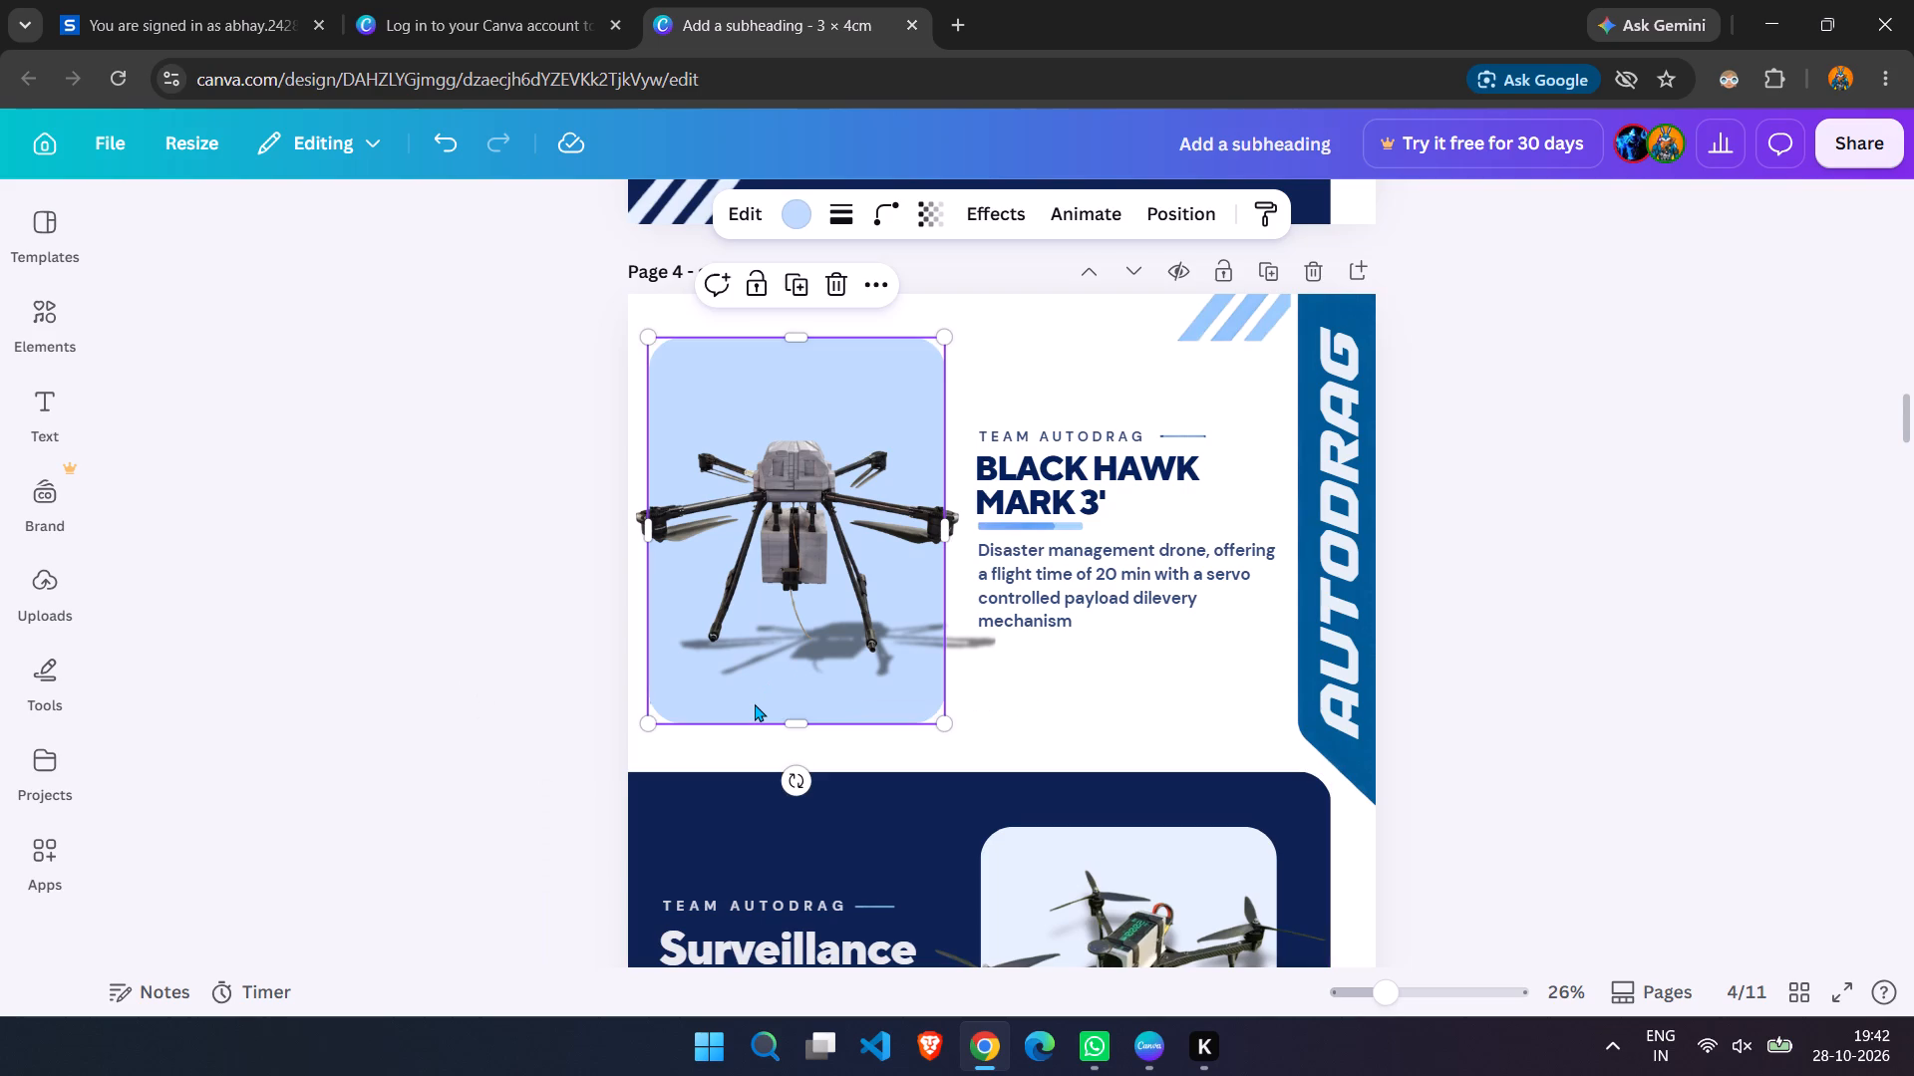
{"action": "scroll", "coordinate": [755, 703], "scroll_direction": "up", "scroll_amount": 11}
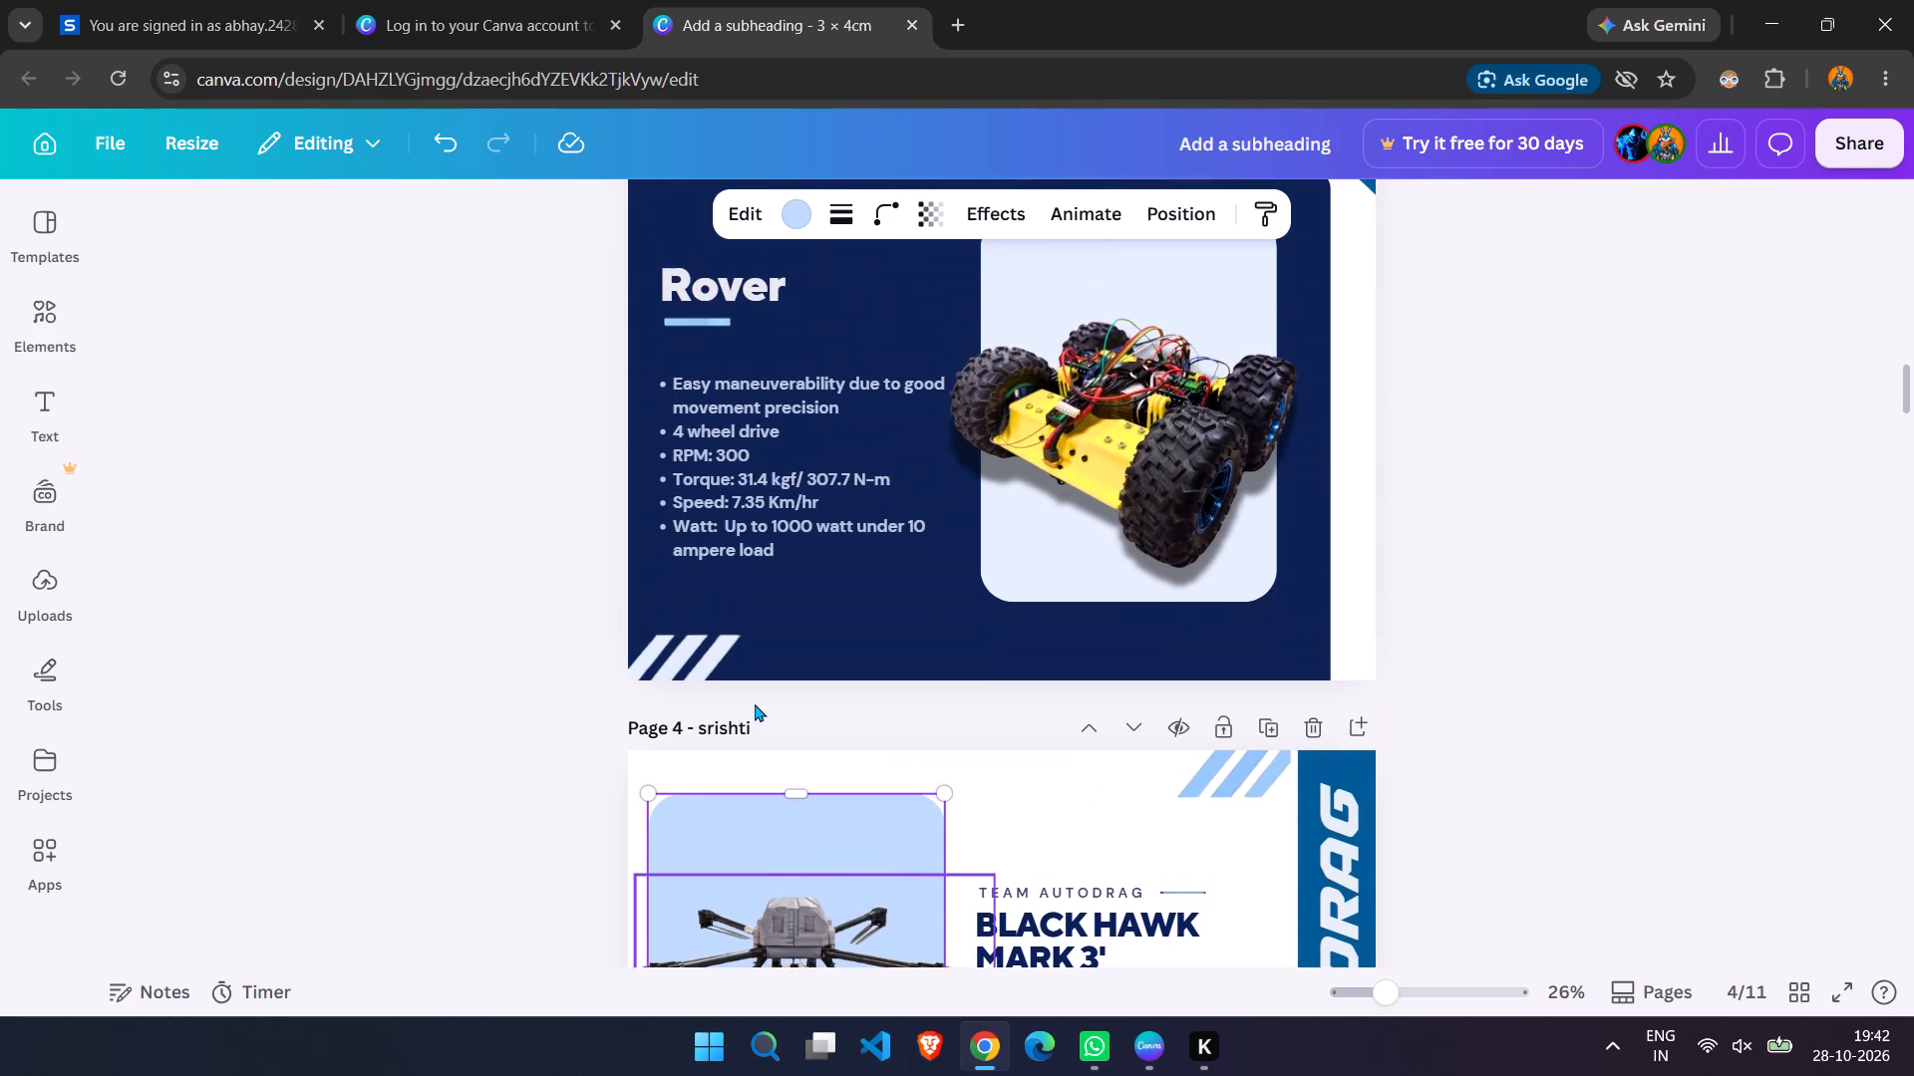
{"action": "left_click", "coordinate": [798, 628]}
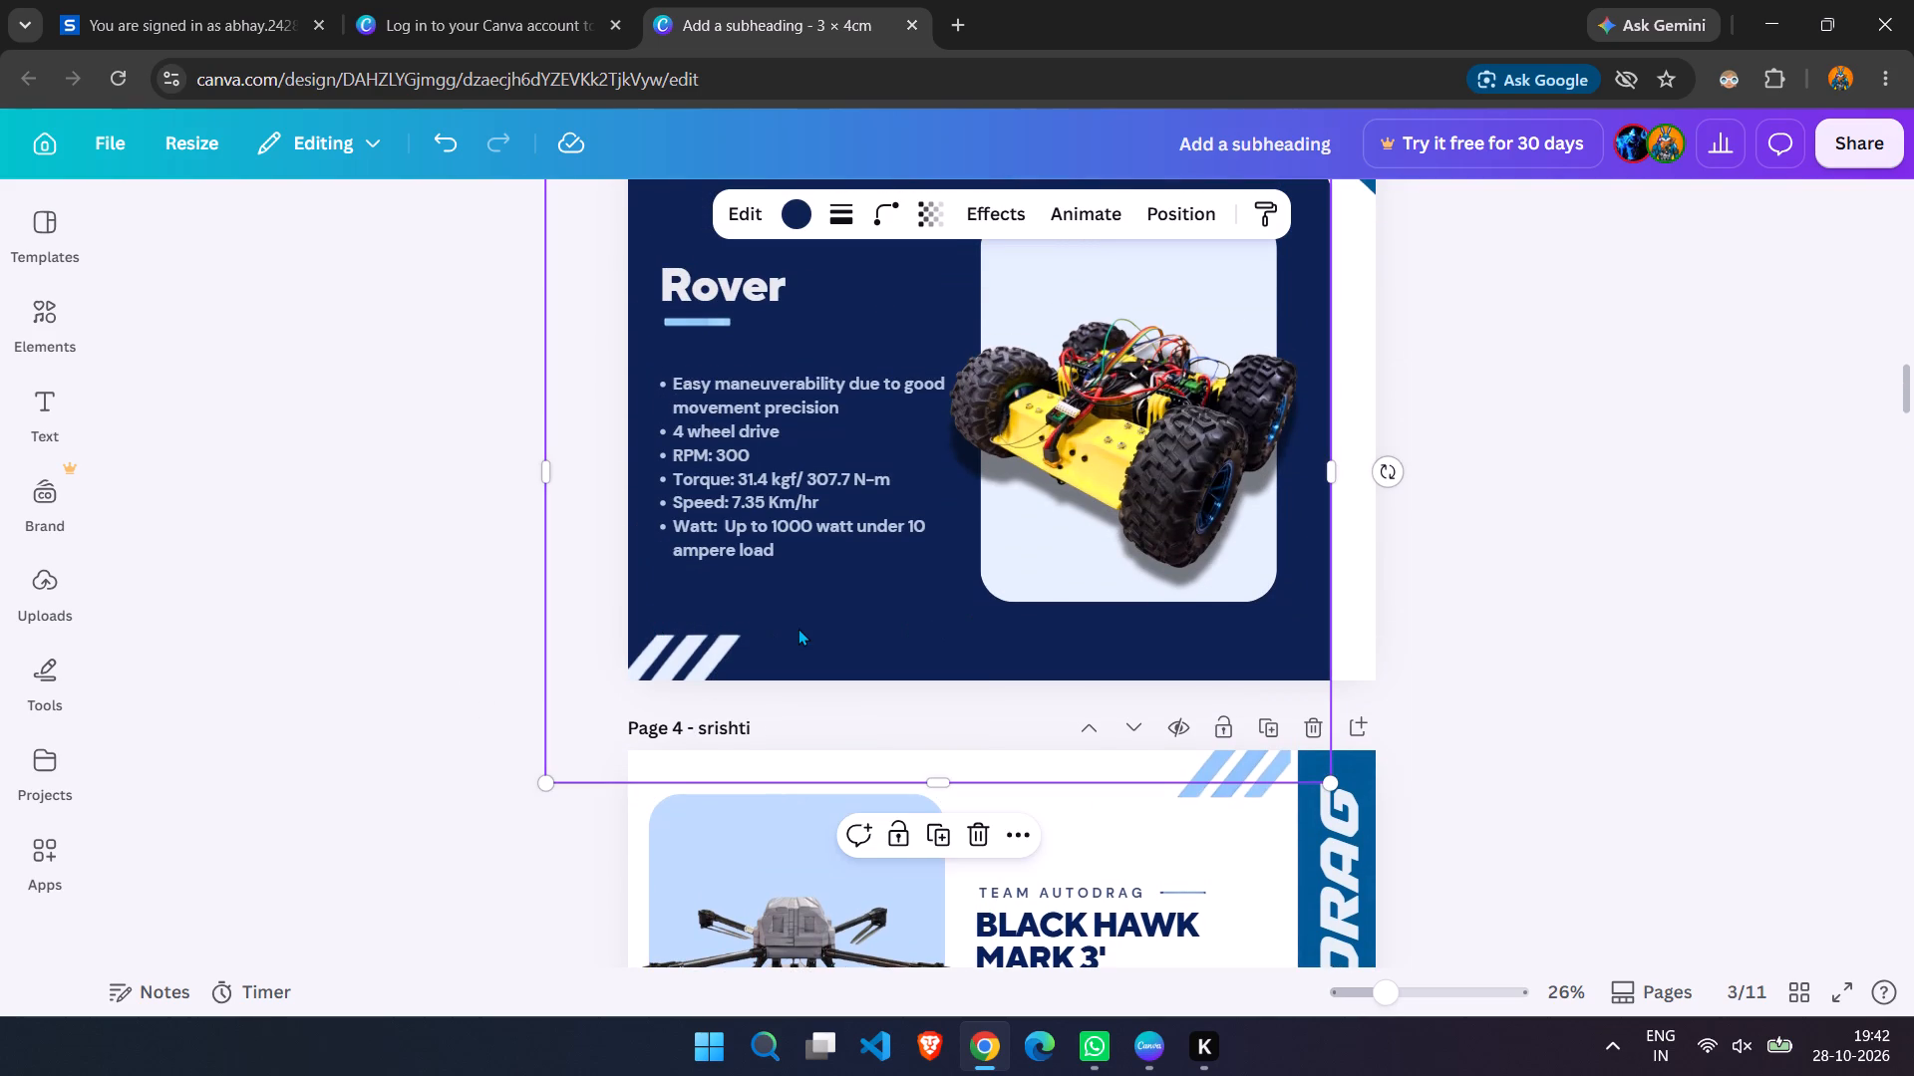
{"action": "scroll", "coordinate": [798, 628], "scroll_direction": "up", "scroll_amount": 13}
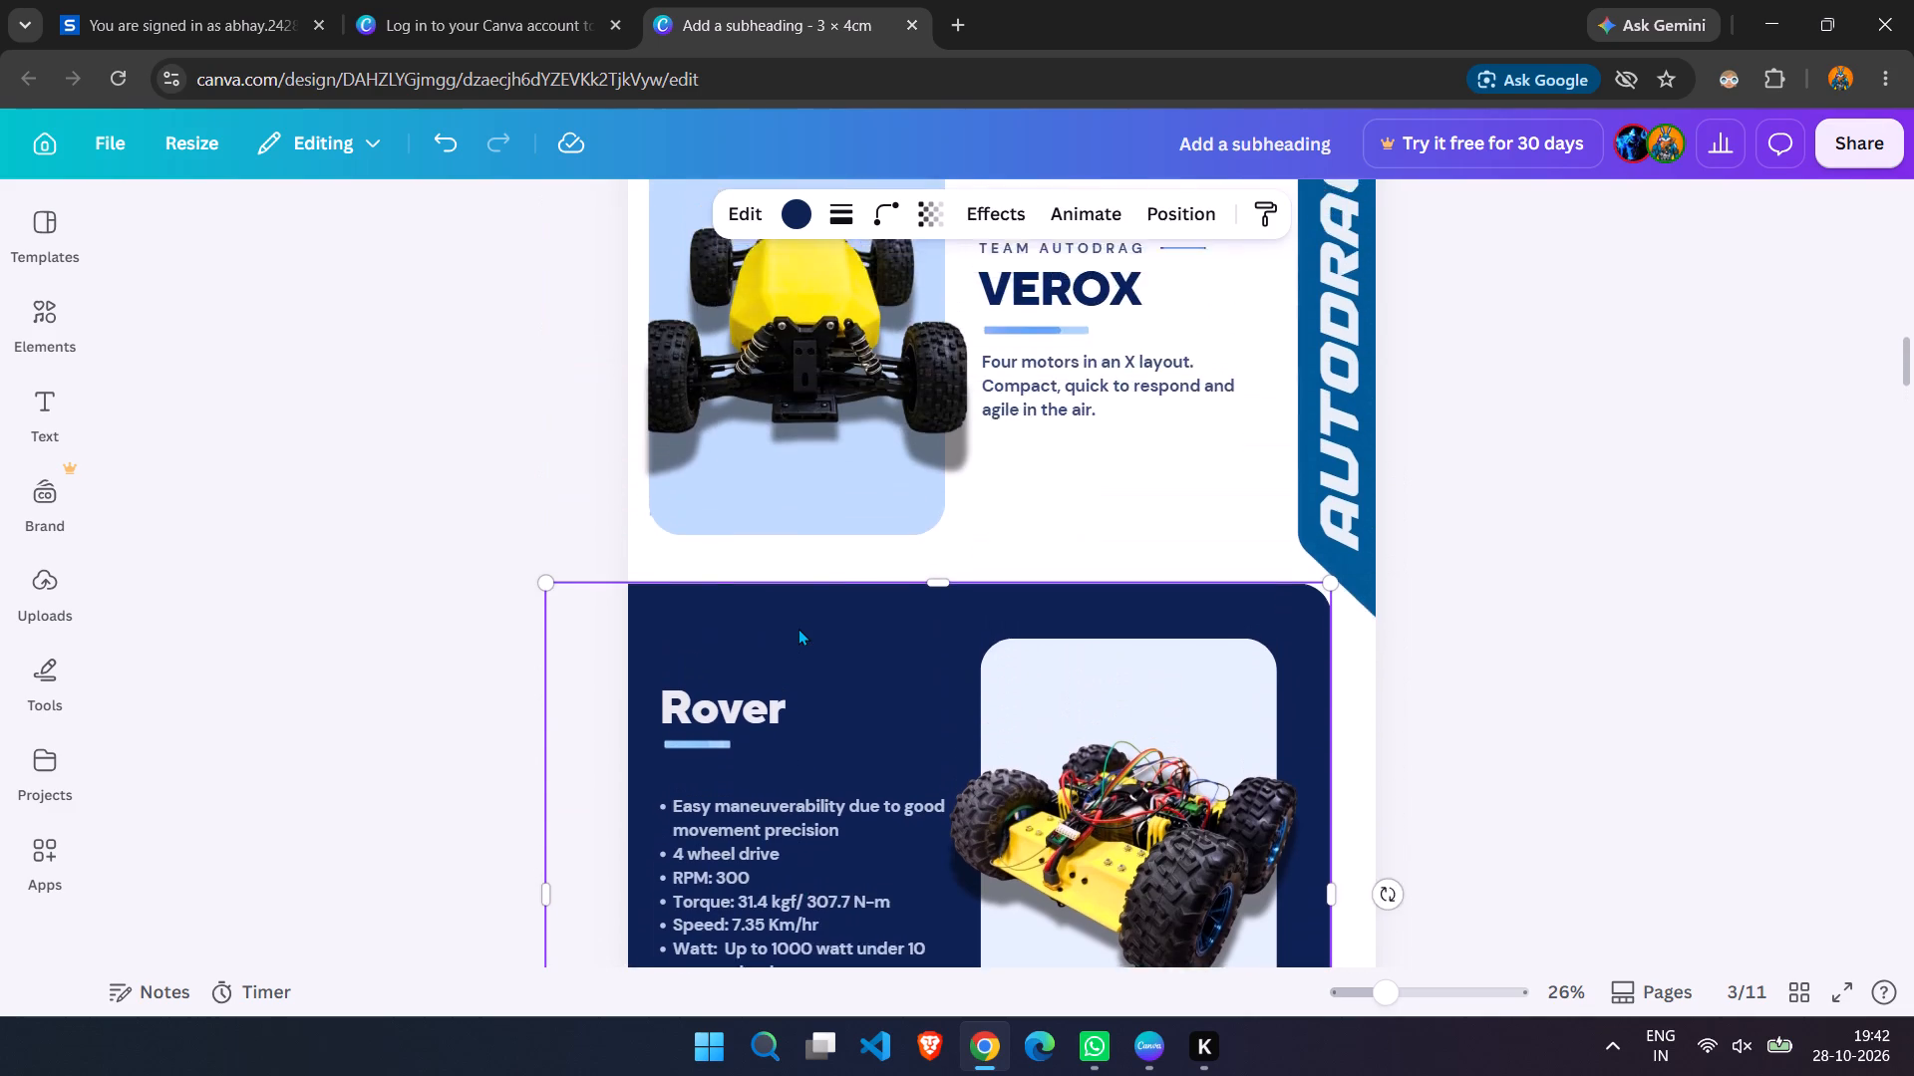
{"action": "scroll", "coordinate": [798, 628], "scroll_direction": "up", "scroll_amount": 3}
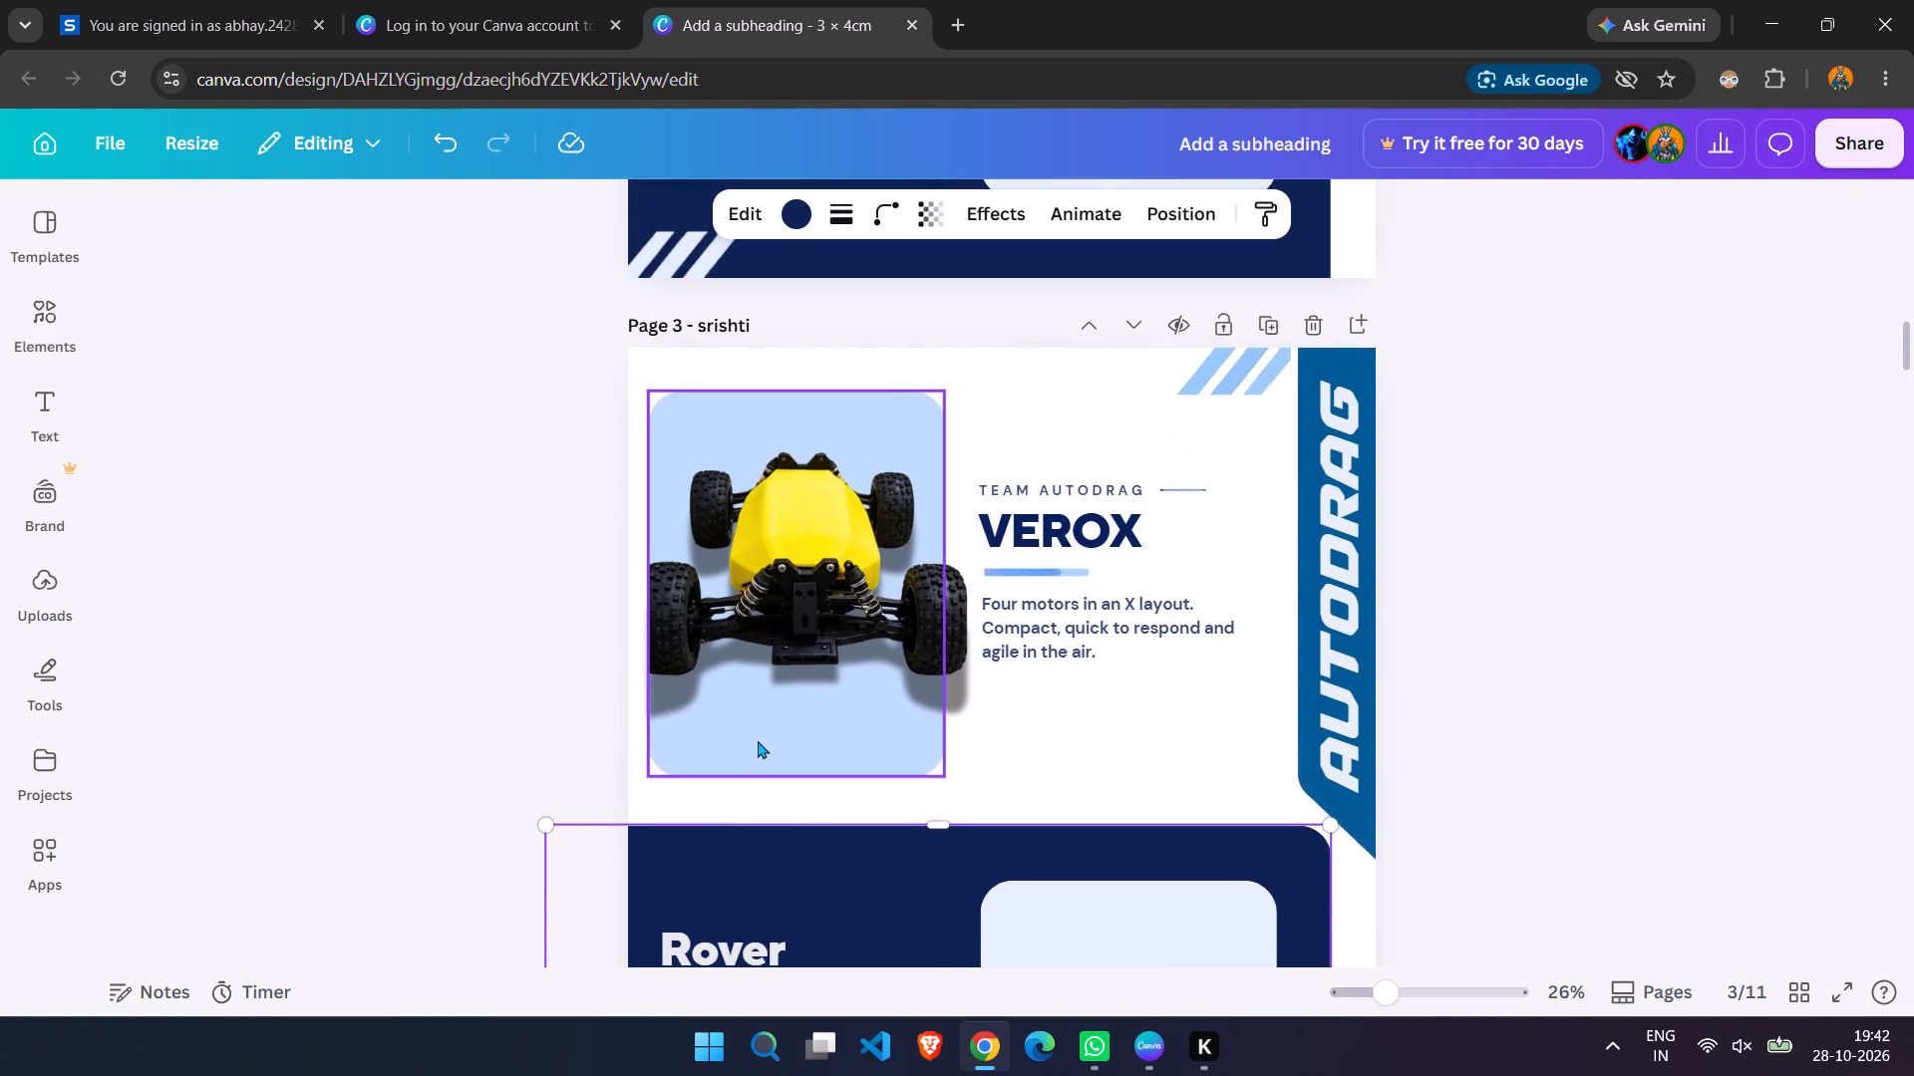
{"action": "left_click", "coordinate": [758, 740]}
Review the layout and colours of the Autodrag designs on pages 2 and 1, back to the start of the document.
{"action": "scroll", "coordinate": [758, 740], "scroll_direction": "up", "scroll_amount": 12}
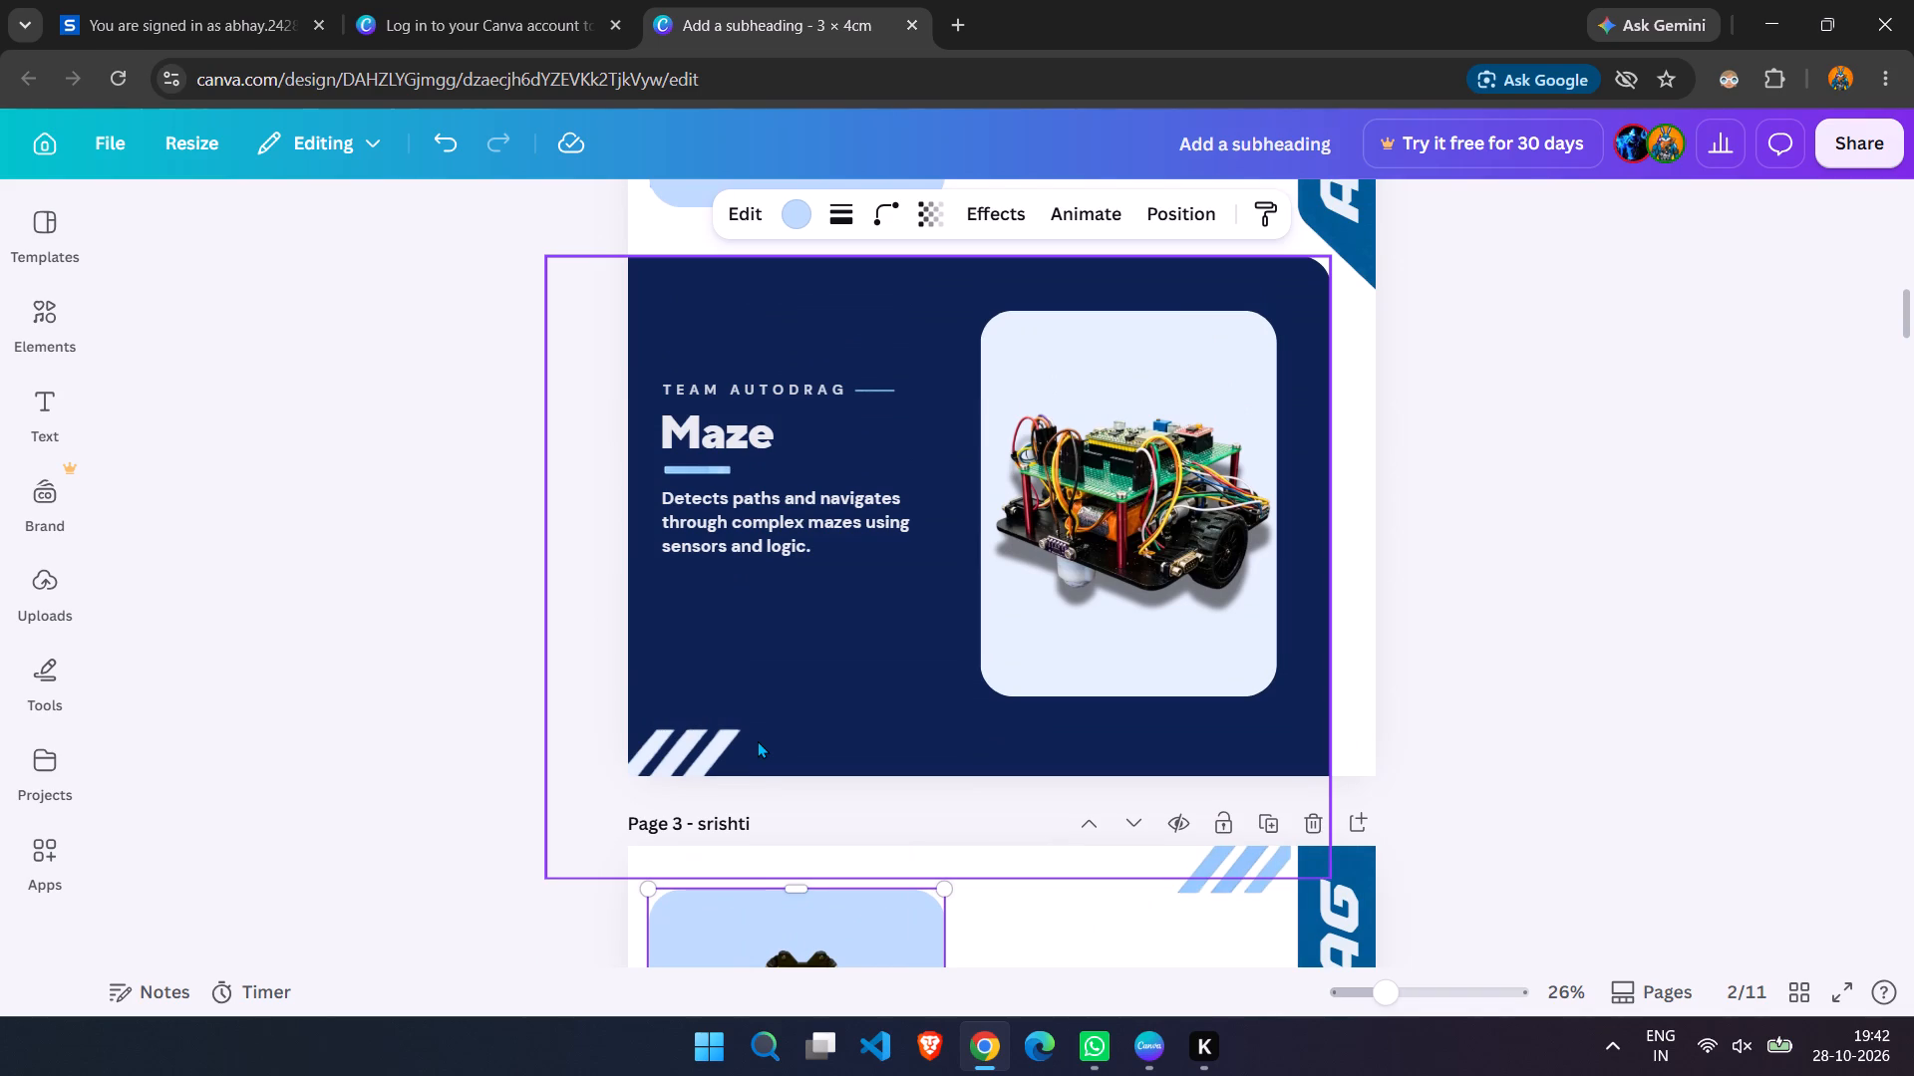
{"action": "scroll", "coordinate": [758, 740], "scroll_direction": "up", "scroll_amount": 1}
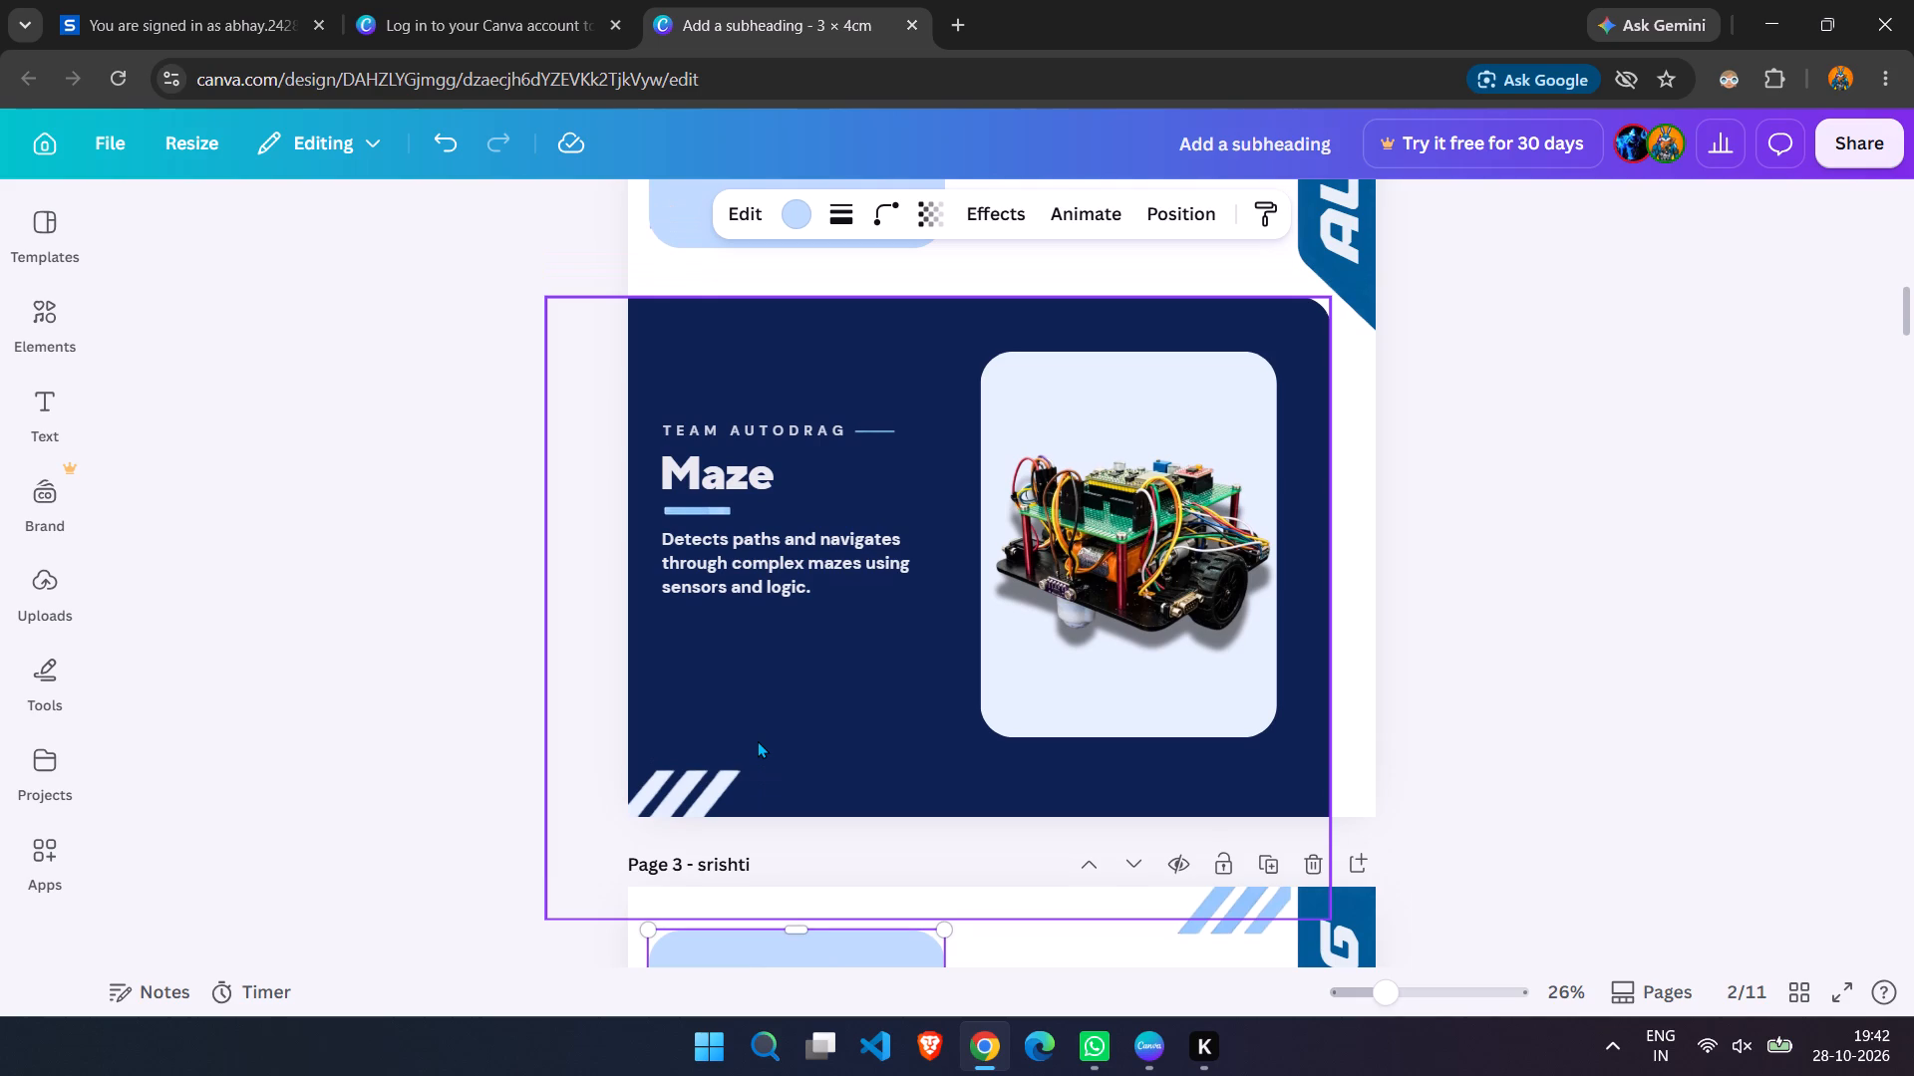
{"action": "scroll", "coordinate": [758, 740], "scroll_direction": "up", "scroll_amount": 10}
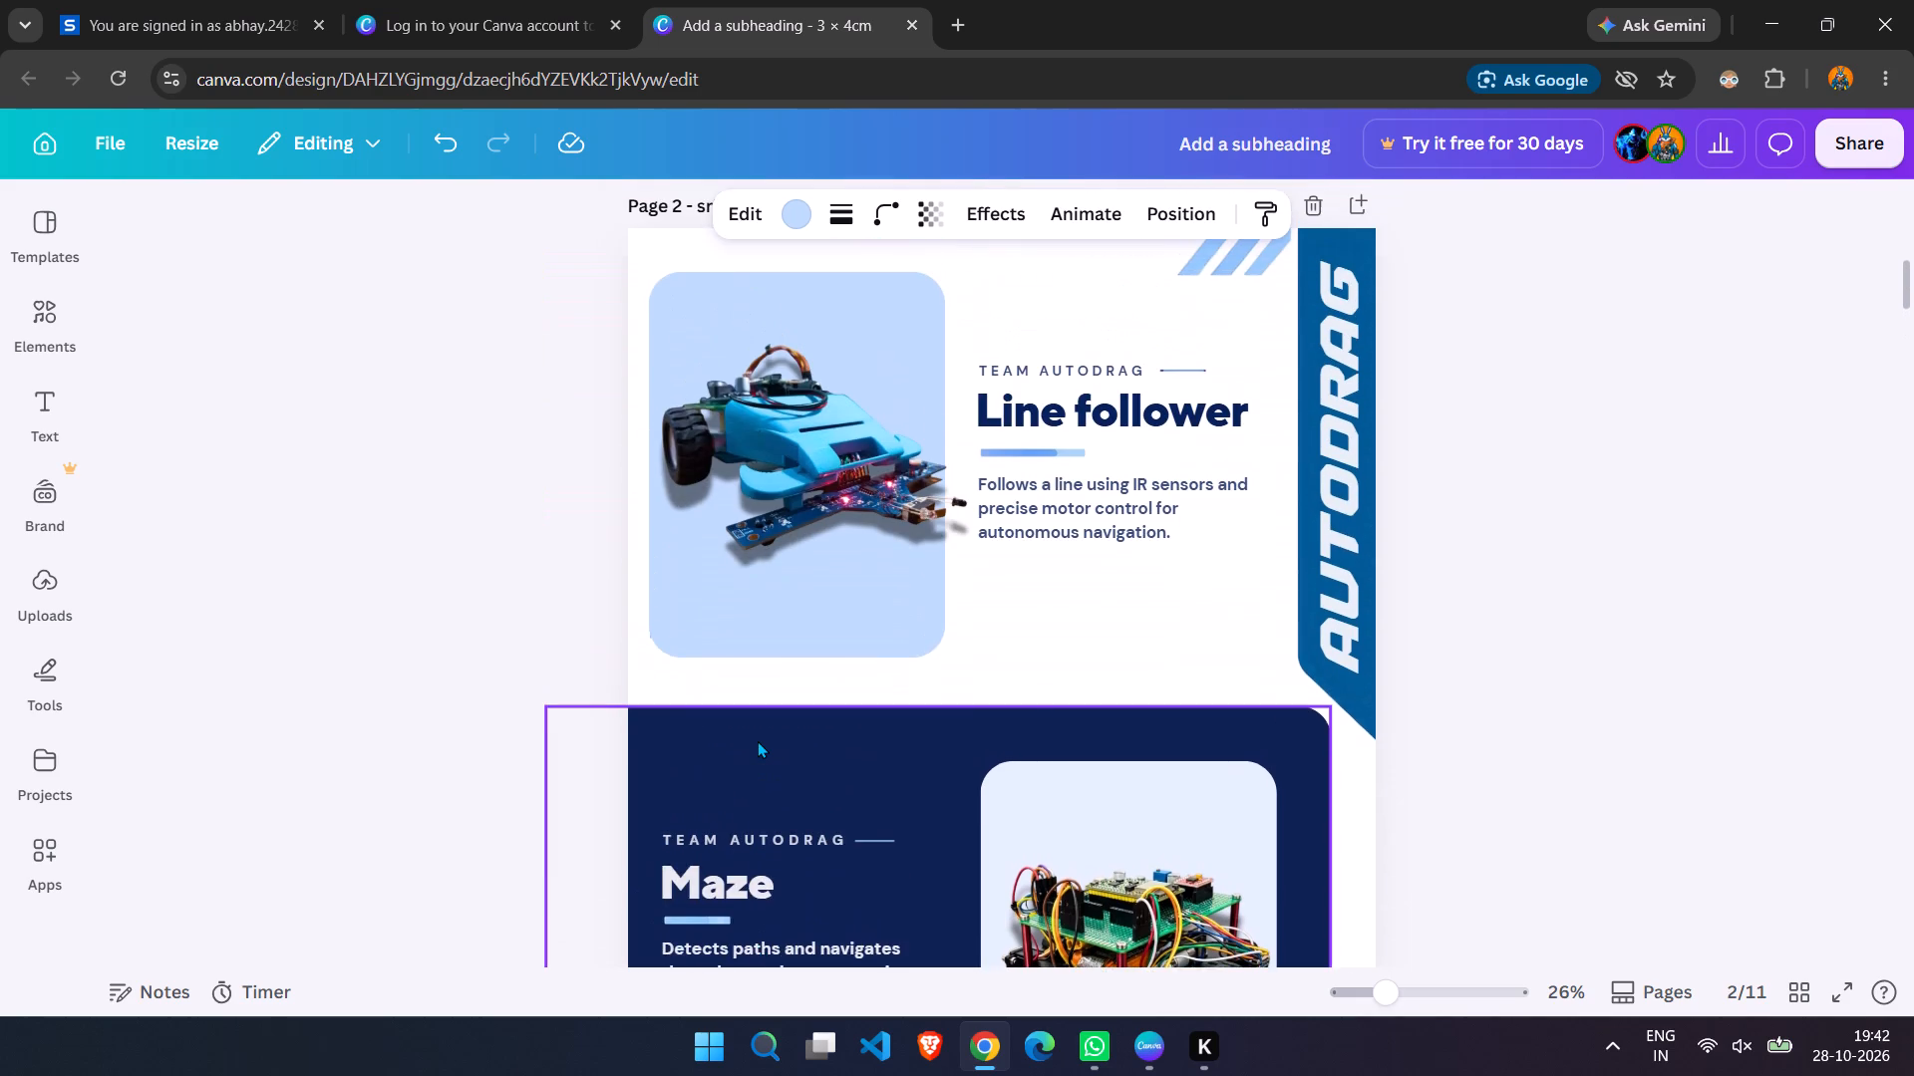
{"action": "scroll", "coordinate": [758, 740], "scroll_direction": "up", "scroll_amount": 15}
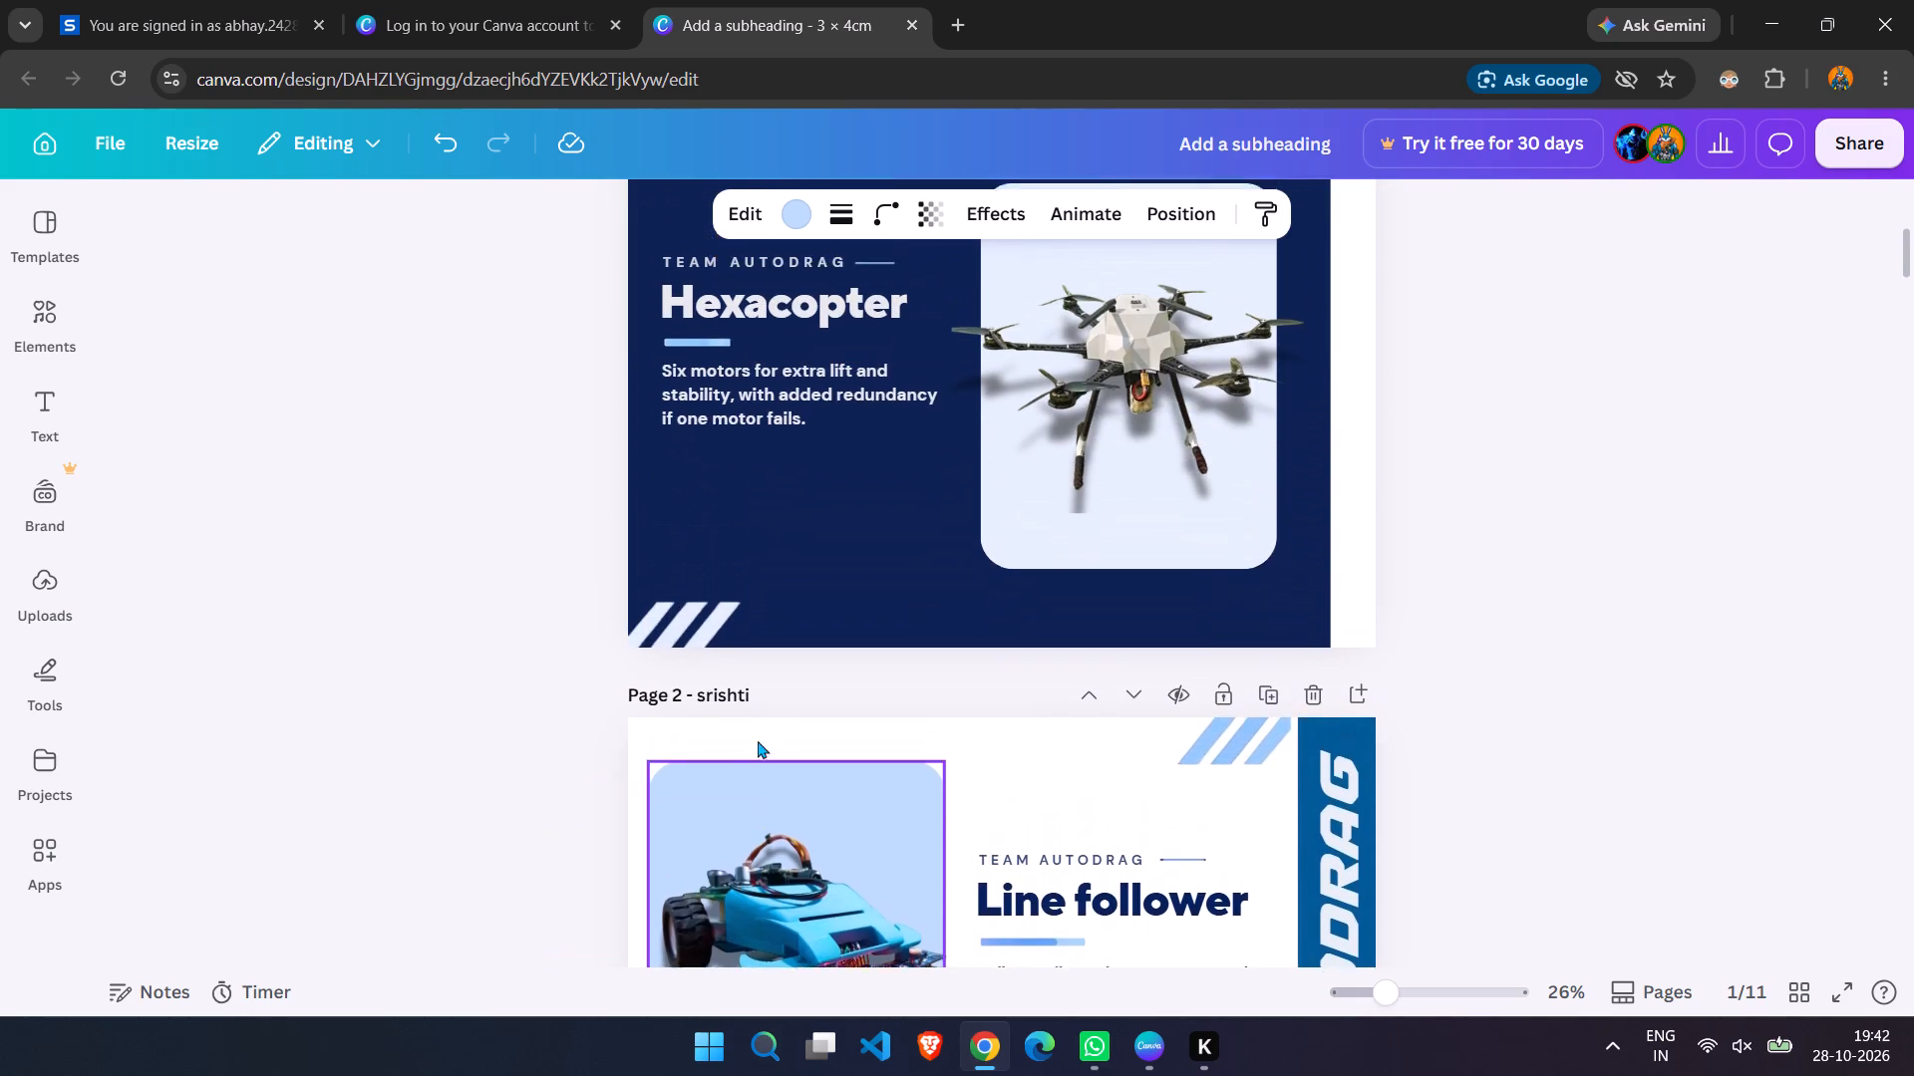
{"action": "scroll", "coordinate": [758, 740], "scroll_direction": "up", "scroll_amount": 6}
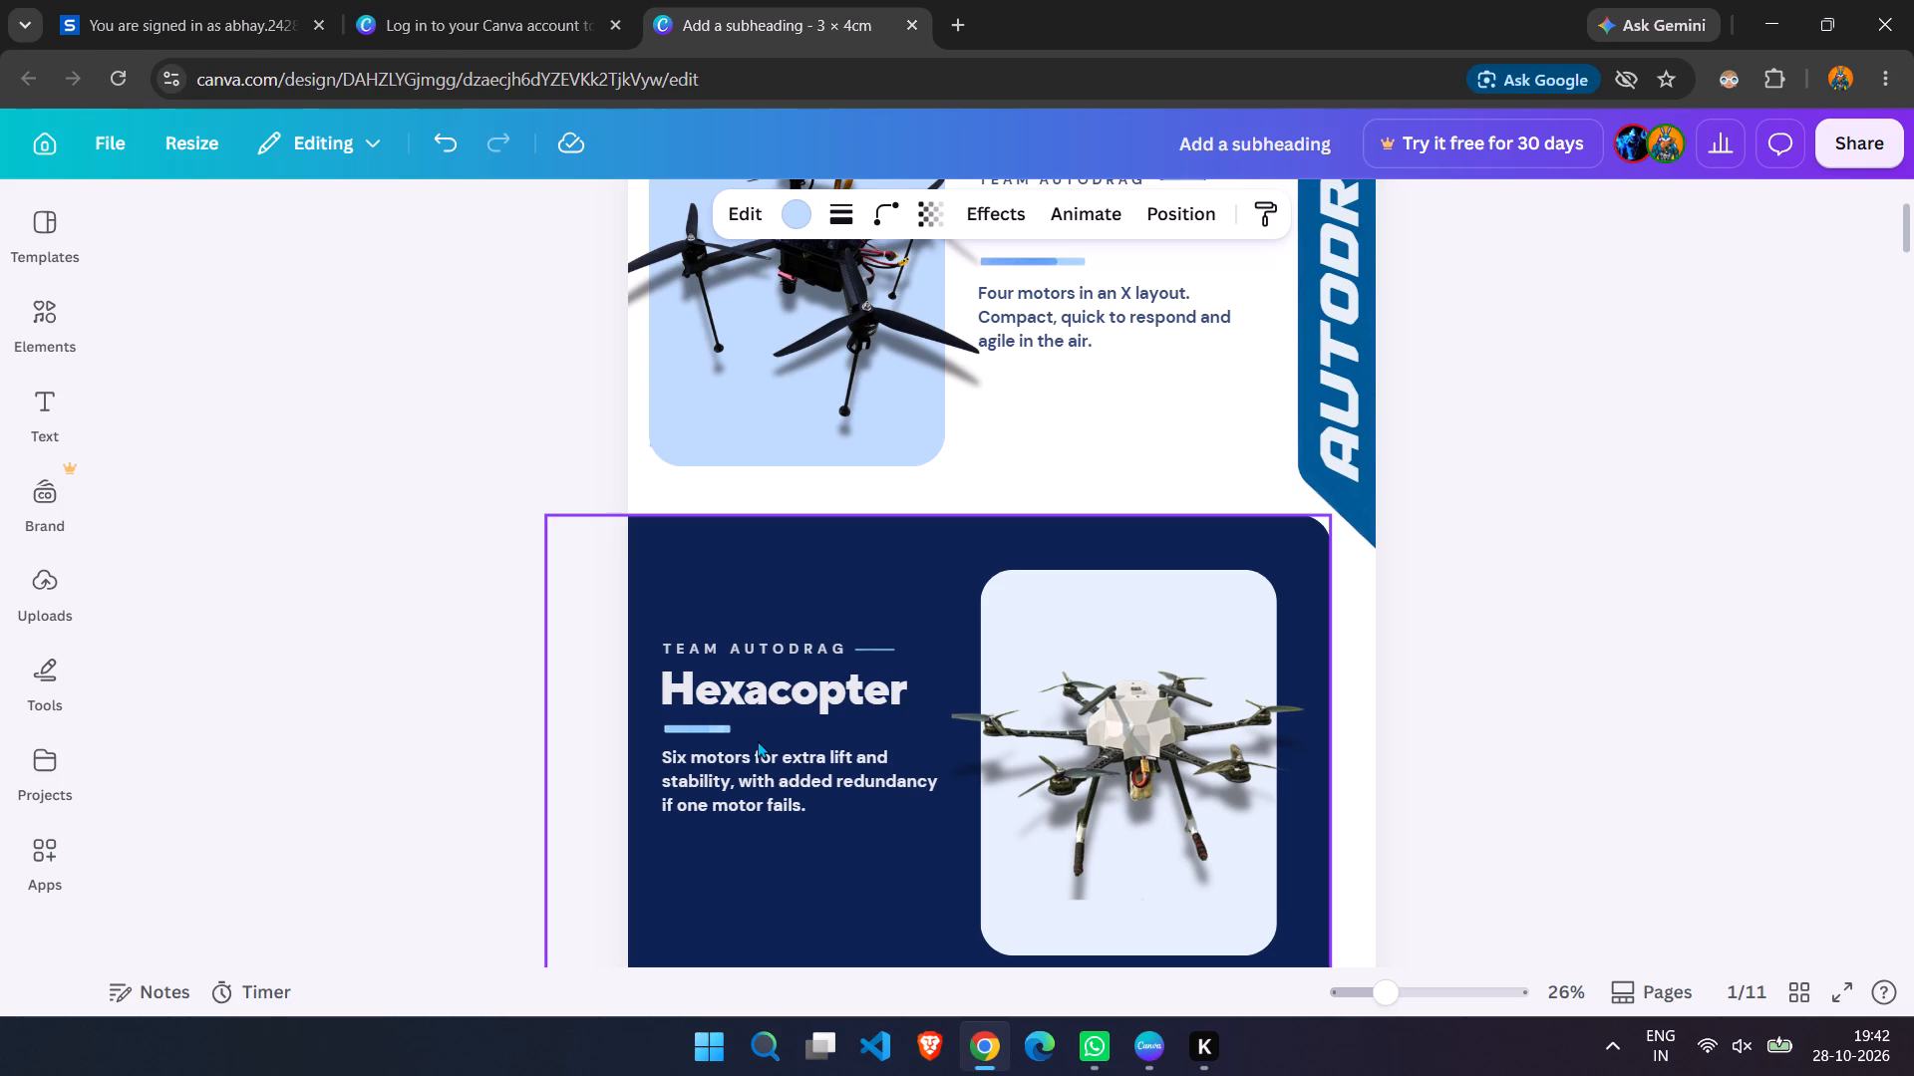
{"action": "scroll", "coordinate": [758, 740], "scroll_direction": "up", "scroll_amount": 2}
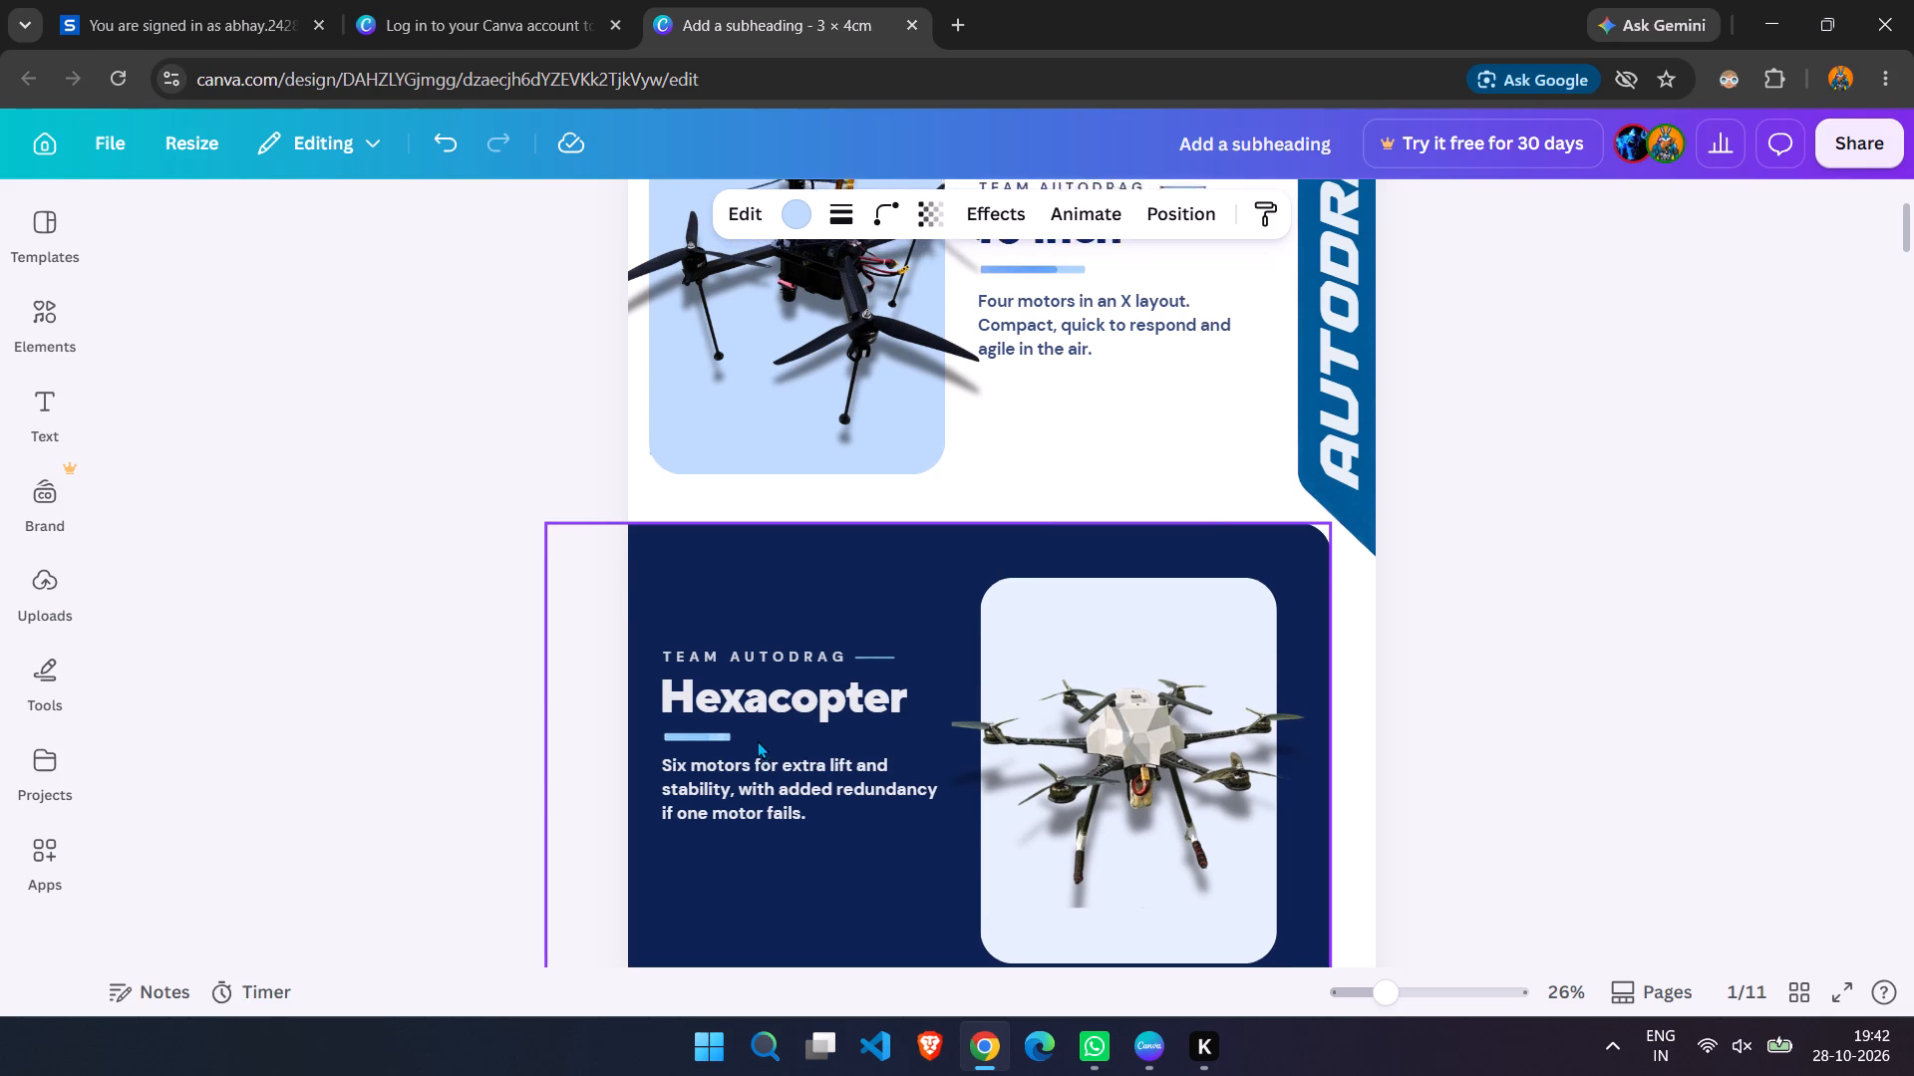
{"action": "scroll", "coordinate": [758, 740], "scroll_direction": "up", "scroll_amount": 4}
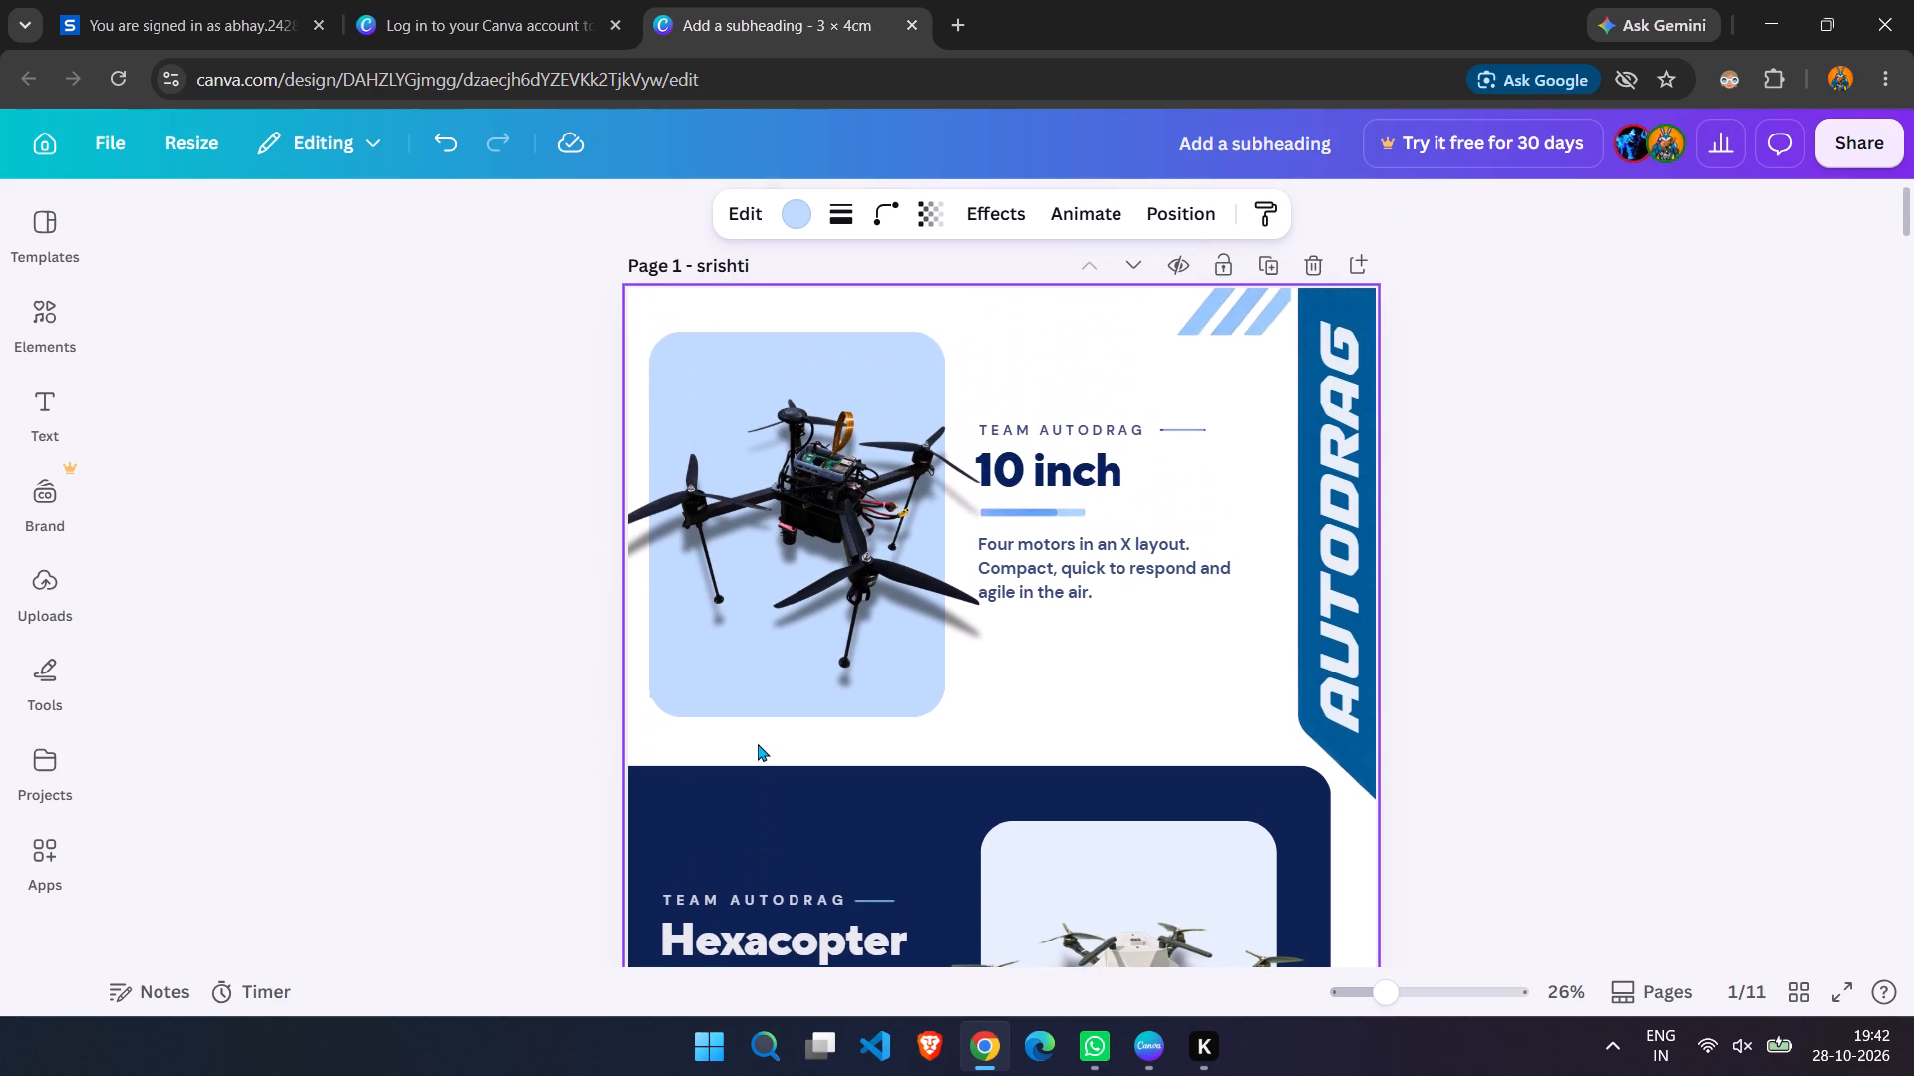
Inspect page 1's Autodrag colours, including the light blue panel behind the 10 inch drone and the dark Hexacopter section.
{"action": "scroll", "coordinate": [762, 732], "scroll_direction": "up", "scroll_amount": 3}
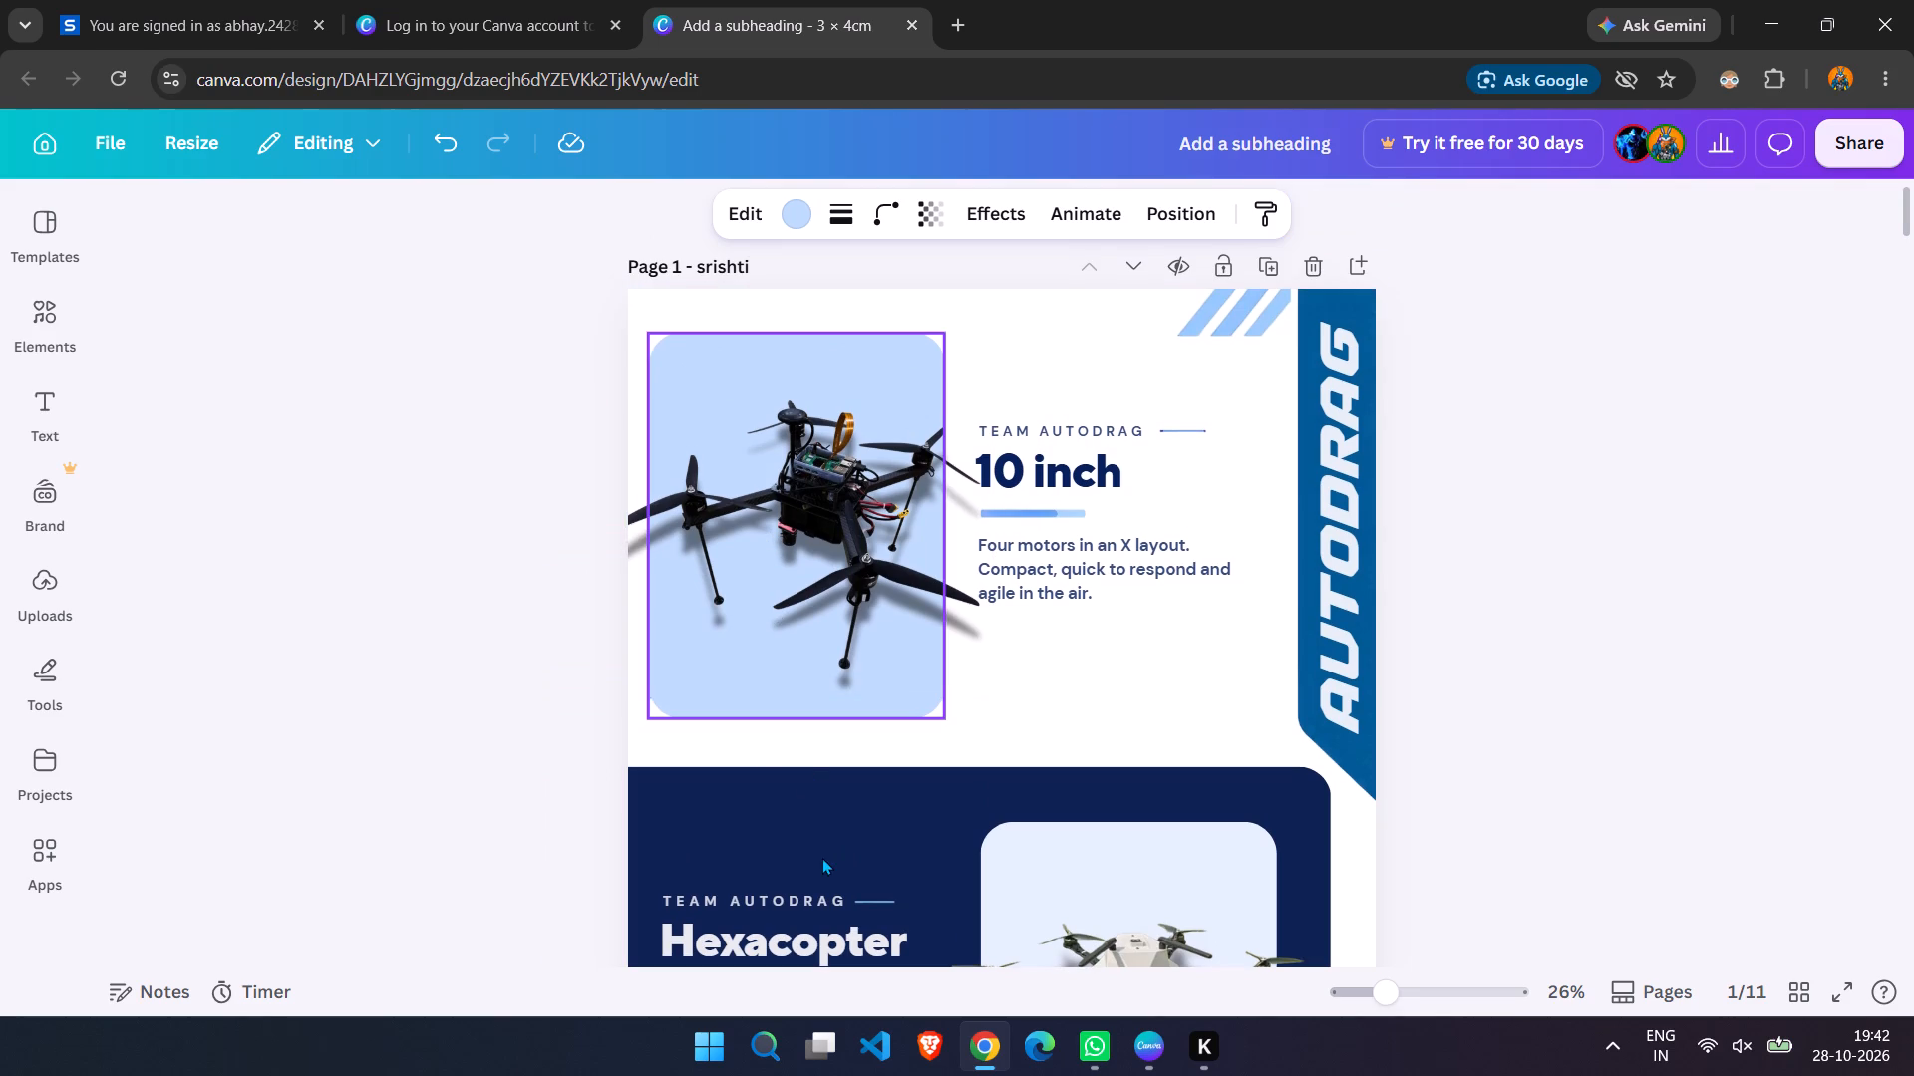
{"action": "left_click", "coordinate": [930, 713]}
{"action": "scroll", "coordinate": [1053, 703], "scroll_direction": "down", "scroll_amount": 1}
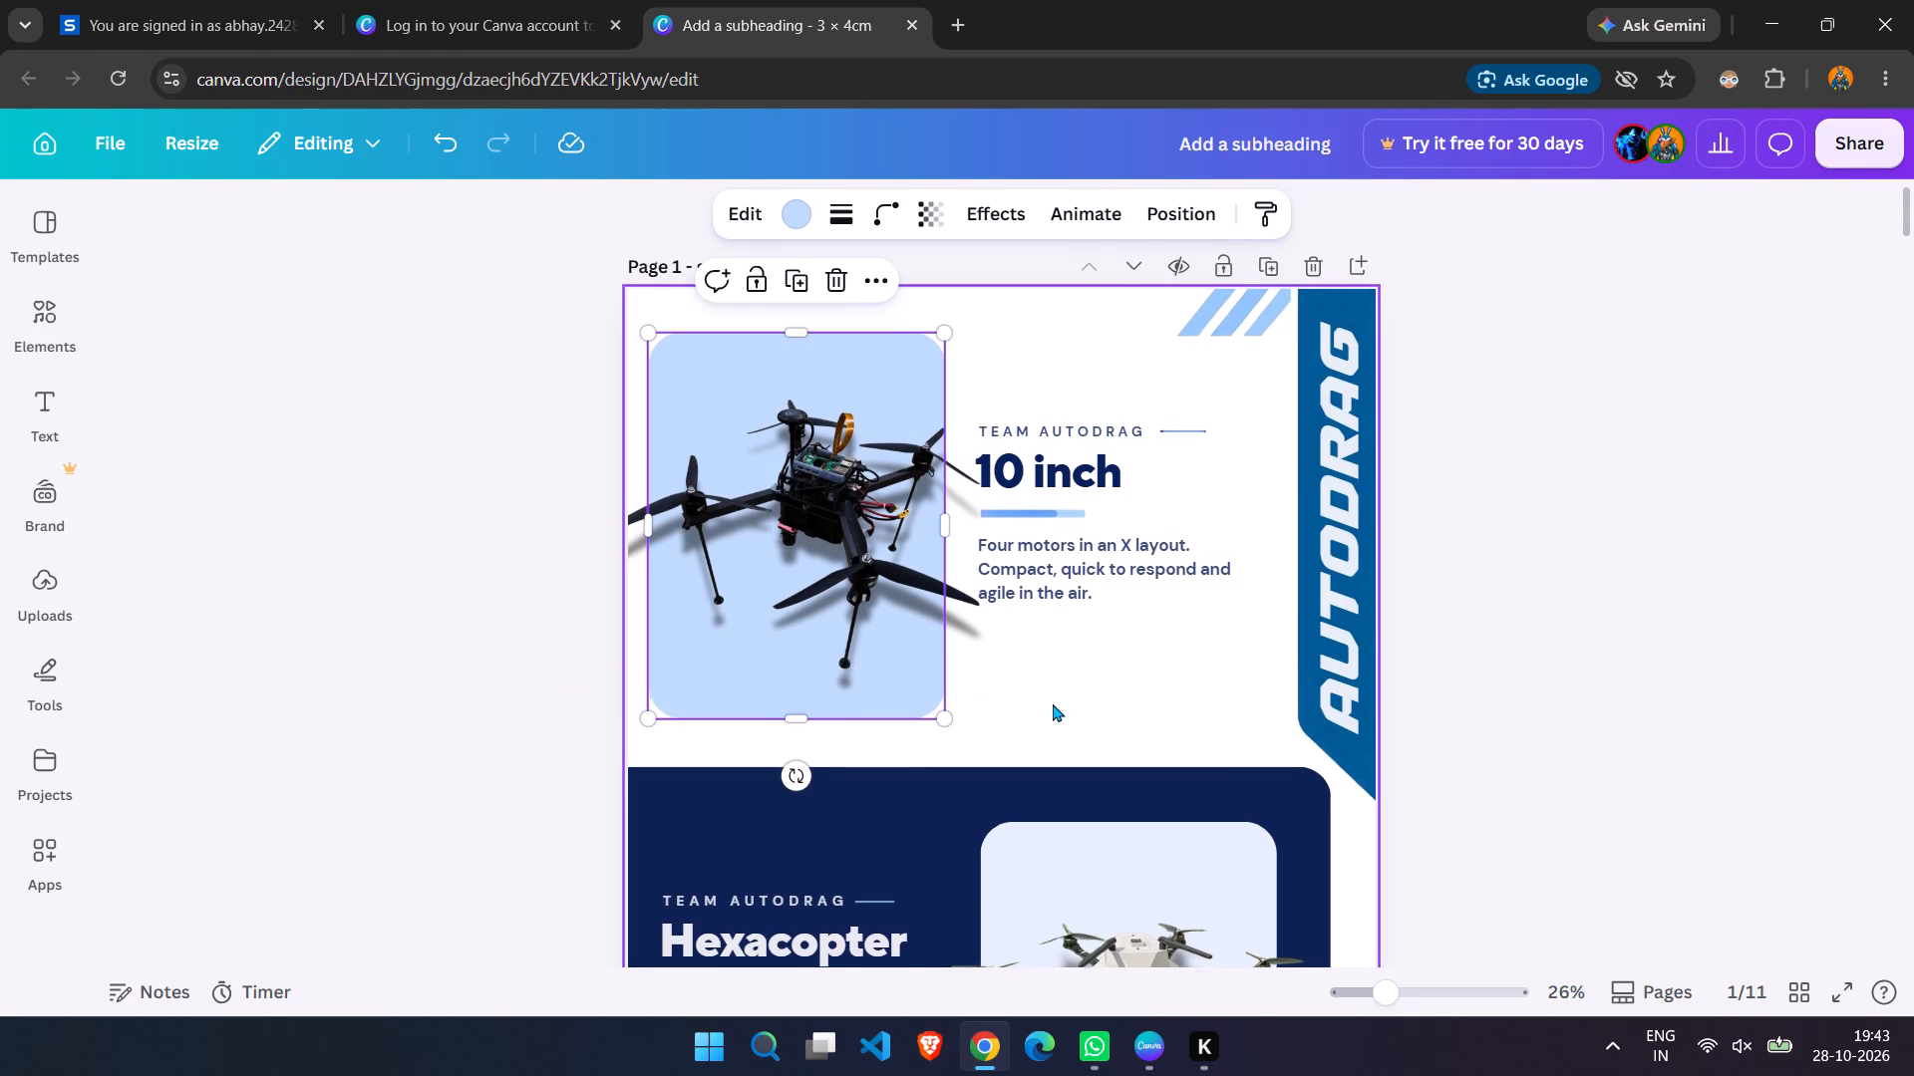
{"action": "scroll", "coordinate": [1053, 703], "scroll_direction": "down", "scroll_amount": 2}
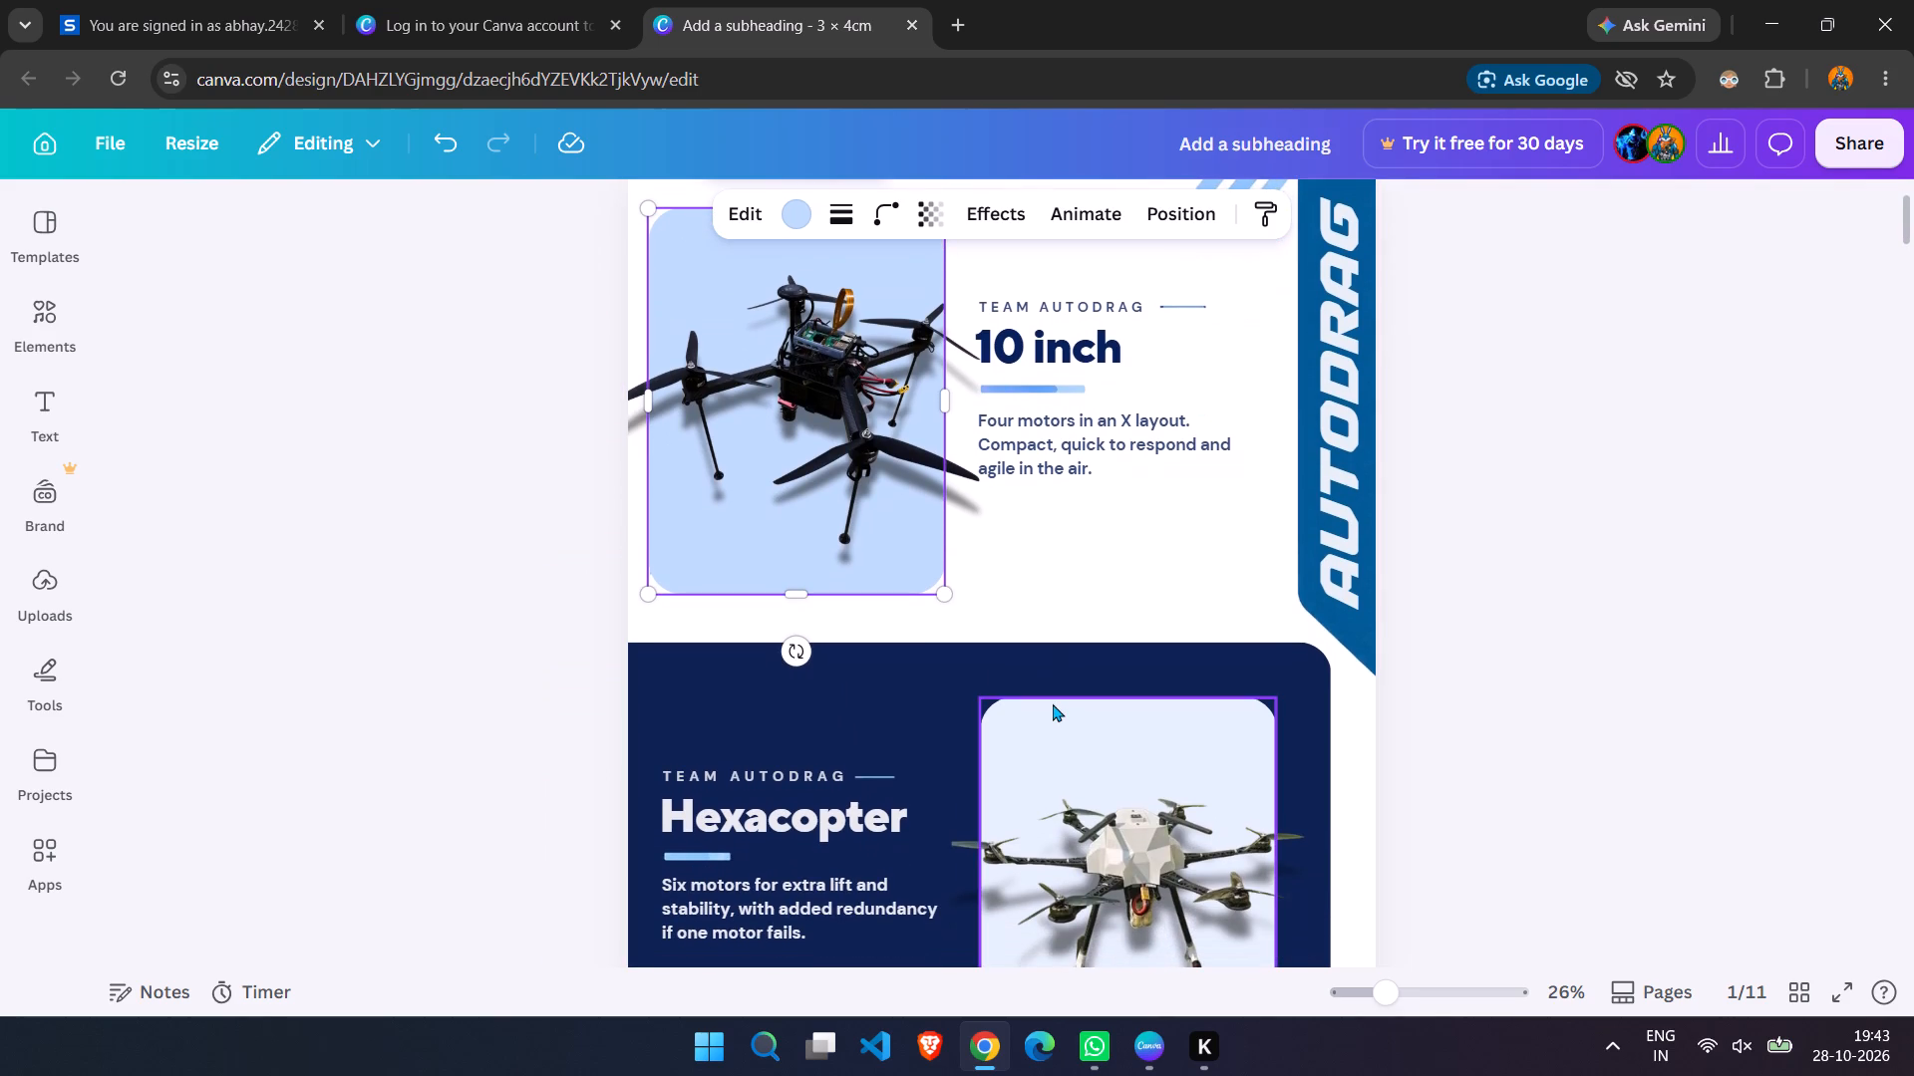
{"action": "scroll", "coordinate": [882, 827], "scroll_direction": "up", "scroll_amount": 2}
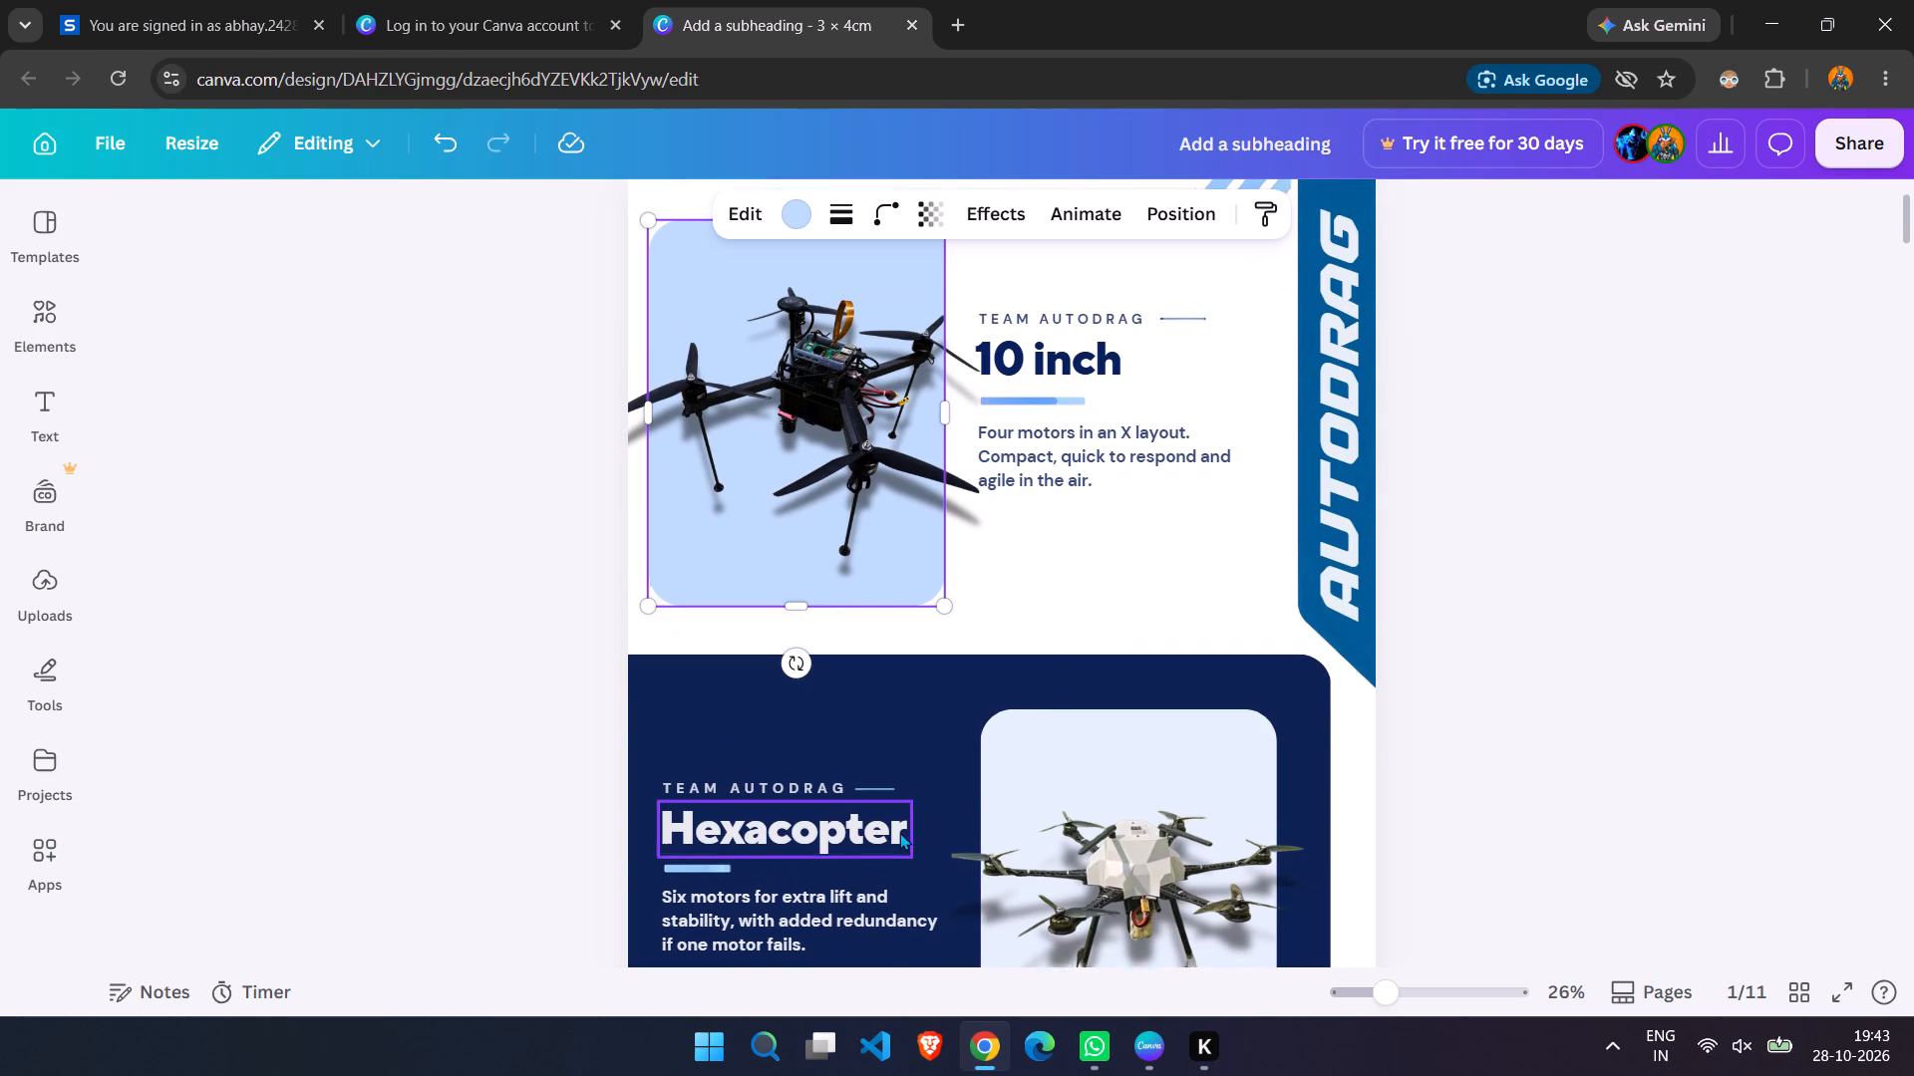
{"action": "scroll", "coordinate": [900, 832], "scroll_direction": "up", "scroll_amount": 7}
{"action": "left_click", "coordinate": [1169, 638]}
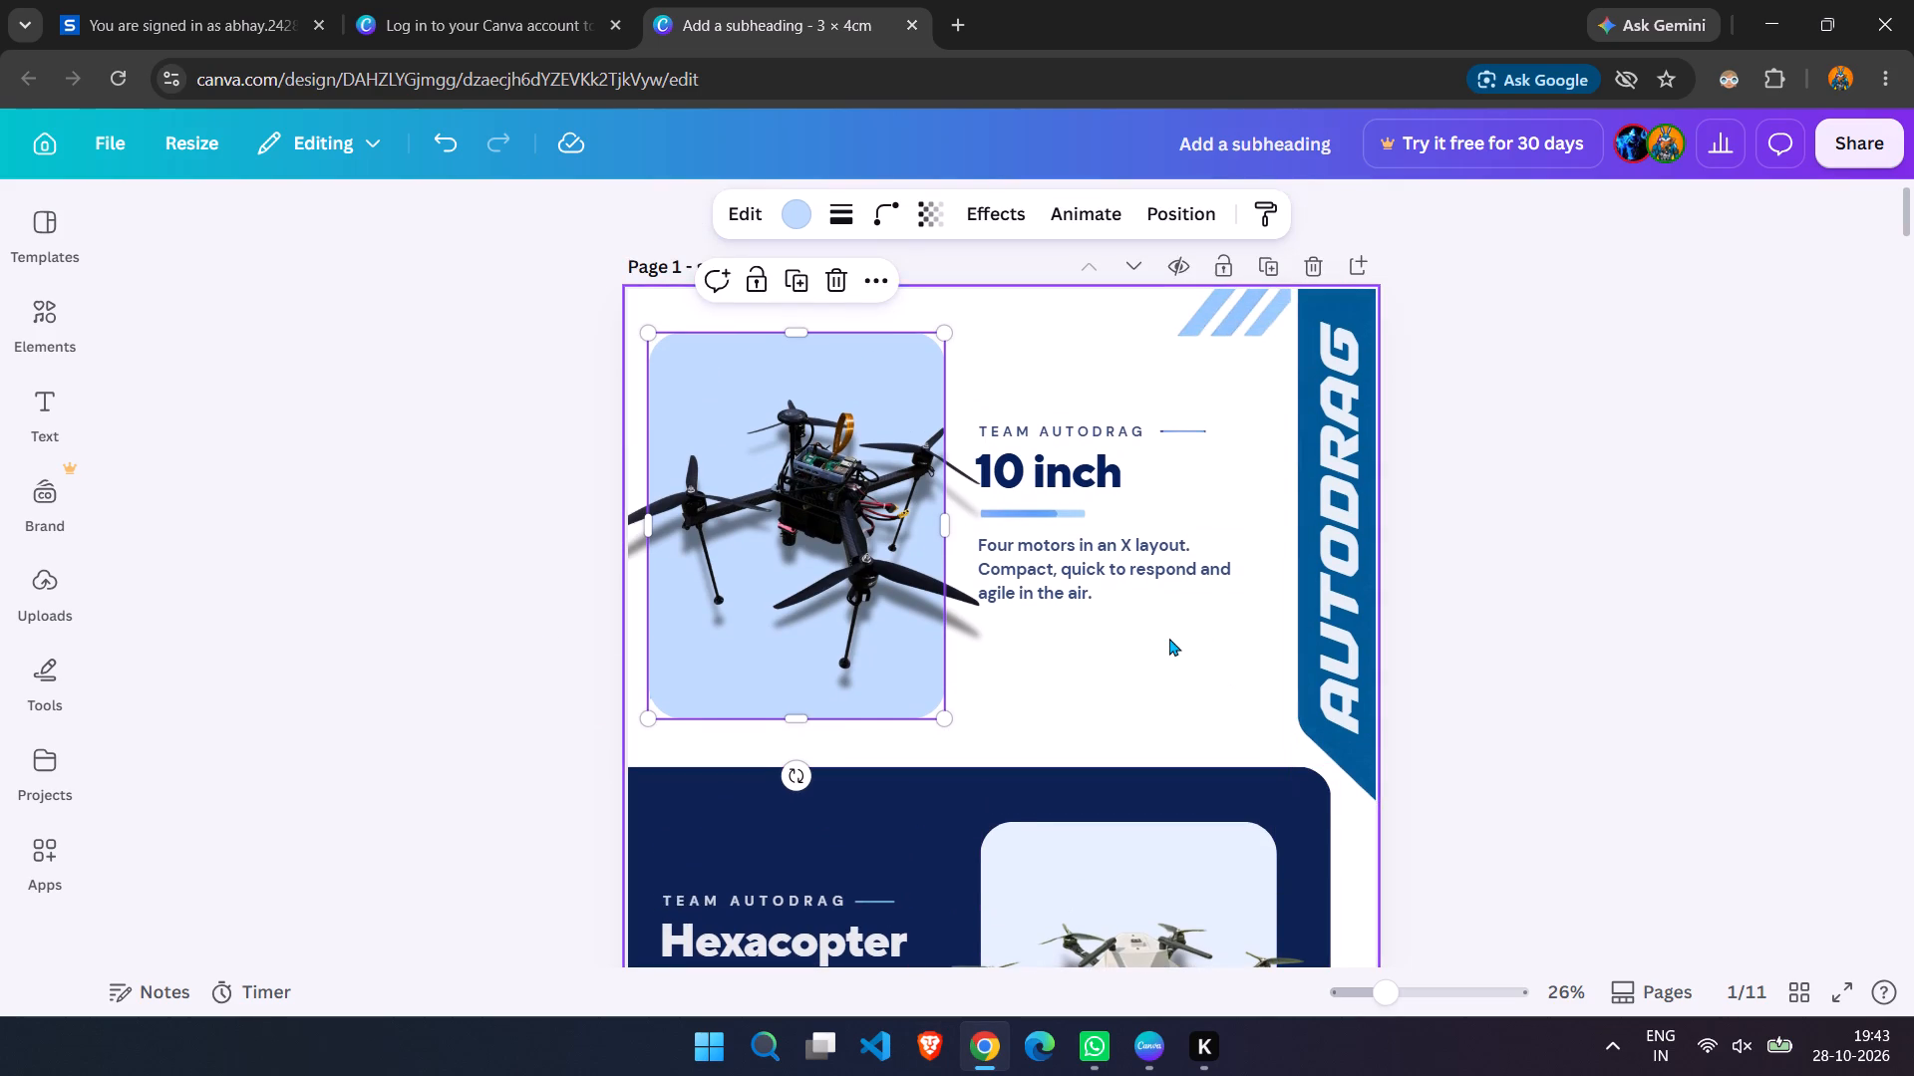
{"action": "scroll", "coordinate": [1169, 638], "scroll_direction": "up", "scroll_amount": 6}
Compare the blue colour scheme and layout of the Autodrag designs on pages 1 to 3, ending back at page 1.
{"action": "scroll", "coordinate": [1158, 672], "scroll_direction": "down", "scroll_amount": 13}
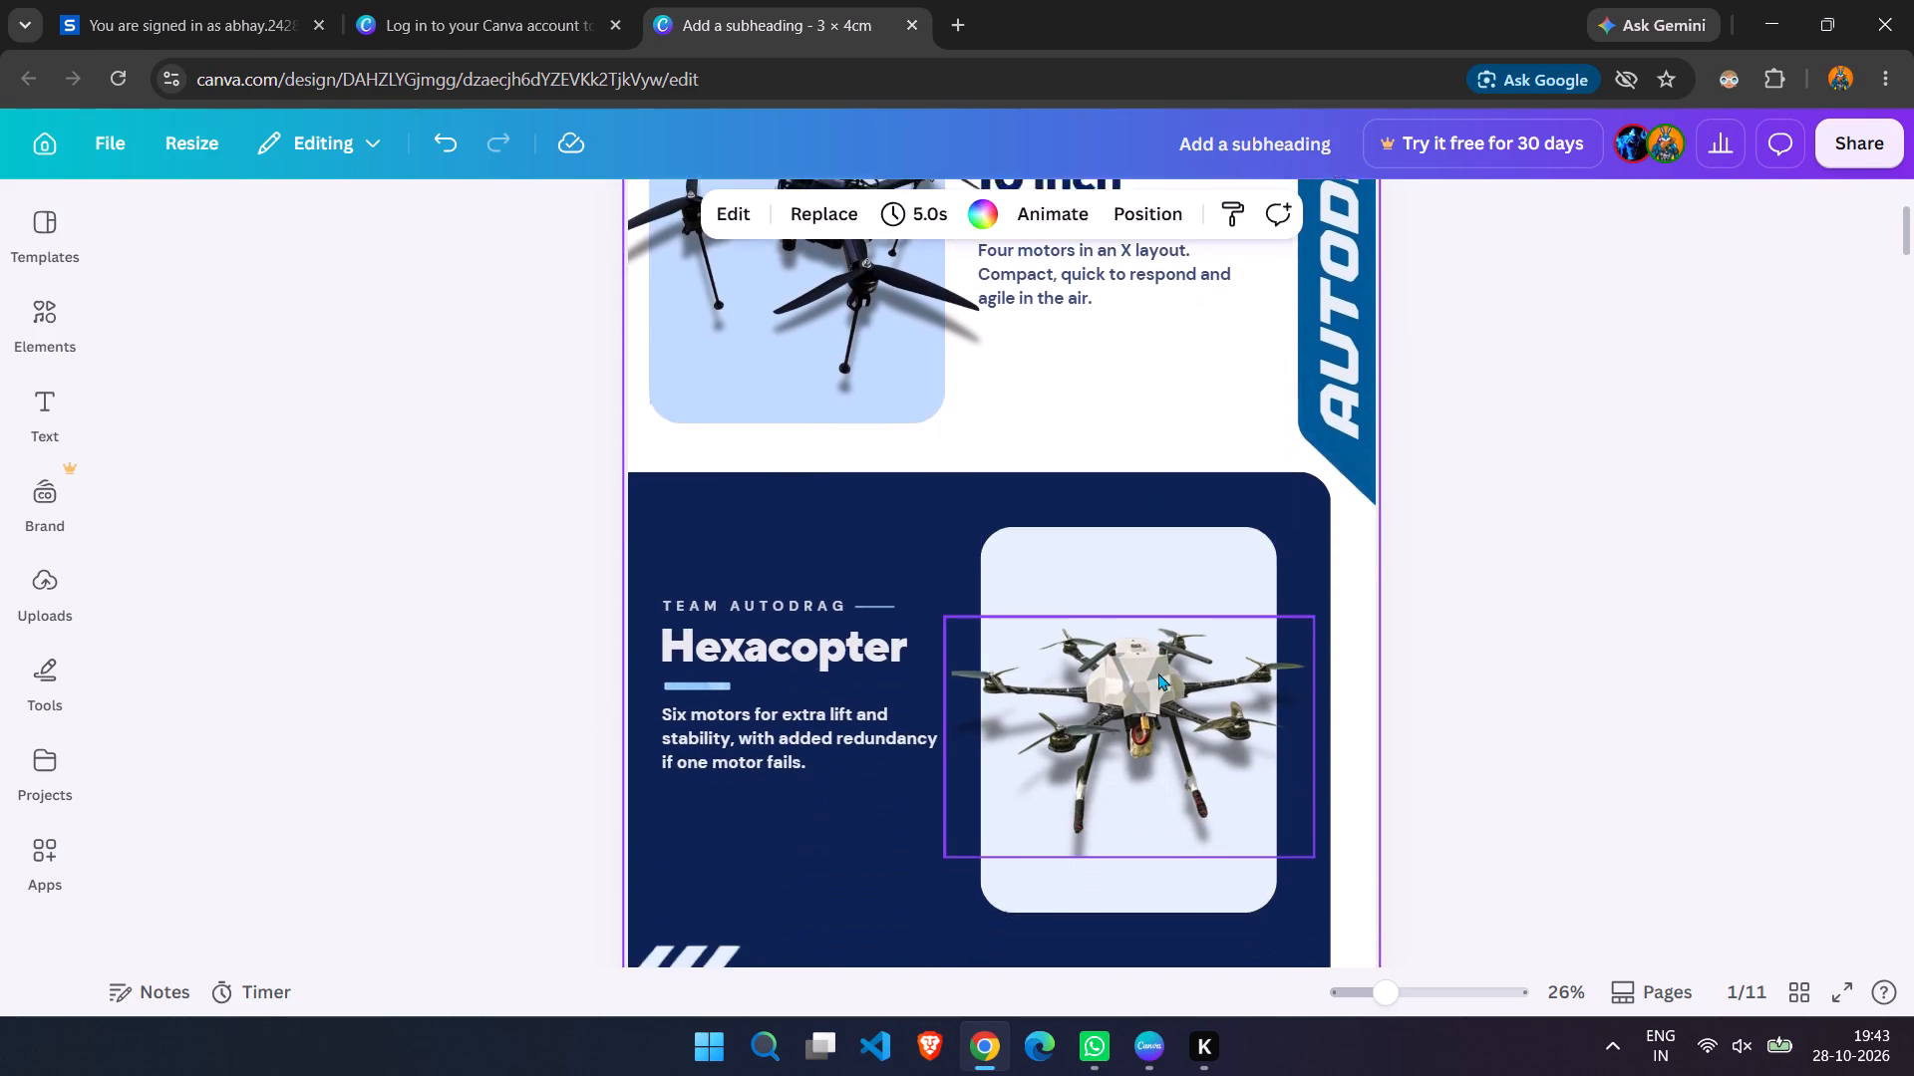
{"action": "scroll", "coordinate": [1158, 672], "scroll_direction": "down", "scroll_amount": 14}
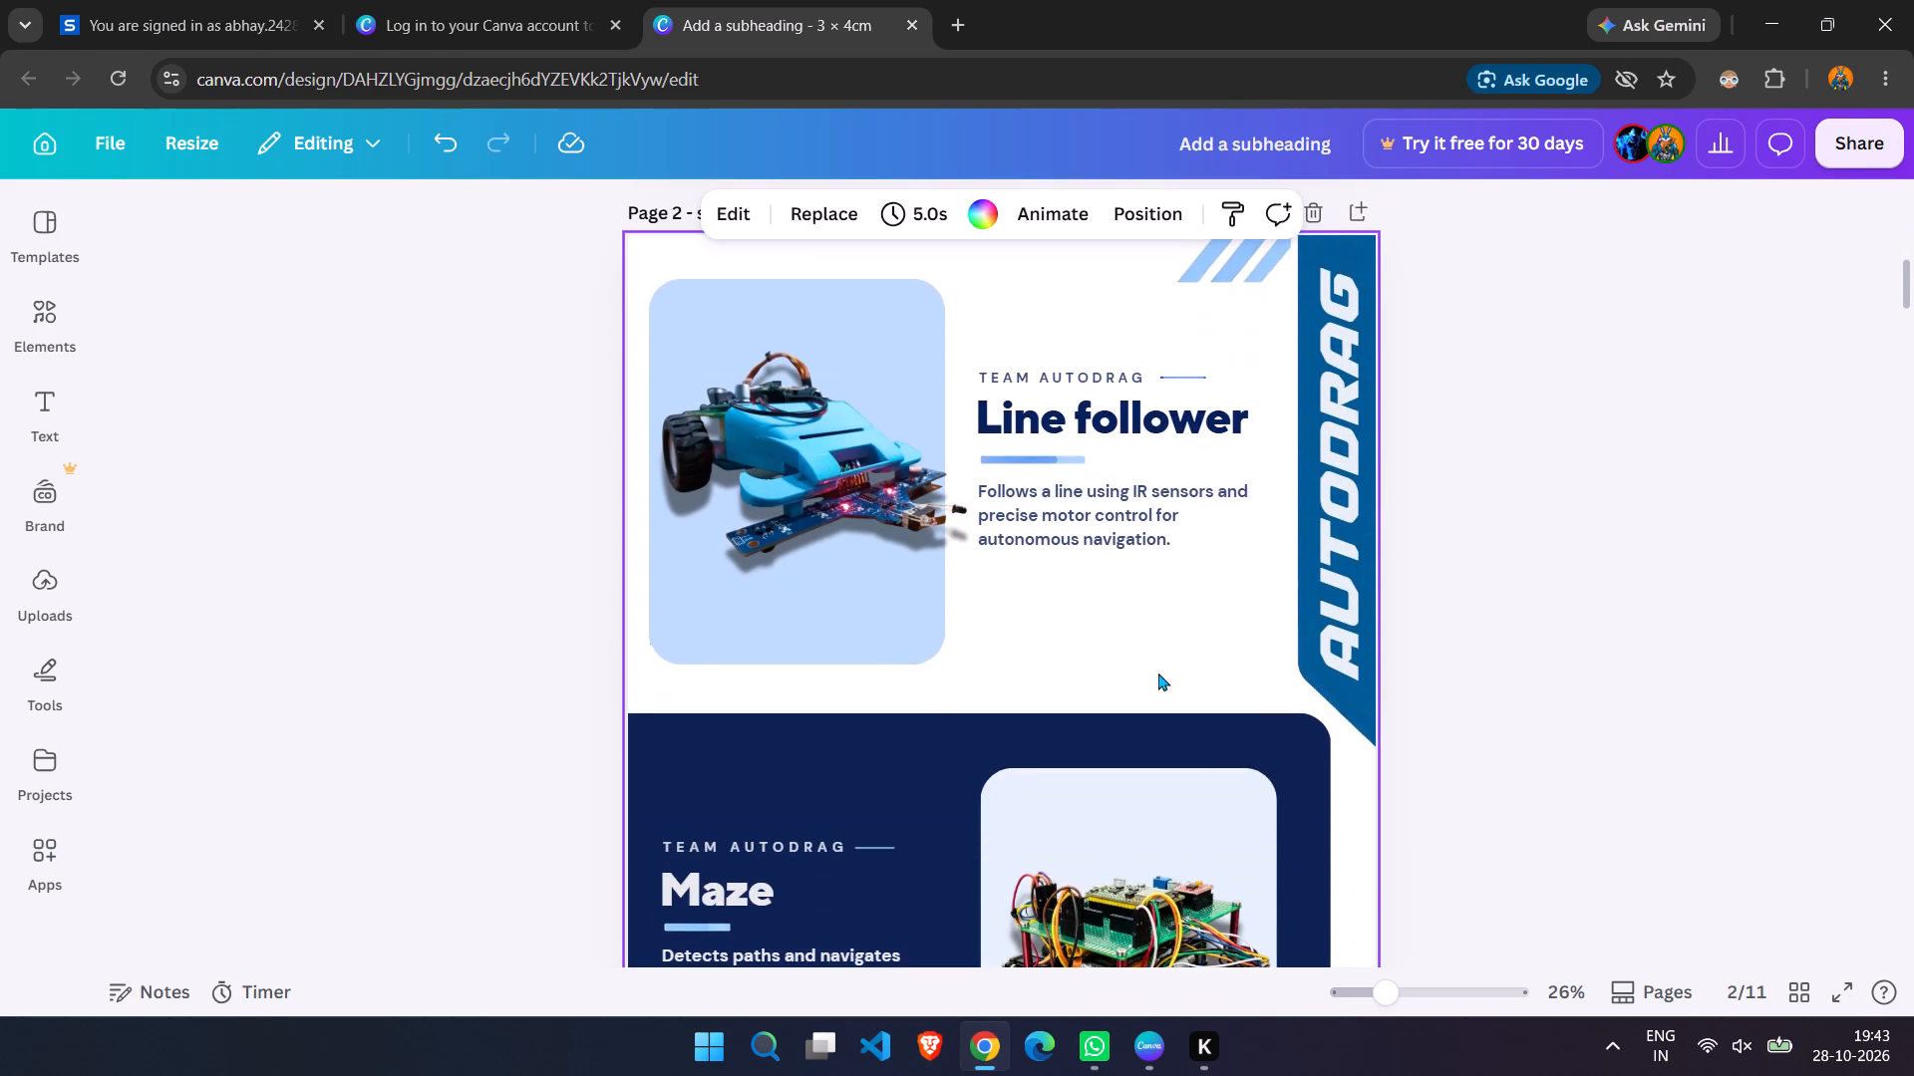
{"action": "scroll", "coordinate": [1158, 672], "scroll_direction": "down", "scroll_amount": 17}
{"action": "scroll", "coordinate": [1158, 672], "scroll_direction": "down", "scroll_amount": 7}
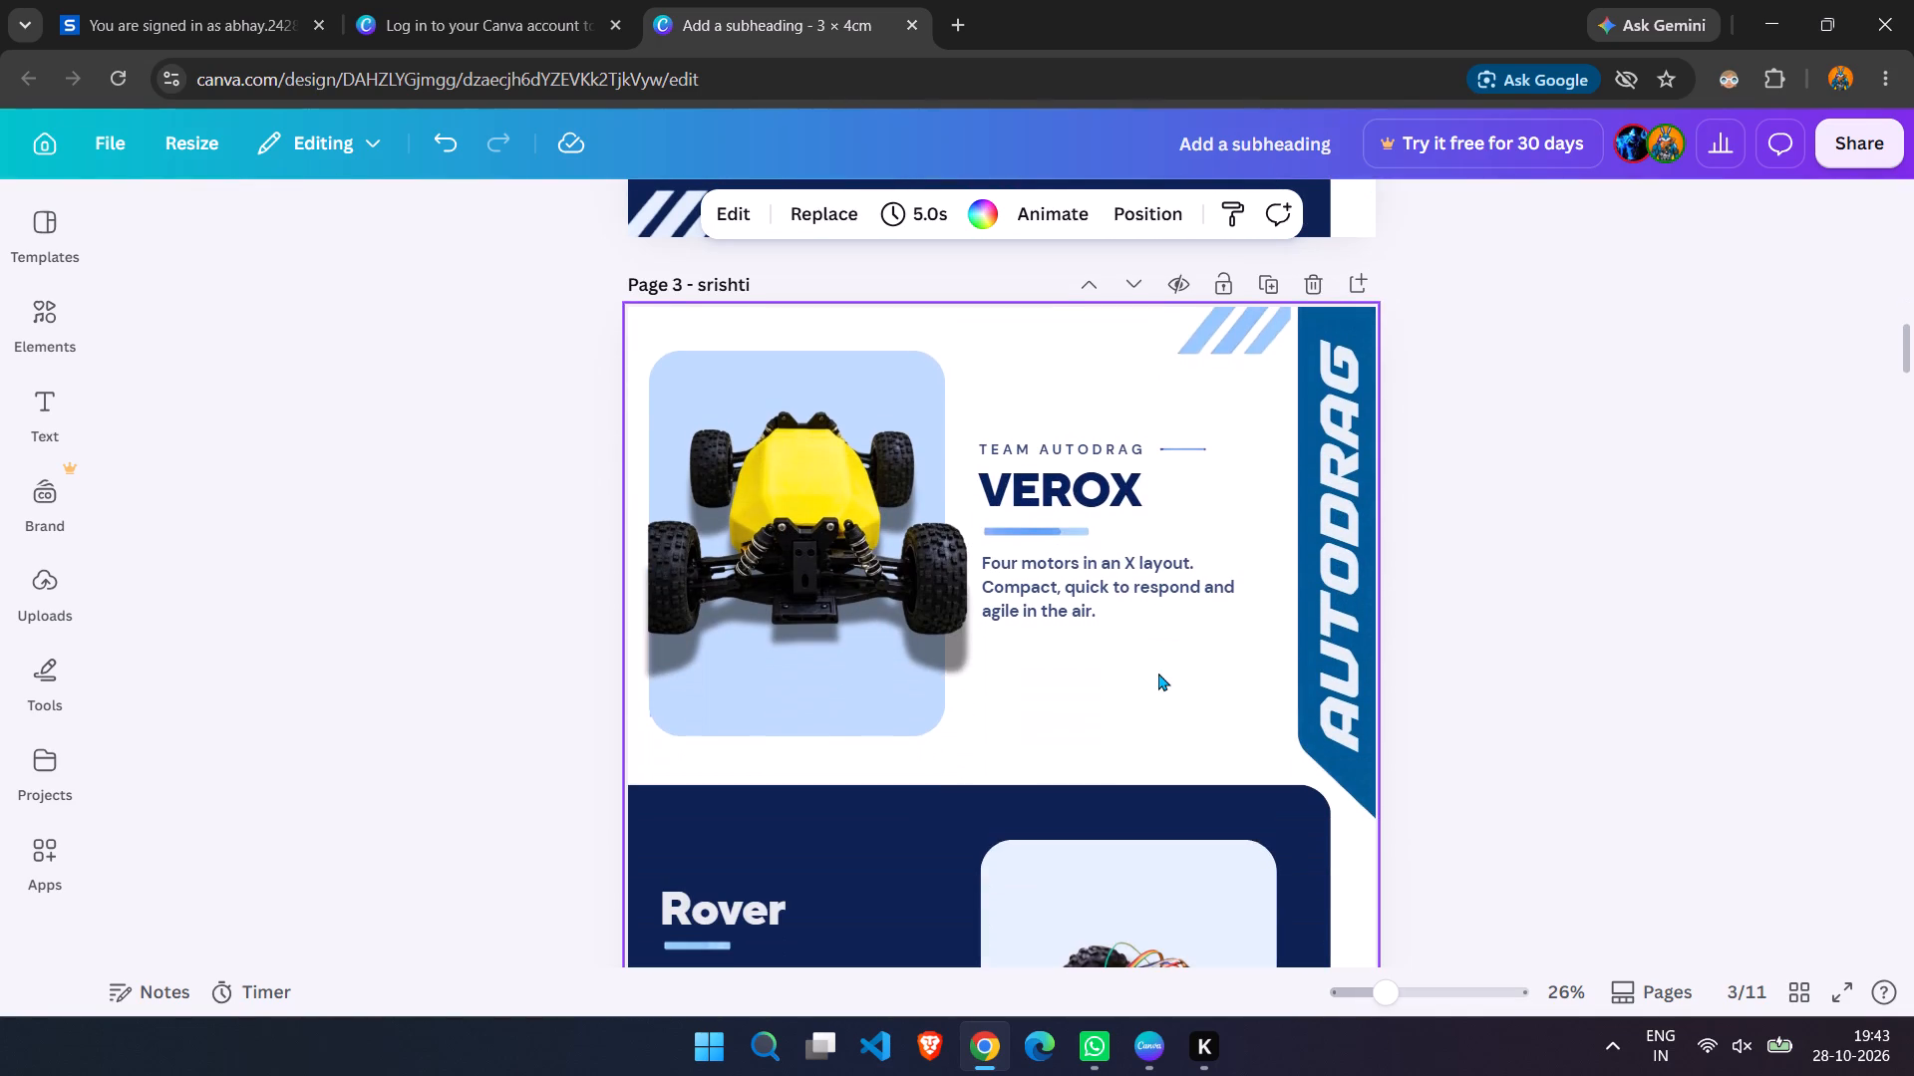
{"action": "scroll", "coordinate": [1158, 672], "scroll_direction": "up", "scroll_amount": 5}
{"action": "scroll", "coordinate": [1149, 522], "scroll_direction": "up", "scroll_amount": 4}
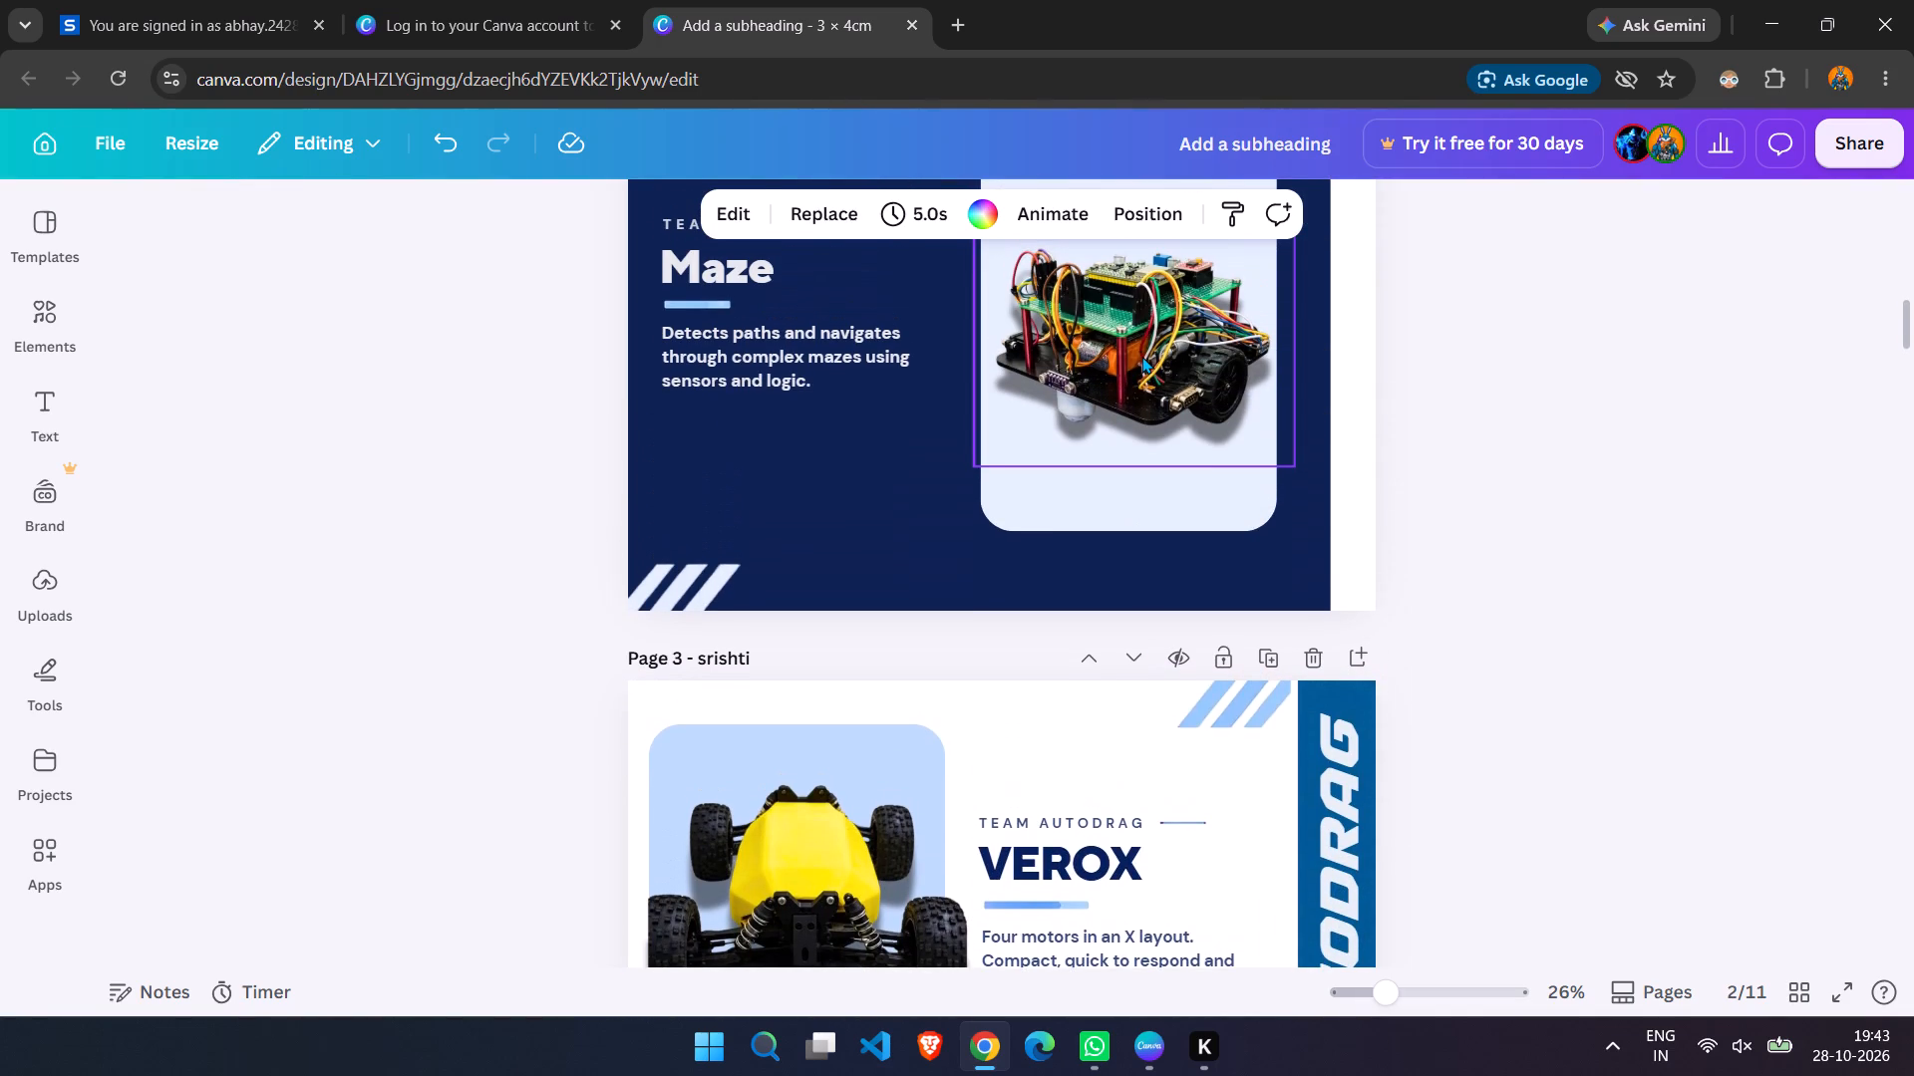
{"action": "scroll", "coordinate": [1142, 356], "scroll_direction": "up", "scroll_amount": 12}
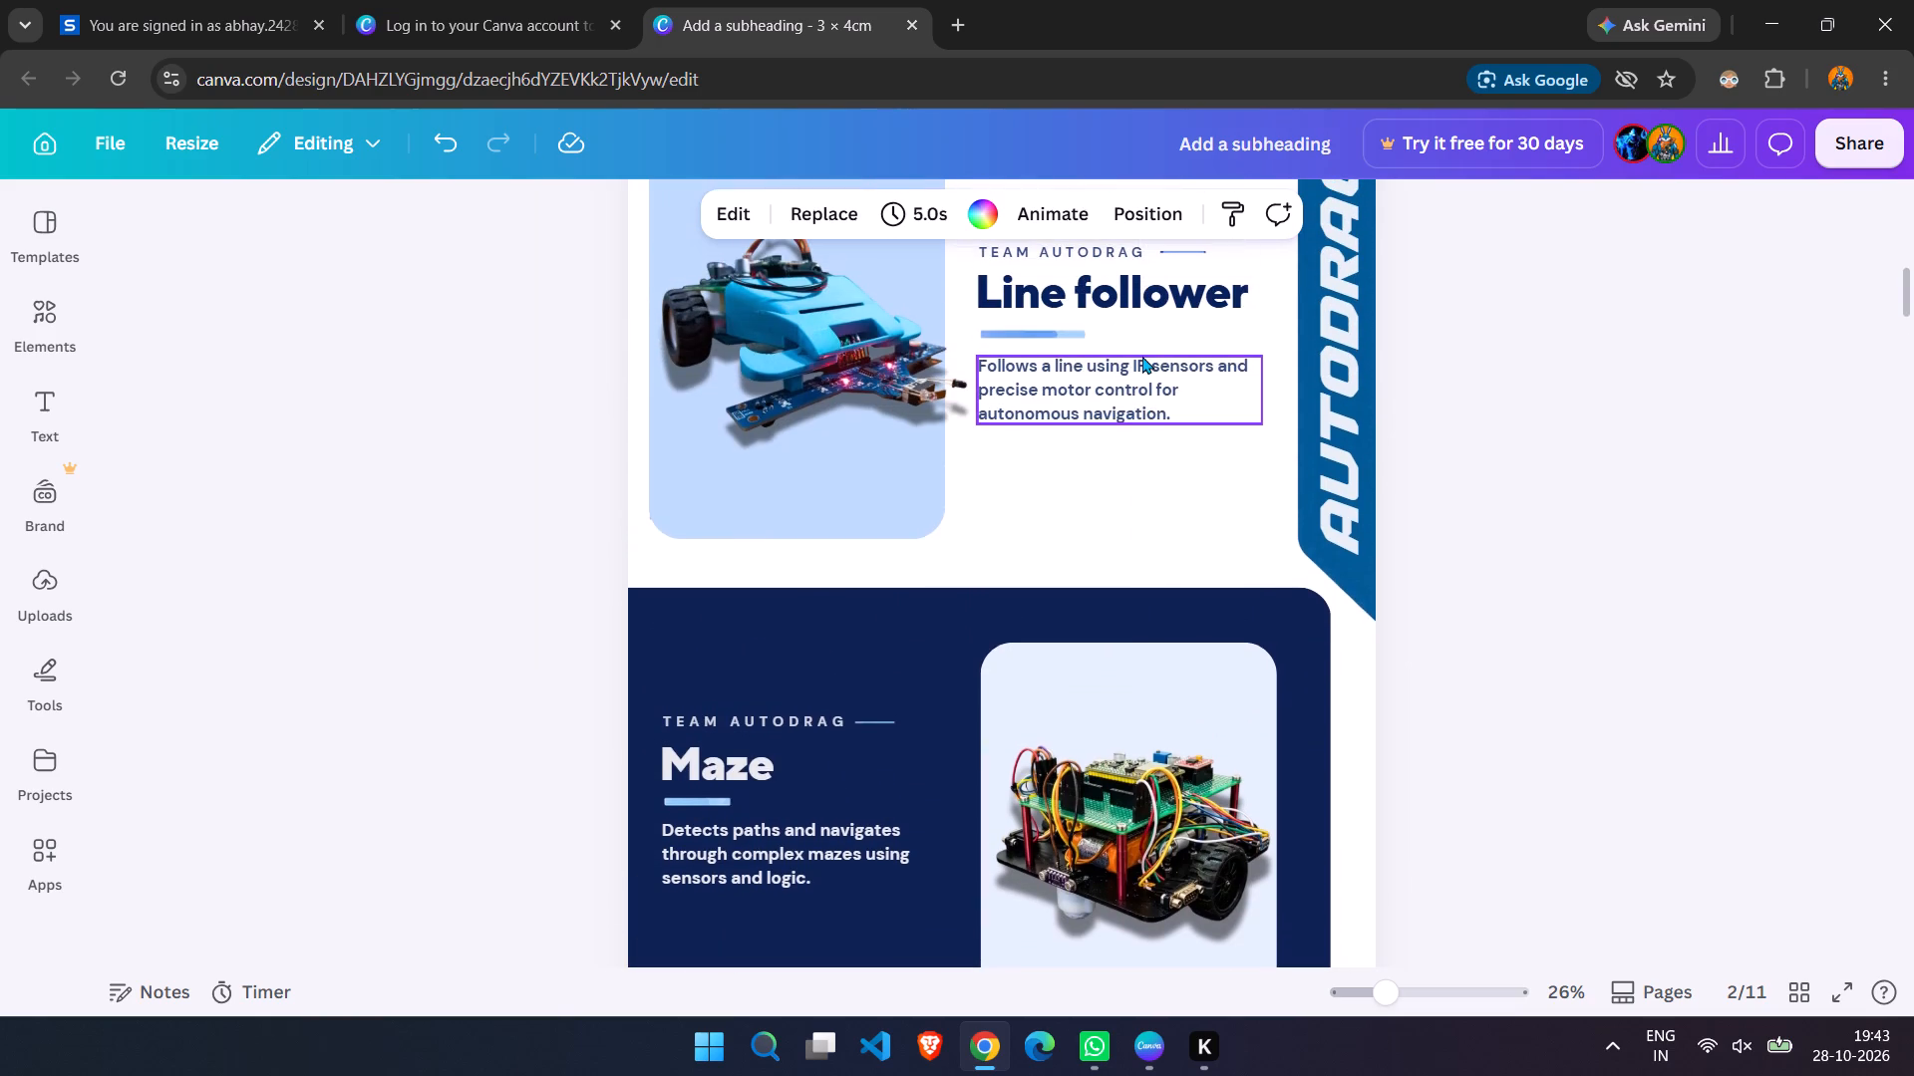
{"action": "scroll", "coordinate": [1142, 356], "scroll_direction": "up", "scroll_amount": 15}
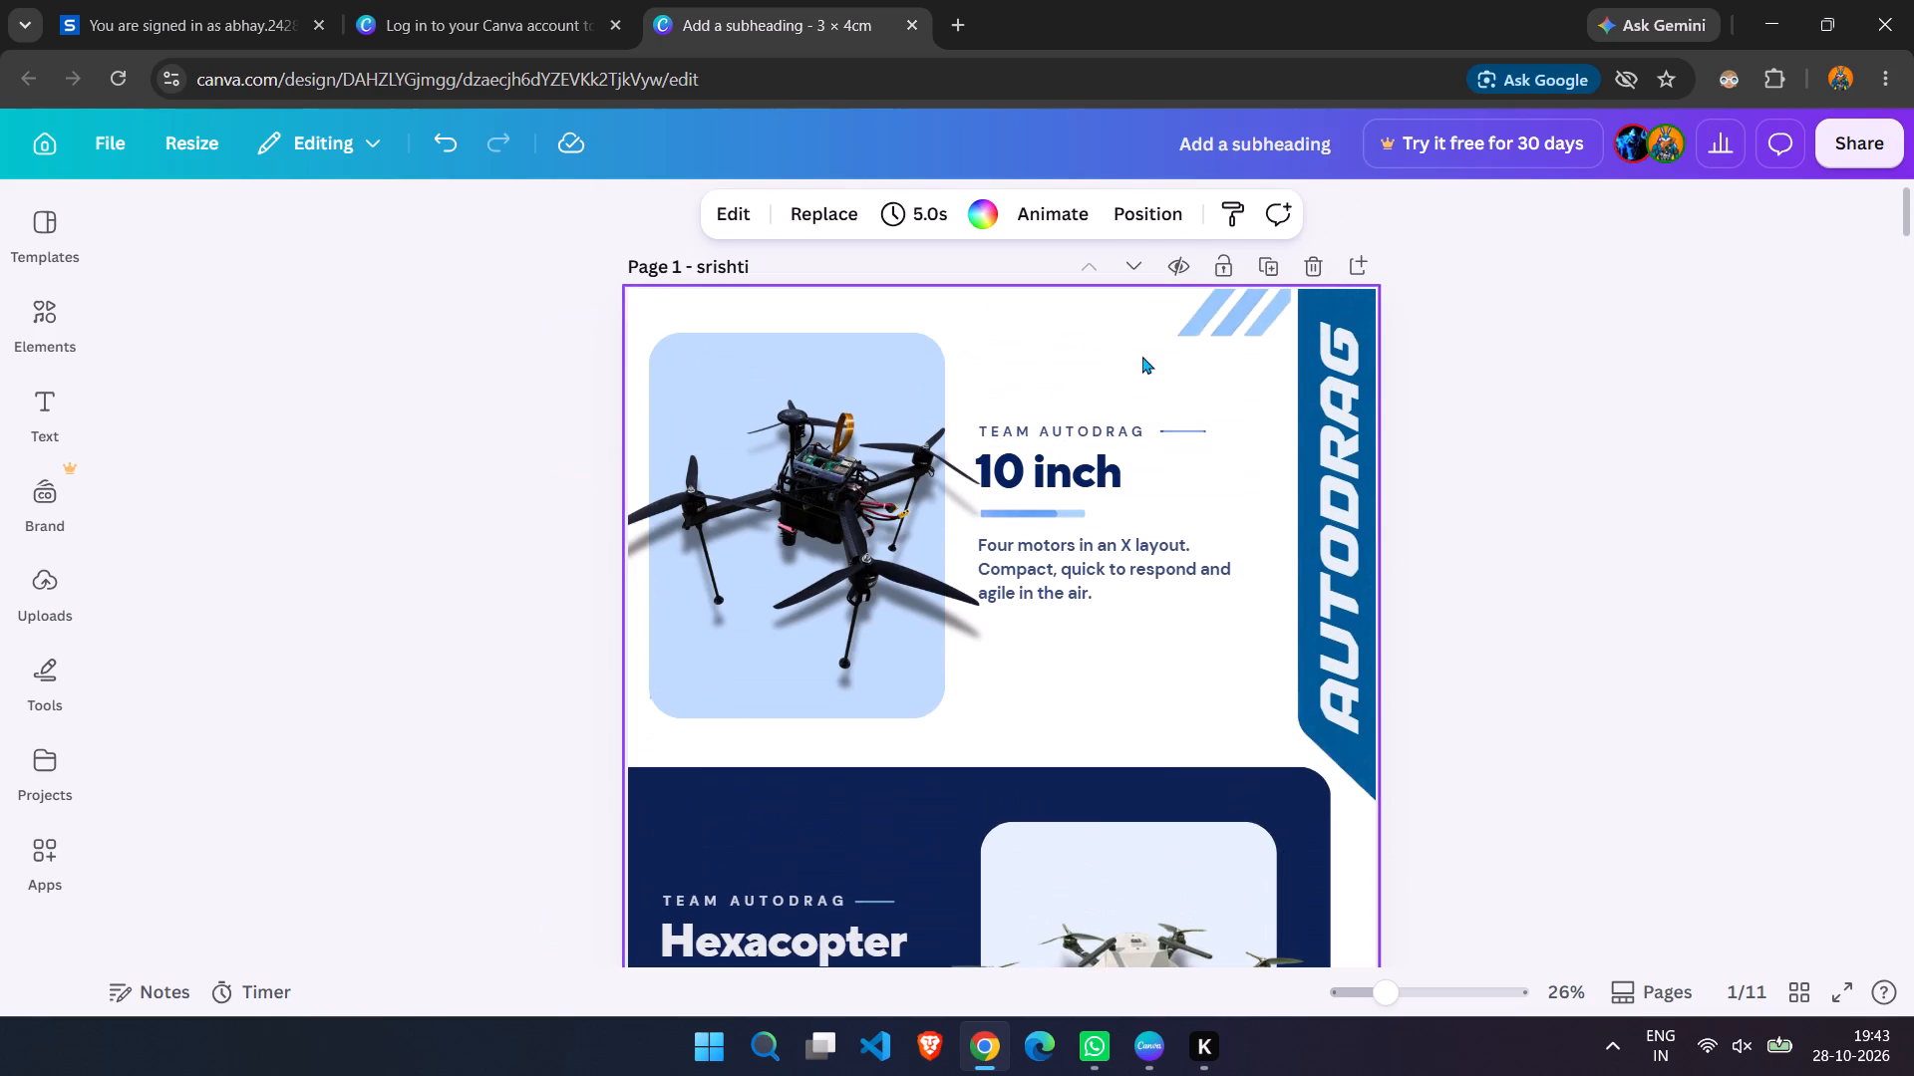
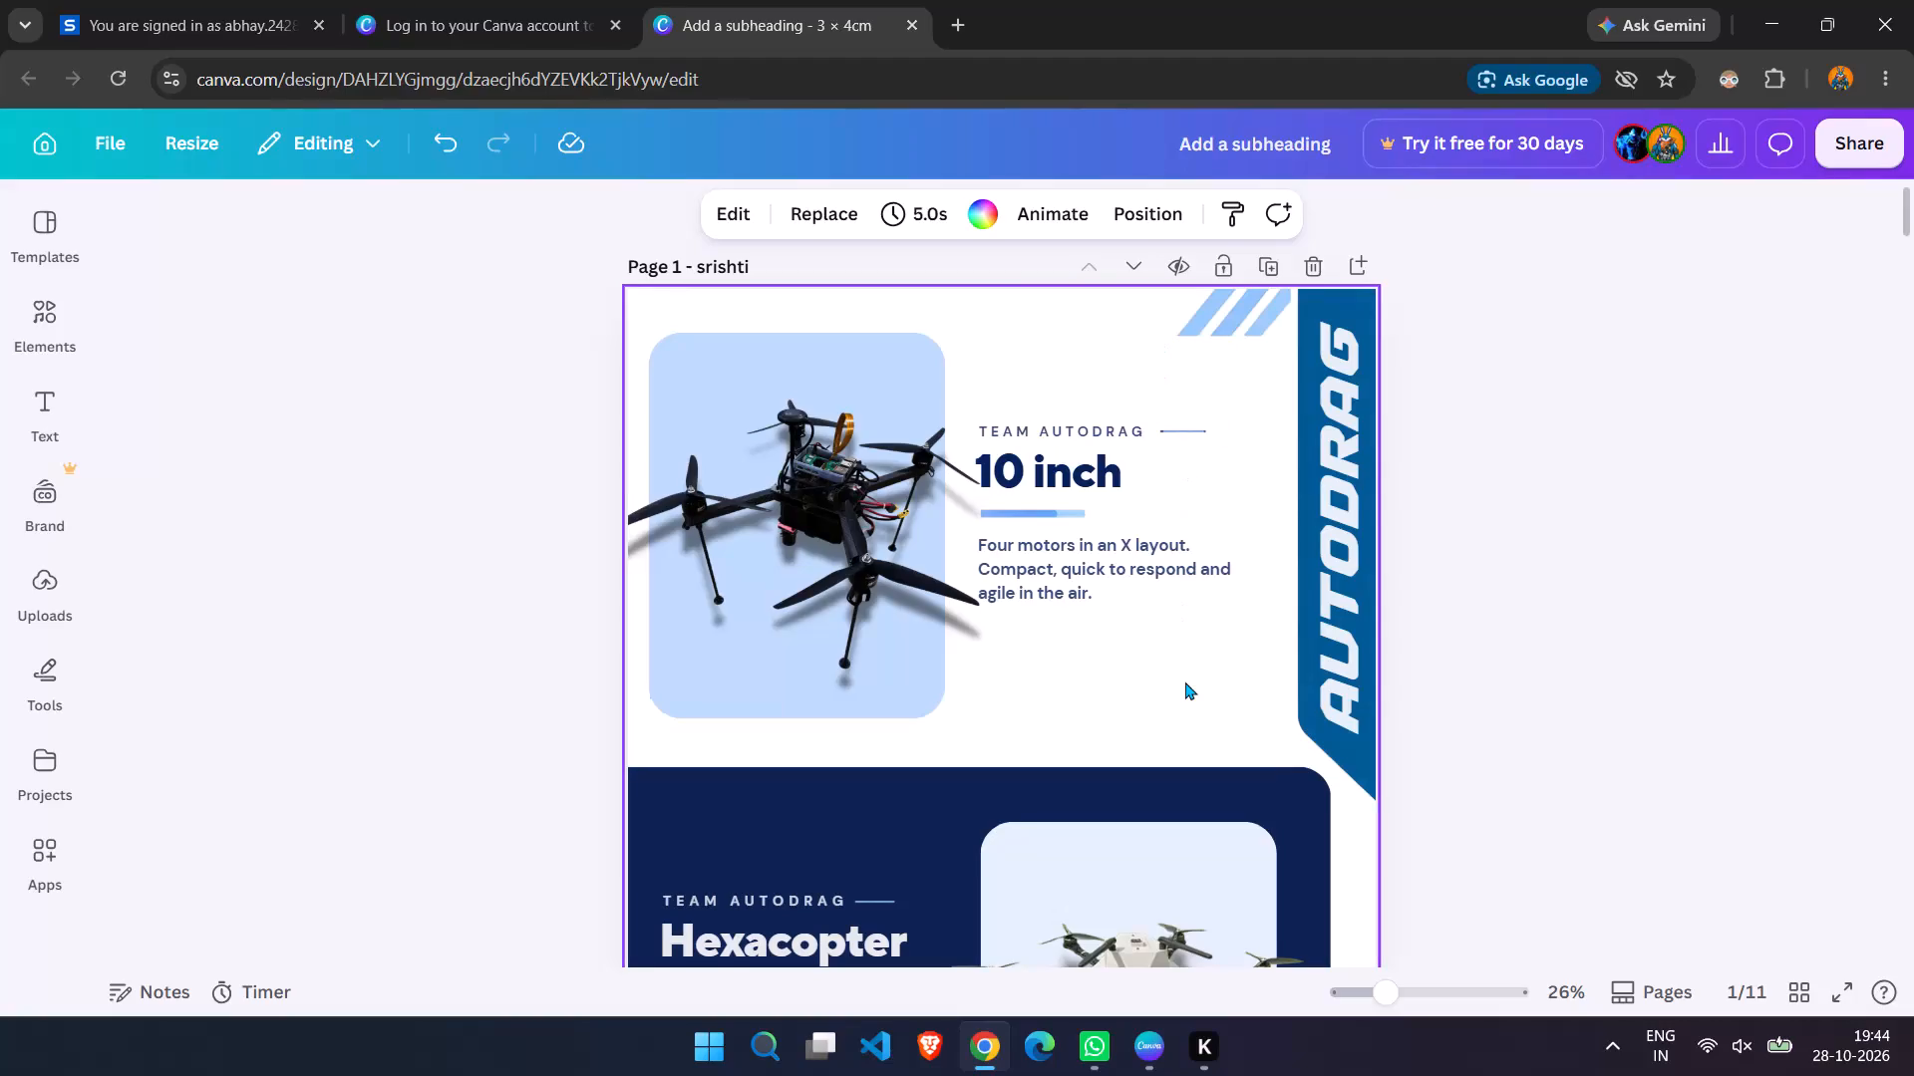
Review the layouts and blue colouring of the Autodrag designs from page 1 through page 3.
{"action": "scroll", "coordinate": [1186, 689], "scroll_direction": "down", "scroll_amount": 5}
{"action": "scroll", "coordinate": [1186, 689], "scroll_direction": "down", "scroll_amount": 19}
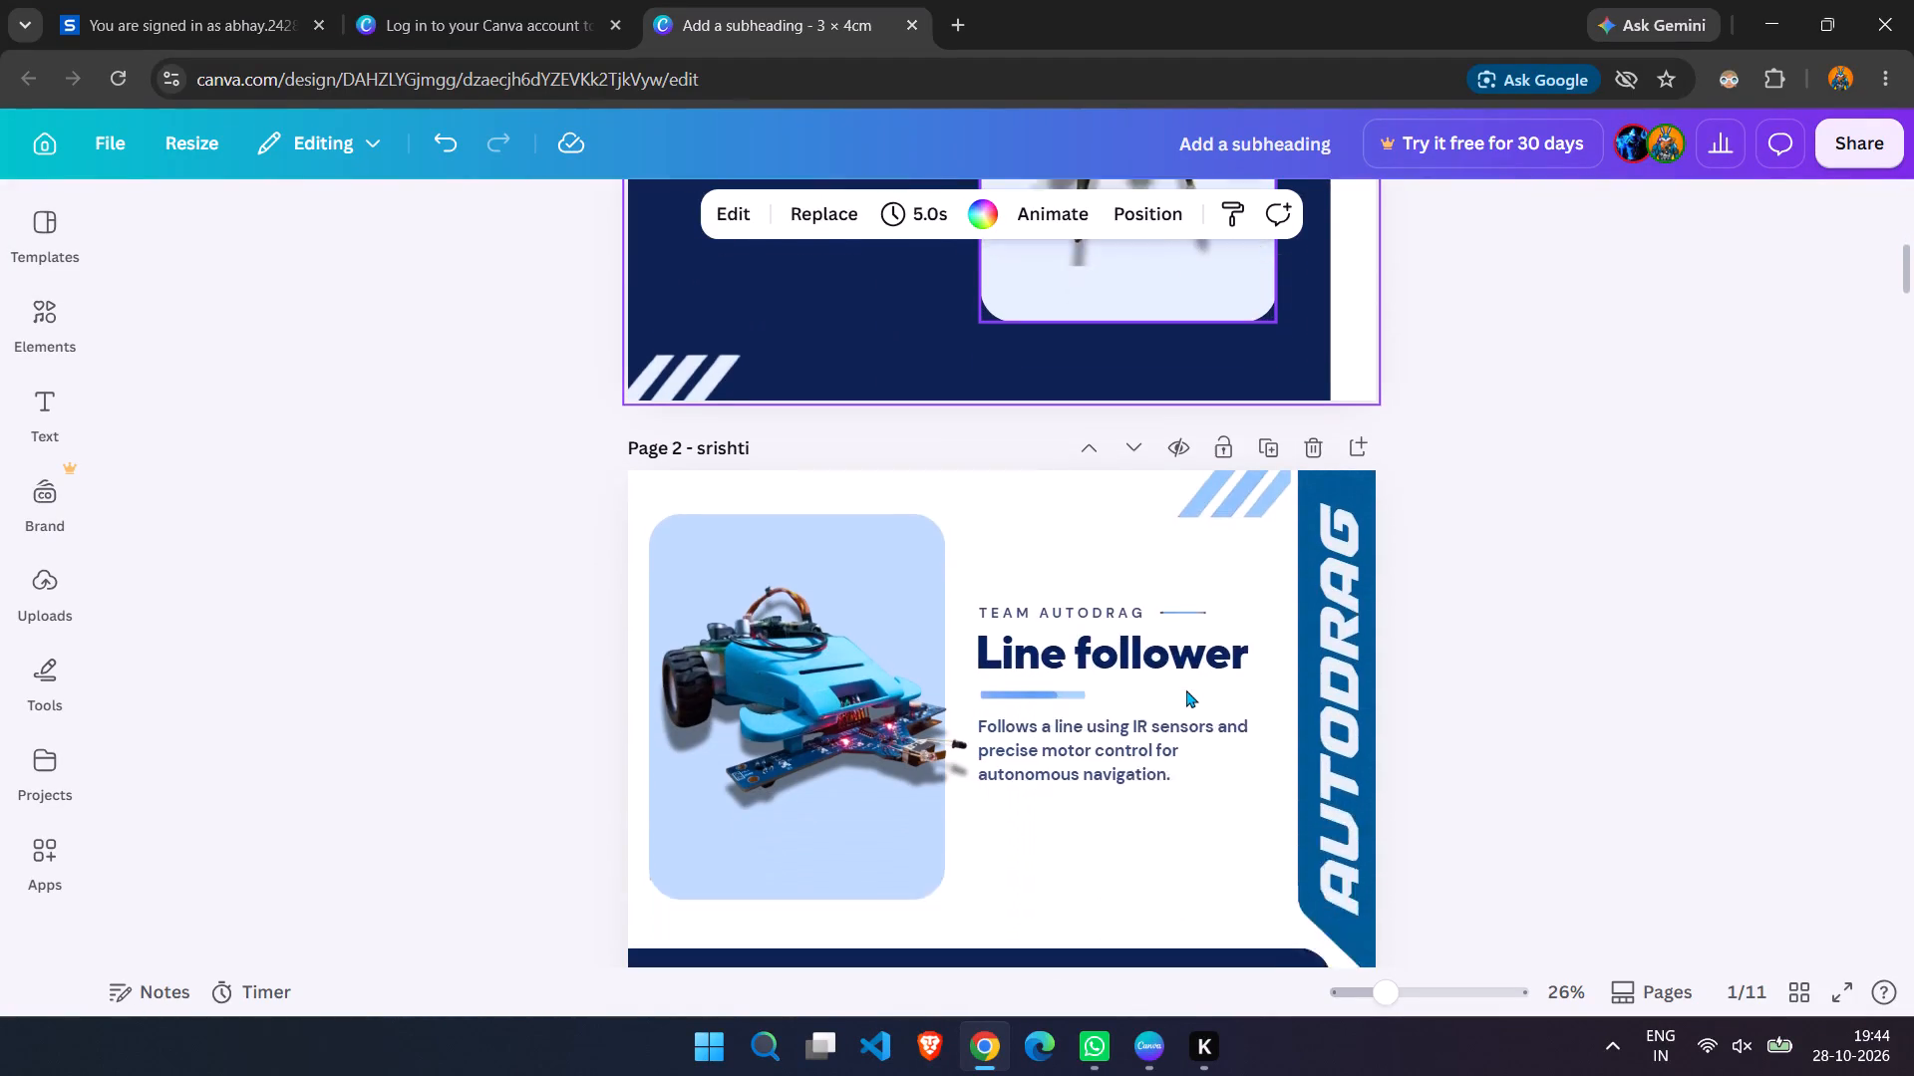
{"action": "scroll", "coordinate": [1186, 689], "scroll_direction": "down", "scroll_amount": 8}
{"action": "scroll", "coordinate": [1186, 689], "scroll_direction": "down", "scroll_amount": 19}
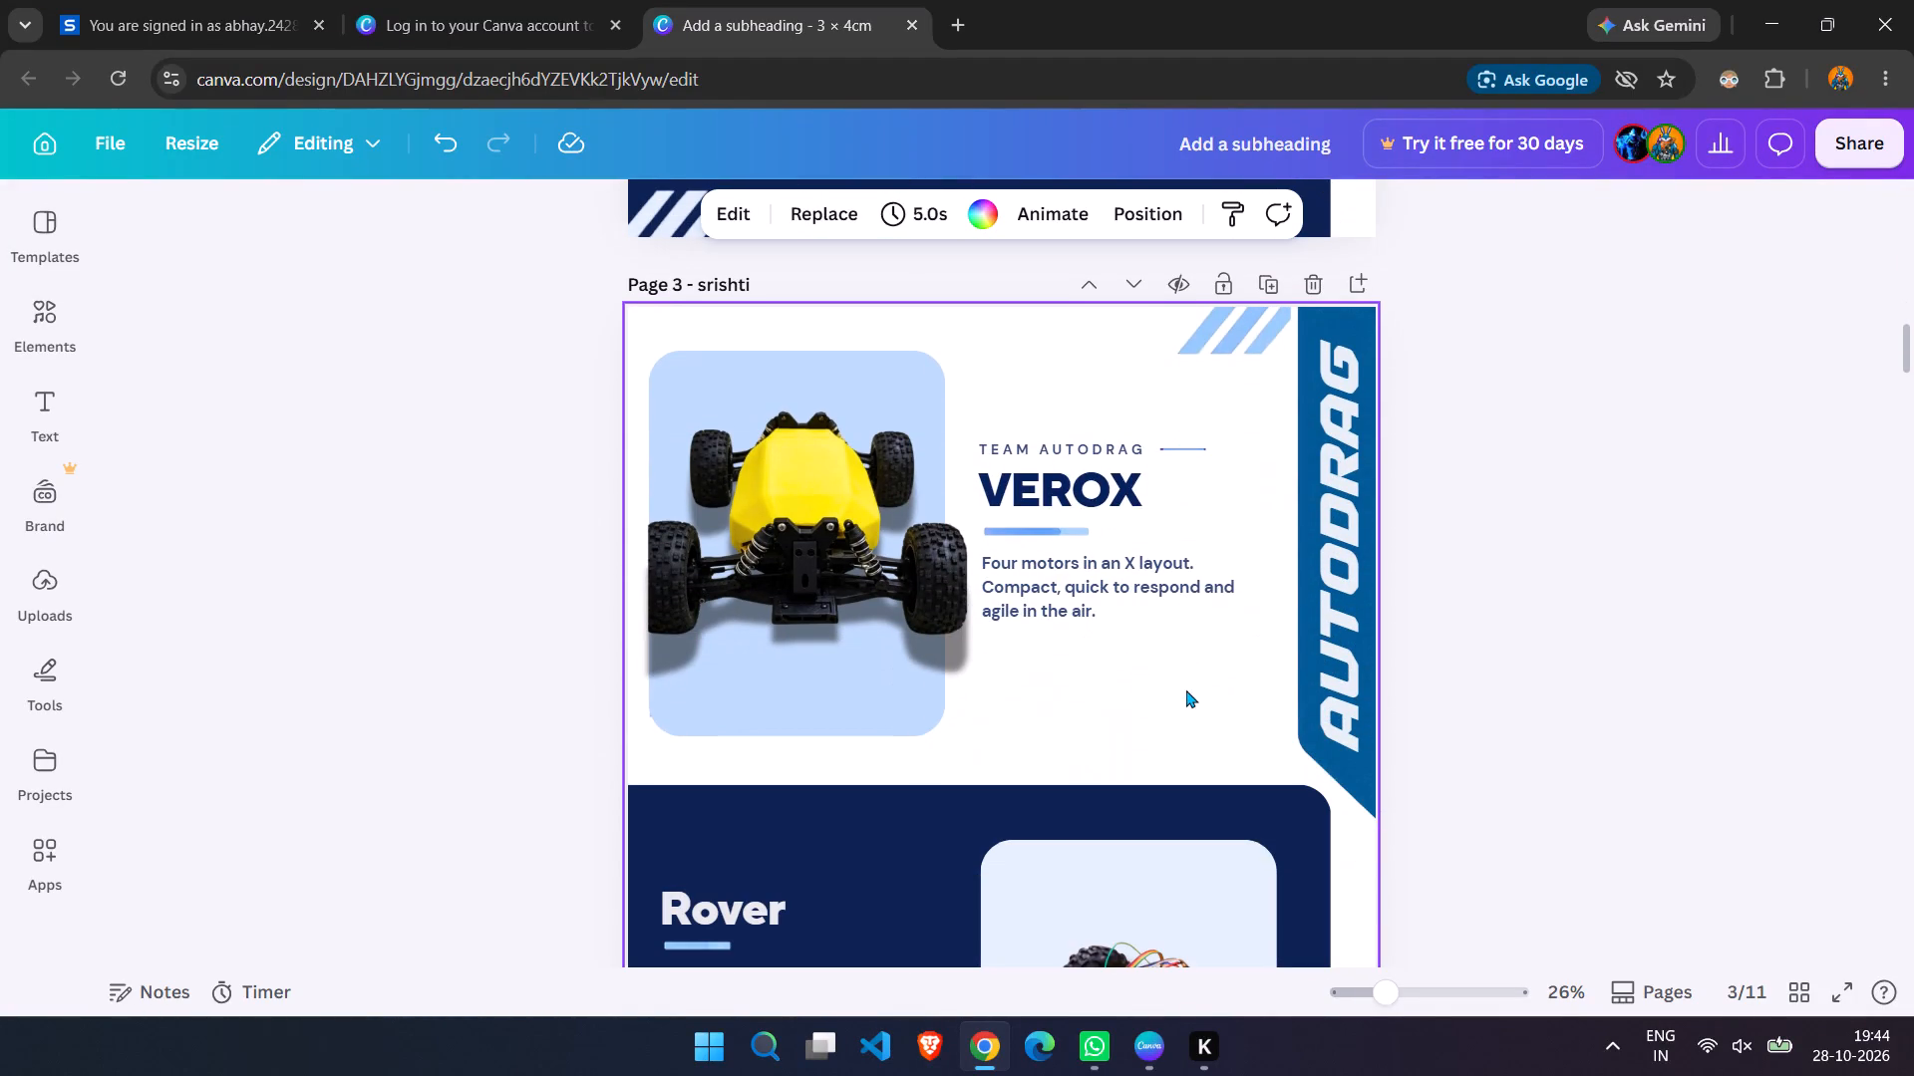
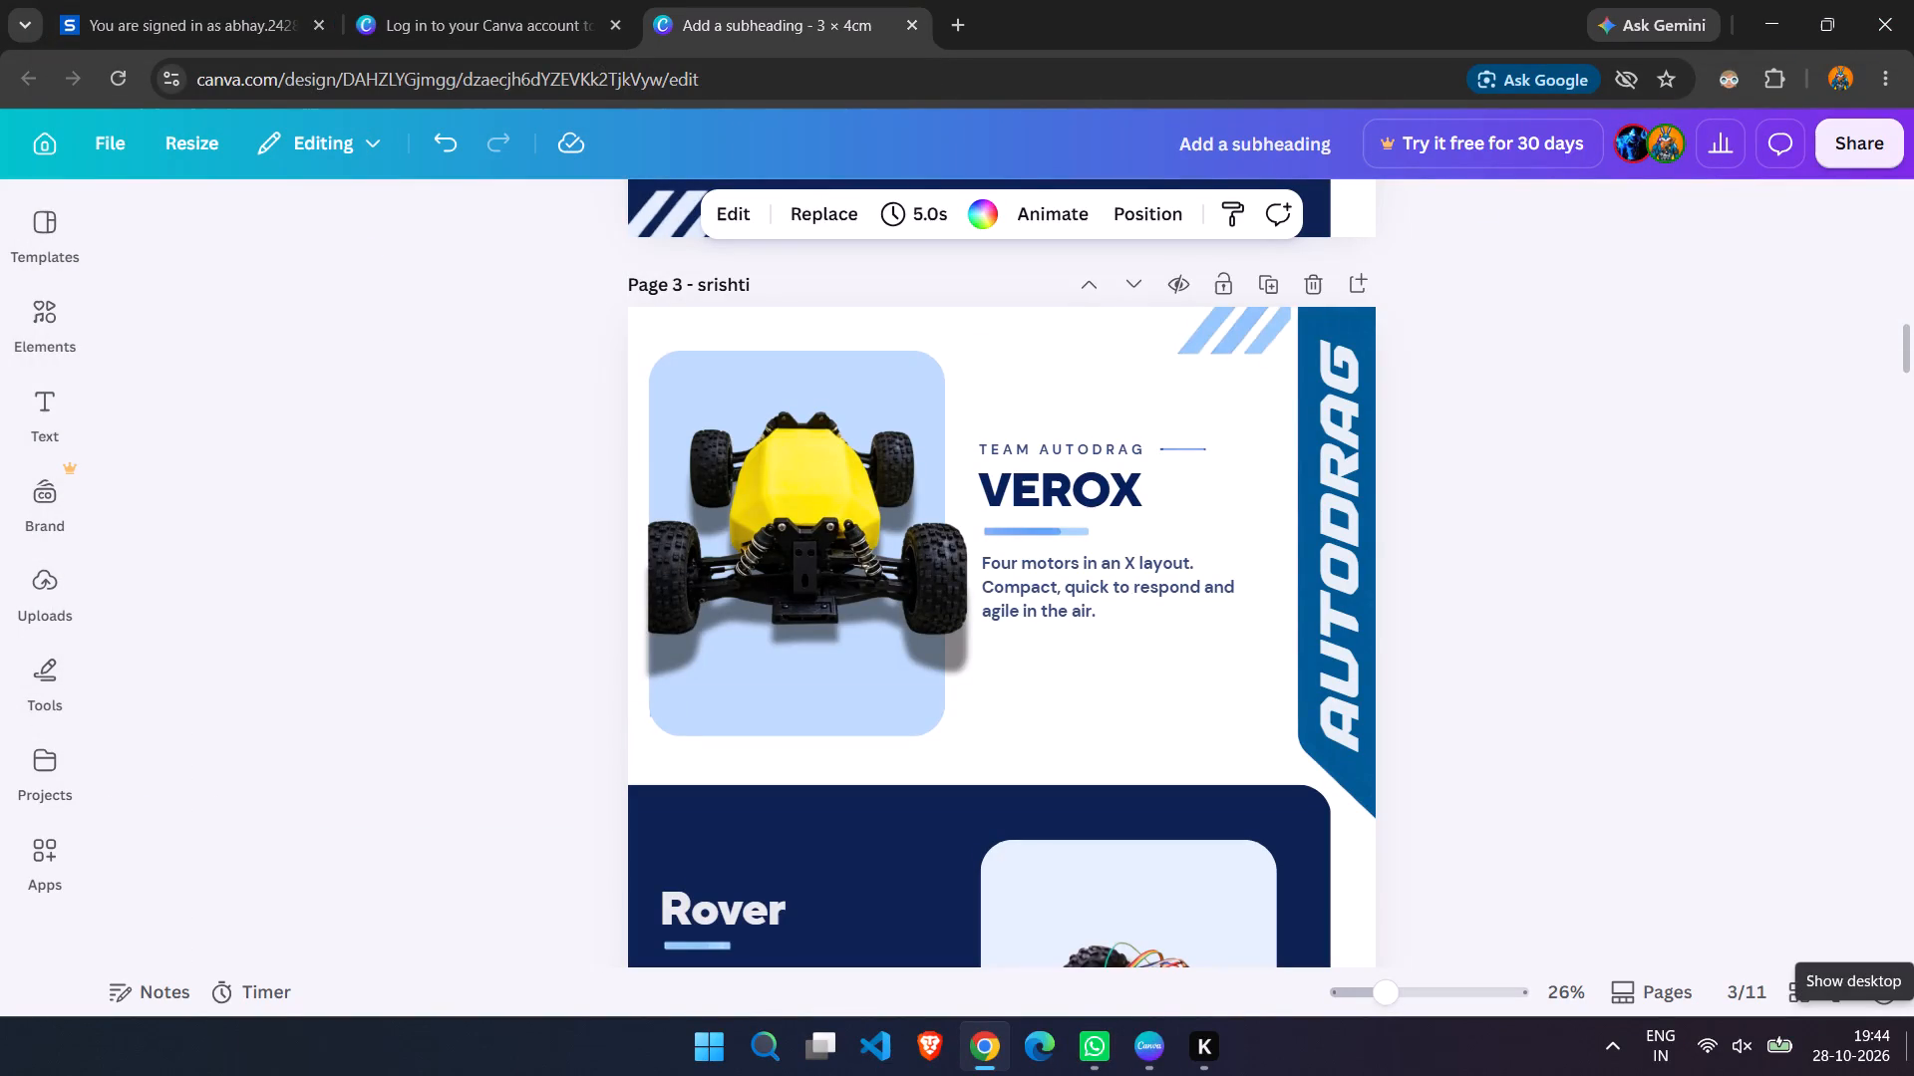
Review the colour schemes from the Autodrag design on page 3 through the Autoforge drone designs on pages 5 to 7.
{"action": "scroll", "coordinate": [1913, 1075], "scroll_direction": "down", "scroll_amount": 3}
{"action": "scroll", "coordinate": [1897, 513], "scroll_direction": "down", "scroll_amount": 1}
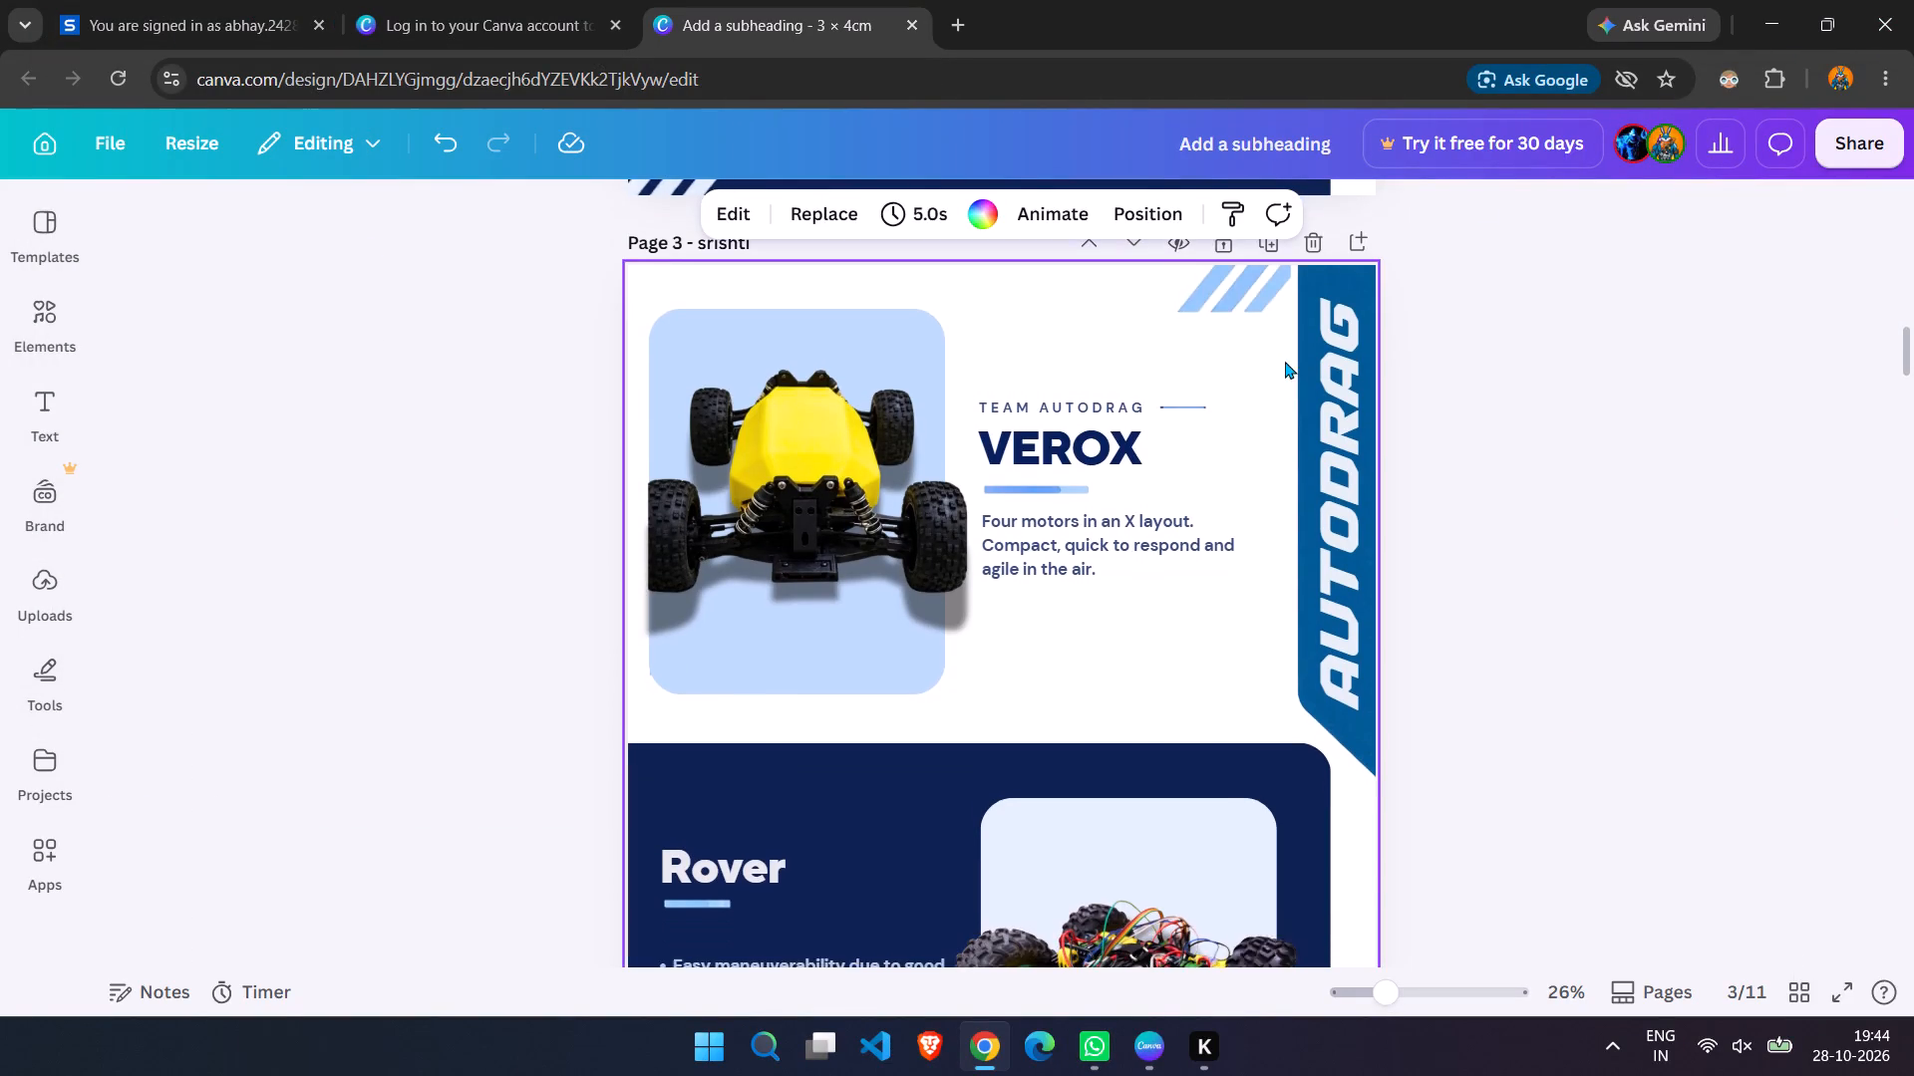
{"action": "scroll", "coordinate": [1285, 396], "scroll_direction": "down", "scroll_amount": 10}
{"action": "scroll", "coordinate": [1281, 507], "scroll_direction": "down", "scroll_amount": 17}
{"action": "scroll", "coordinate": [1281, 507], "scroll_direction": "down", "scroll_amount": 16}
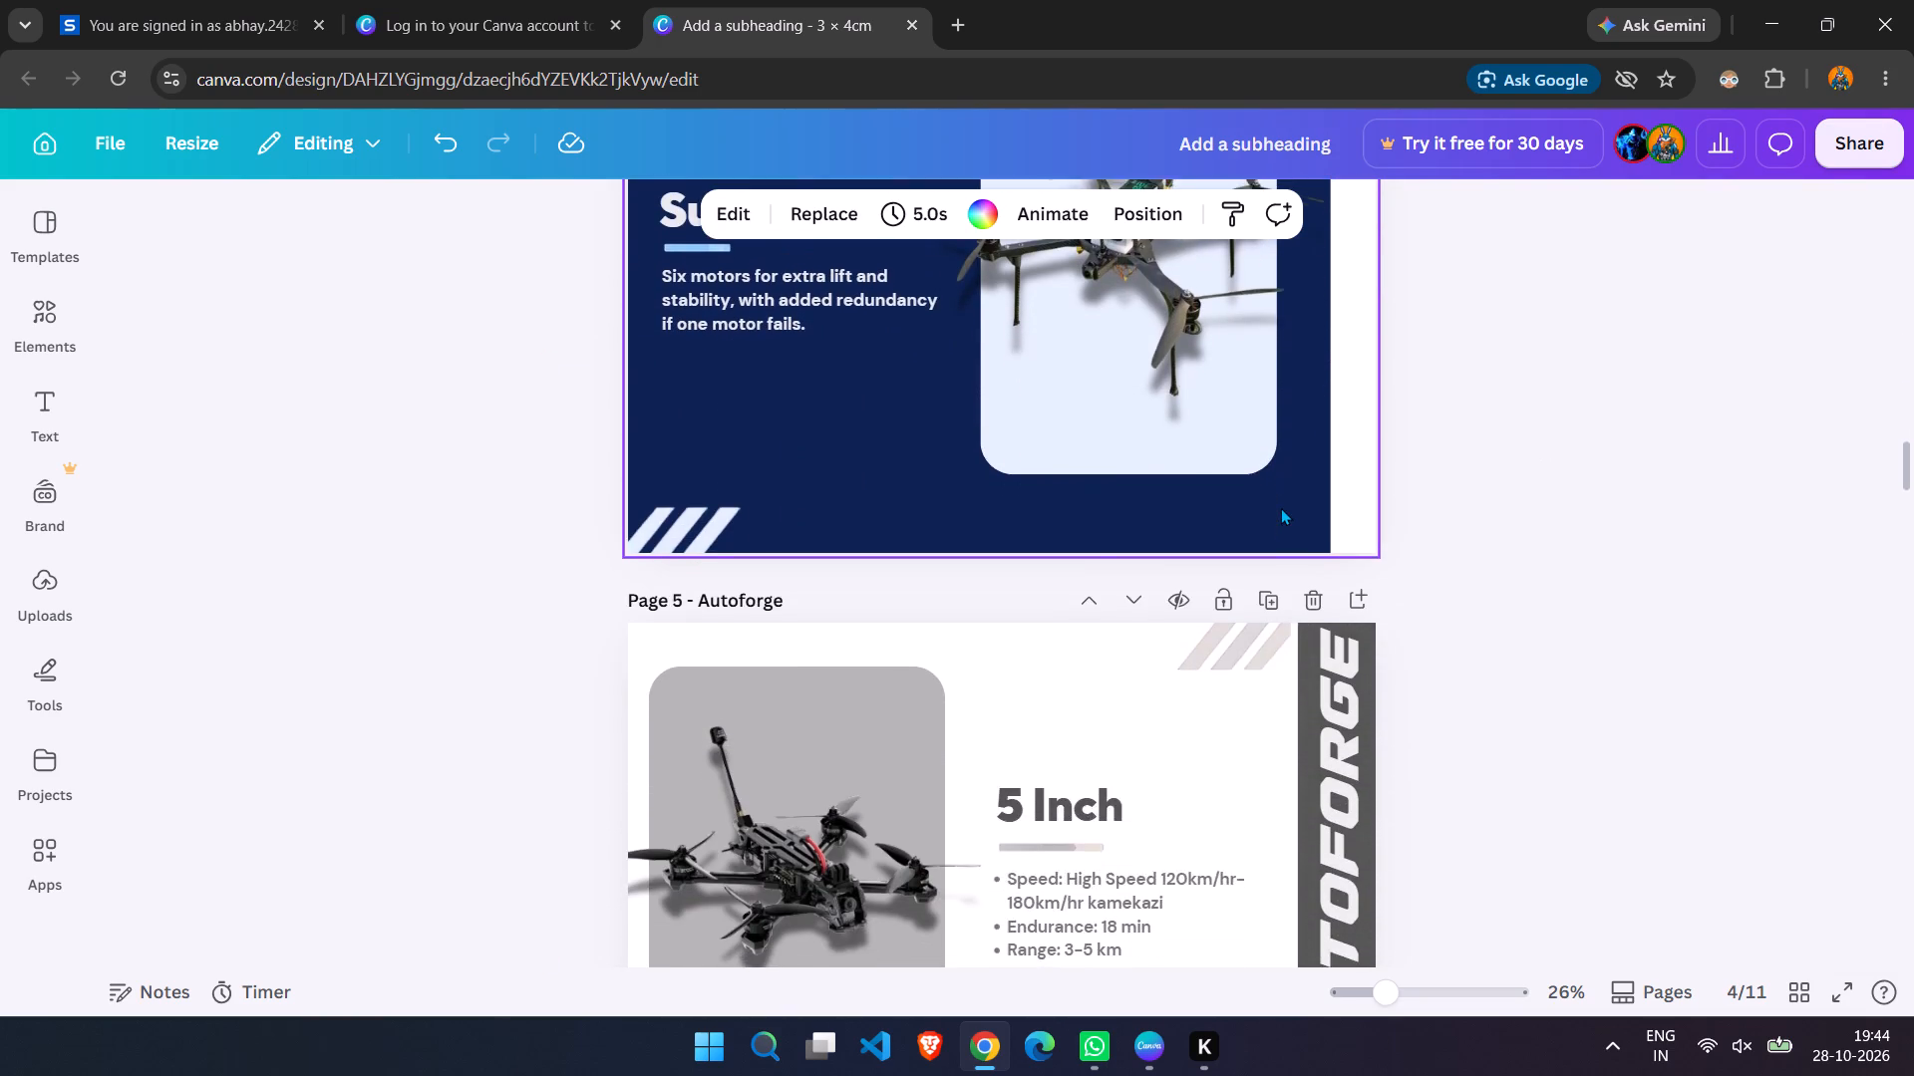
{"action": "scroll", "coordinate": [1281, 507], "scroll_direction": "down", "scroll_amount": 20}
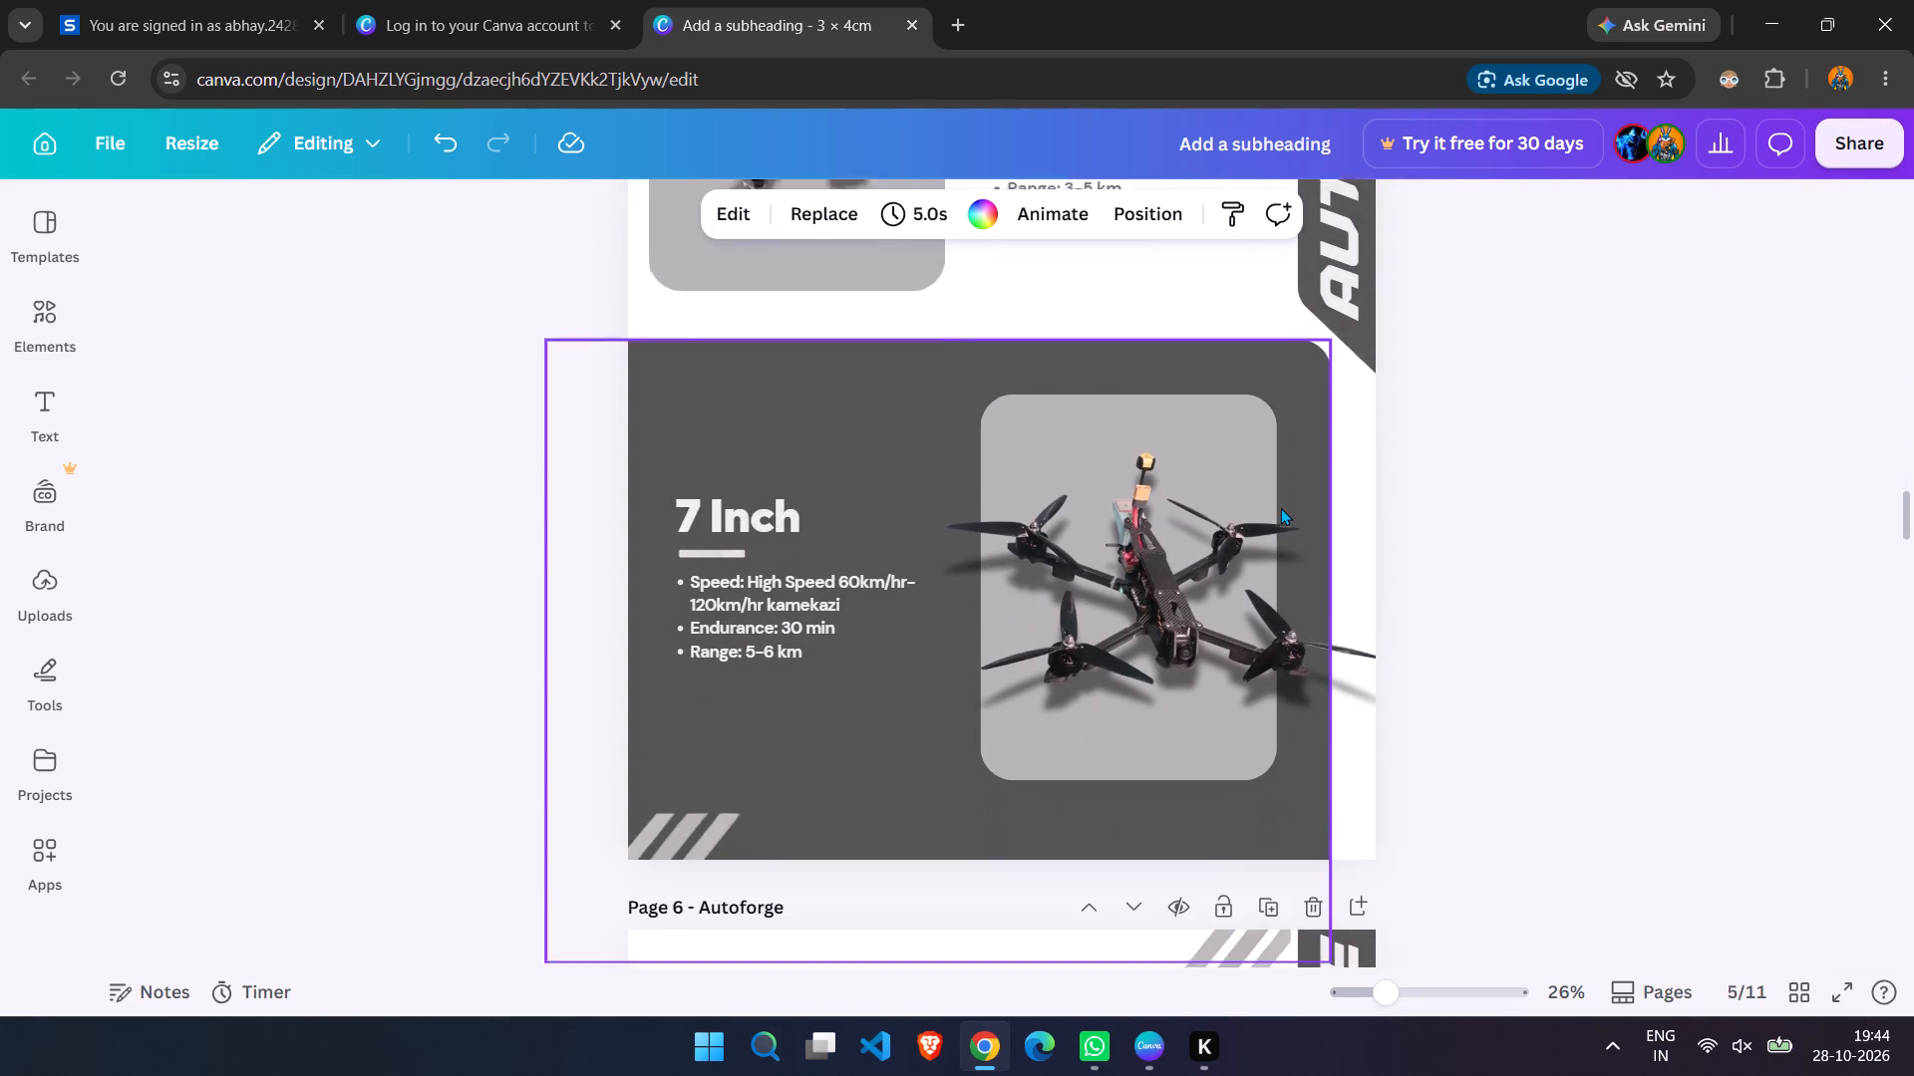
{"action": "scroll", "coordinate": [1281, 507], "scroll_direction": "down", "scroll_amount": 17}
{"action": "scroll", "coordinate": [1281, 507], "scroll_direction": "up", "scroll_amount": 1}
{"action": "scroll", "coordinate": [1281, 507], "scroll_direction": "down", "scroll_amount": 5}
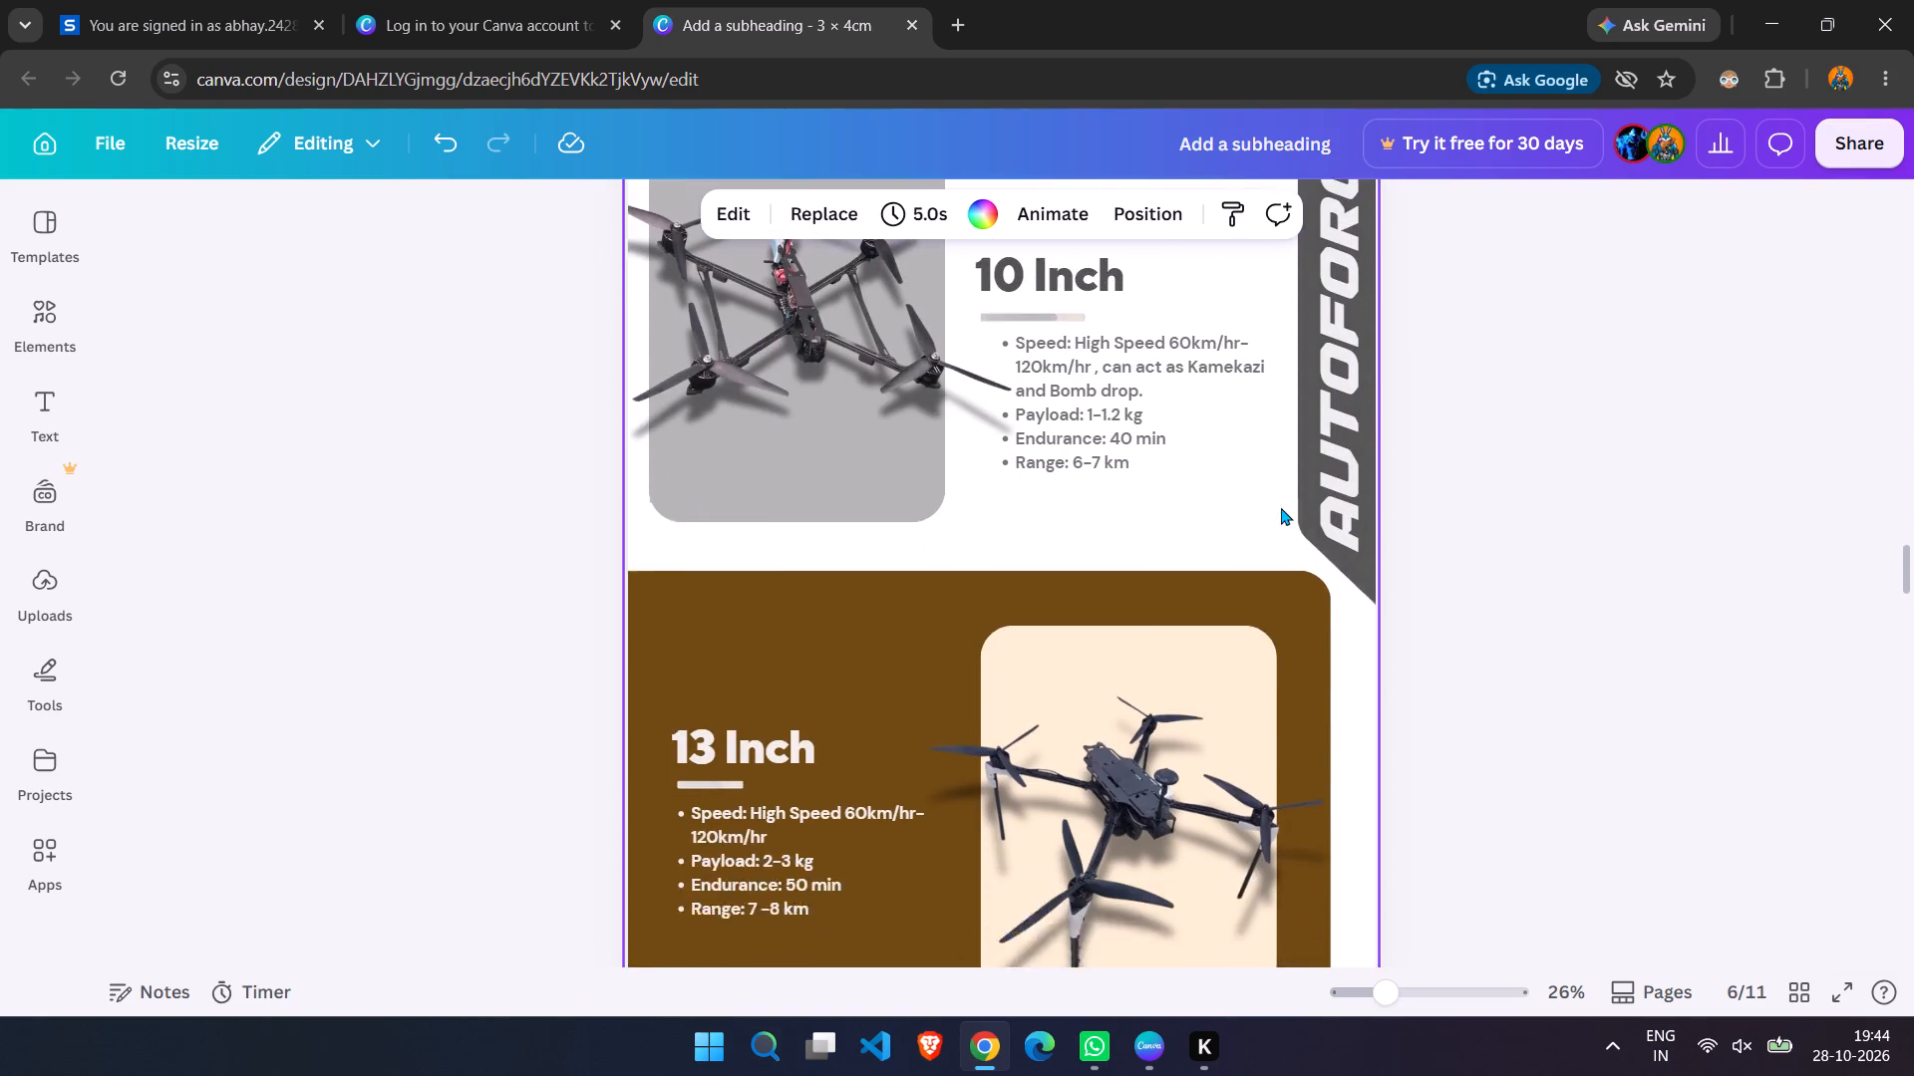
{"action": "scroll", "coordinate": [1281, 507], "scroll_direction": "down", "scroll_amount": 20}
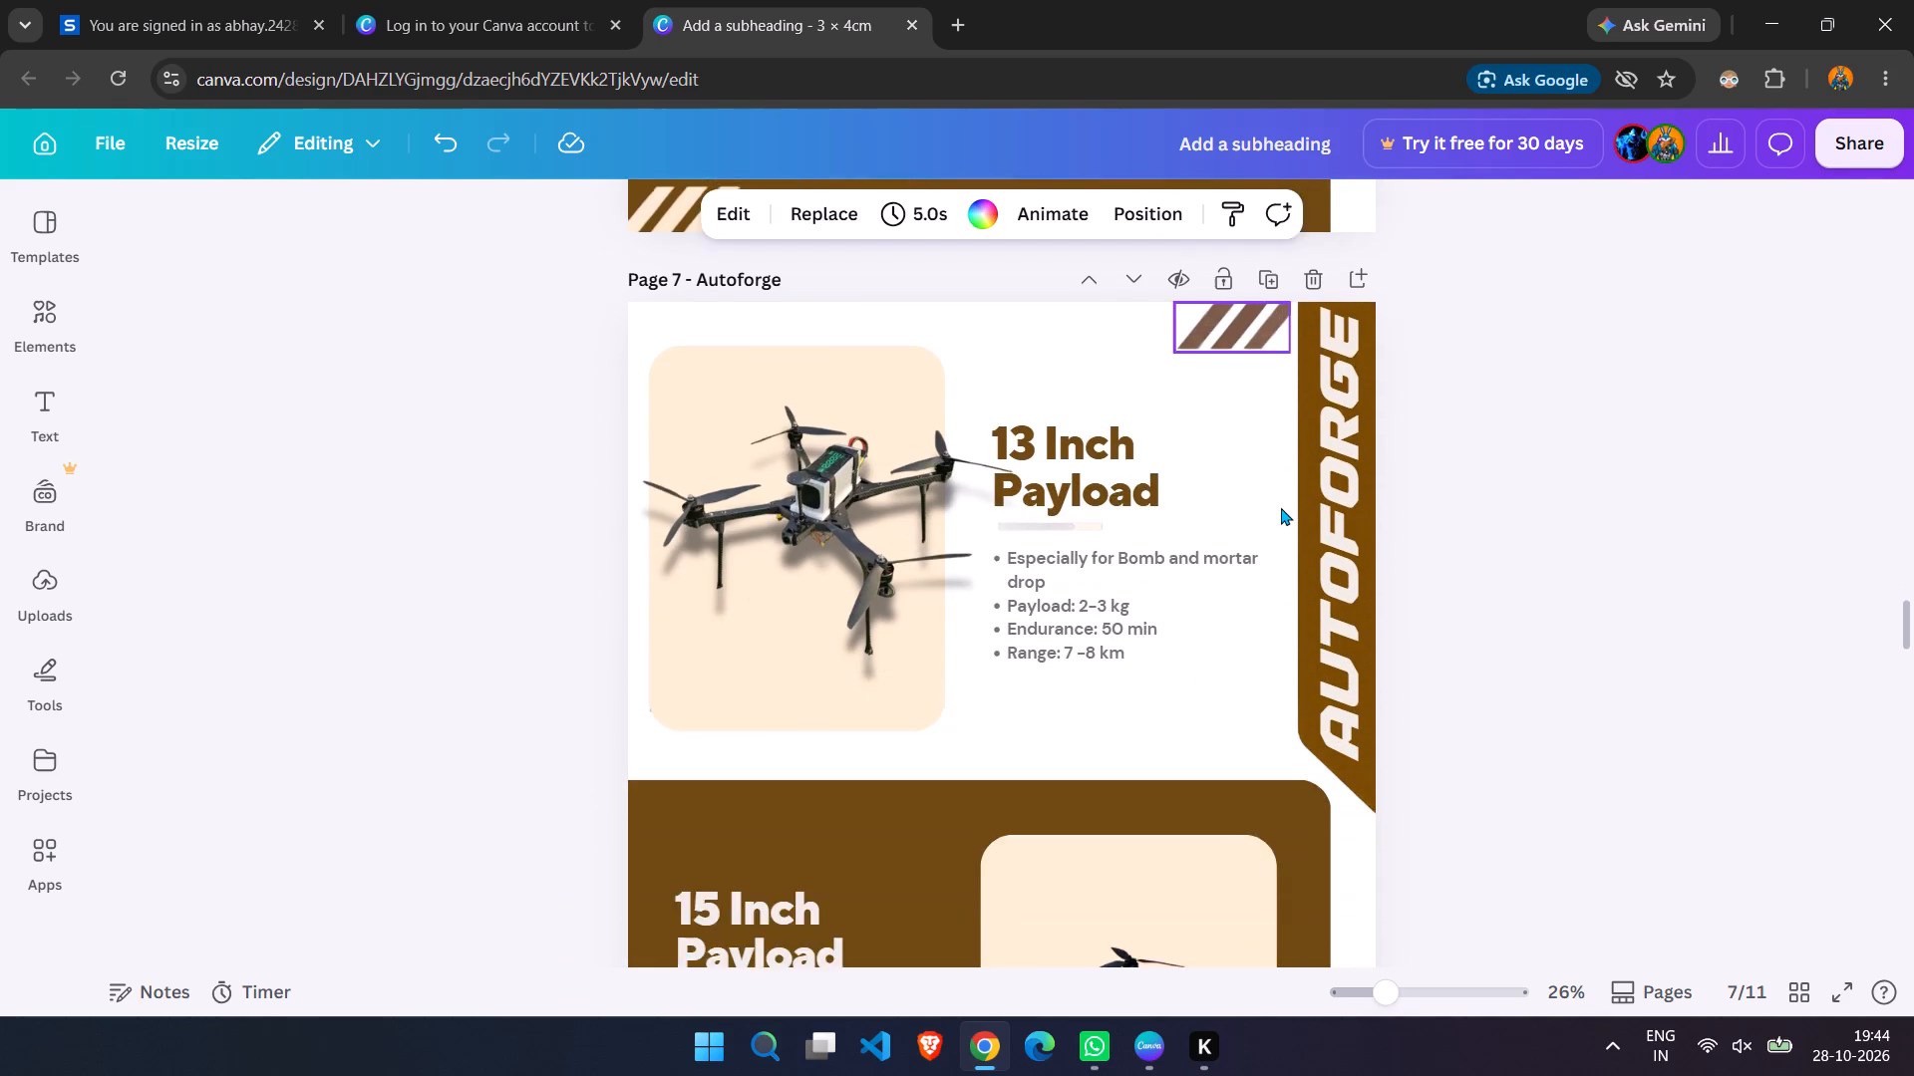
Examine page 8's Autoforge colours in the AF Surveillance and PRATYAKSH V4 sections, compared with page 7's scheme.
{"action": "scroll", "coordinate": [1281, 507], "scroll_direction": "down", "scroll_amount": 15}
{"action": "scroll", "coordinate": [1281, 507], "scroll_direction": "down", "scroll_amount": 6}
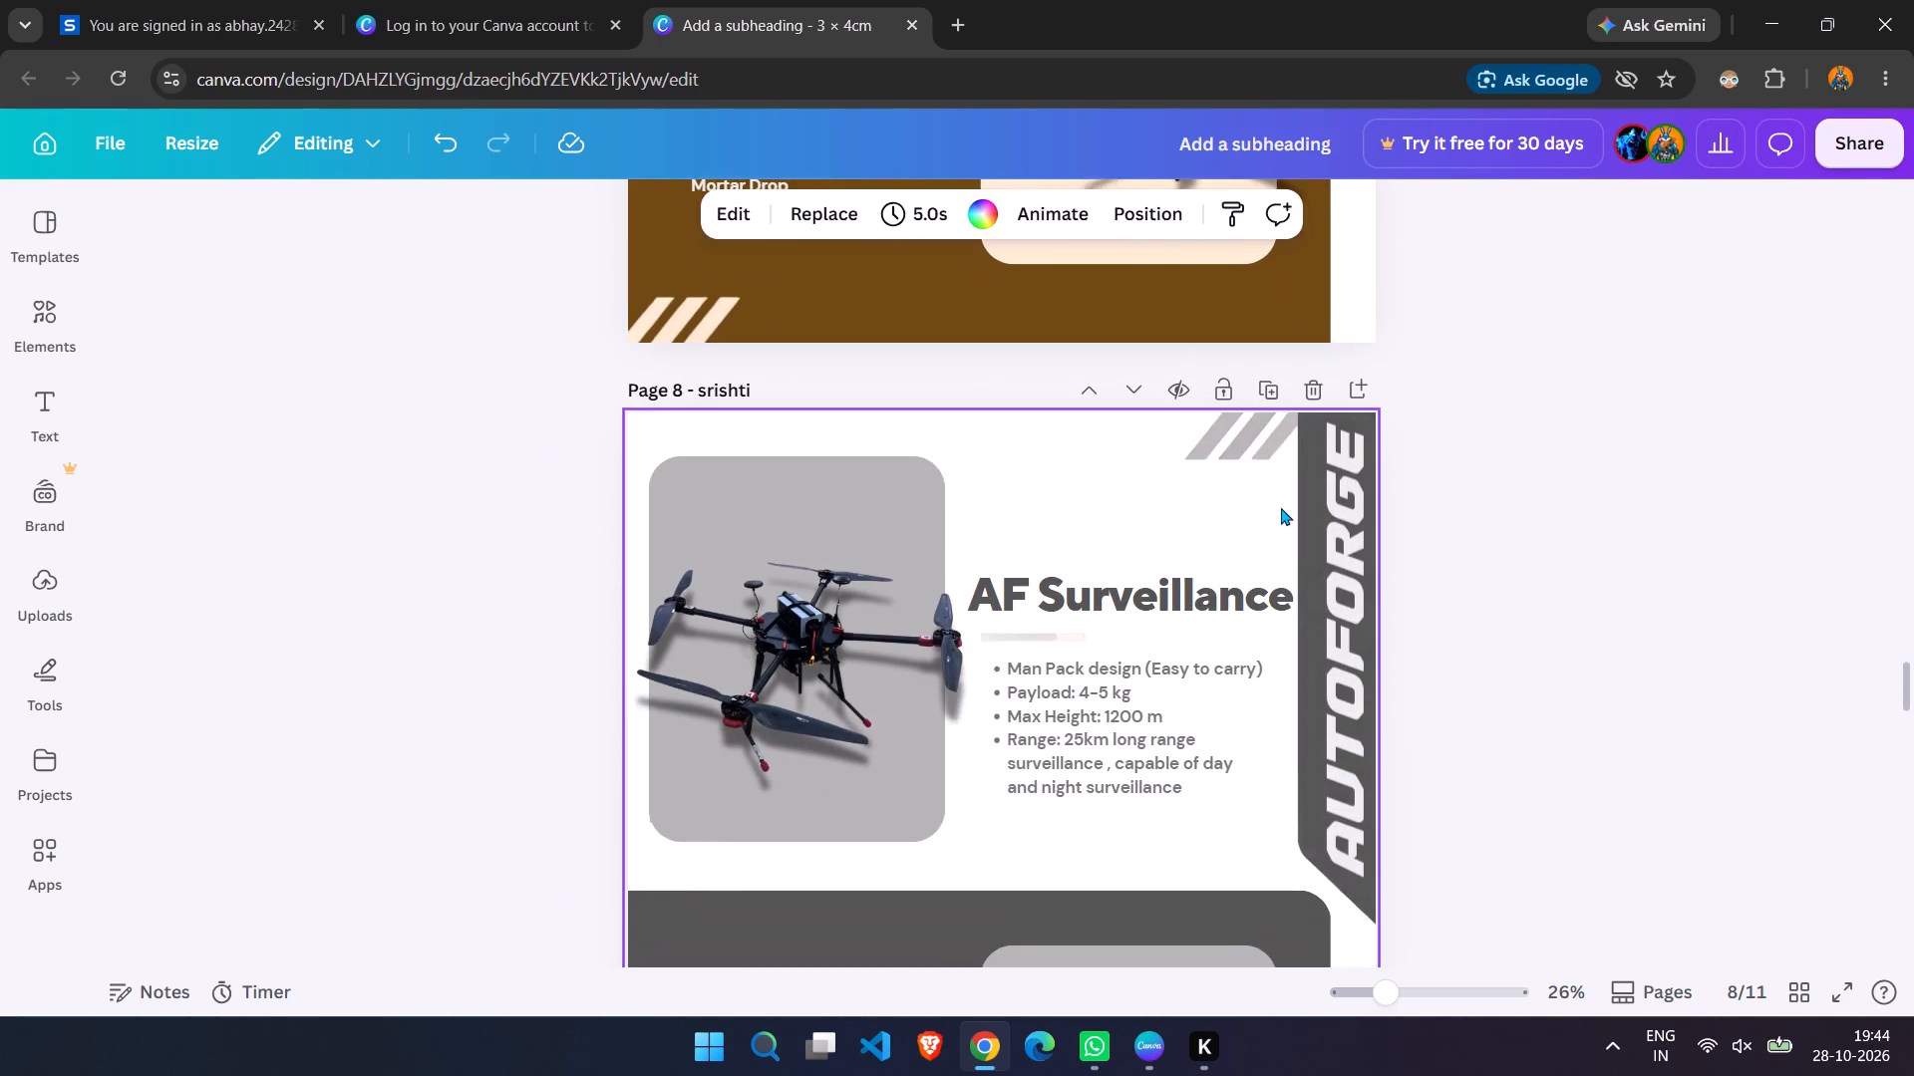
{"action": "scroll", "coordinate": [1281, 507], "scroll_direction": "down", "scroll_amount": 9}
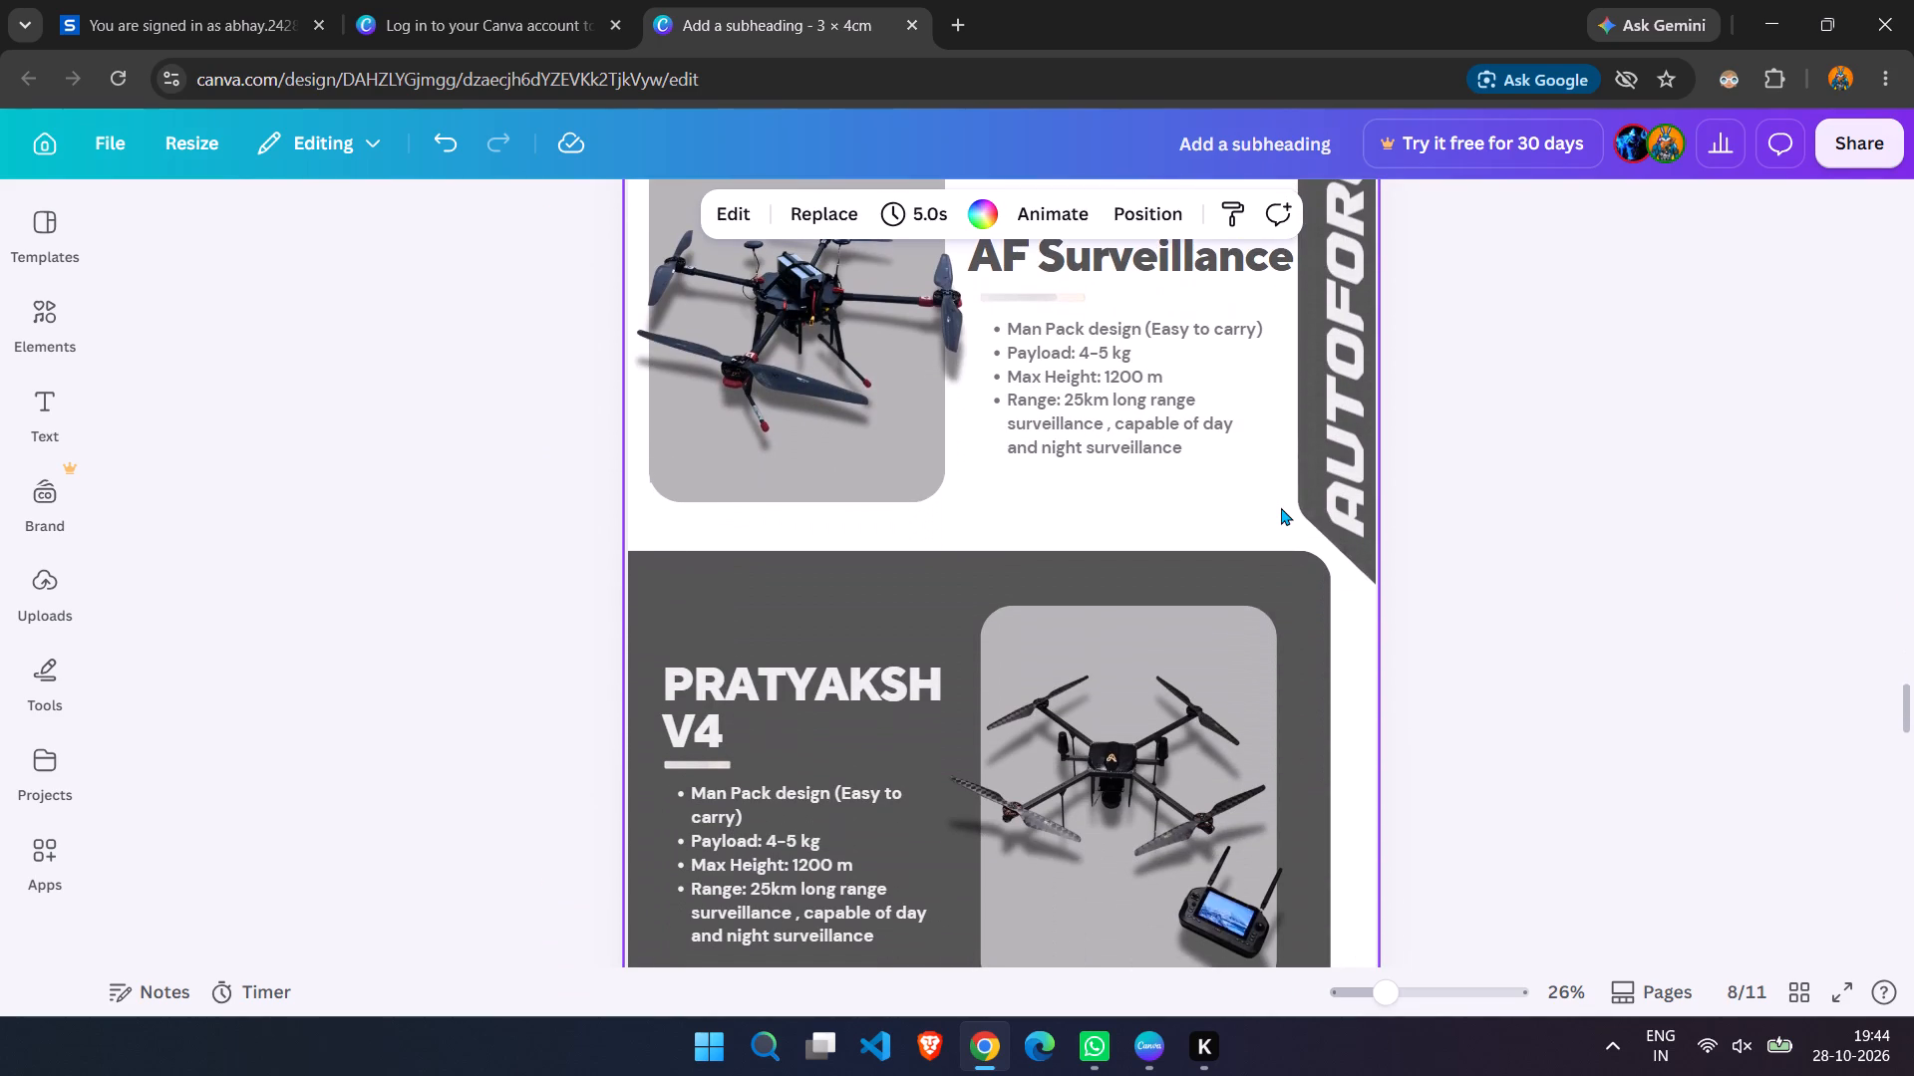
{"action": "scroll", "coordinate": [1281, 507], "scroll_direction": "down", "scroll_amount": 6}
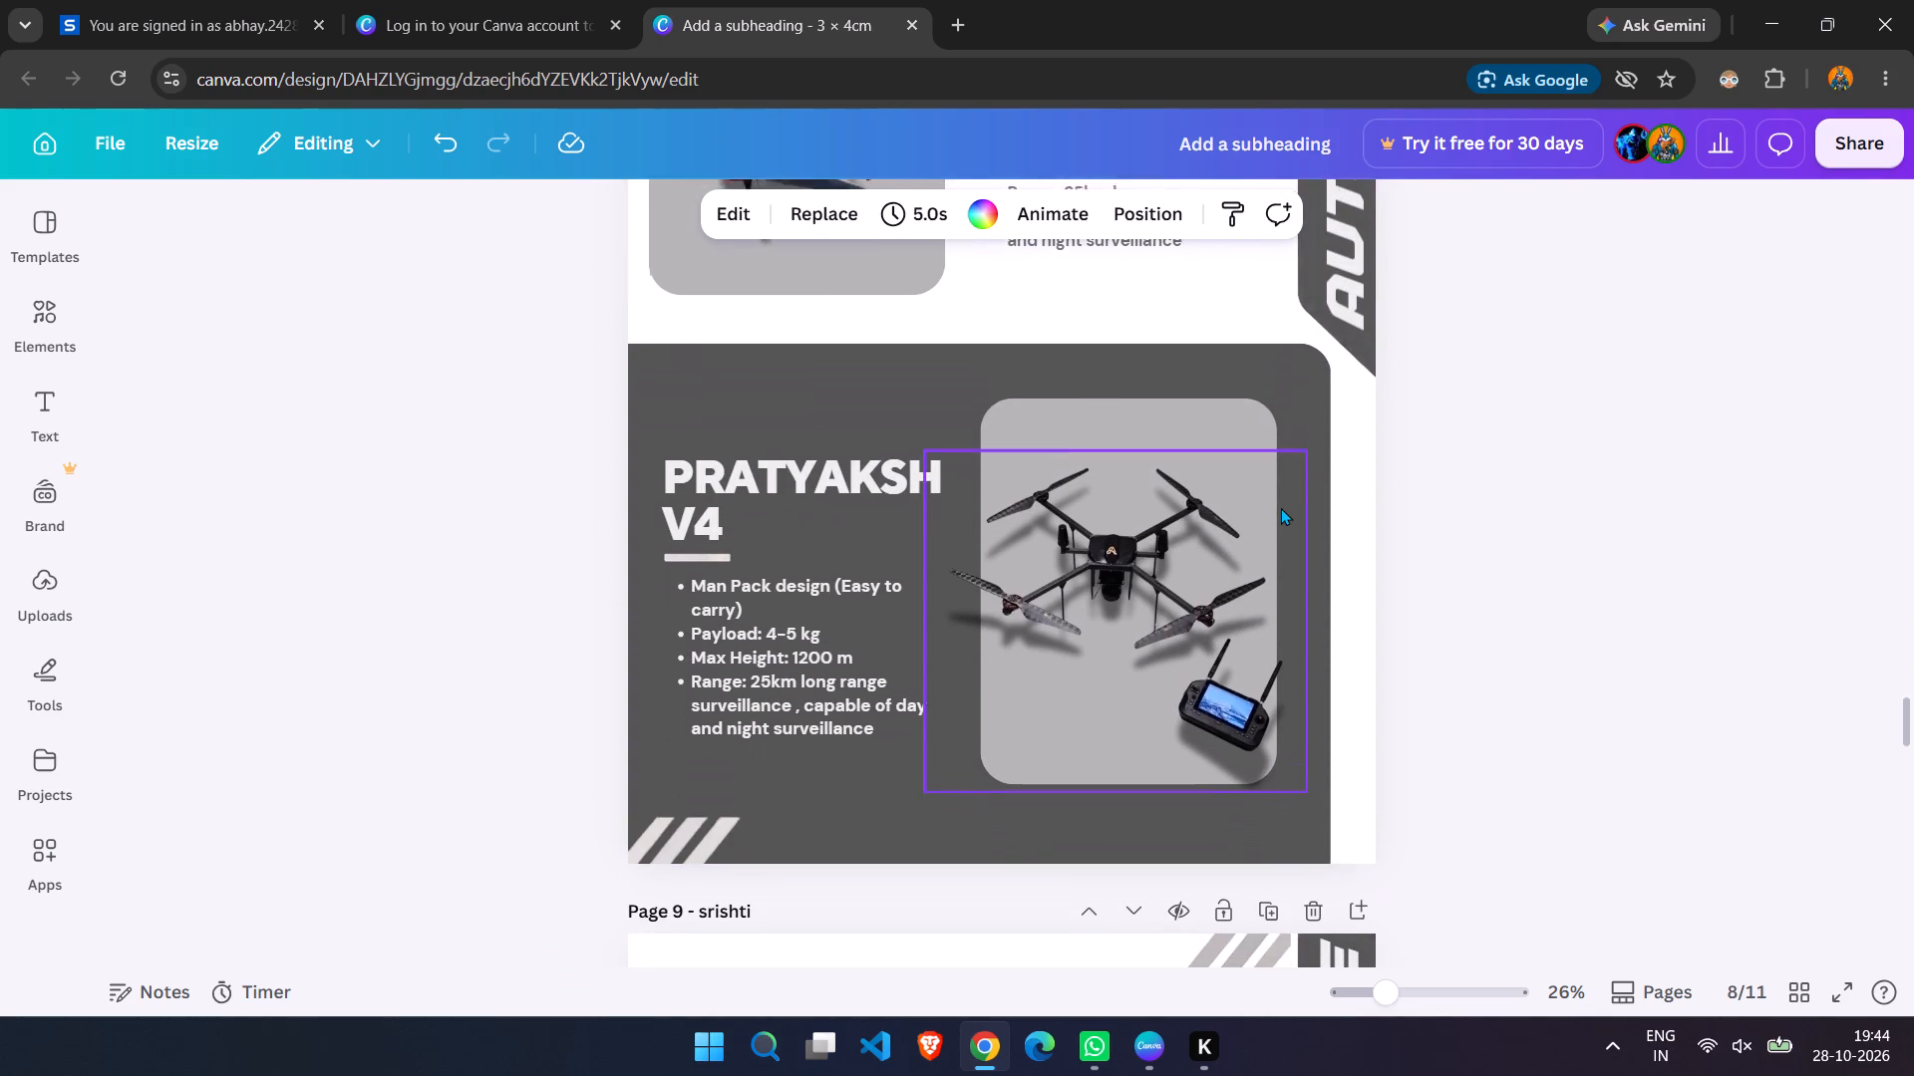
{"action": "scroll", "coordinate": [1281, 507], "scroll_direction": "down", "scroll_amount": 3}
{"action": "scroll", "coordinate": [1281, 507], "scroll_direction": "up", "scroll_amount": 4}
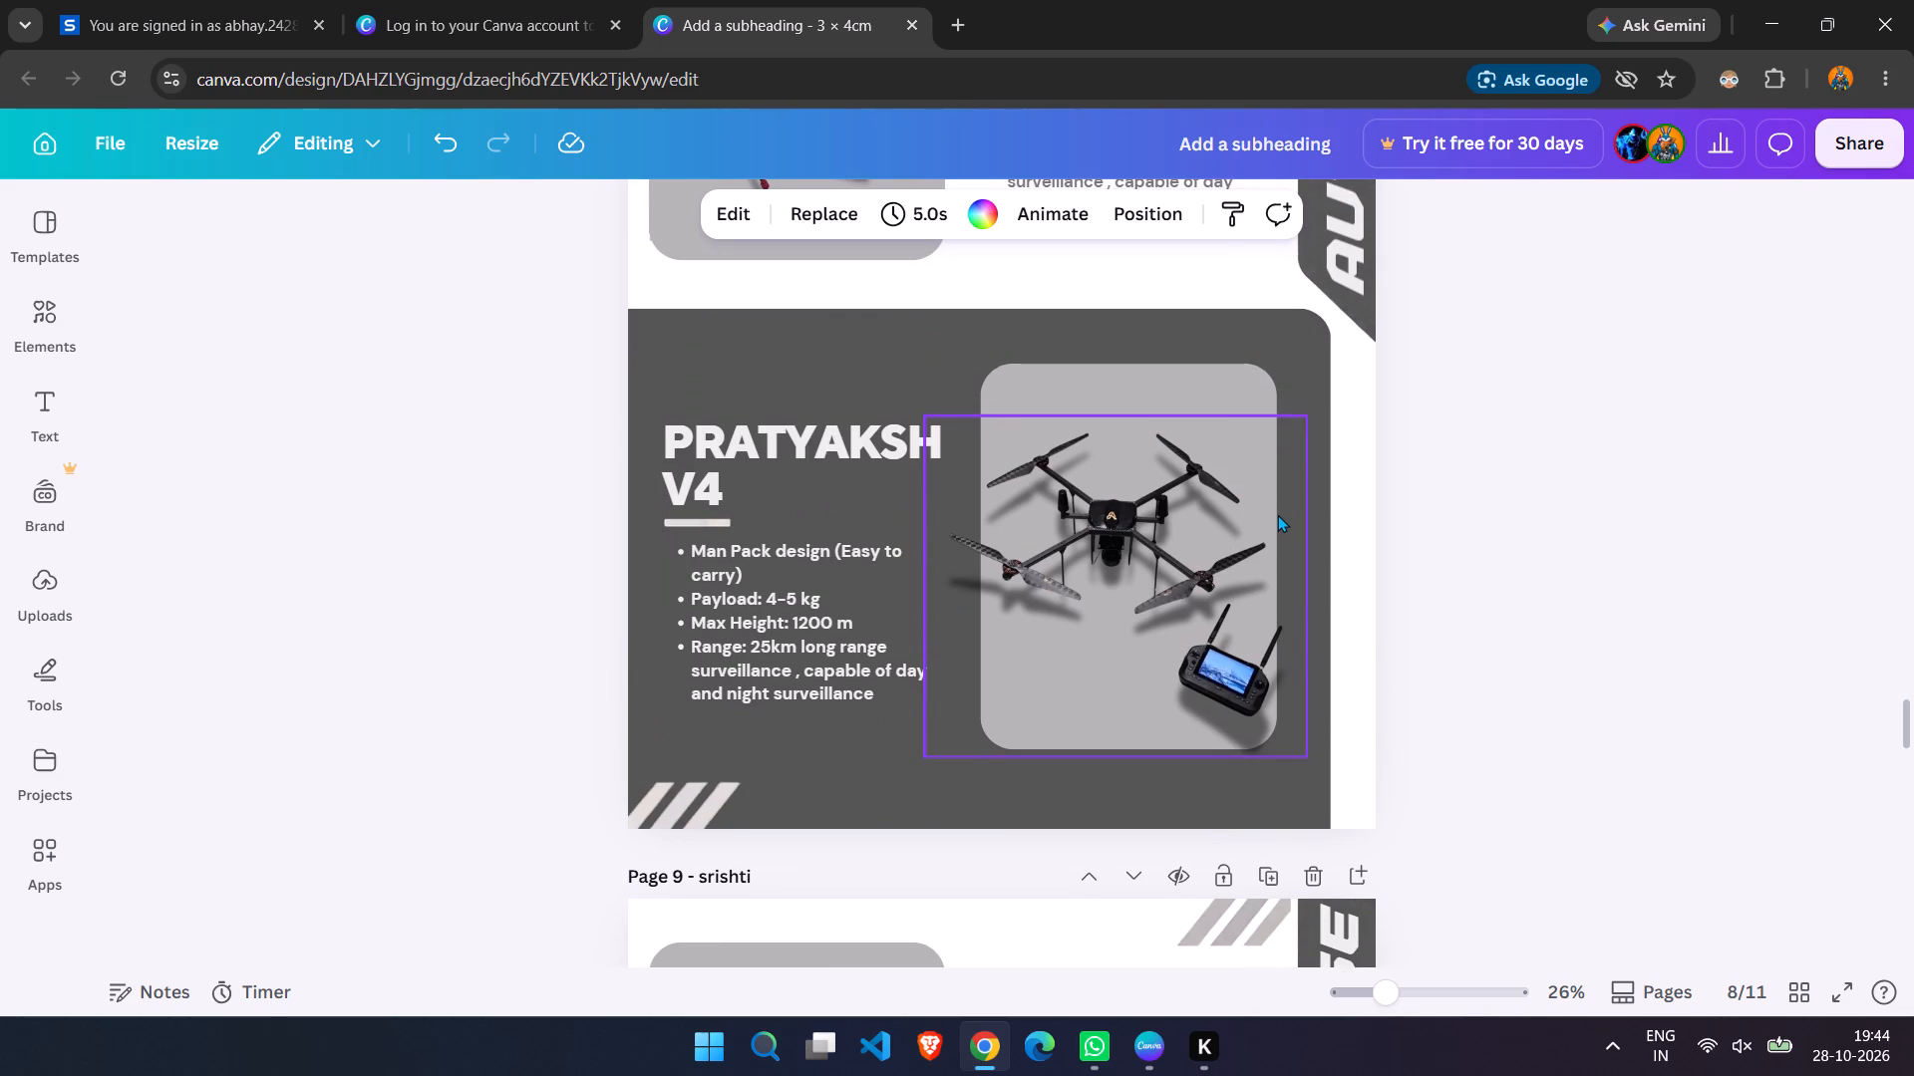
{"action": "scroll", "coordinate": [1278, 514], "scroll_direction": "up", "scroll_amount": 5}
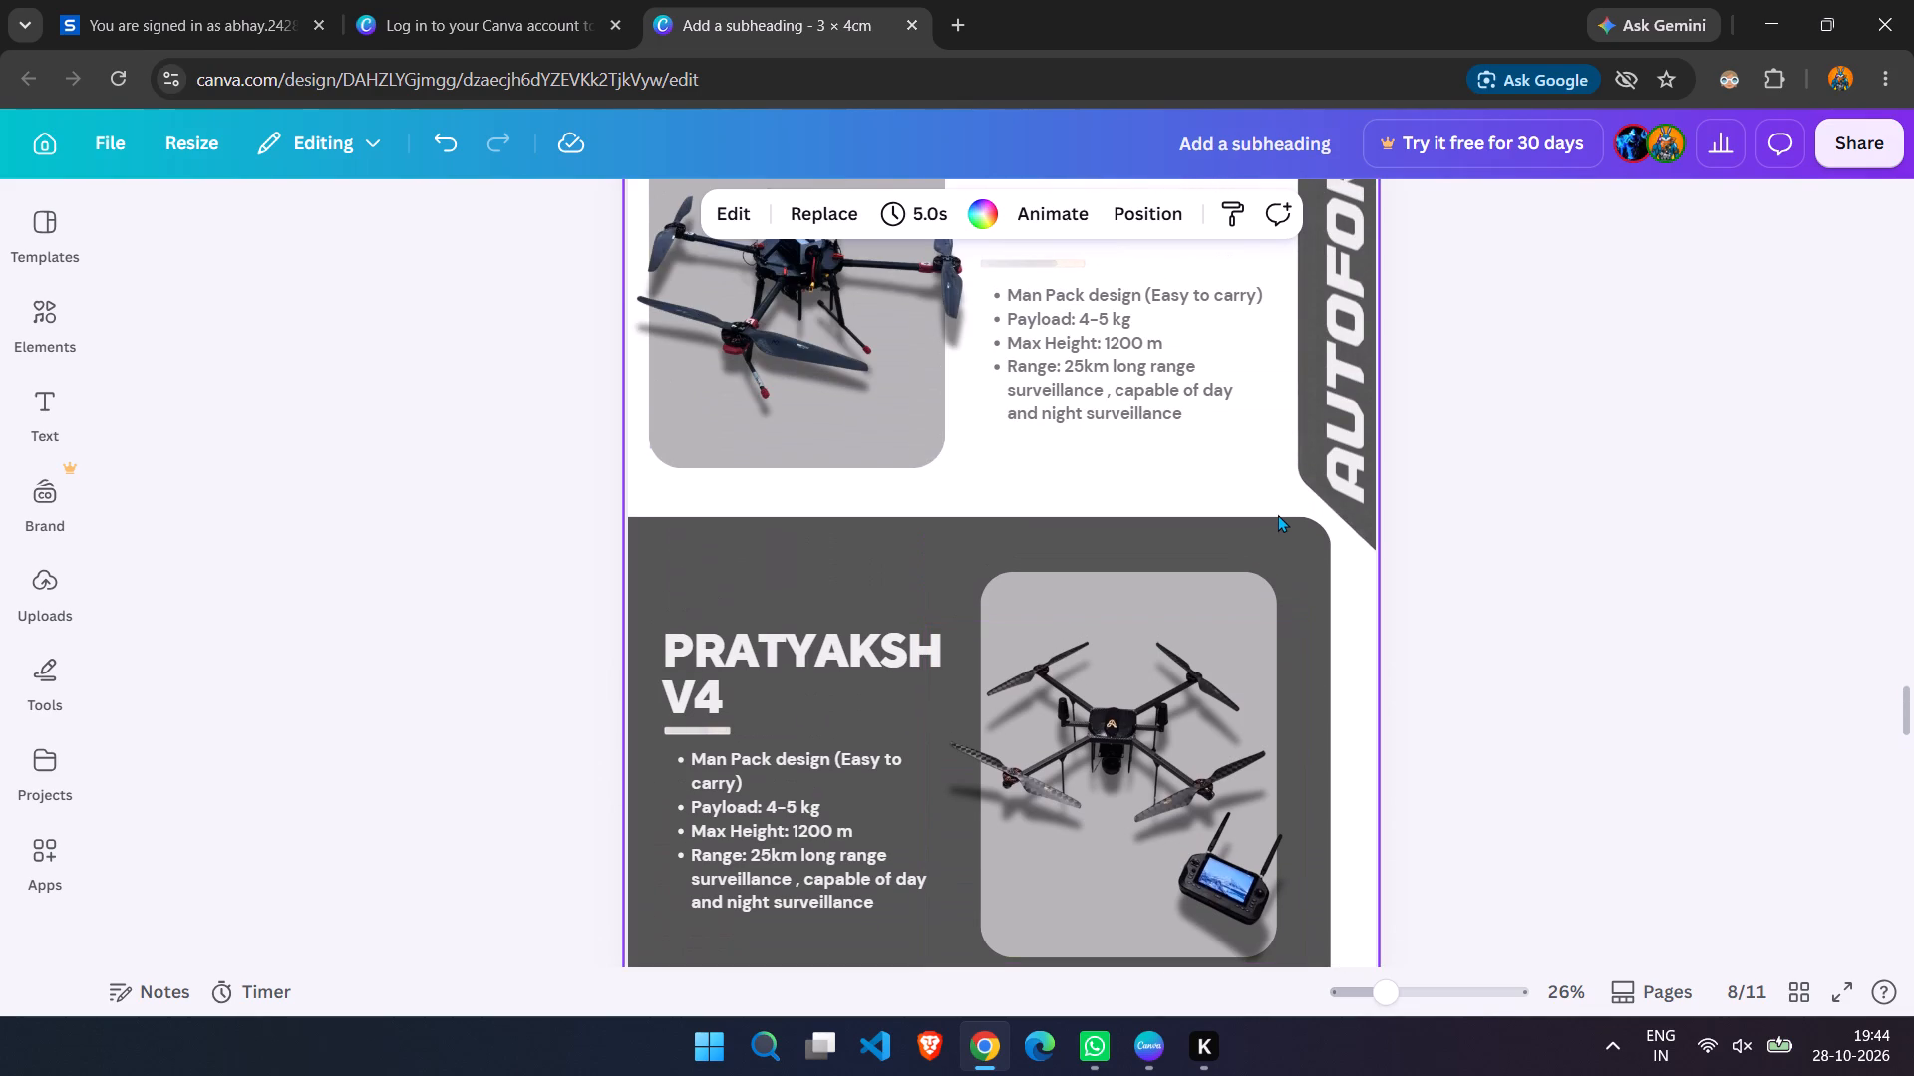
Compare the section and panel colours of the designs from page 8 back to page 3, ending at Autoforge page 5.
{"action": "scroll", "coordinate": [1278, 514], "scroll_direction": "up", "scroll_amount": 6}
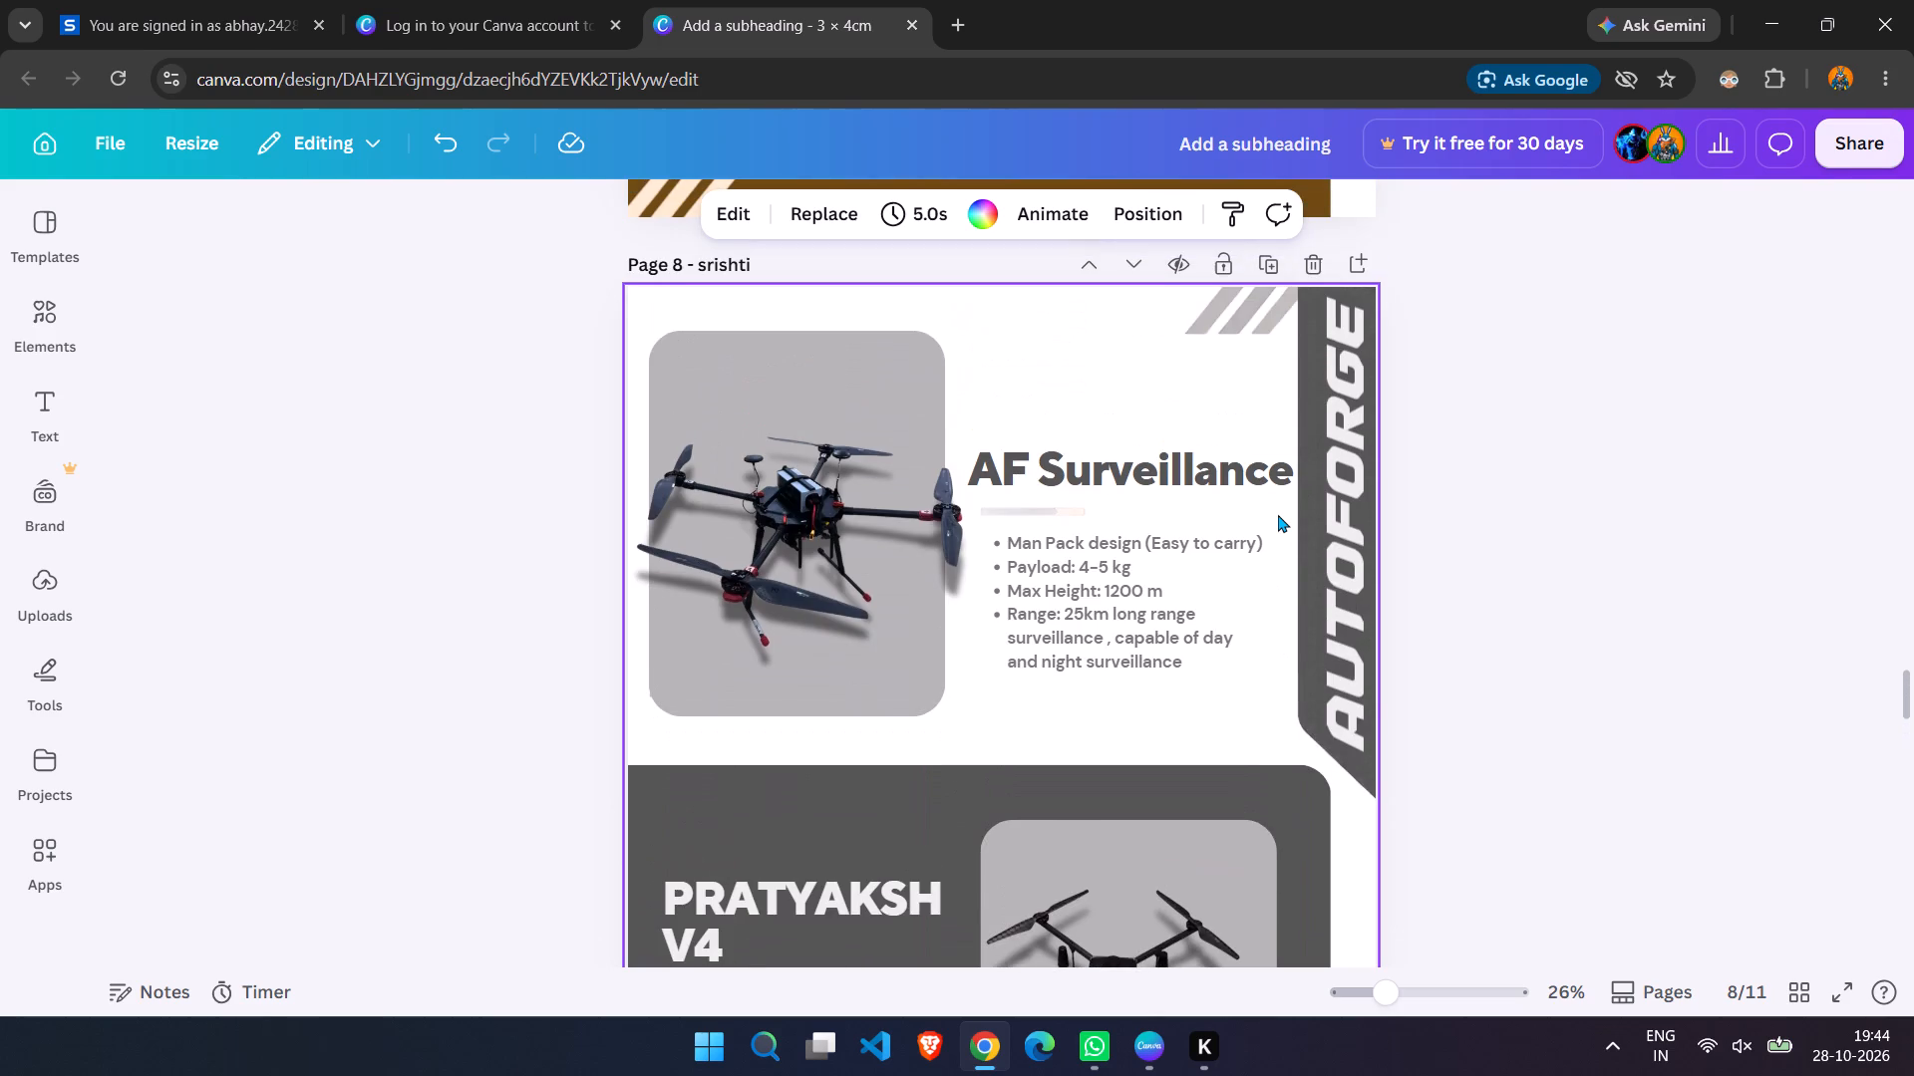
{"action": "scroll", "coordinate": [1262, 597], "scroll_direction": "up", "scroll_amount": 18}
{"action": "scroll", "coordinate": [1281, 877], "scroll_direction": "up", "scroll_amount": 13}
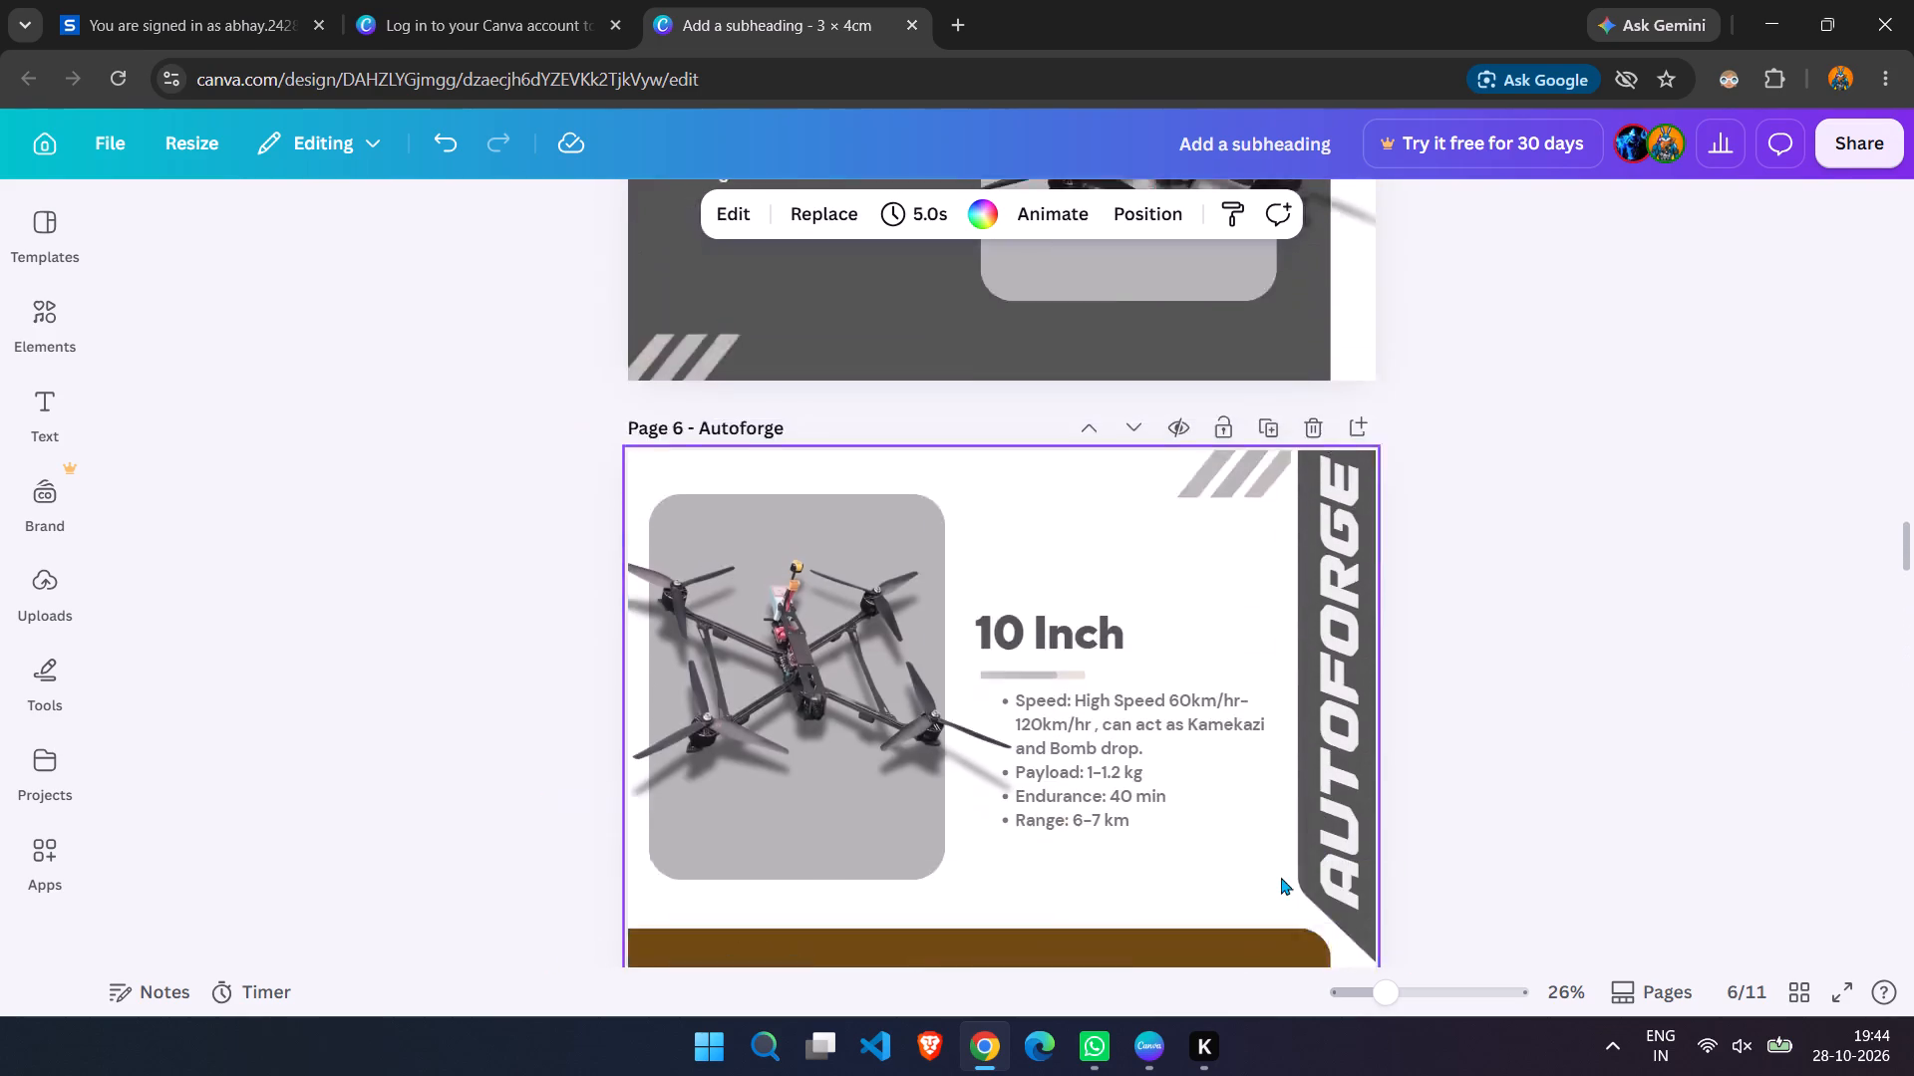
{"action": "scroll", "coordinate": [1281, 877], "scroll_direction": "up", "scroll_amount": 9}
{"action": "scroll", "coordinate": [1281, 877], "scroll_direction": "up", "scroll_amount": 13}
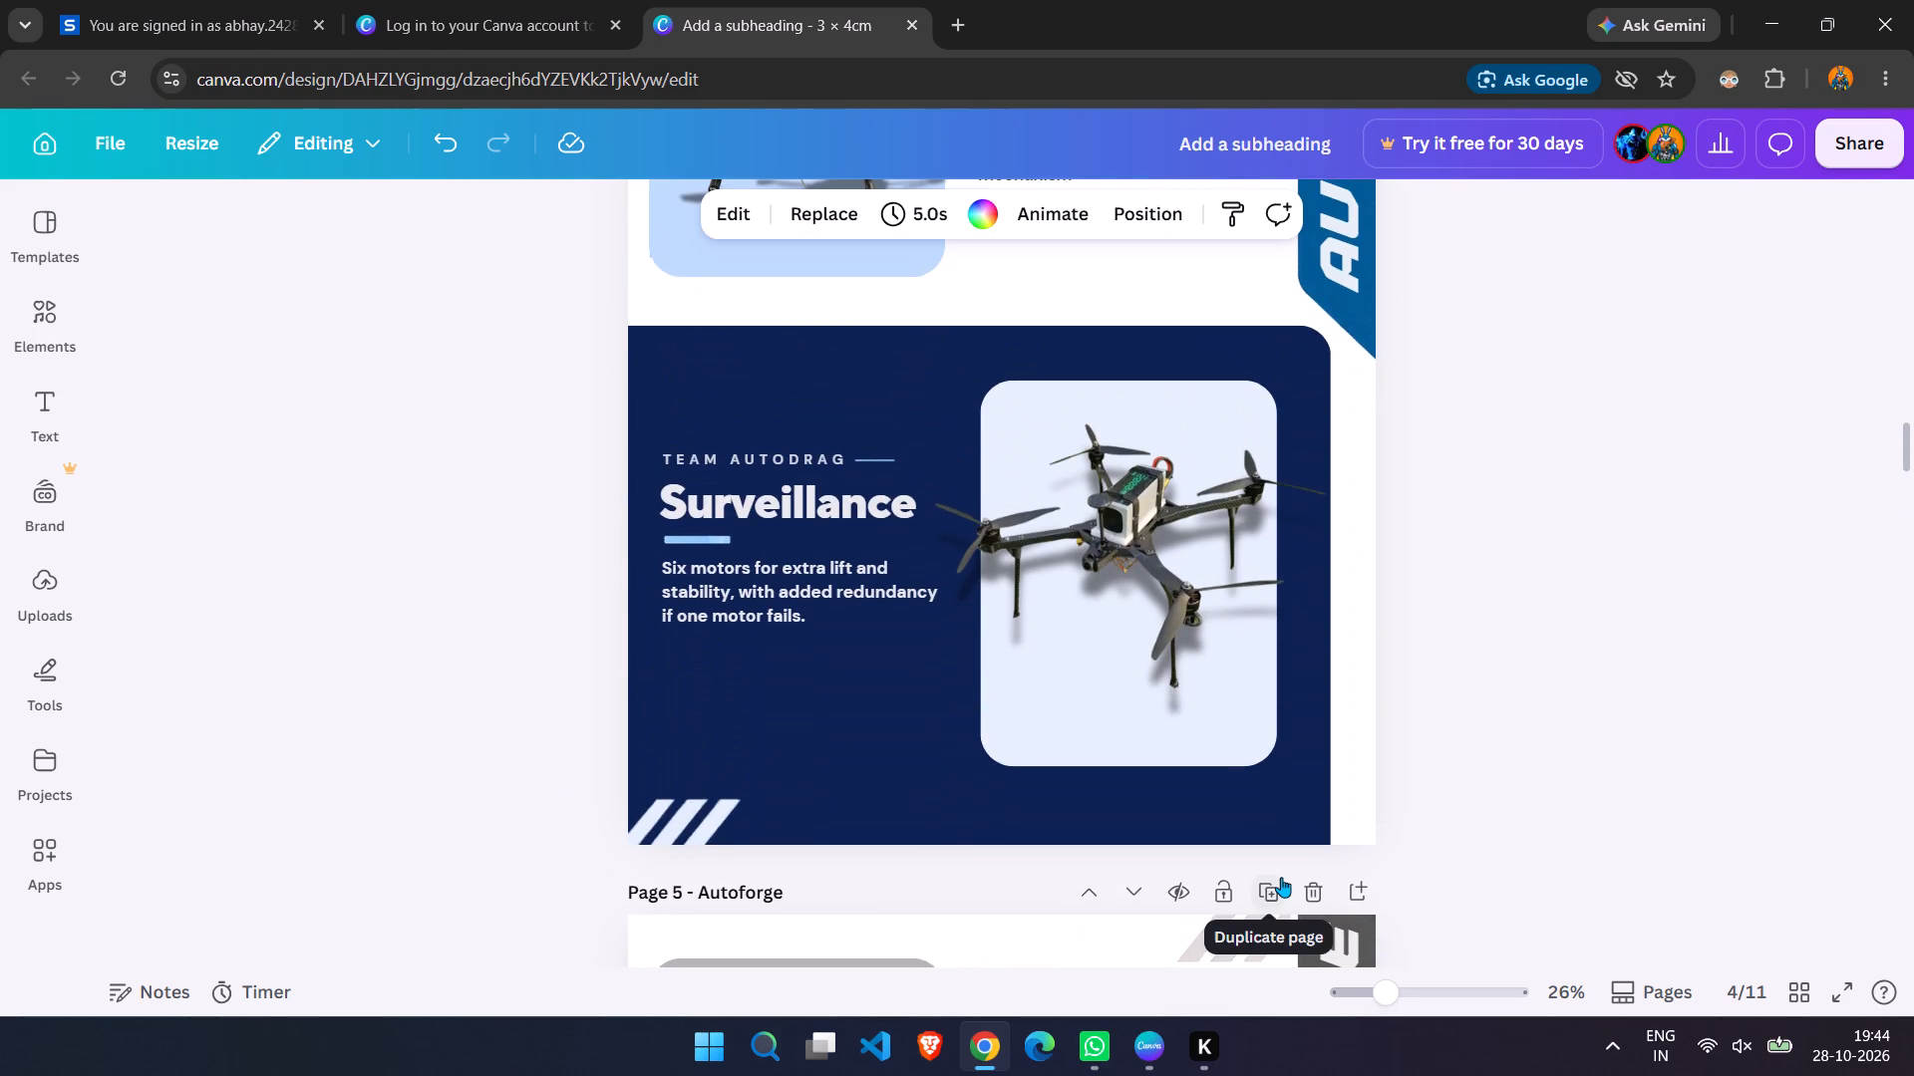
{"action": "scroll", "coordinate": [1281, 877], "scroll_direction": "up", "scroll_amount": 18}
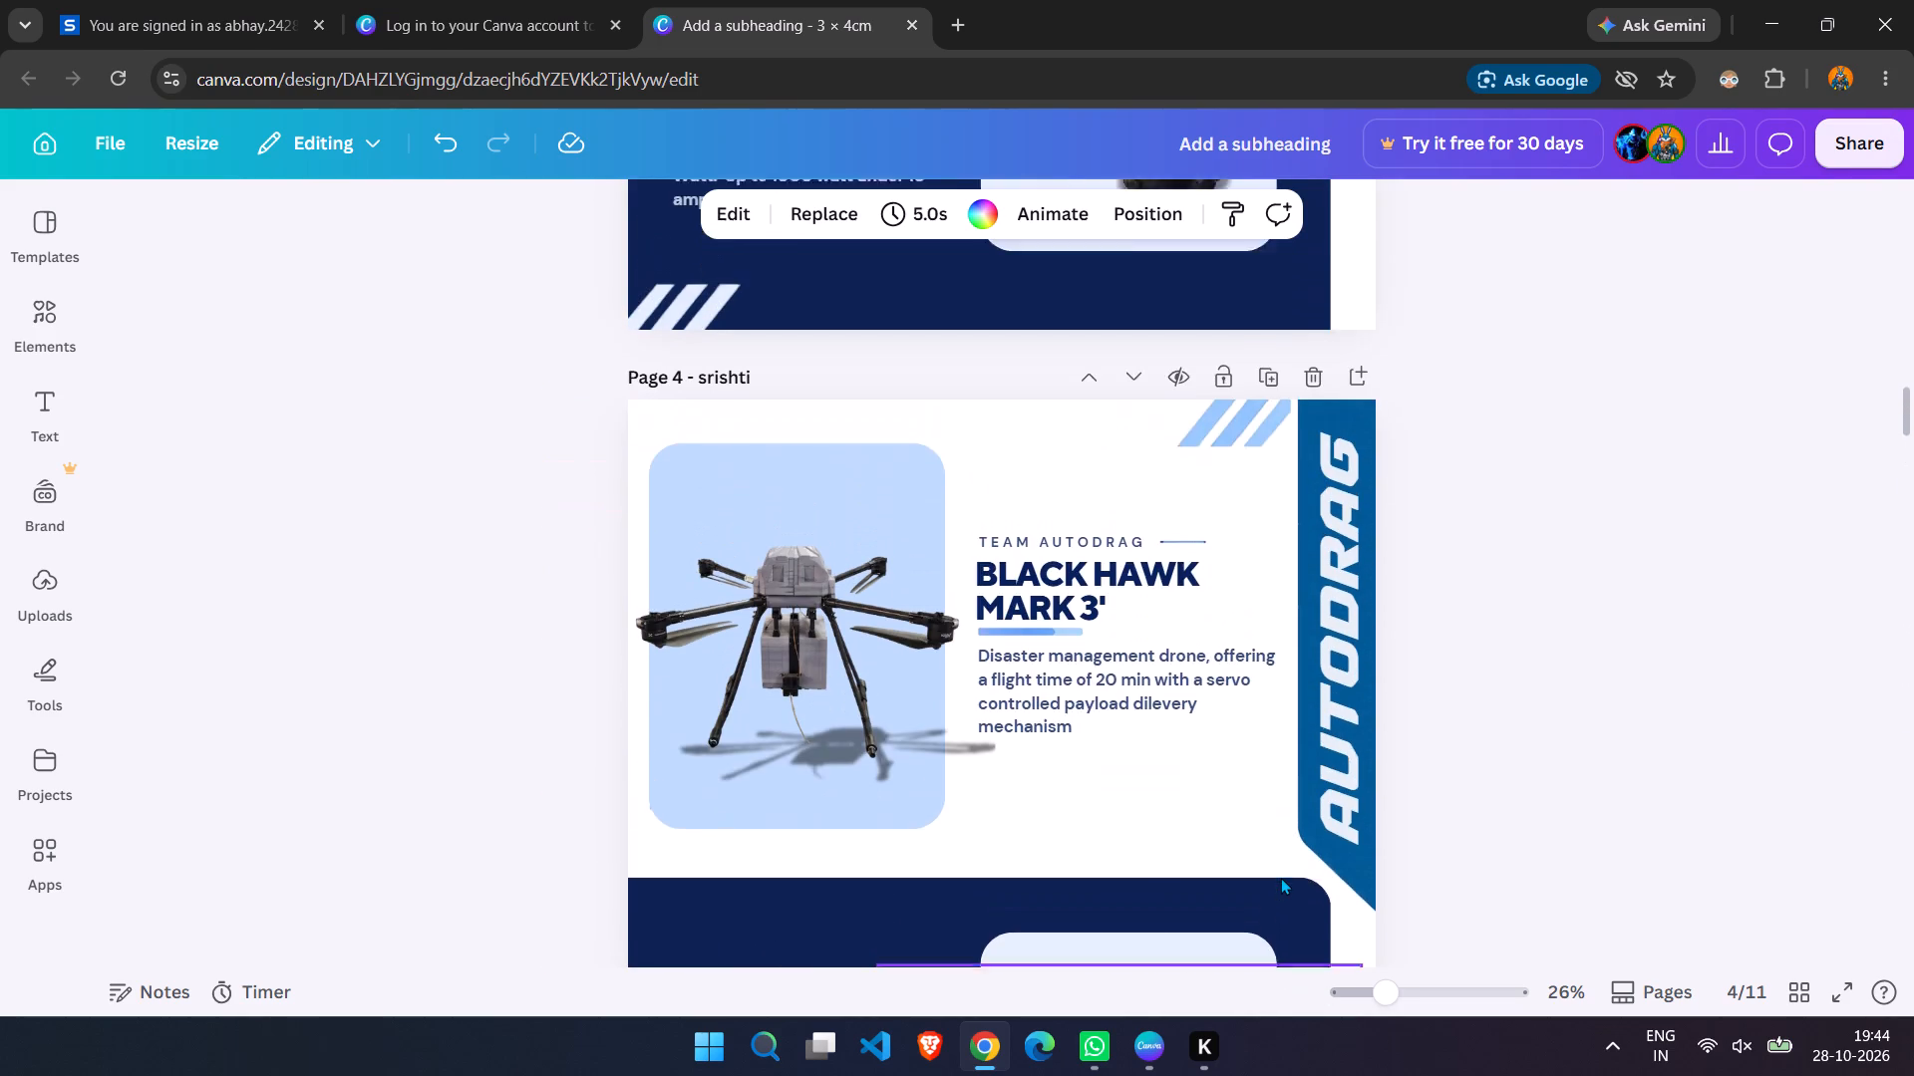
{"action": "scroll", "coordinate": [1281, 877], "scroll_direction": "up", "scroll_amount": 14}
{"action": "scroll", "coordinate": [1281, 877], "scroll_direction": "down", "scroll_amount": 11}
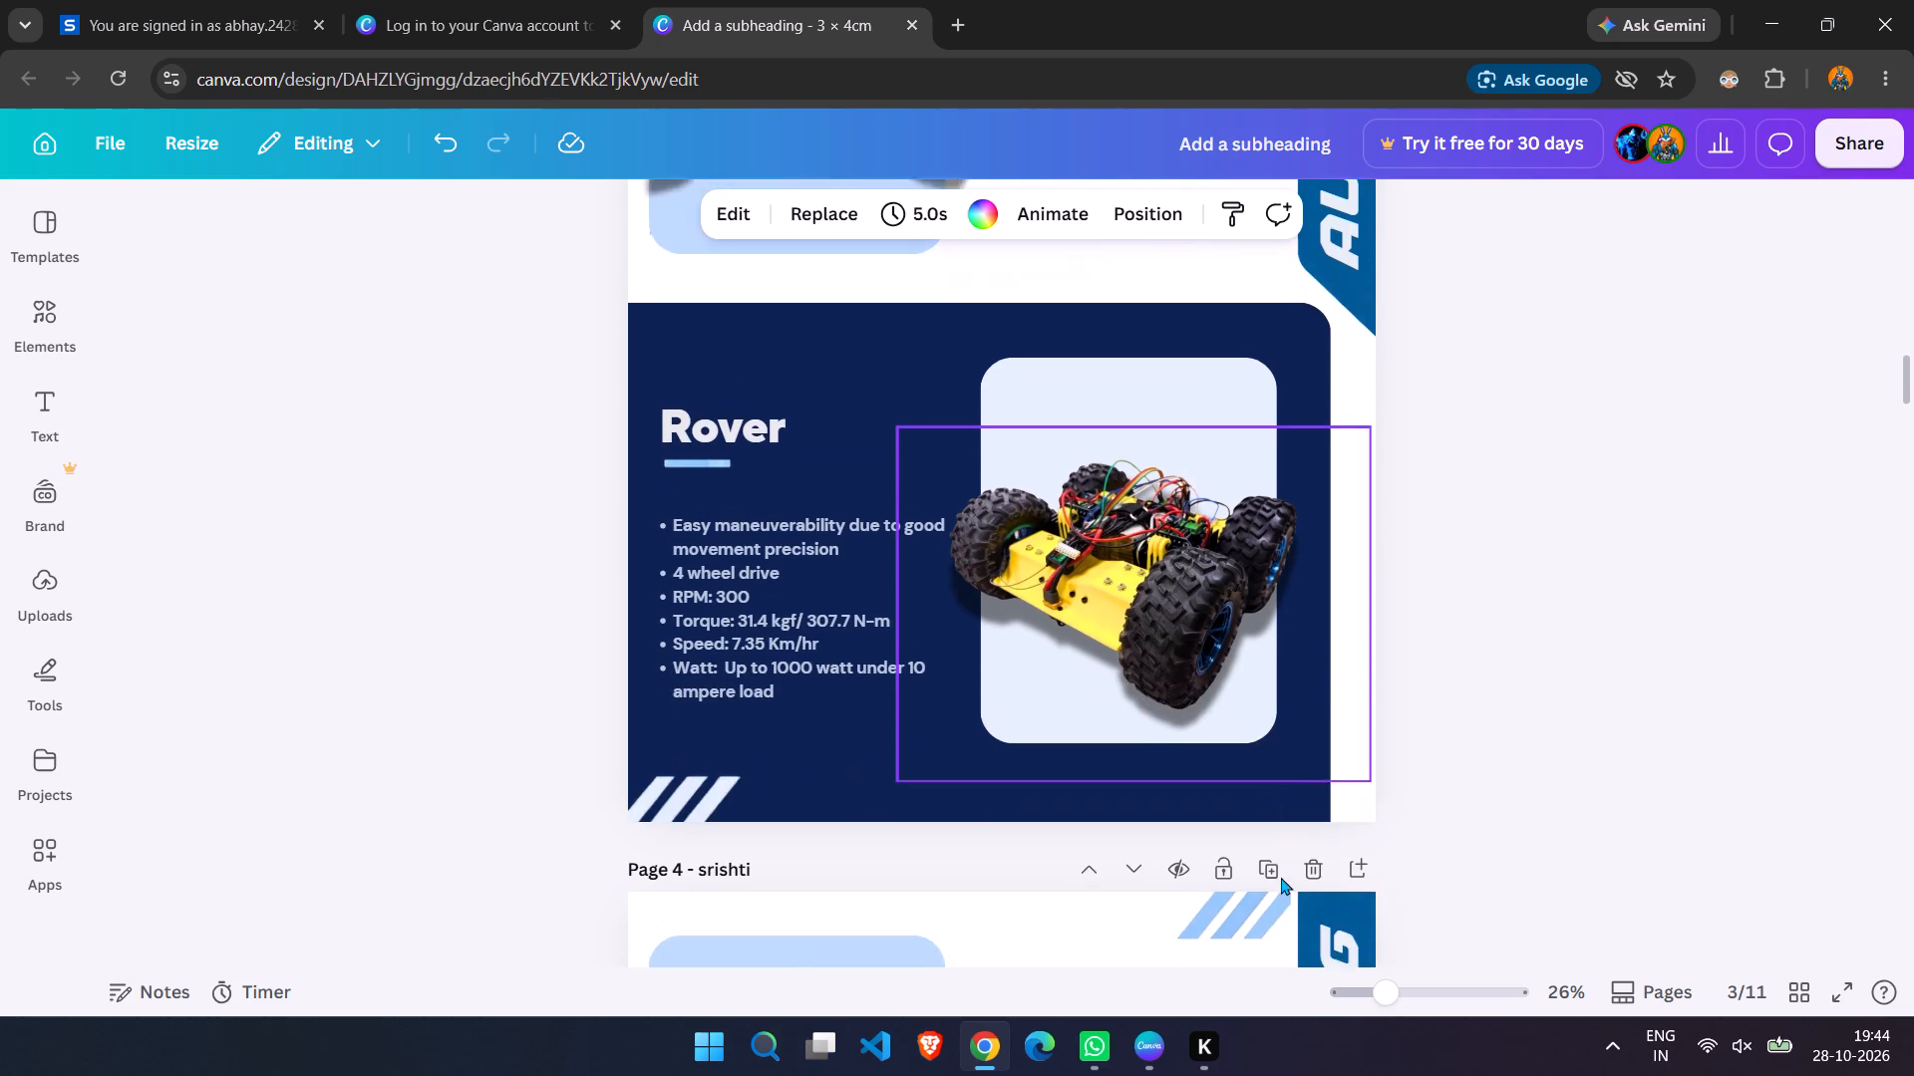
{"action": "scroll", "coordinate": [1281, 877], "scroll_direction": "down", "scroll_amount": 3}
{"action": "scroll", "coordinate": [1281, 877], "scroll_direction": "up", "scroll_amount": 1}
{"action": "scroll", "coordinate": [1281, 877], "scroll_direction": "down", "scroll_amount": 12}
{"action": "scroll", "coordinate": [1281, 877], "scroll_direction": "up", "scroll_amount": 3}
{"action": "scroll", "coordinate": [1281, 877], "scroll_direction": "down", "scroll_amount": 20}
{"action": "scroll", "coordinate": [1281, 877], "scroll_direction": "down", "scroll_amount": 1}
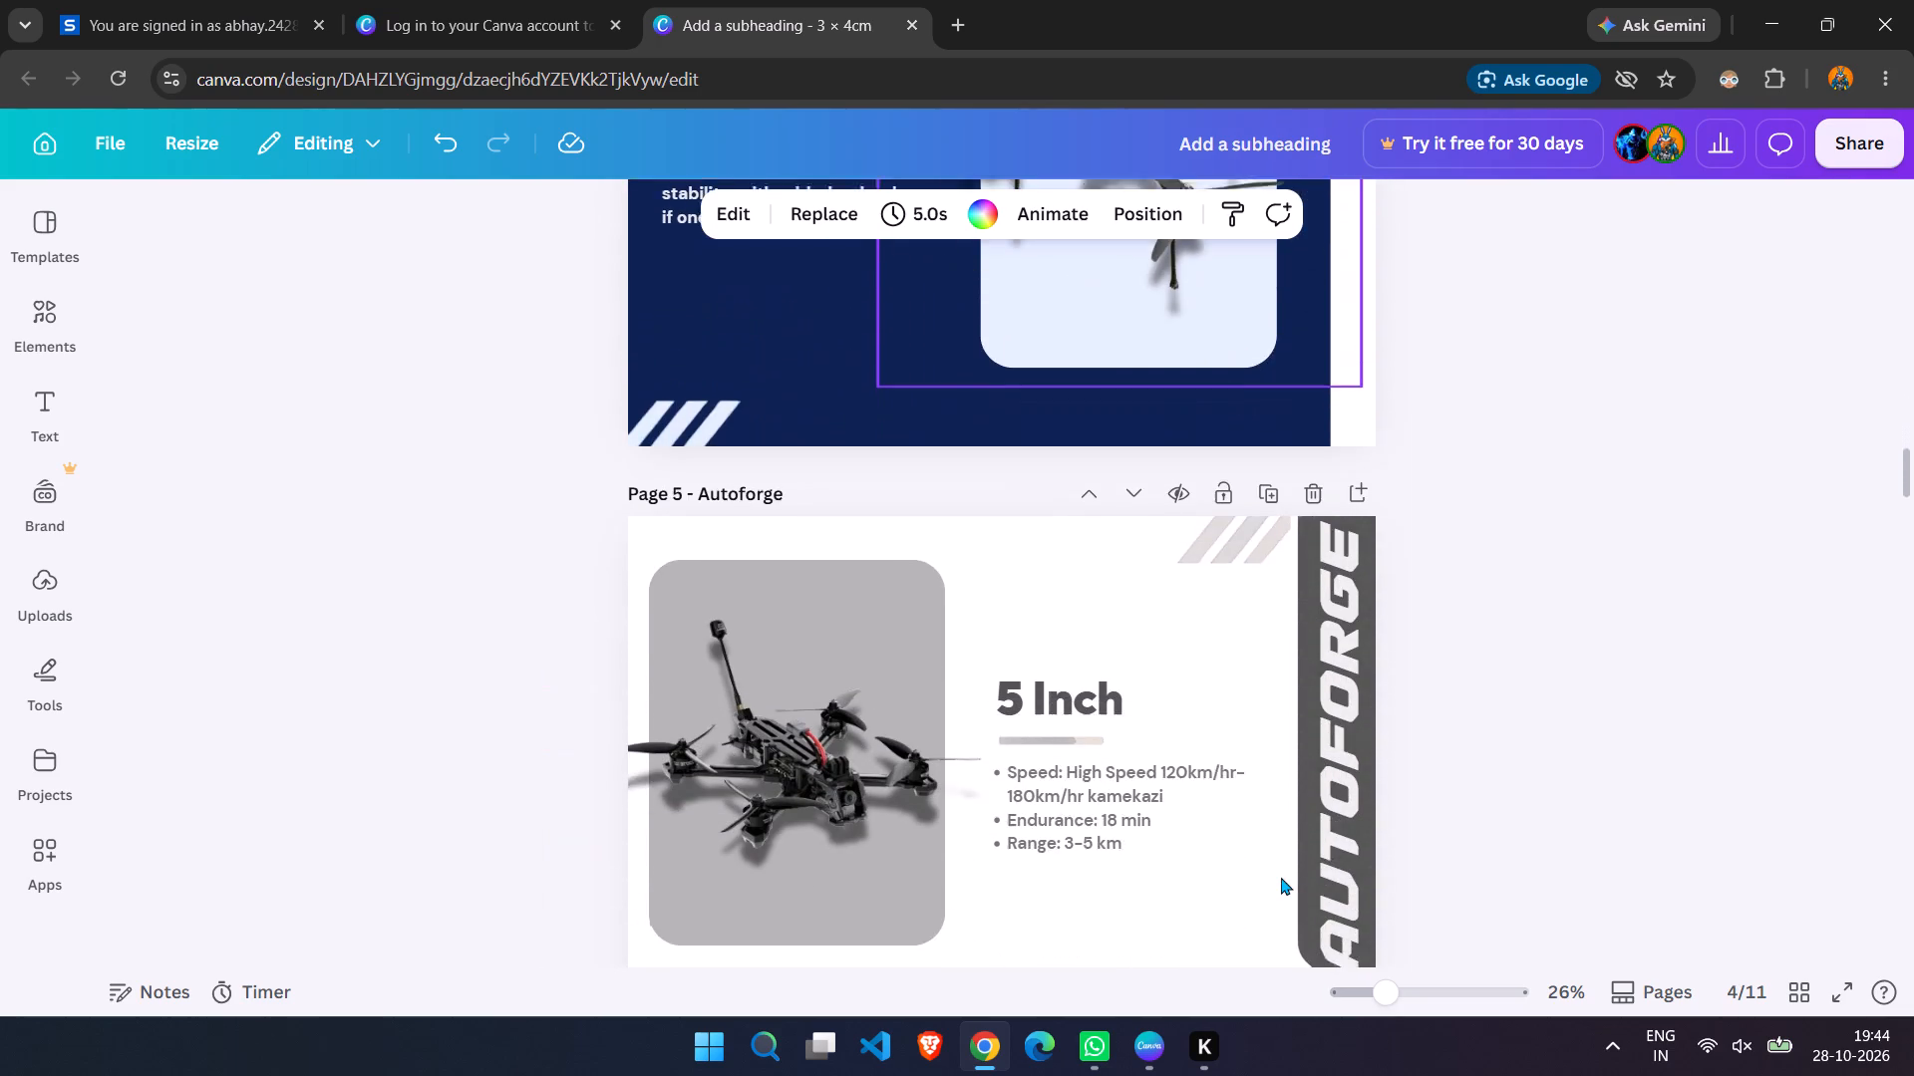
Recolour the dark grey background of page 5's 7 Inch section with the design's existing brown.
{"action": "scroll", "coordinate": [1281, 877], "scroll_direction": "down", "scroll_amount": 6}
{"action": "scroll", "coordinate": [921, 747], "scroll_direction": "down", "scroll_amount": 5}
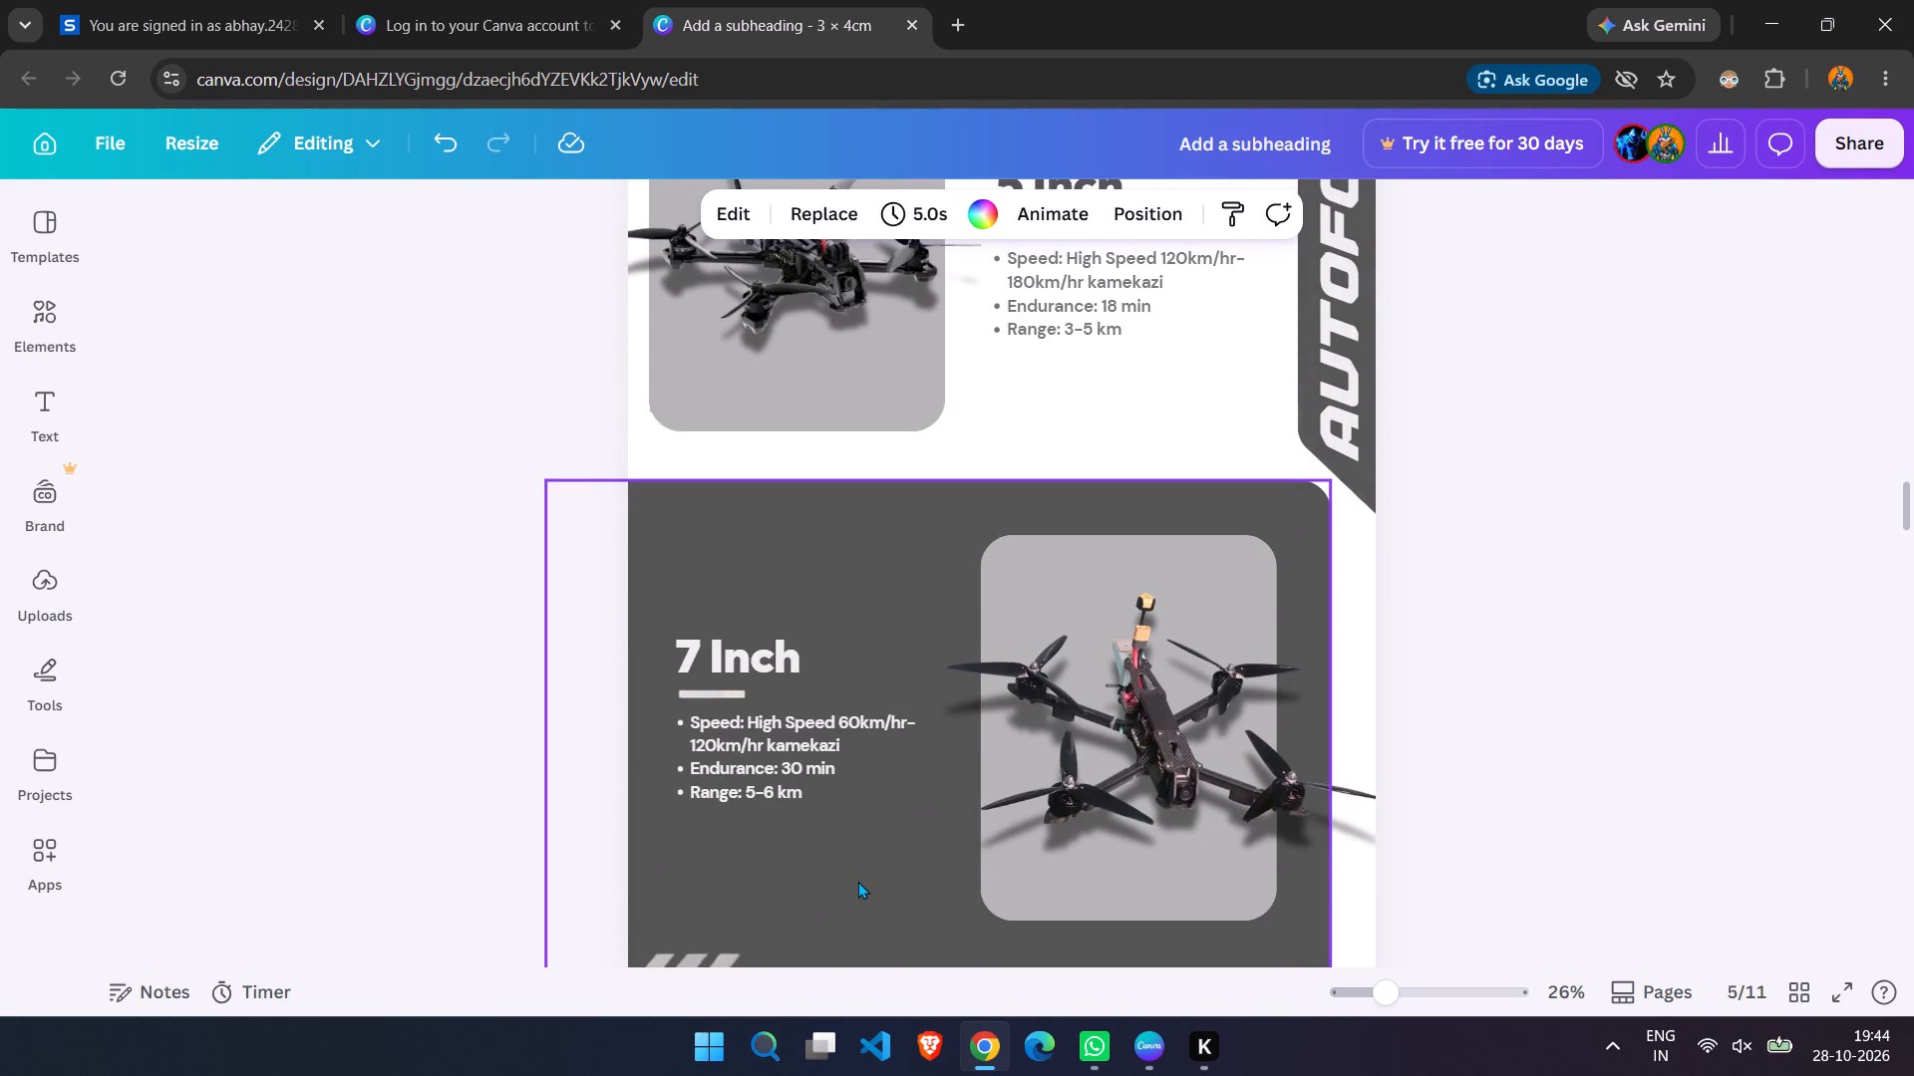
{"action": "left_click", "coordinate": [858, 881]}
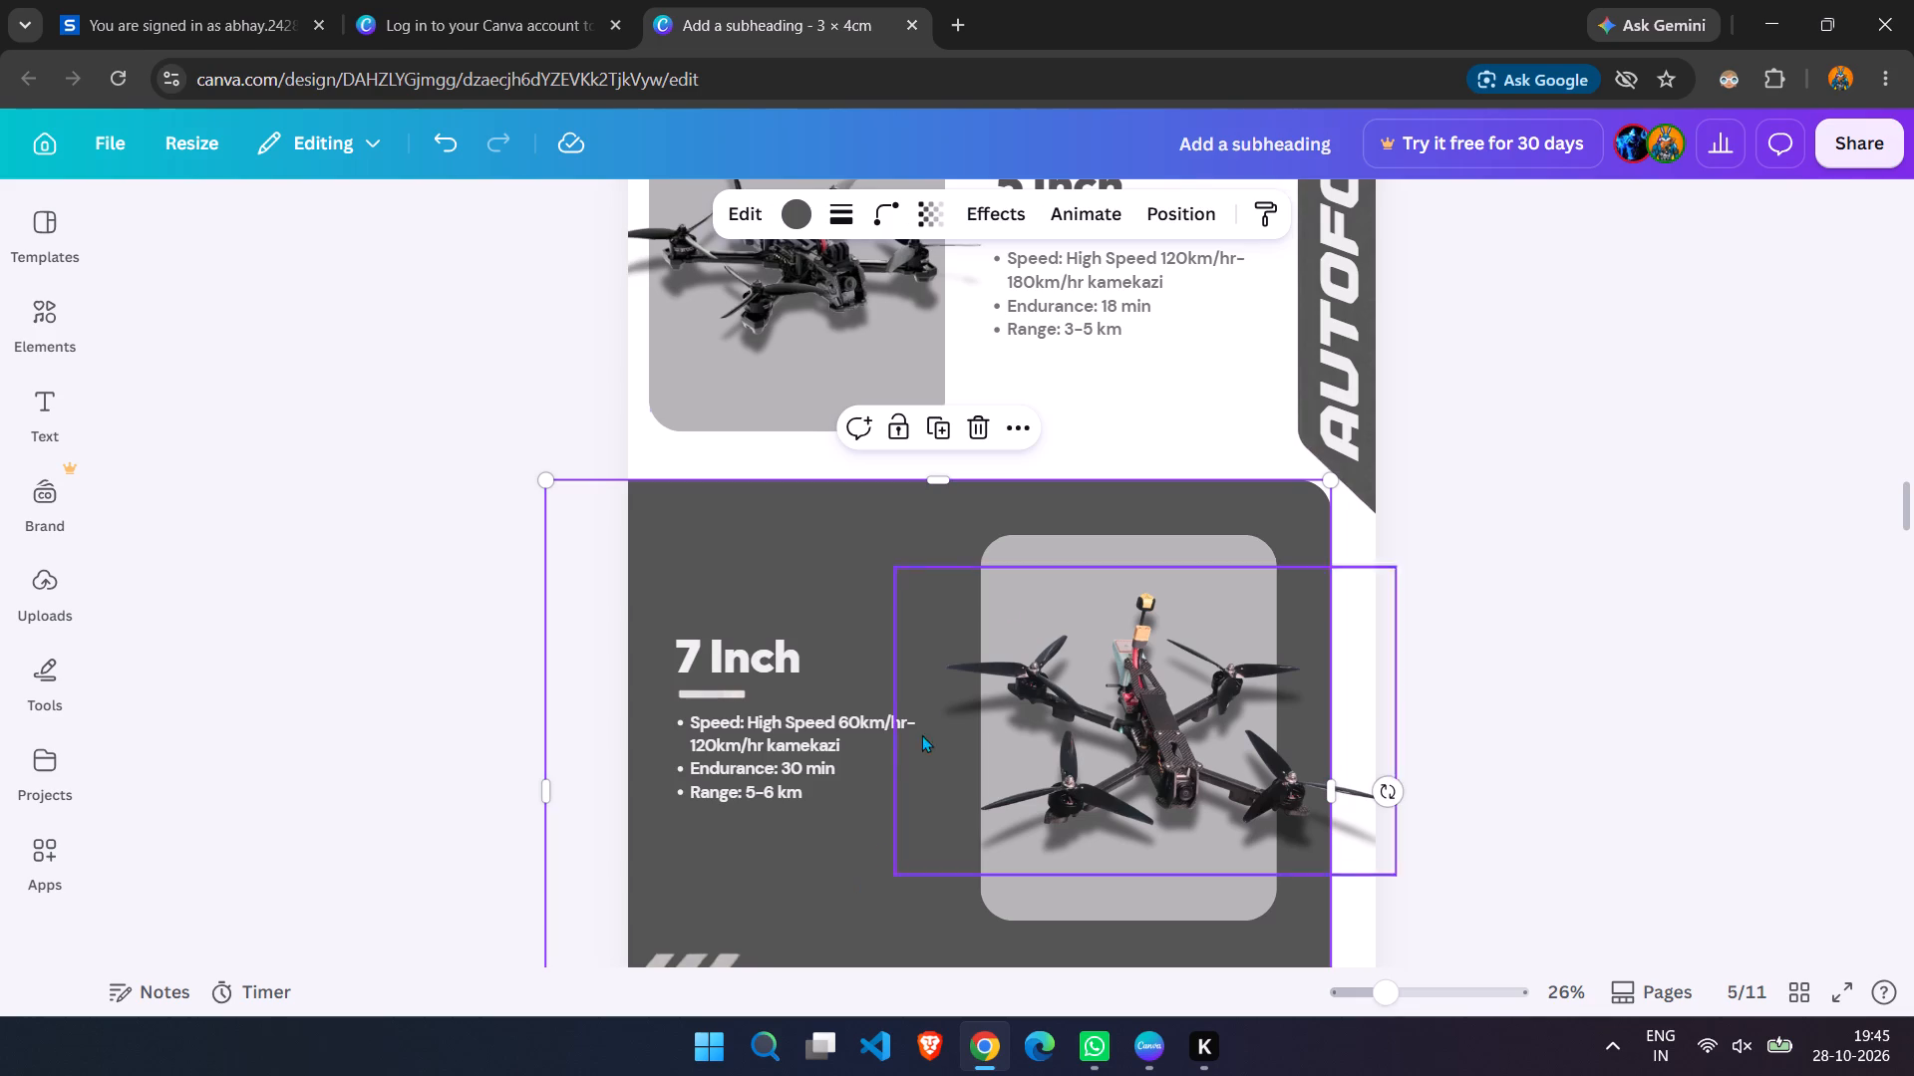
{"action": "left_click", "coordinate": [806, 221]}
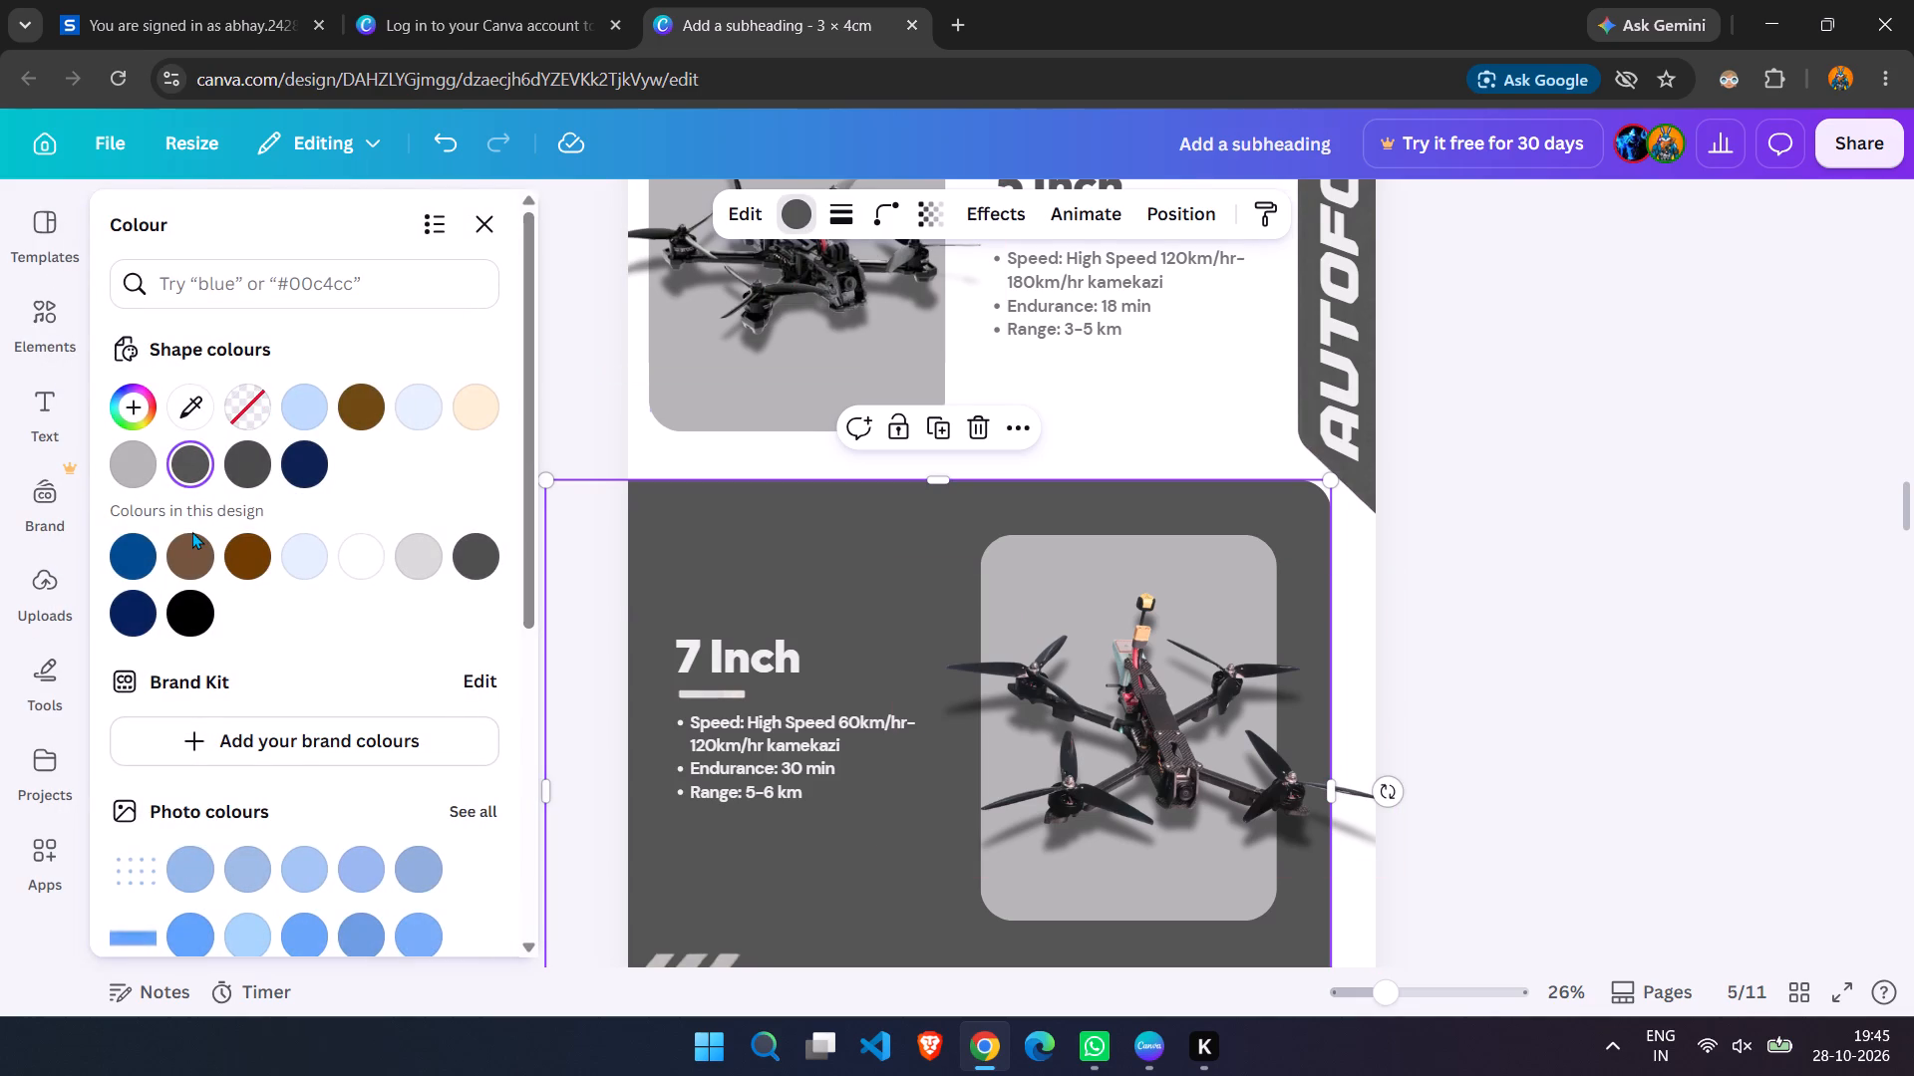
{"action": "left_click", "coordinate": [361, 398]}
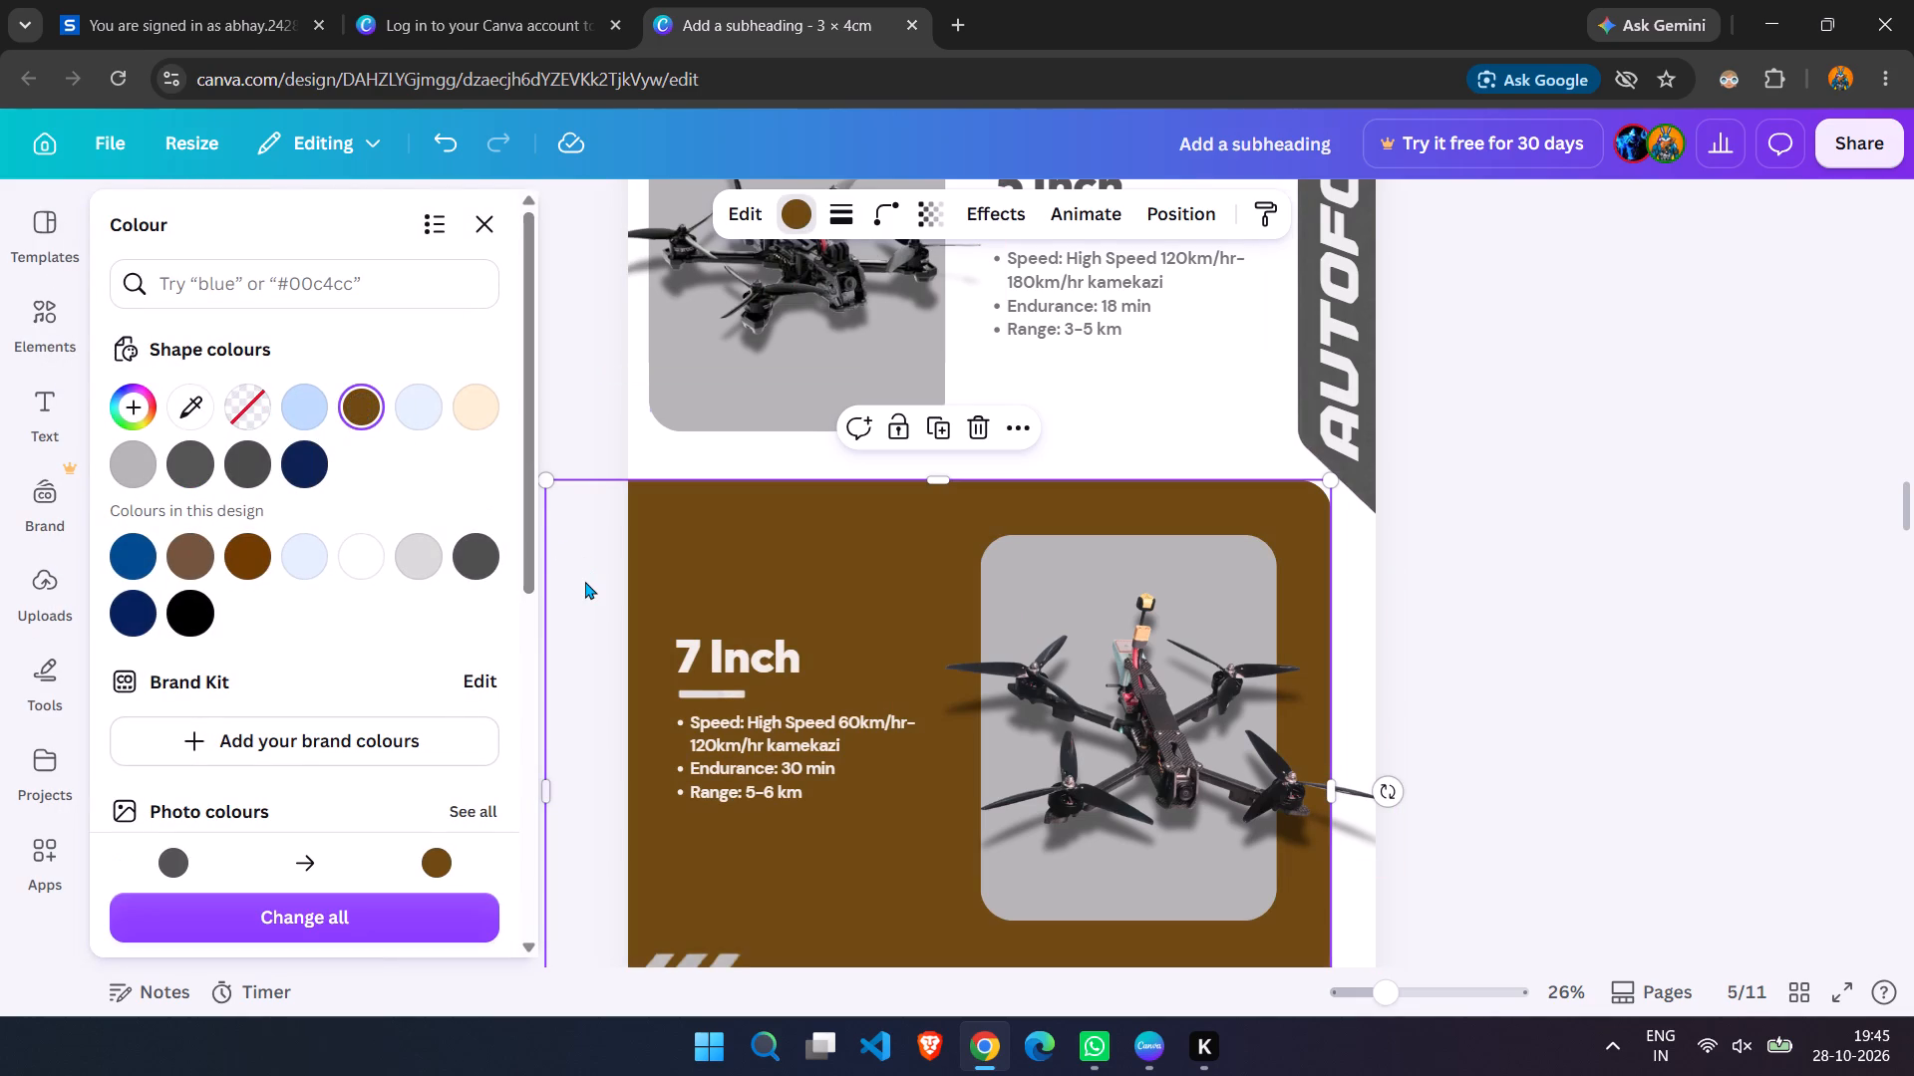
Fill the grey panels behind the 7 Inch and 5 Inch drones on page 5 with light orange #ffedd3.
{"action": "left_click", "coordinate": [1255, 896]}
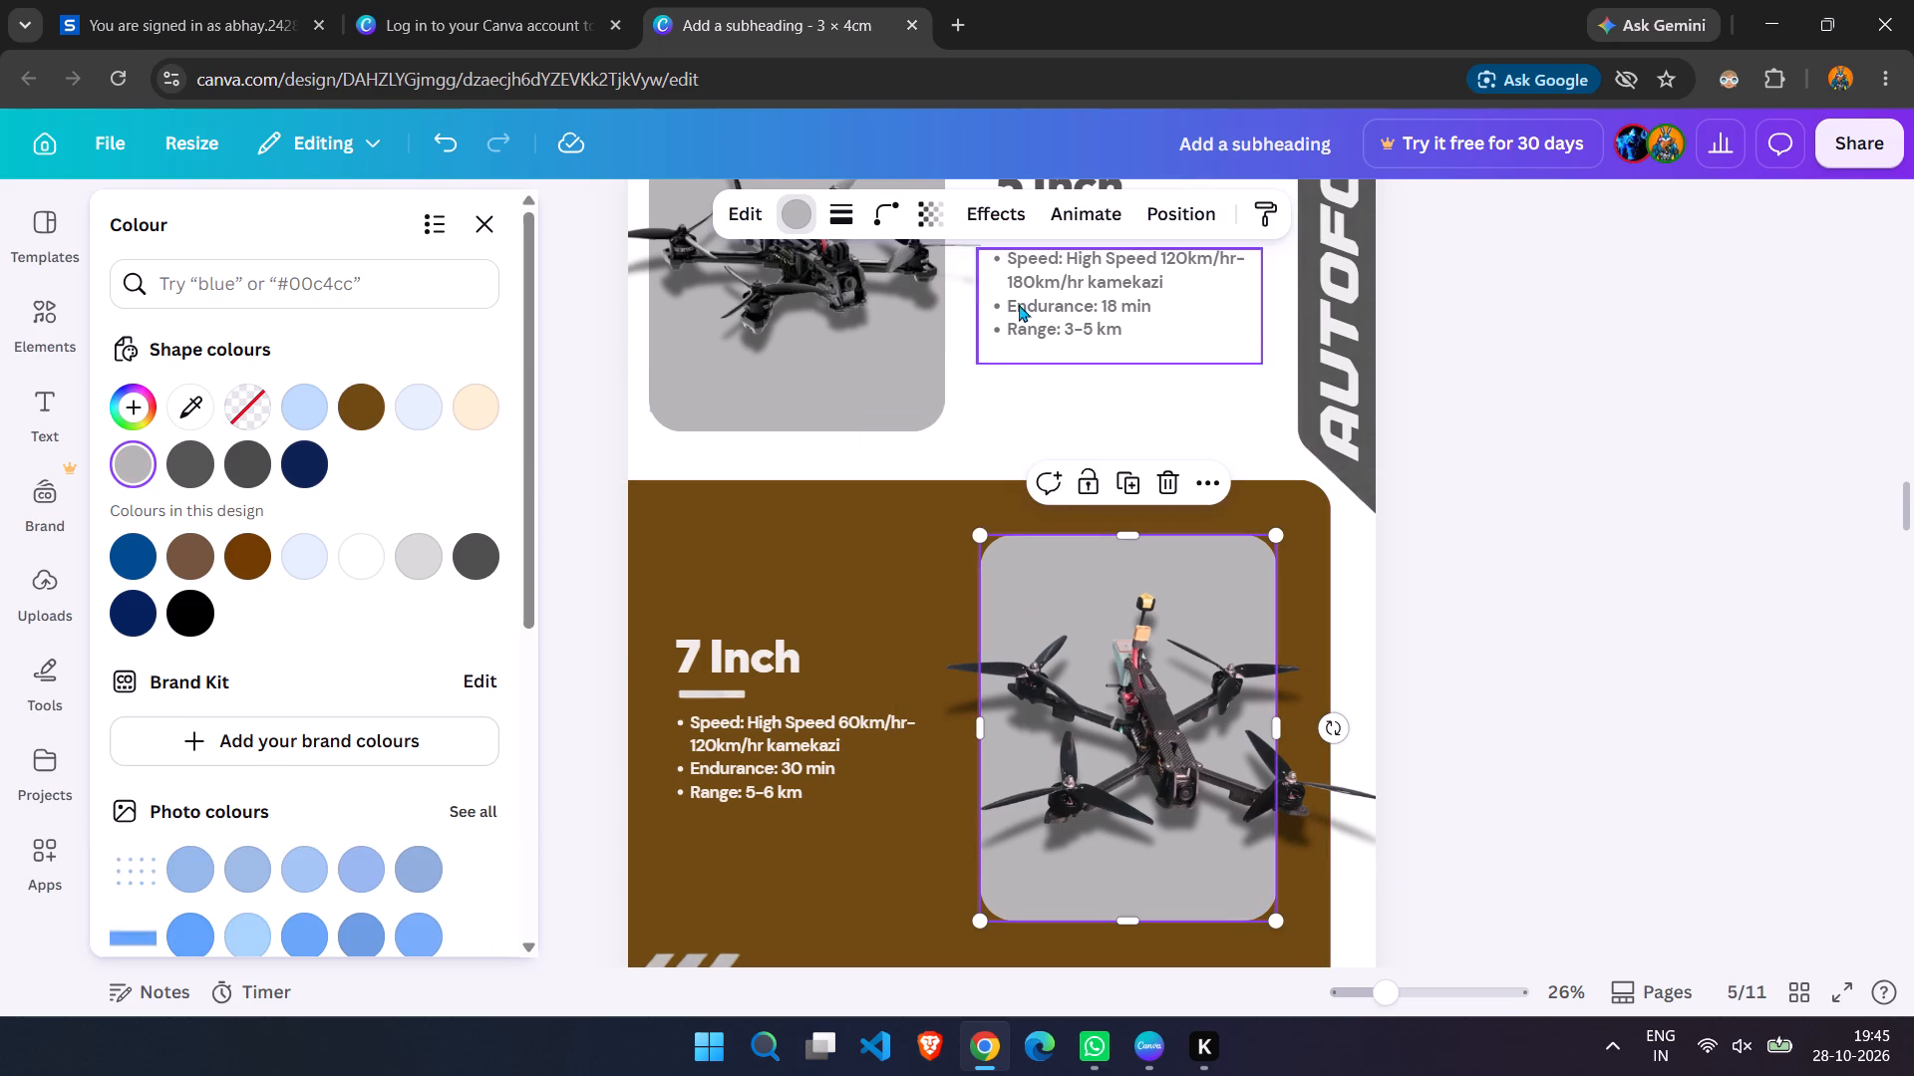
{"action": "left_click", "coordinate": [799, 208]}
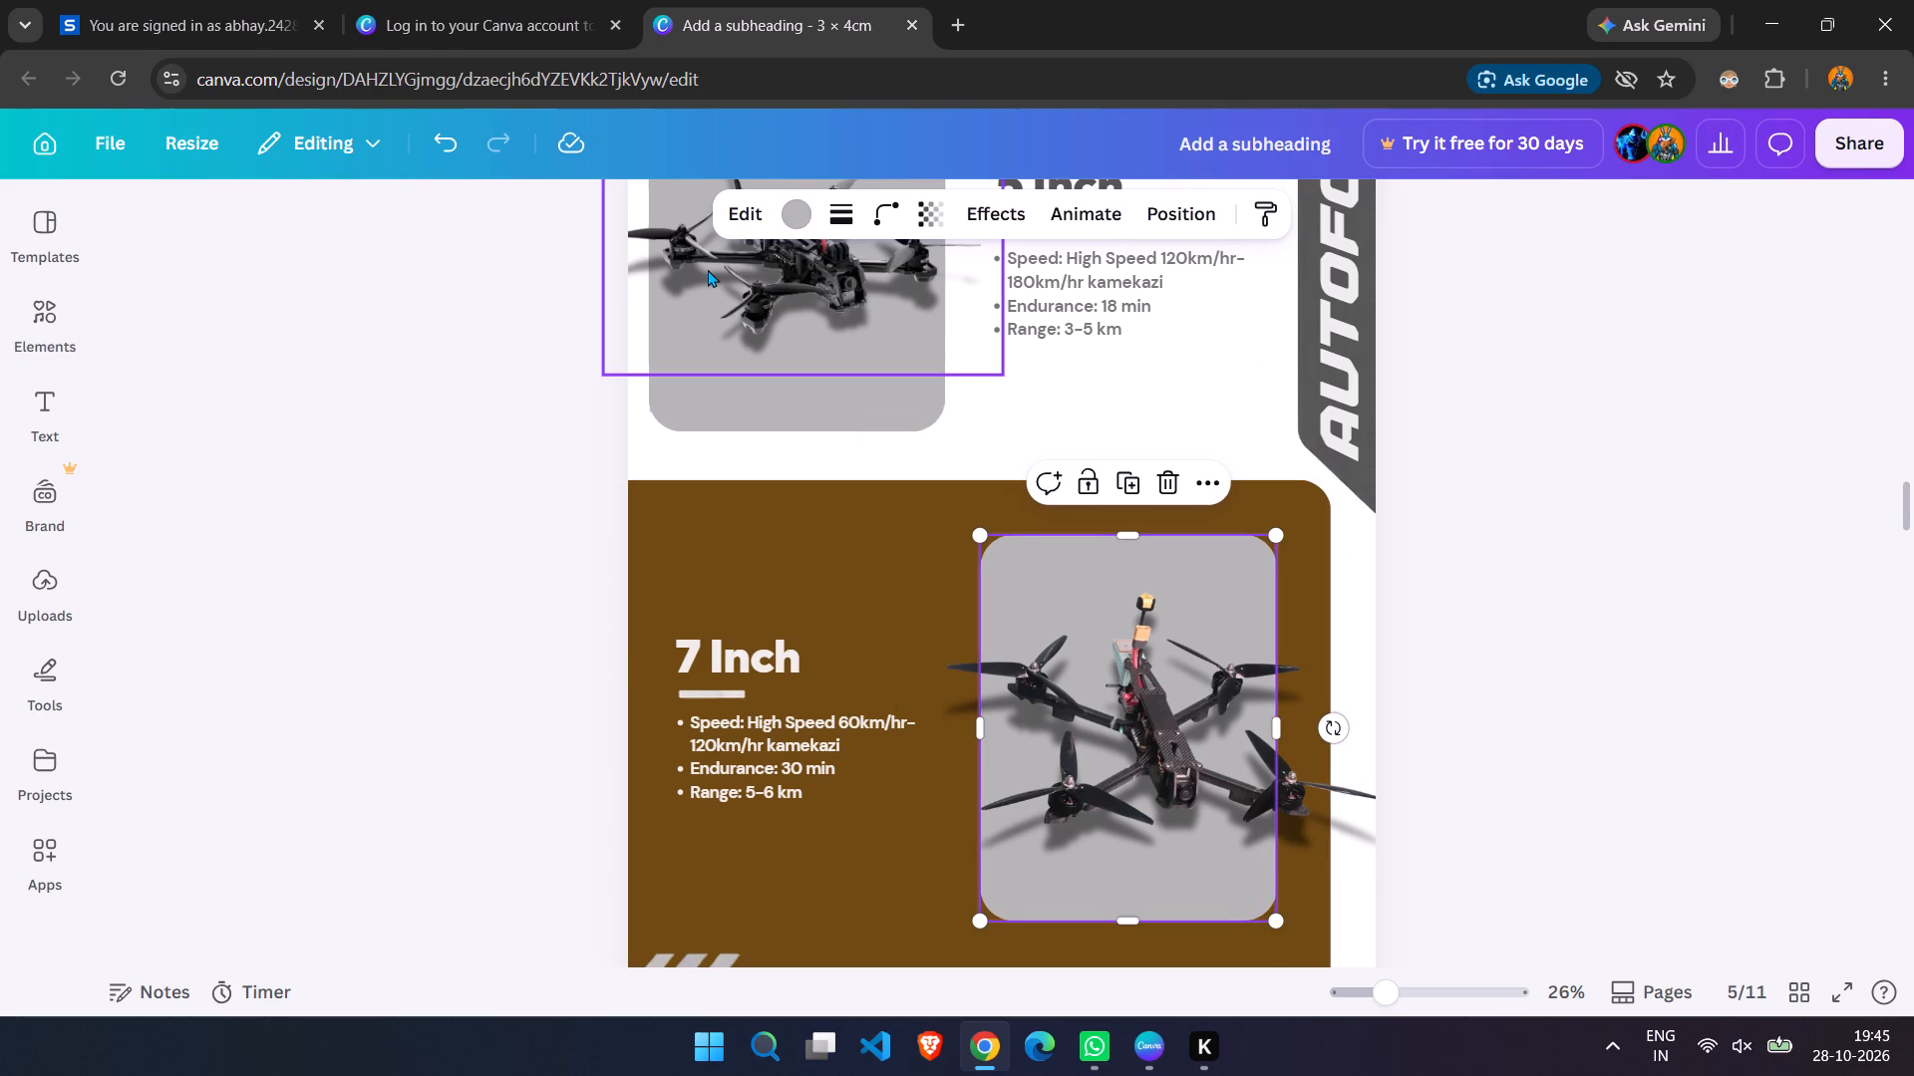
{"action": "left_click", "coordinate": [819, 227]}
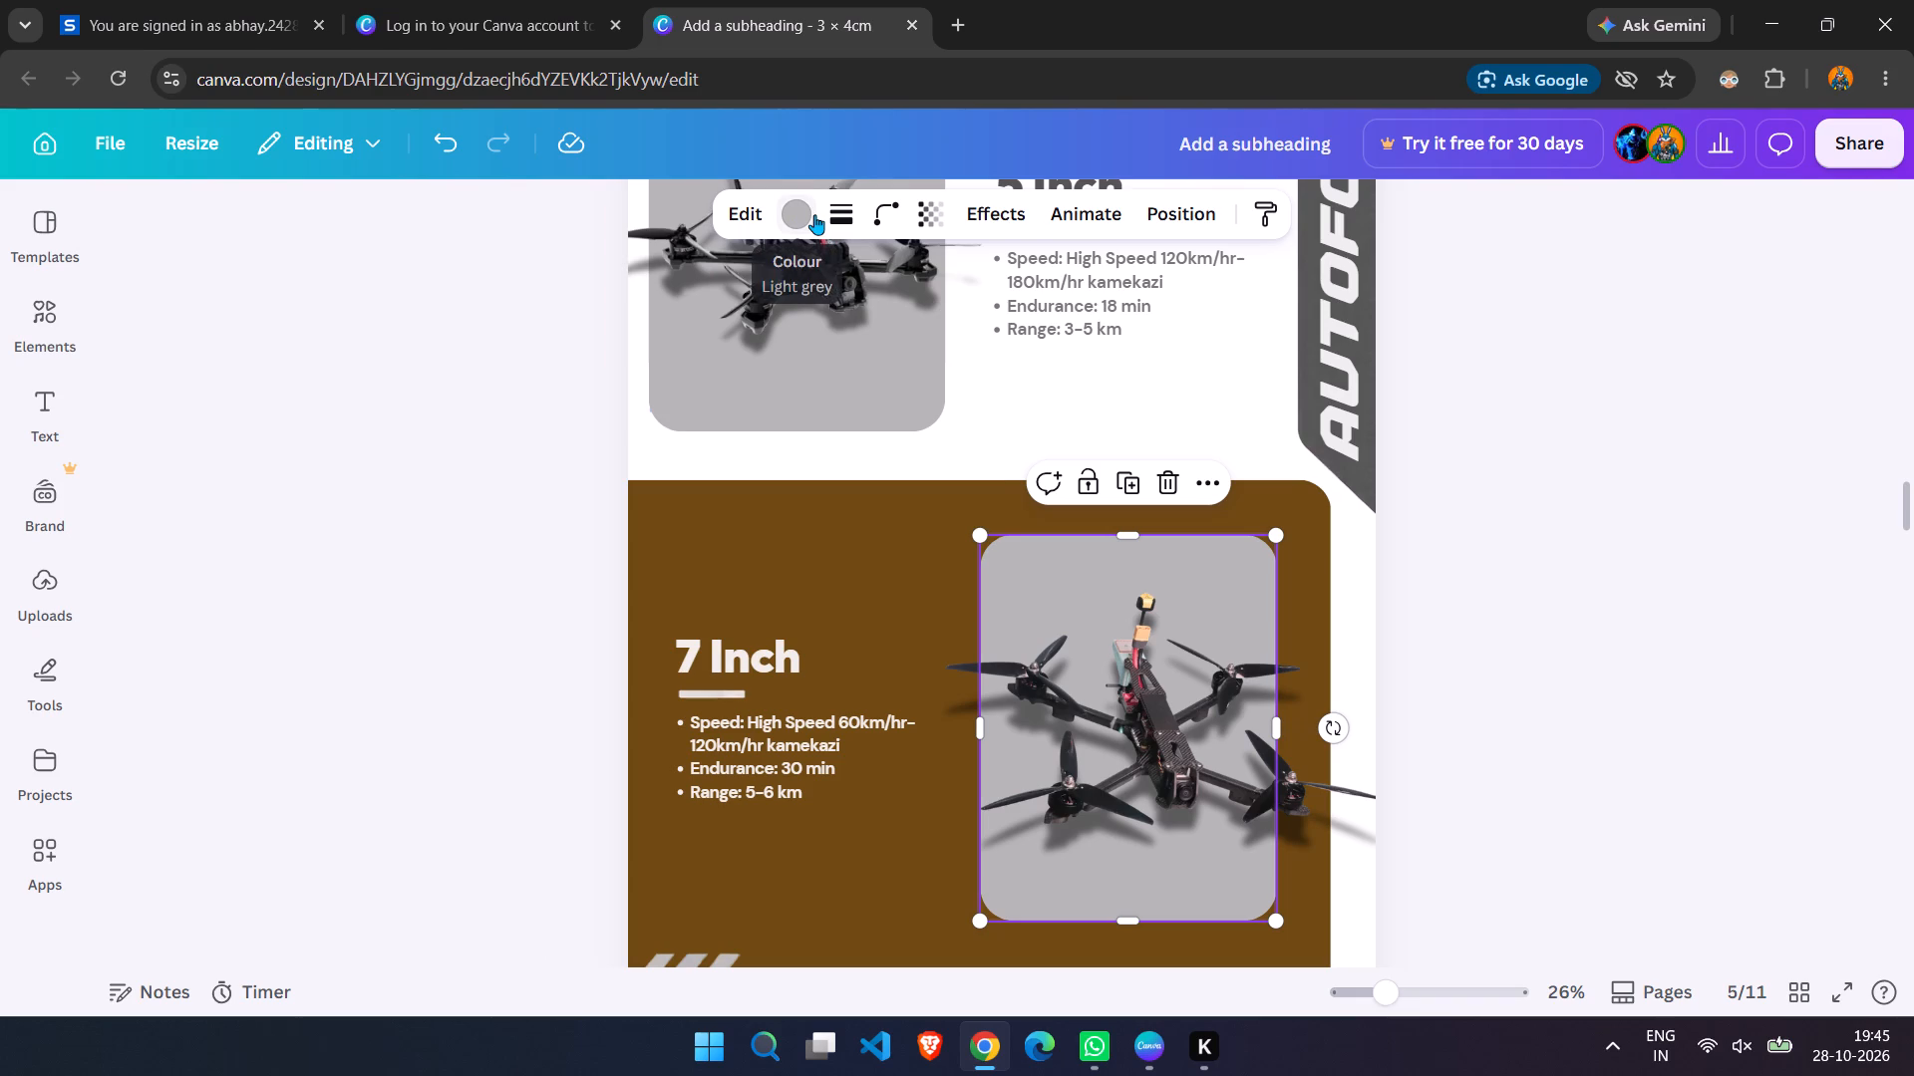
{"action": "left_click", "coordinate": [814, 214]}
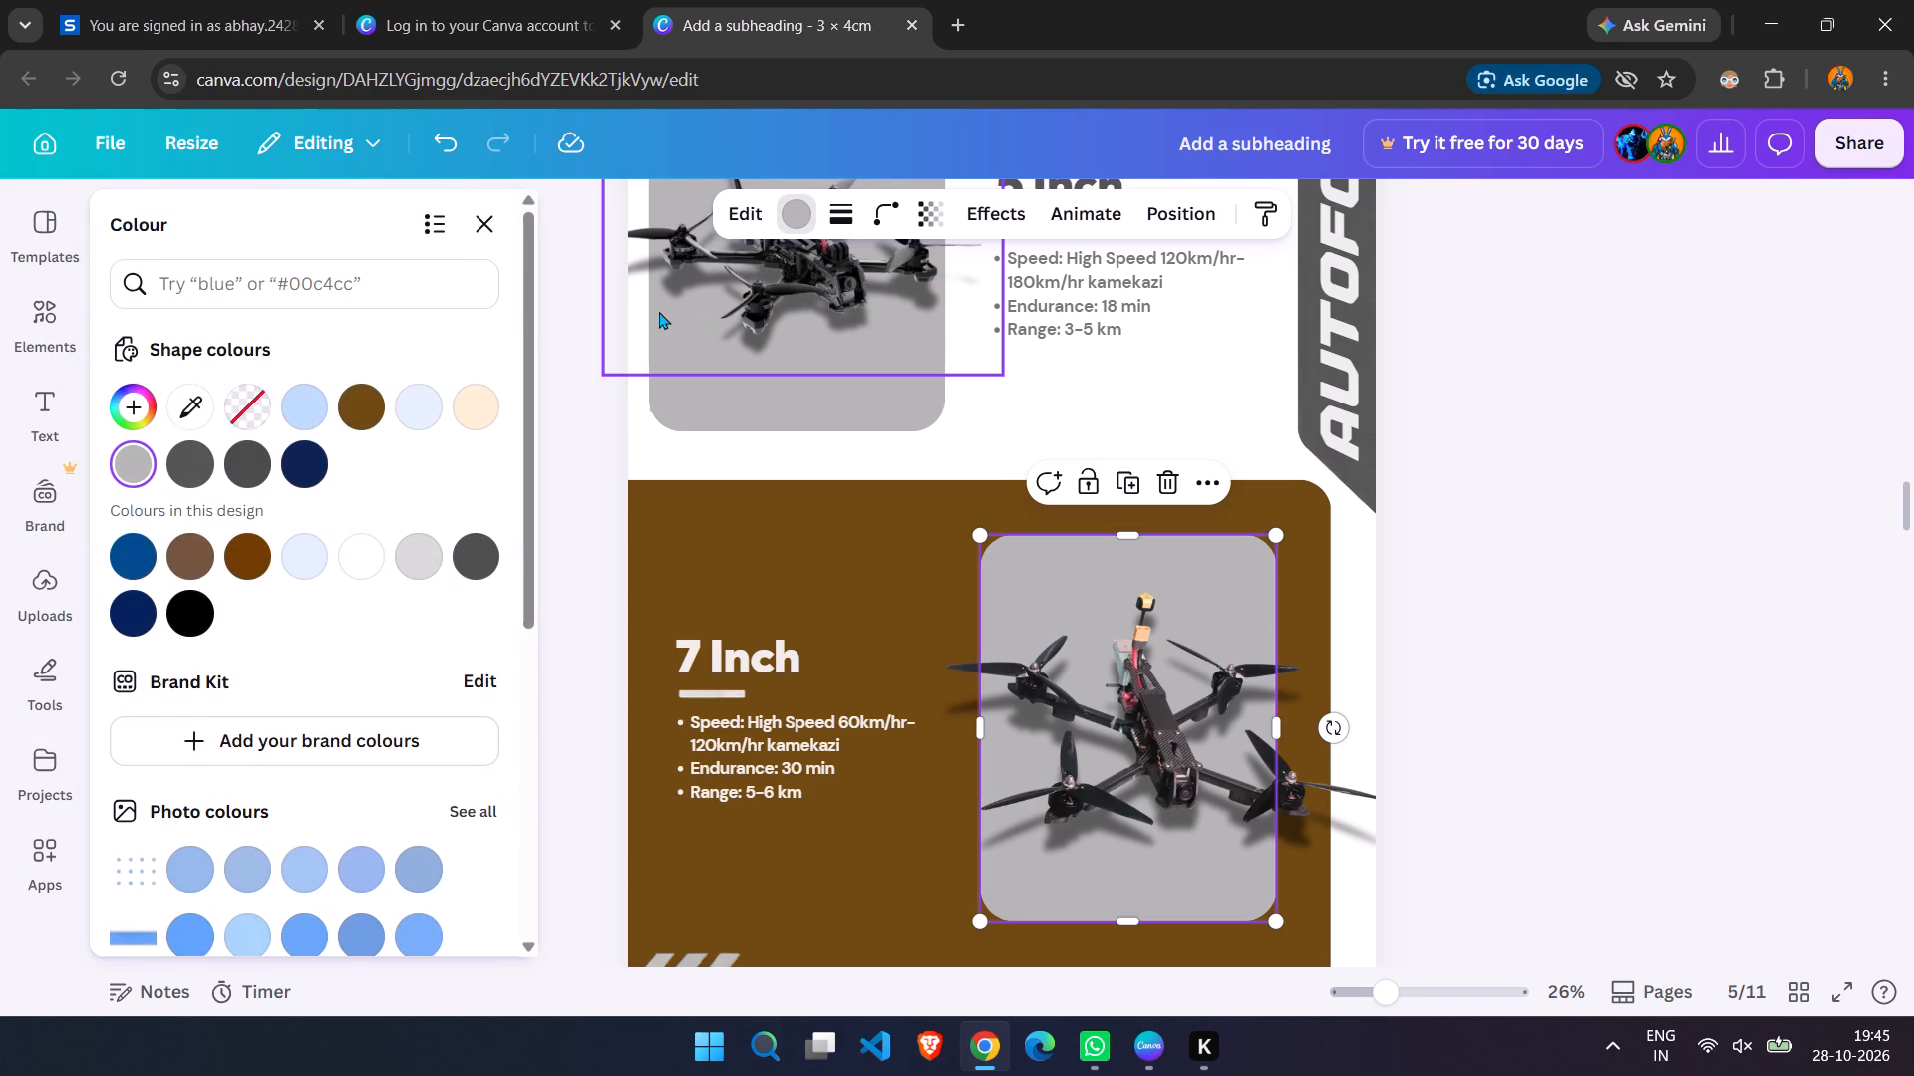
{"action": "left_click", "coordinate": [486, 398]}
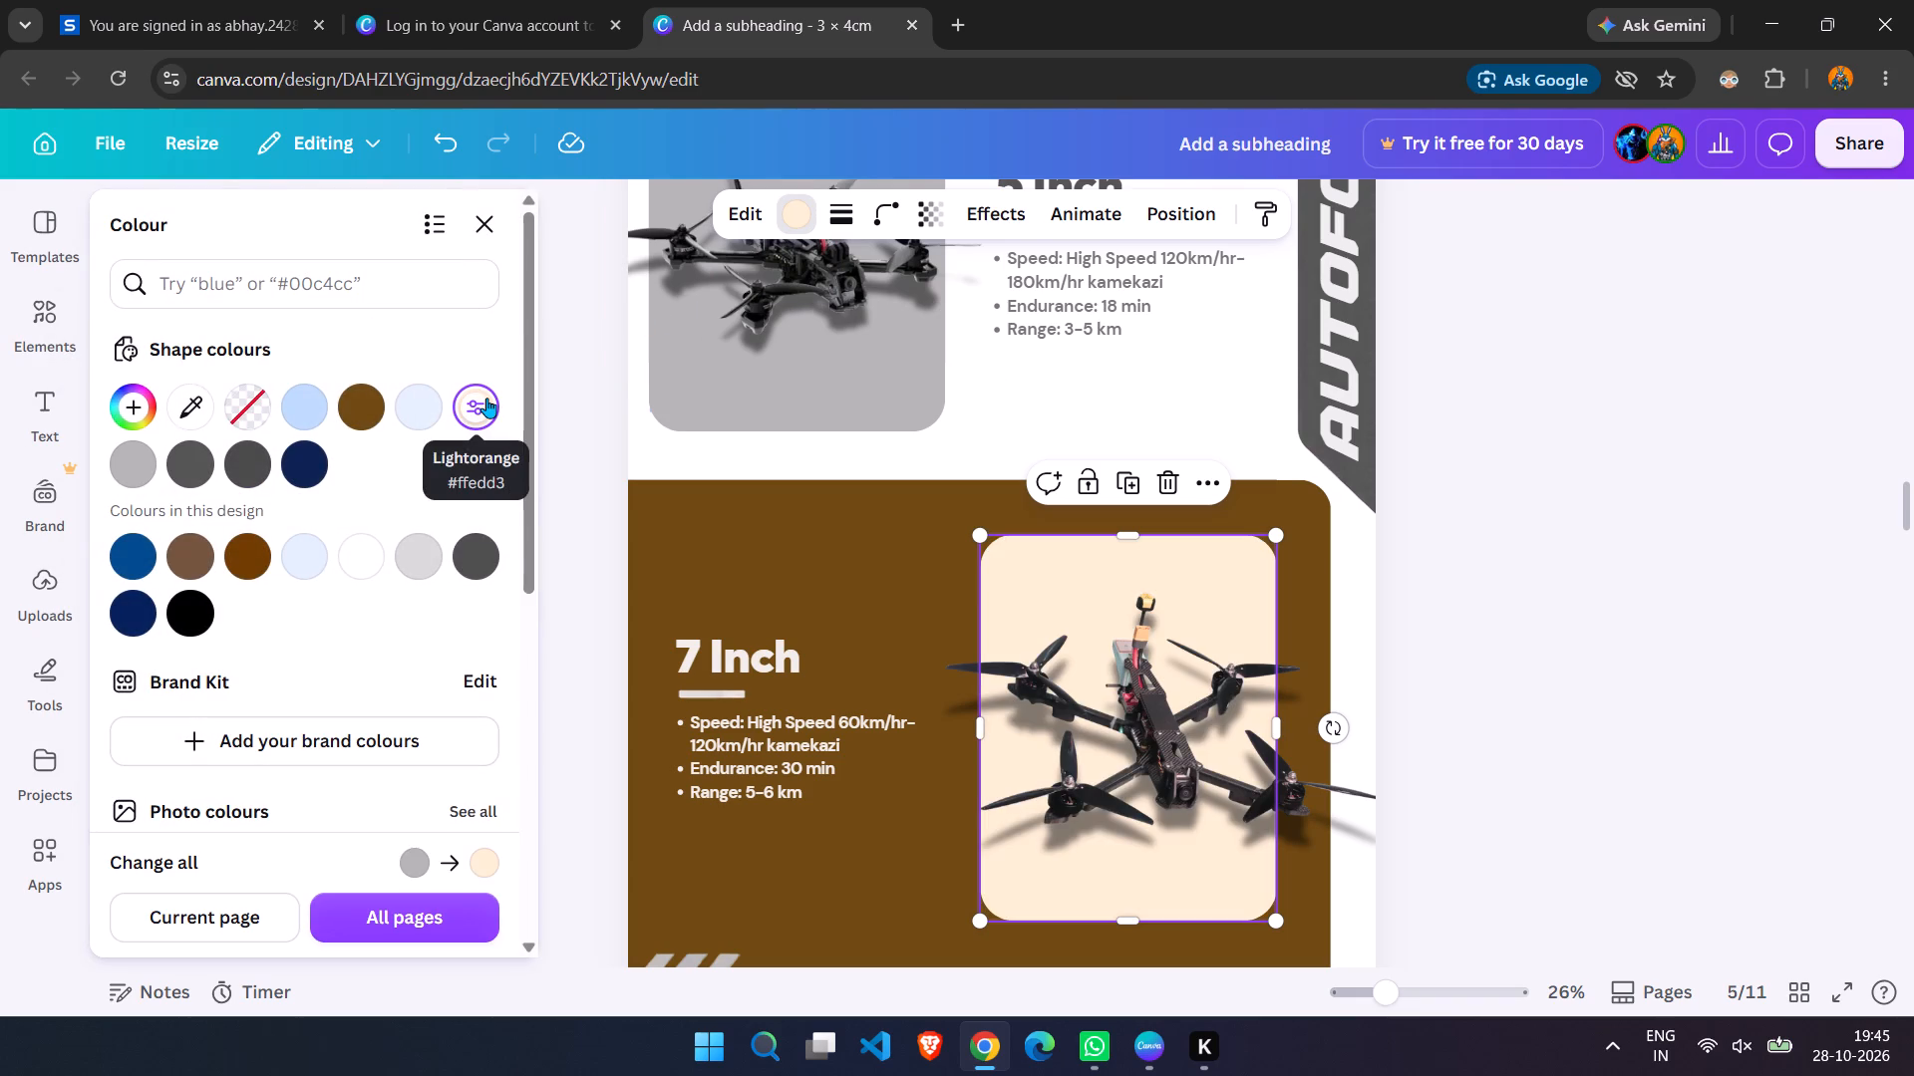
{"action": "left_click", "coordinate": [866, 376]}
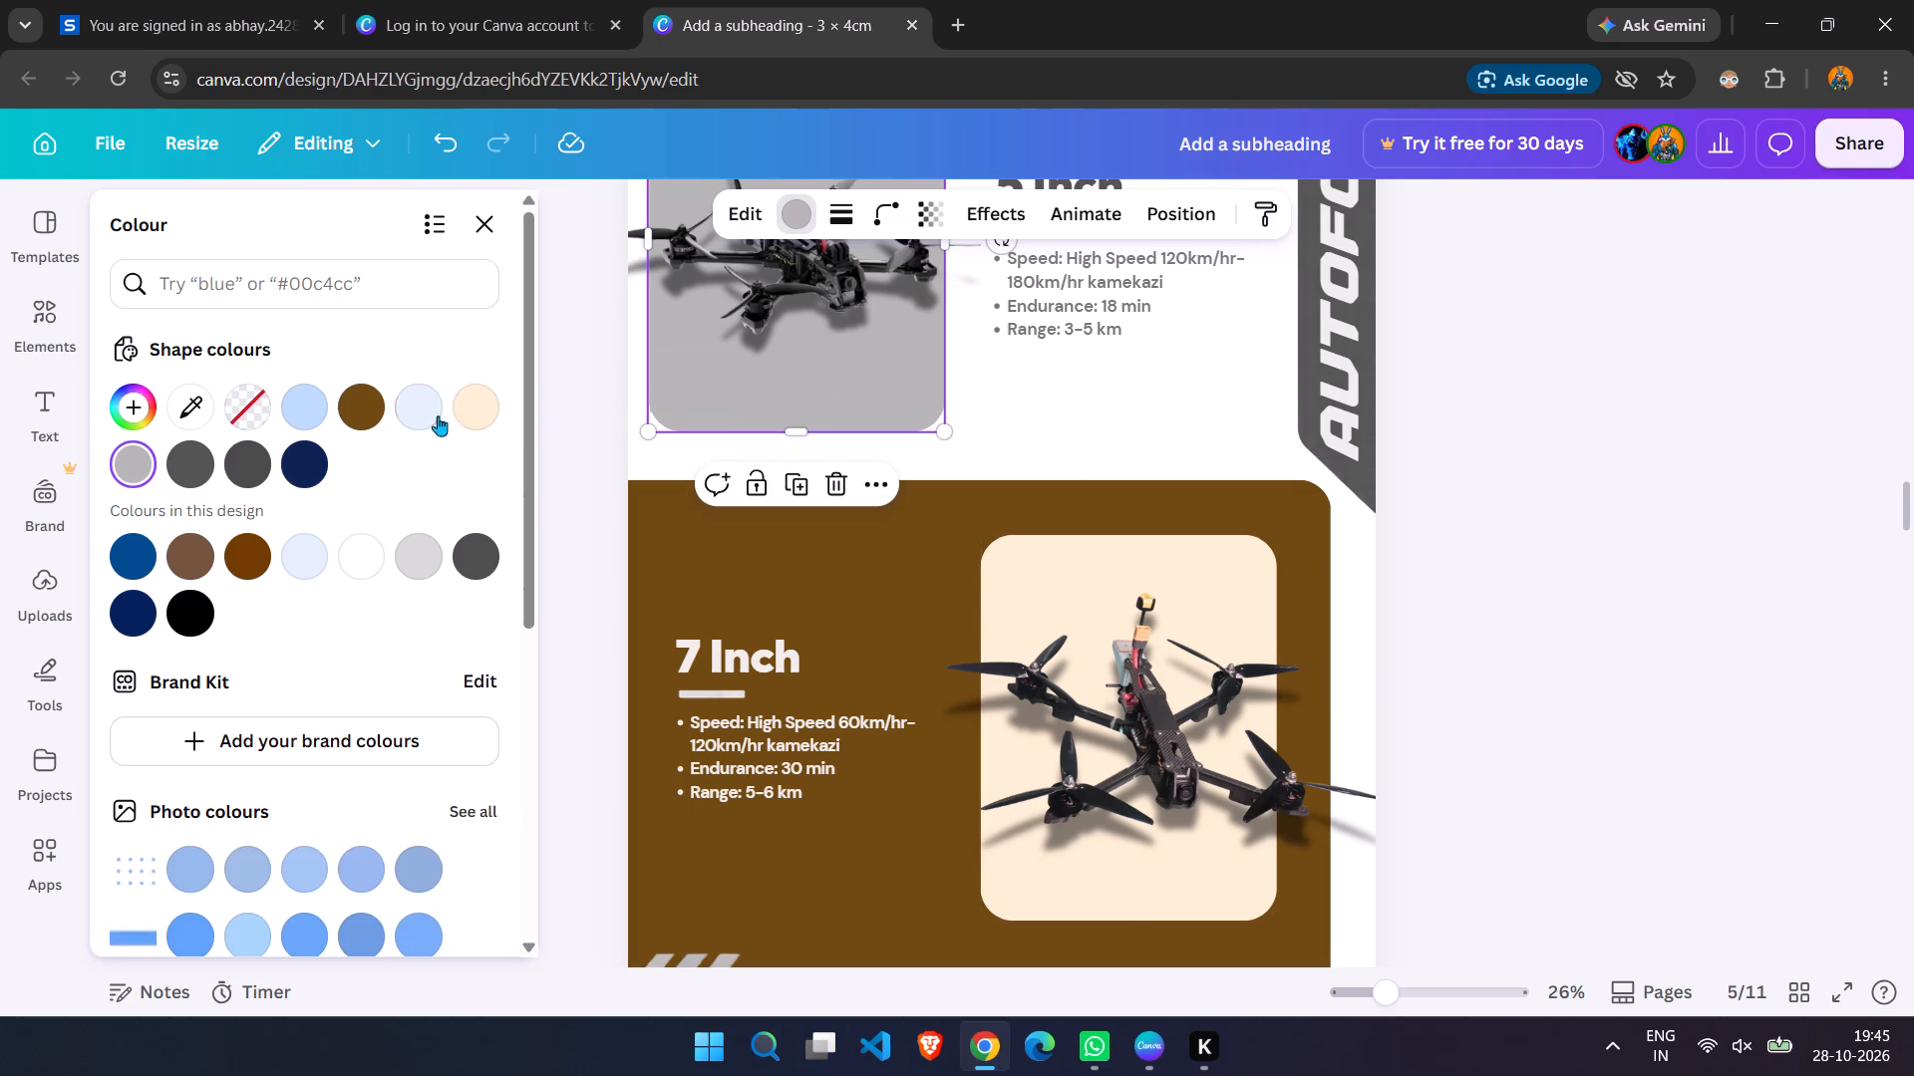
{"action": "left_click", "coordinate": [493, 403]}
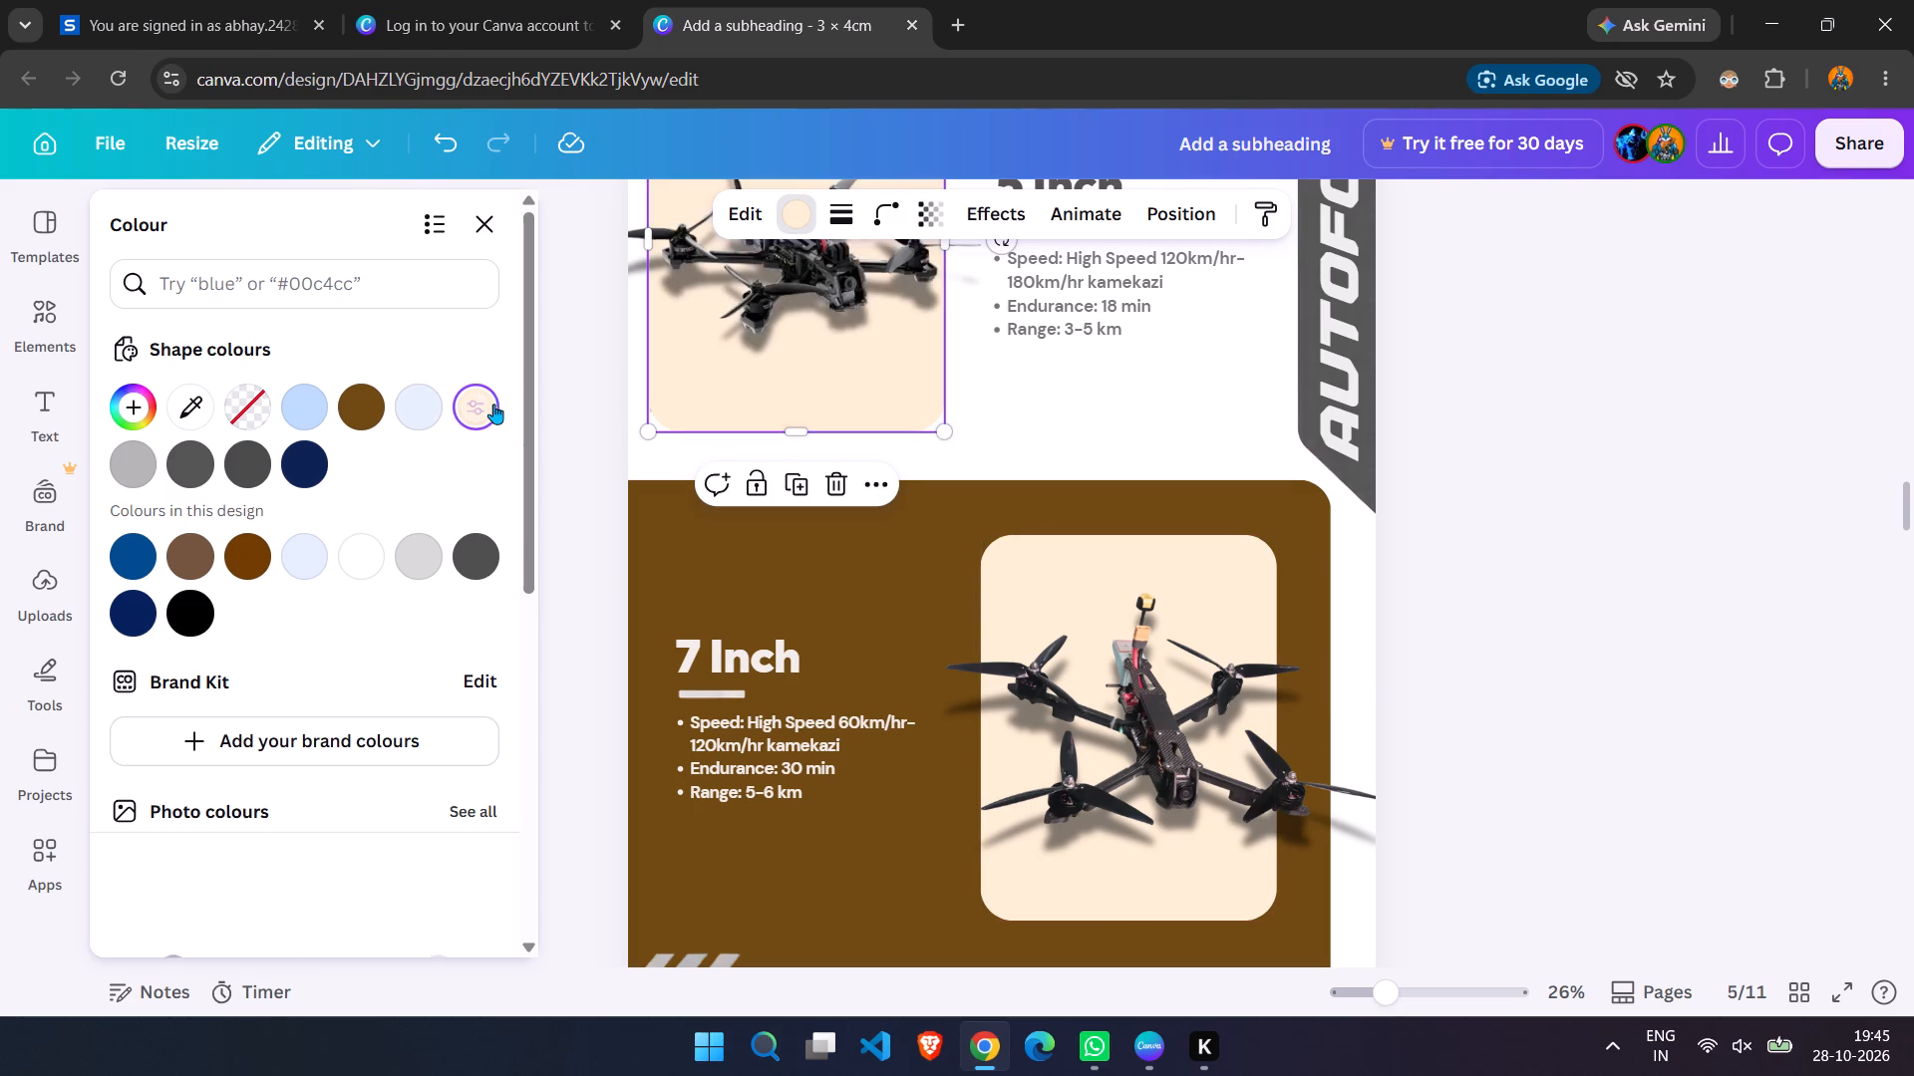
Inspect the grey corner stripes on page 5 and compare them with the stripes and panels on page 6.
{"action": "scroll", "coordinate": [829, 500], "scroll_direction": "down", "scroll_amount": 8}
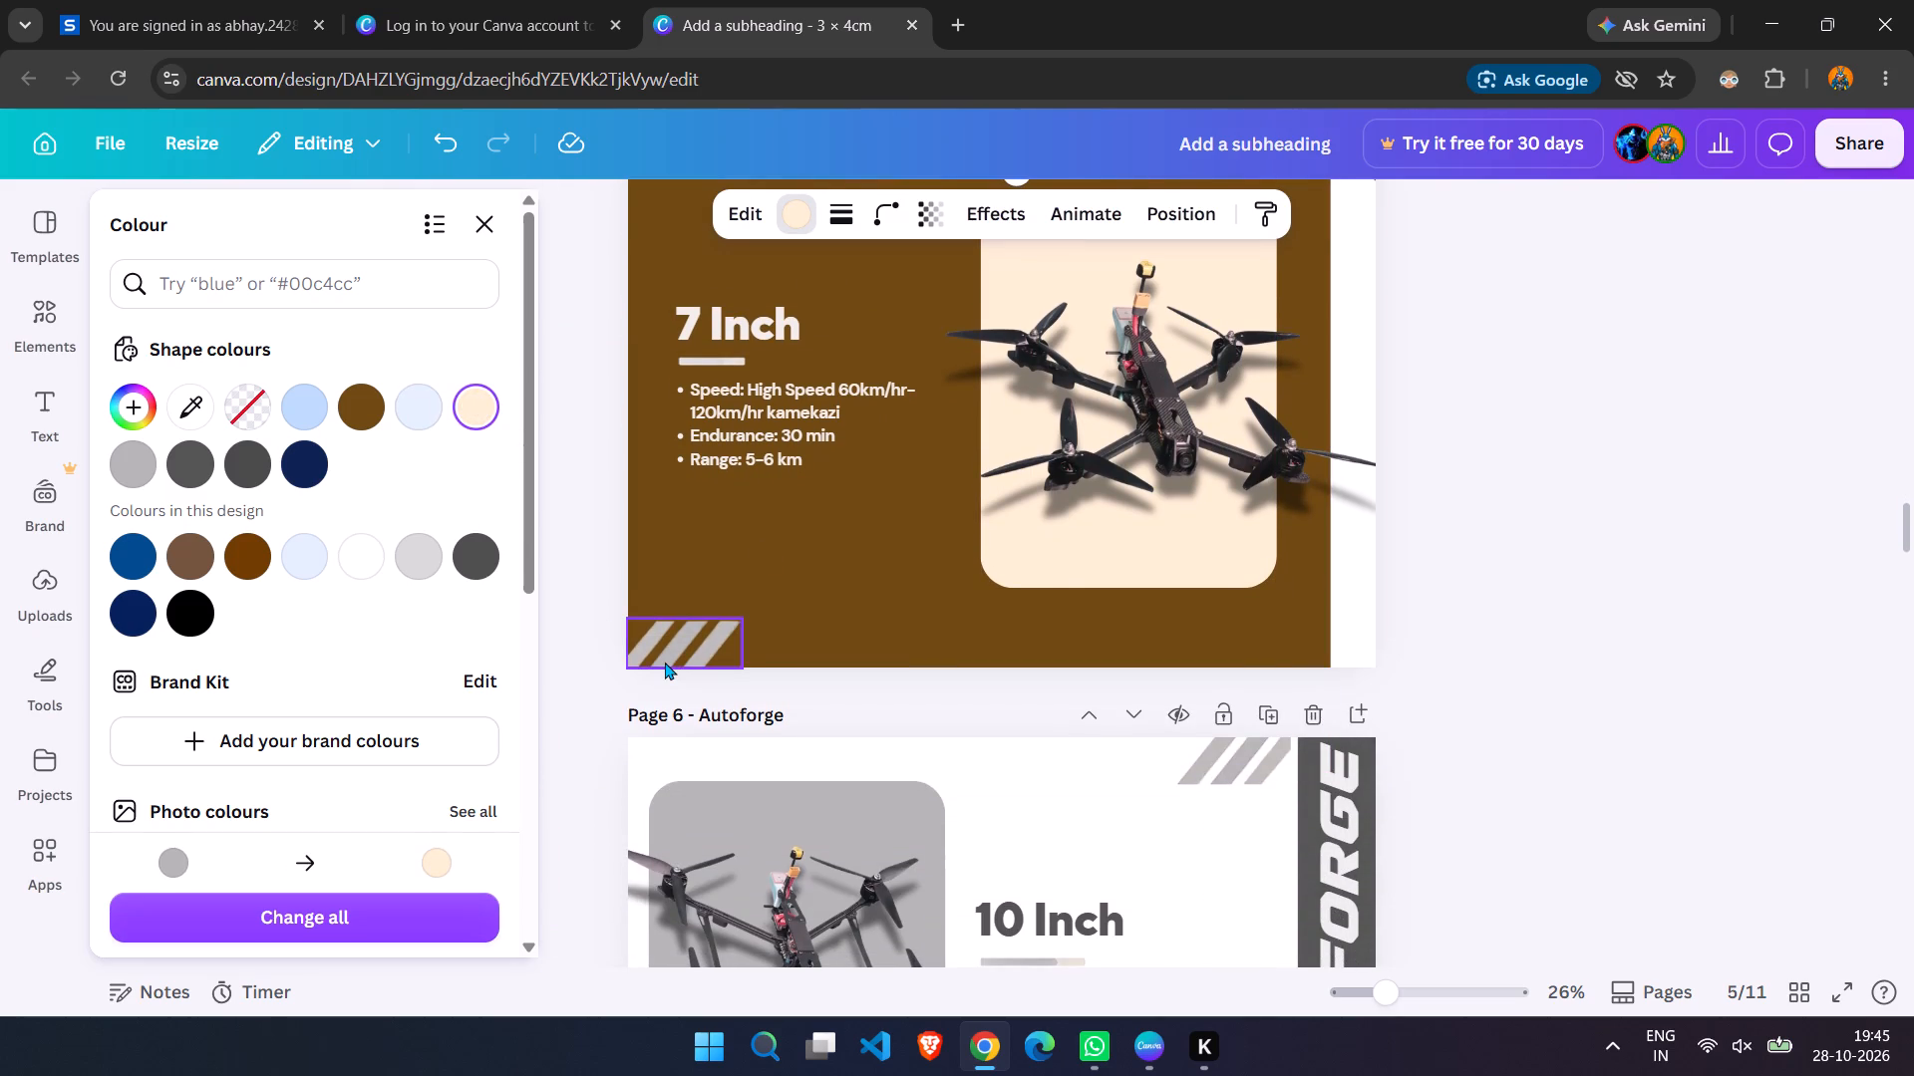
{"action": "left_click", "coordinate": [665, 662]}
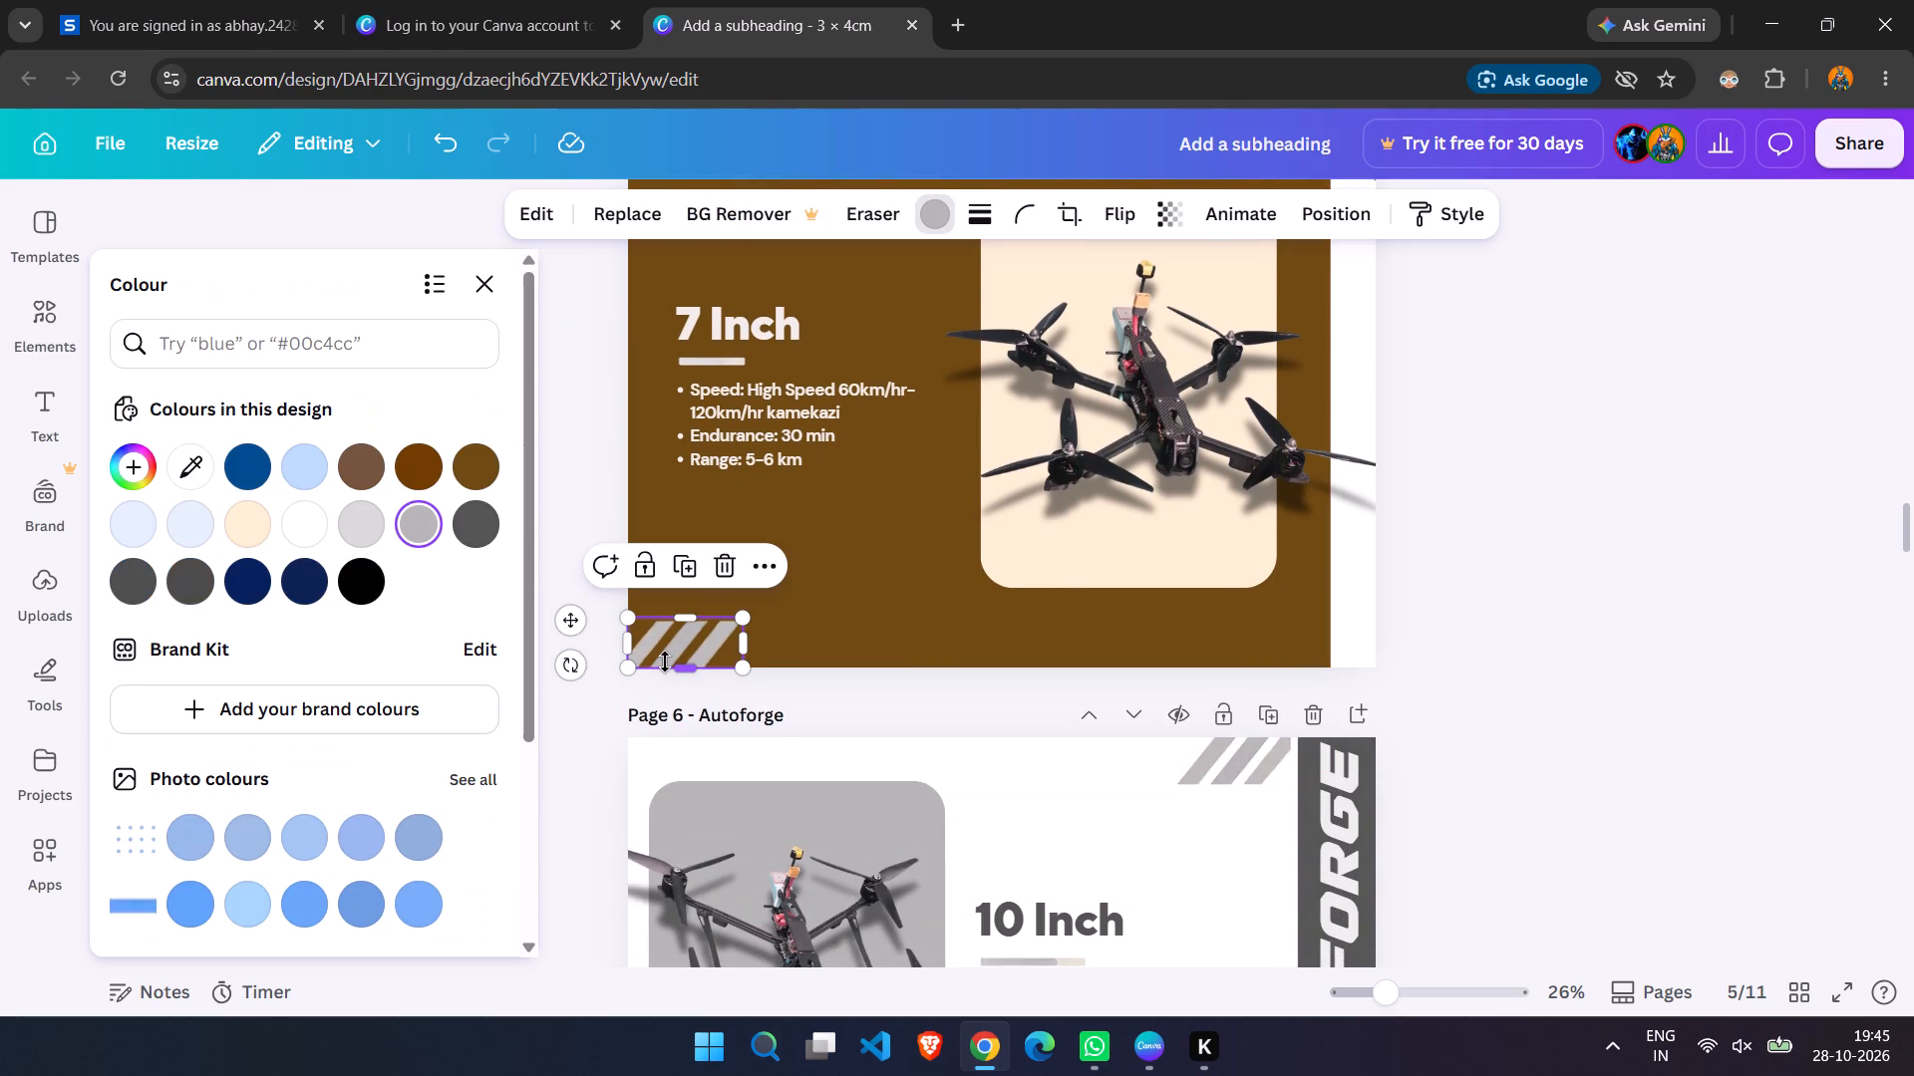
{"action": "scroll", "coordinate": [665, 662], "scroll_direction": "down", "scroll_amount": 11}
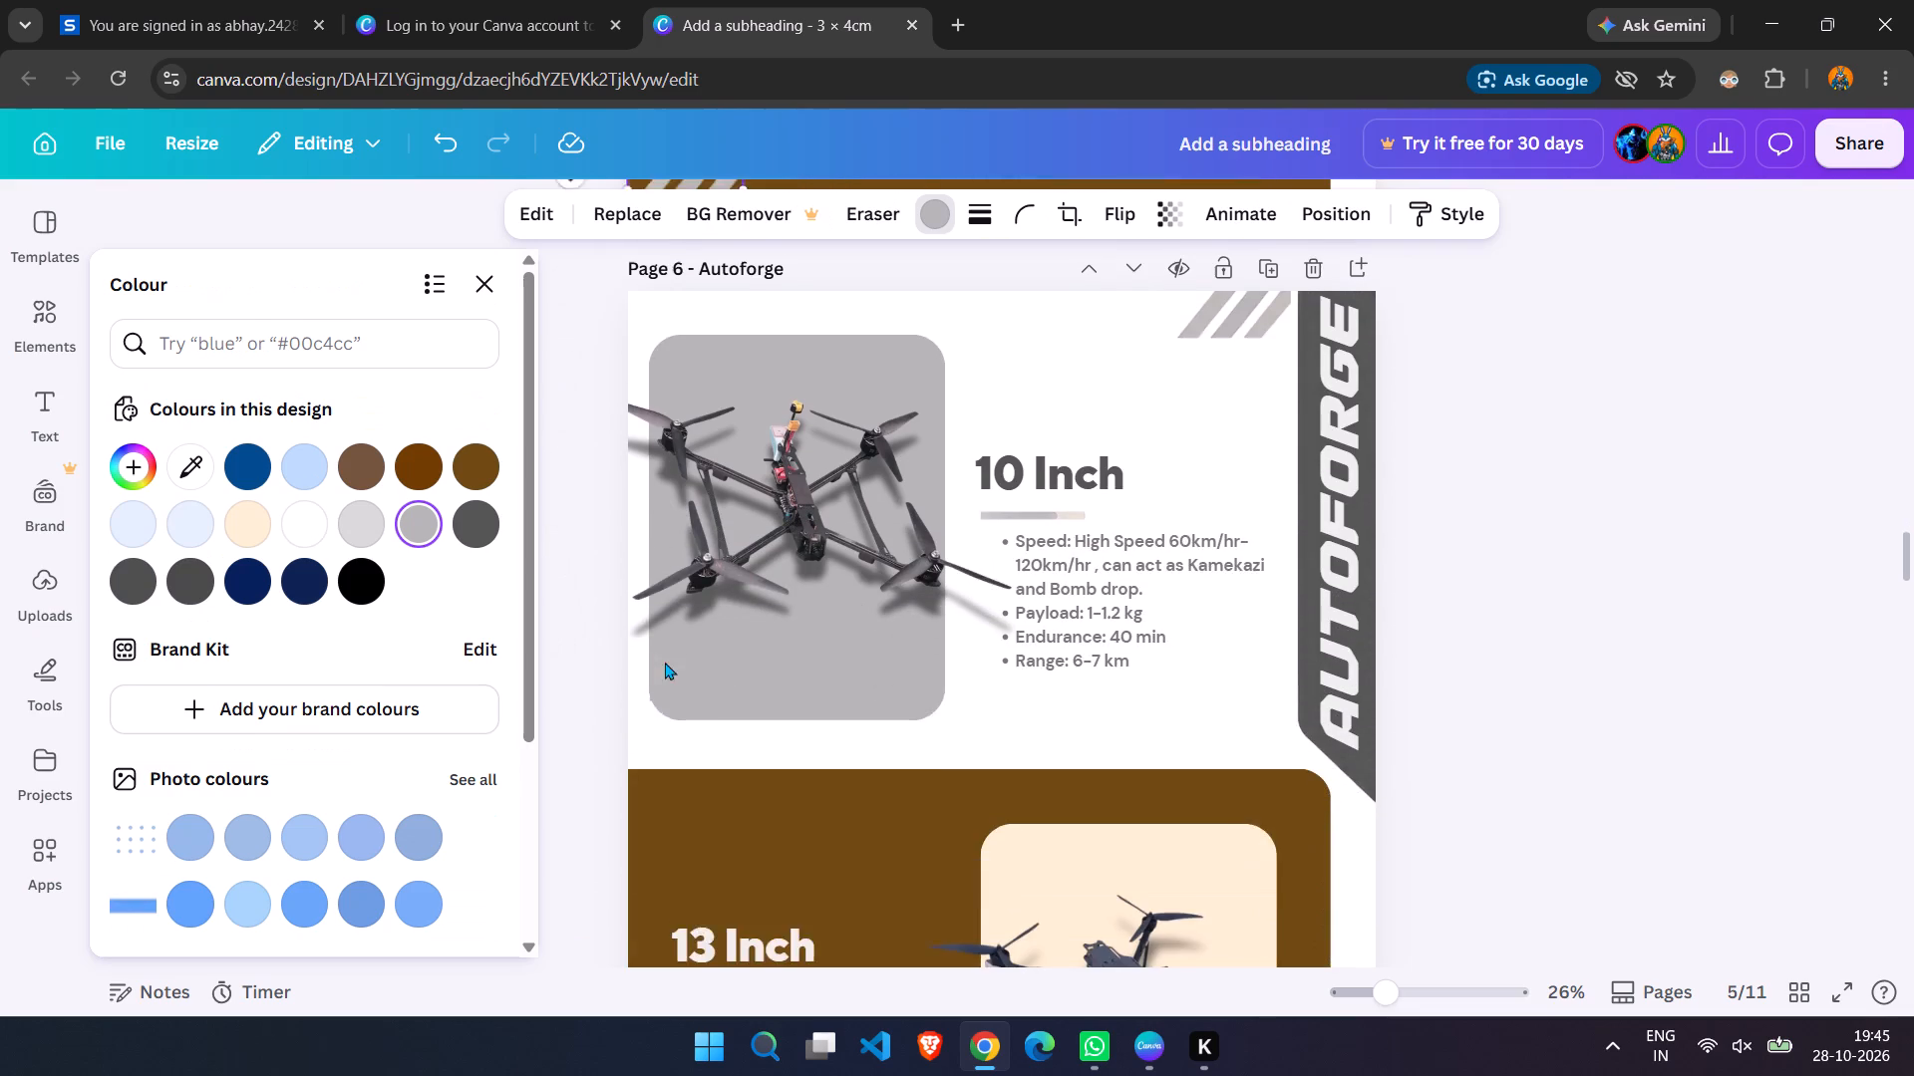
{"action": "scroll", "coordinate": [665, 662], "scroll_direction": "down", "scroll_amount": 10}
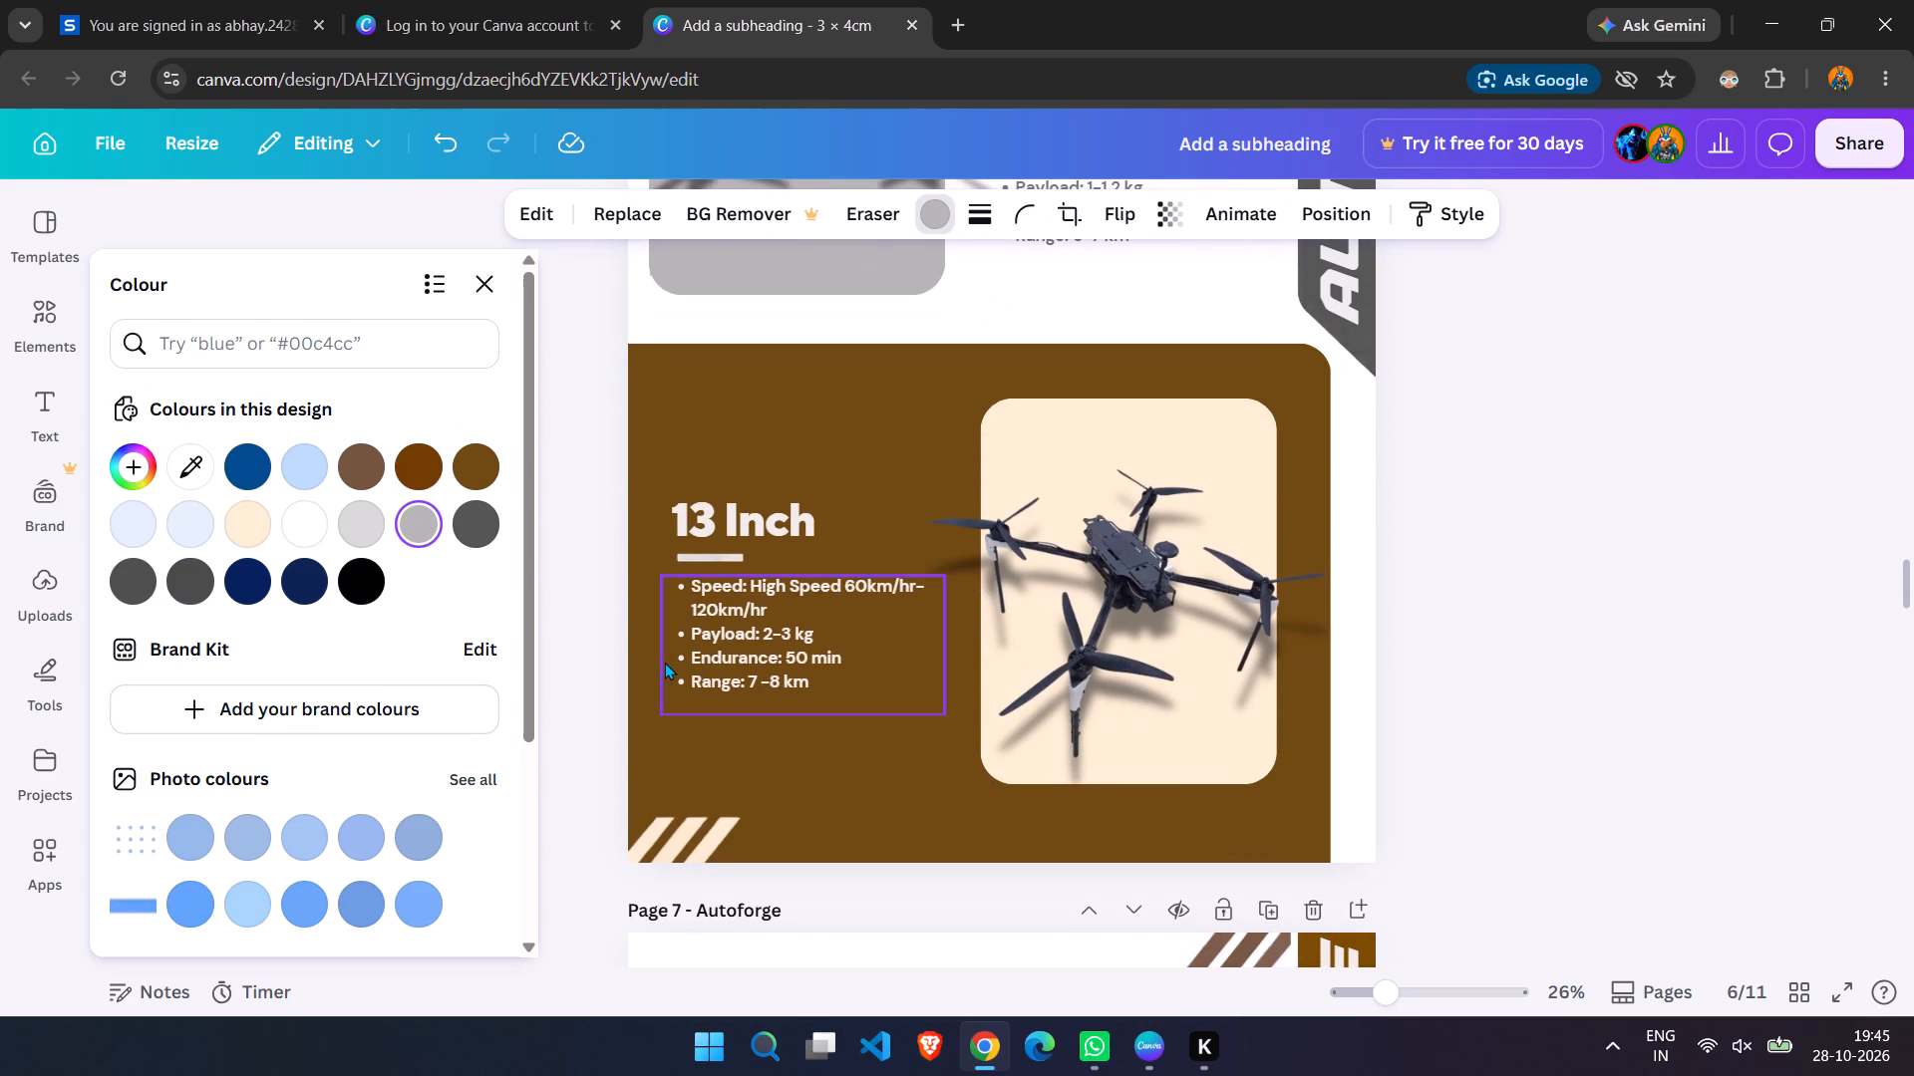
{"action": "scroll", "coordinate": [665, 662], "scroll_direction": "up", "scroll_amount": 5}
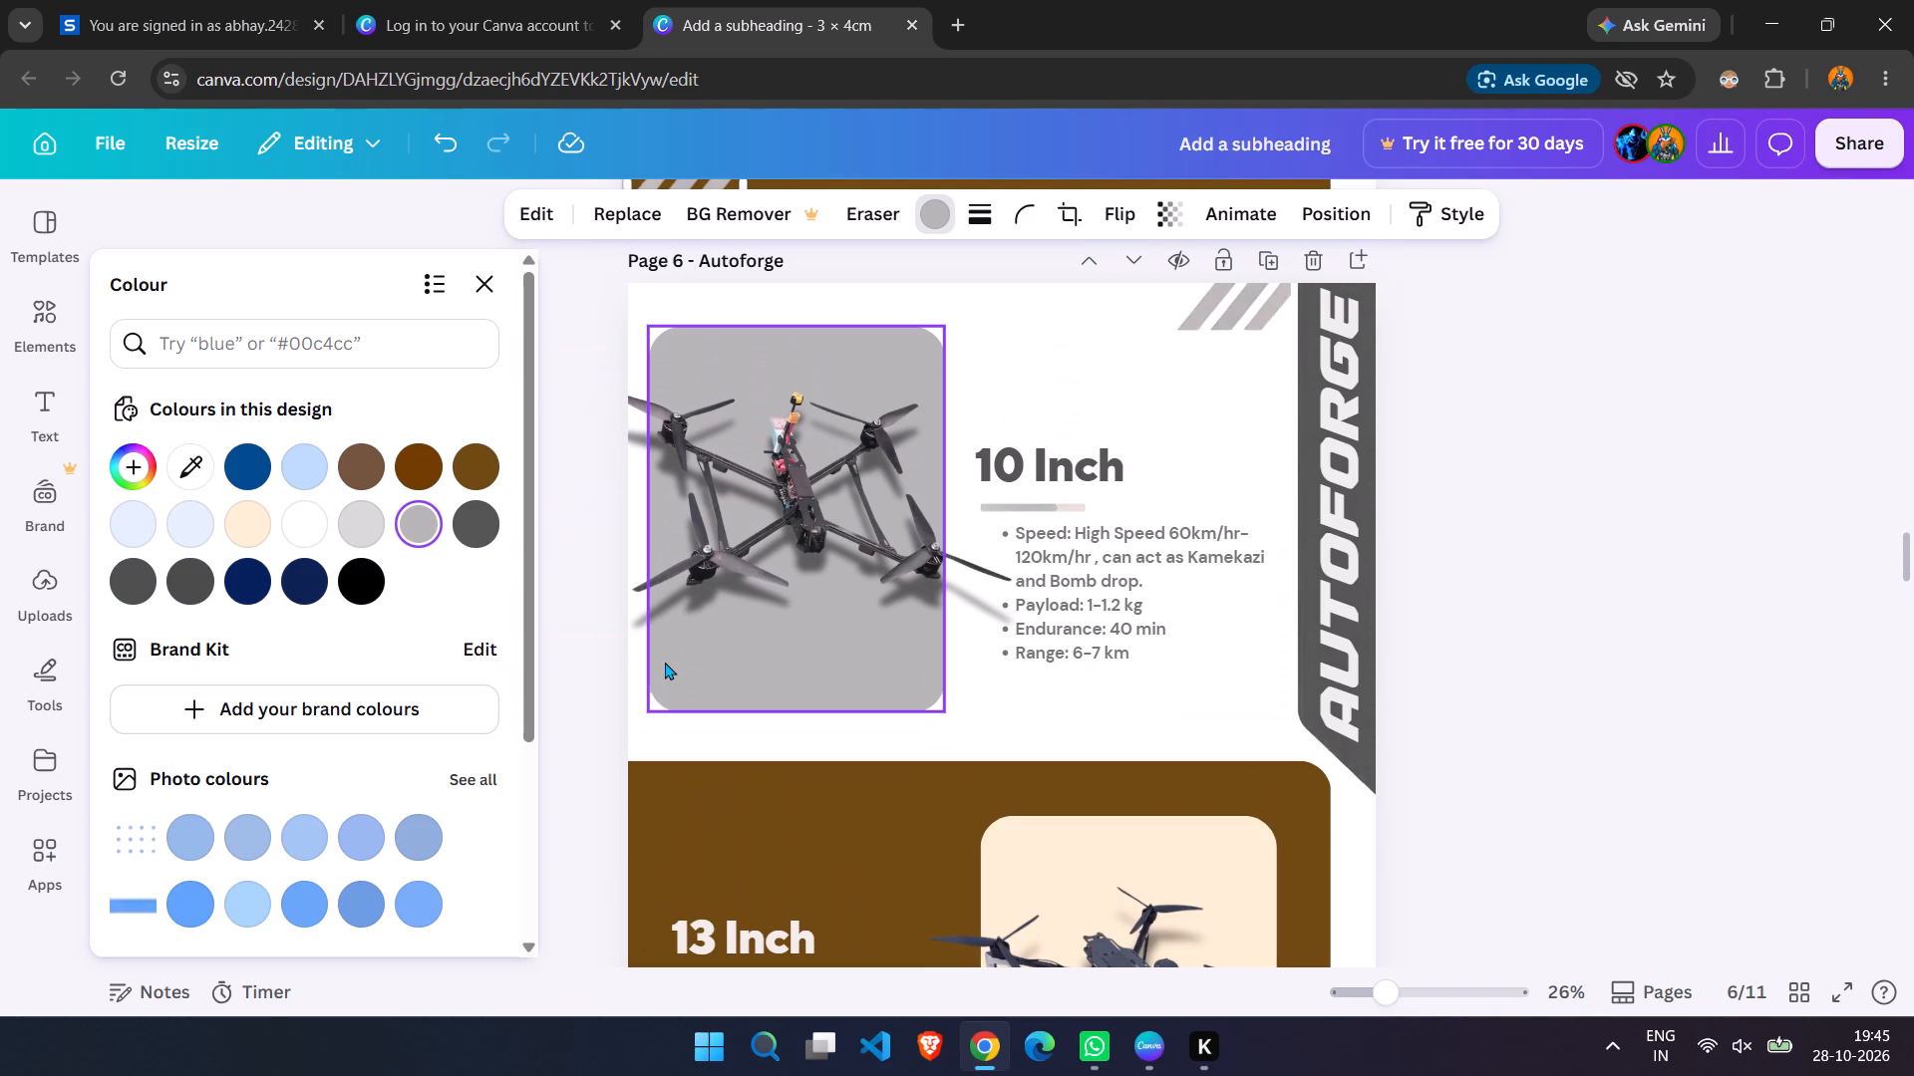
{"action": "scroll", "coordinate": [665, 662], "scroll_direction": "up", "scroll_amount": 4}
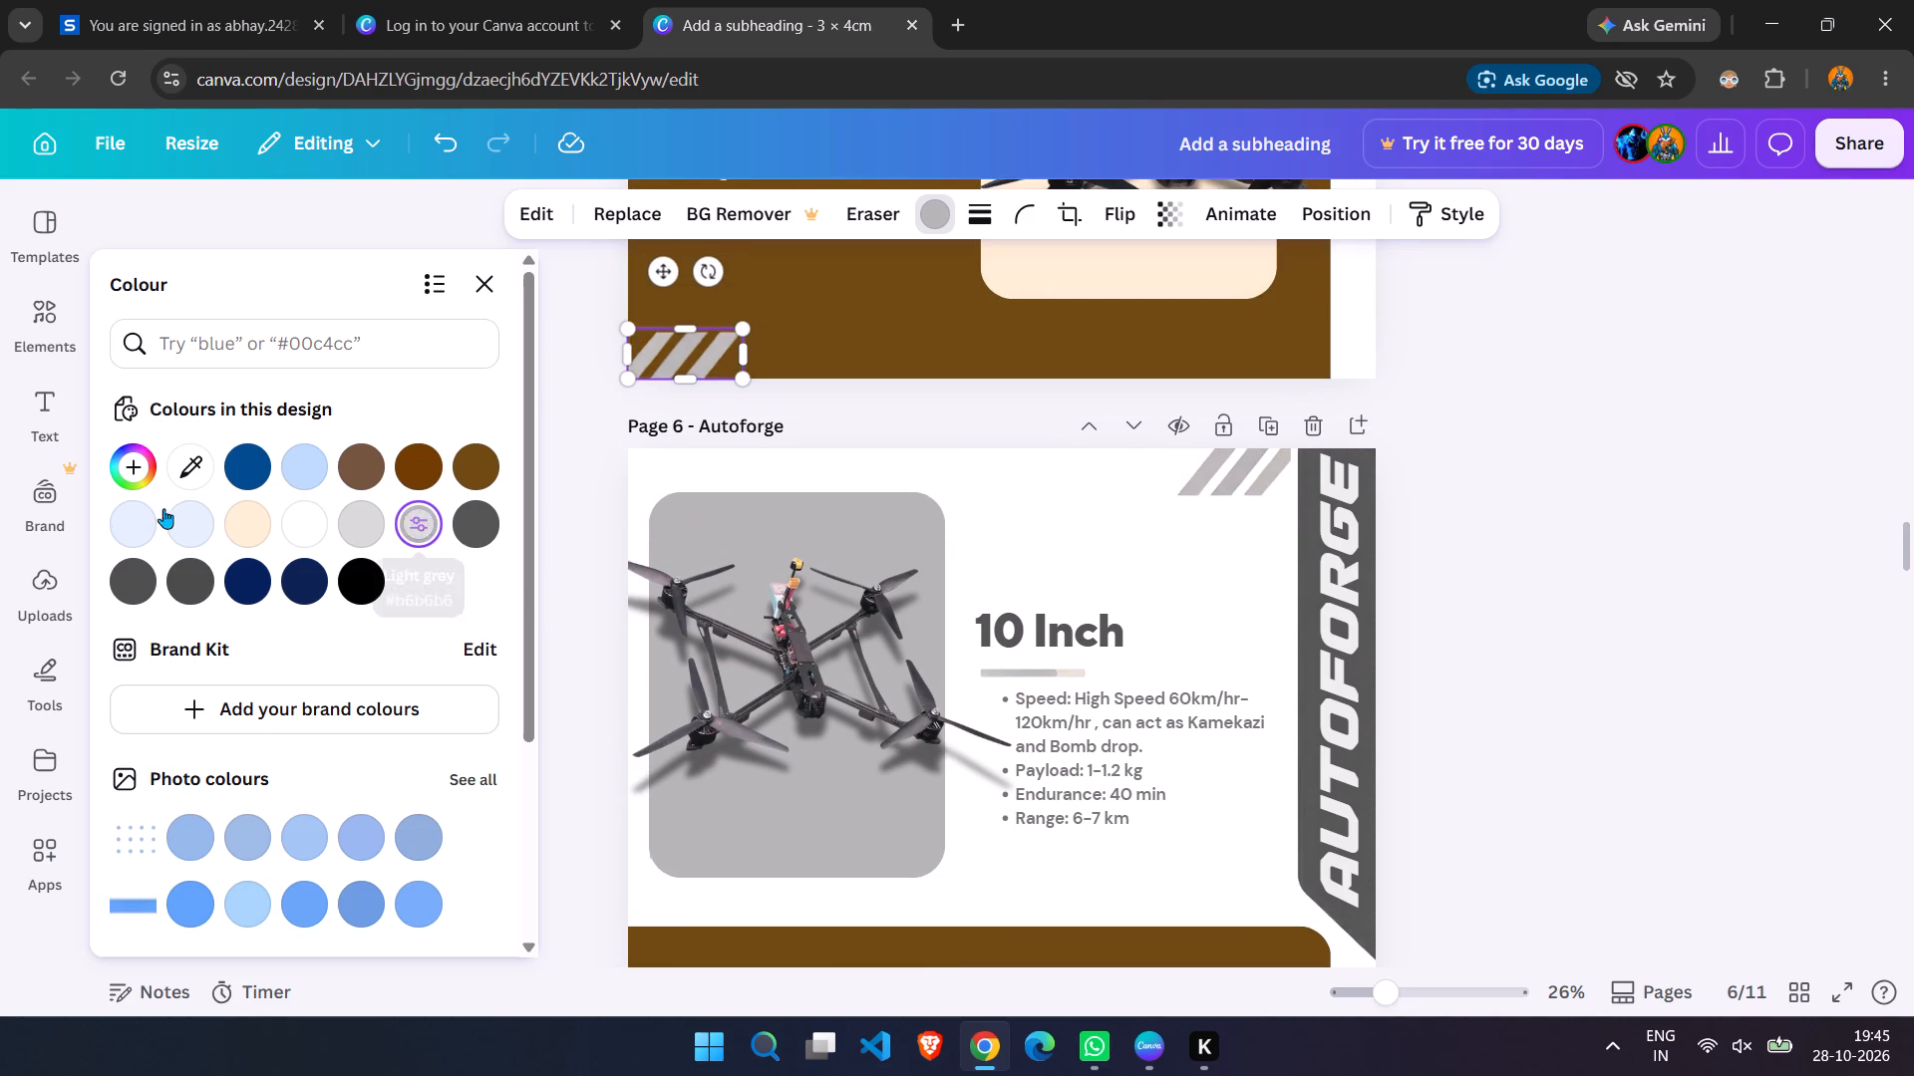
Fill the grey panel behind the 10 Inch drone on page 6 with the cream light orange #ffedd3.
{"action": "left_click", "coordinate": [802, 811]}
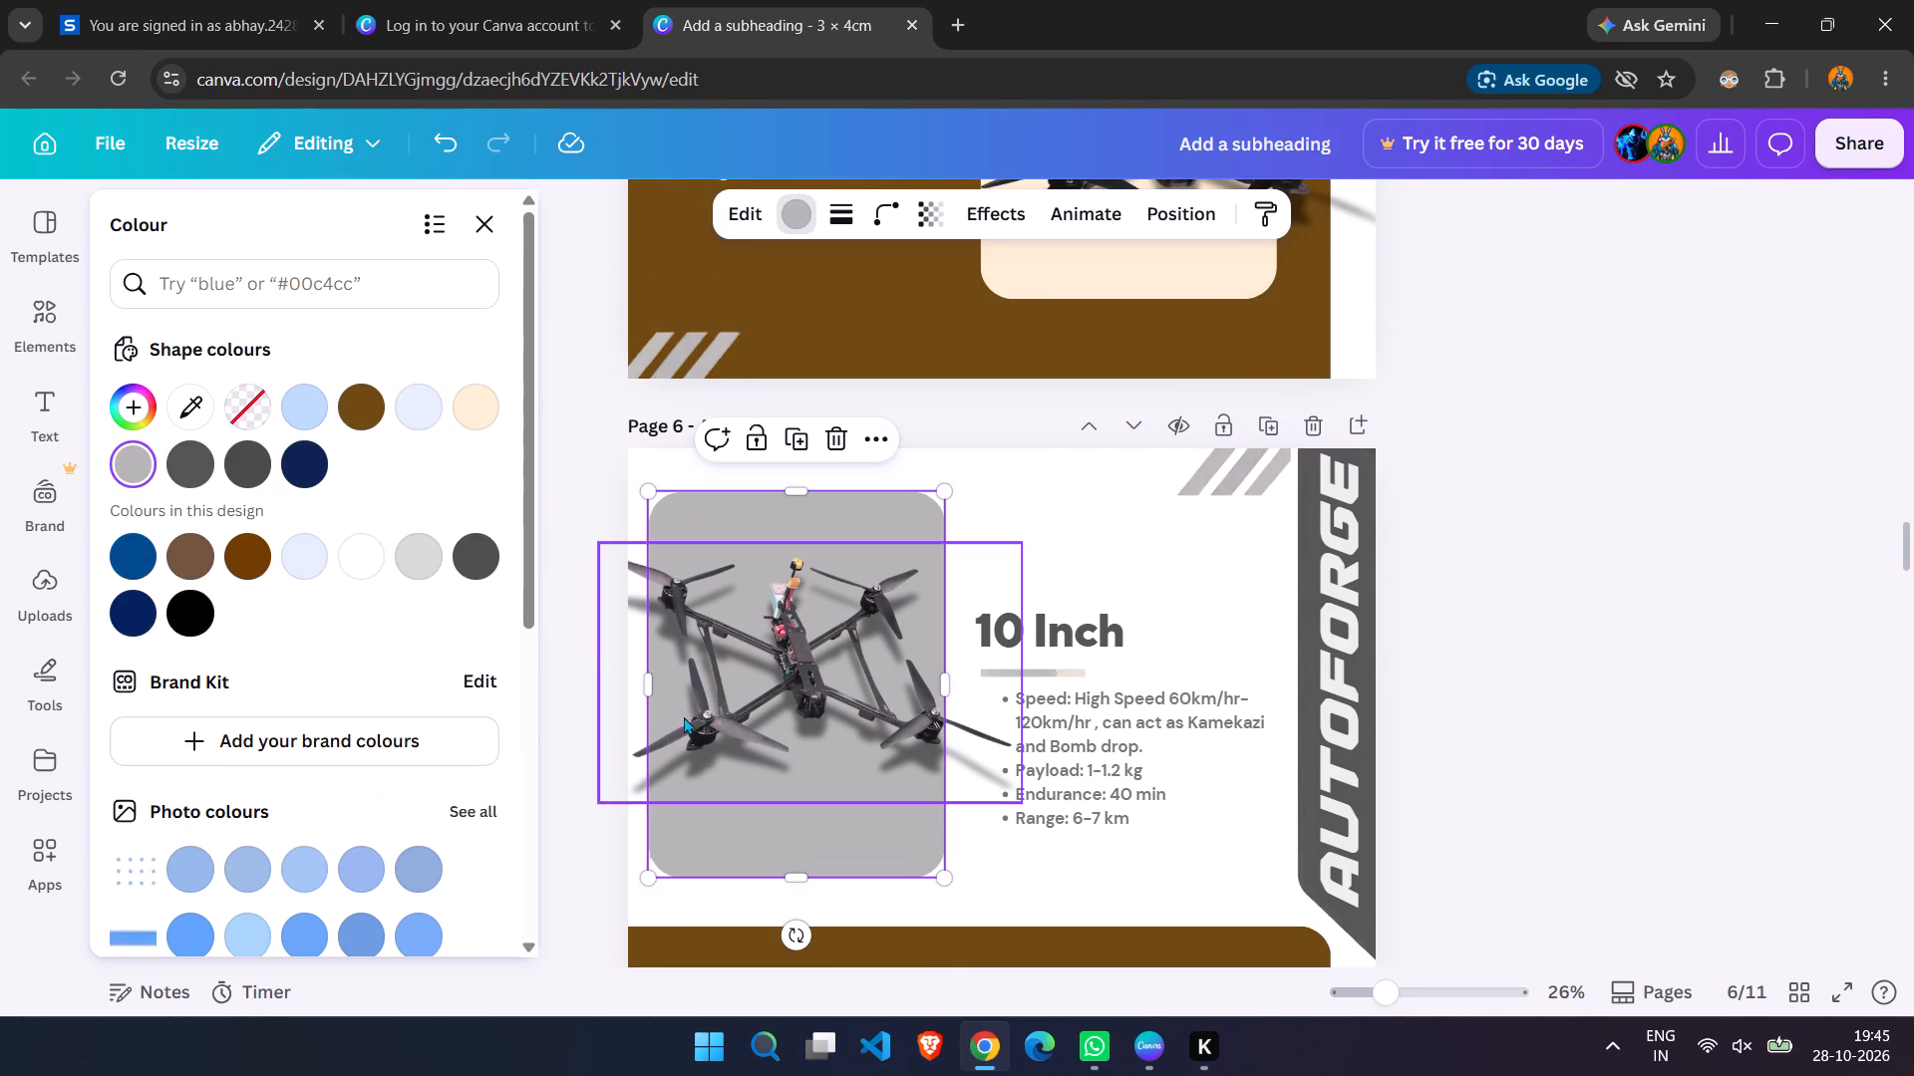
{"action": "left_click", "coordinate": [493, 401]}
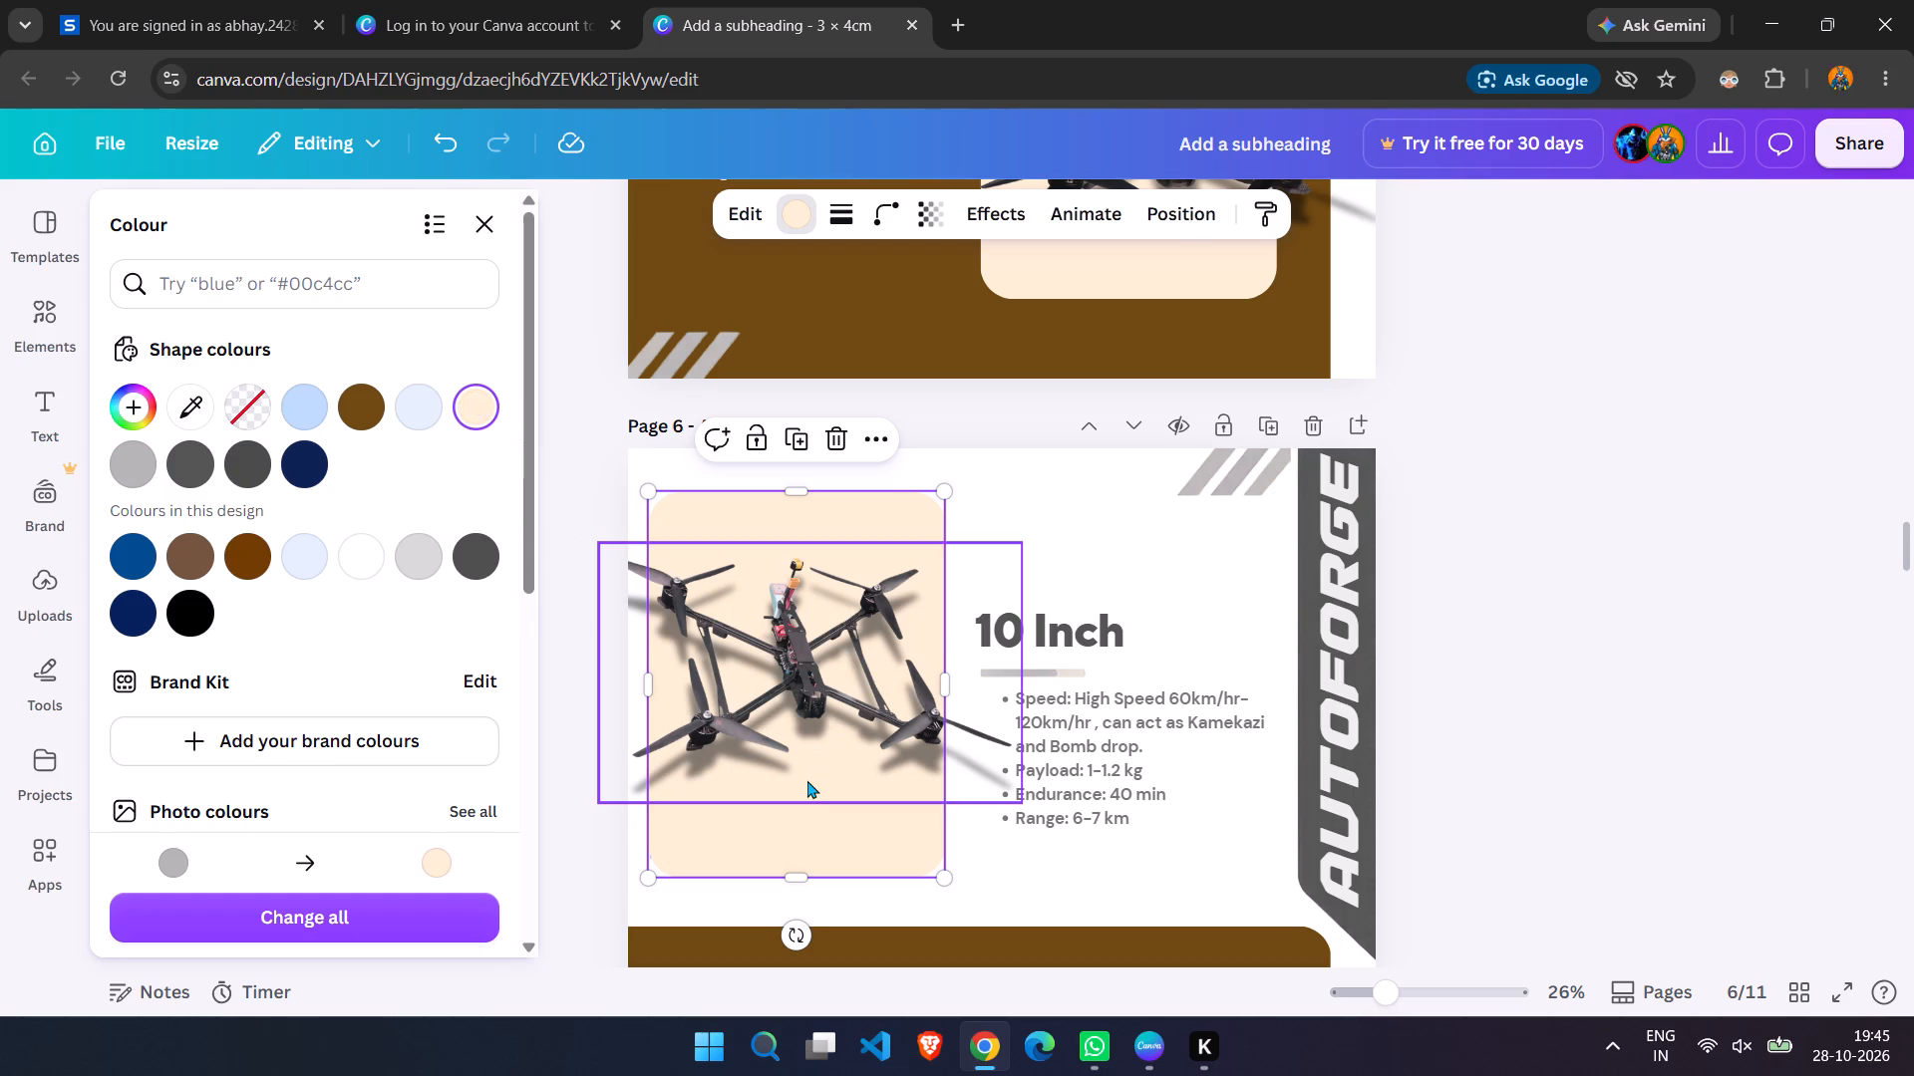
Compare the brown and cream colouring across Autoforge pages 5 to 7, and examine the grey designs on pages 8 and 9.
{"action": "scroll", "coordinate": [832, 845], "scroll_direction": "down", "scroll_amount": 1}
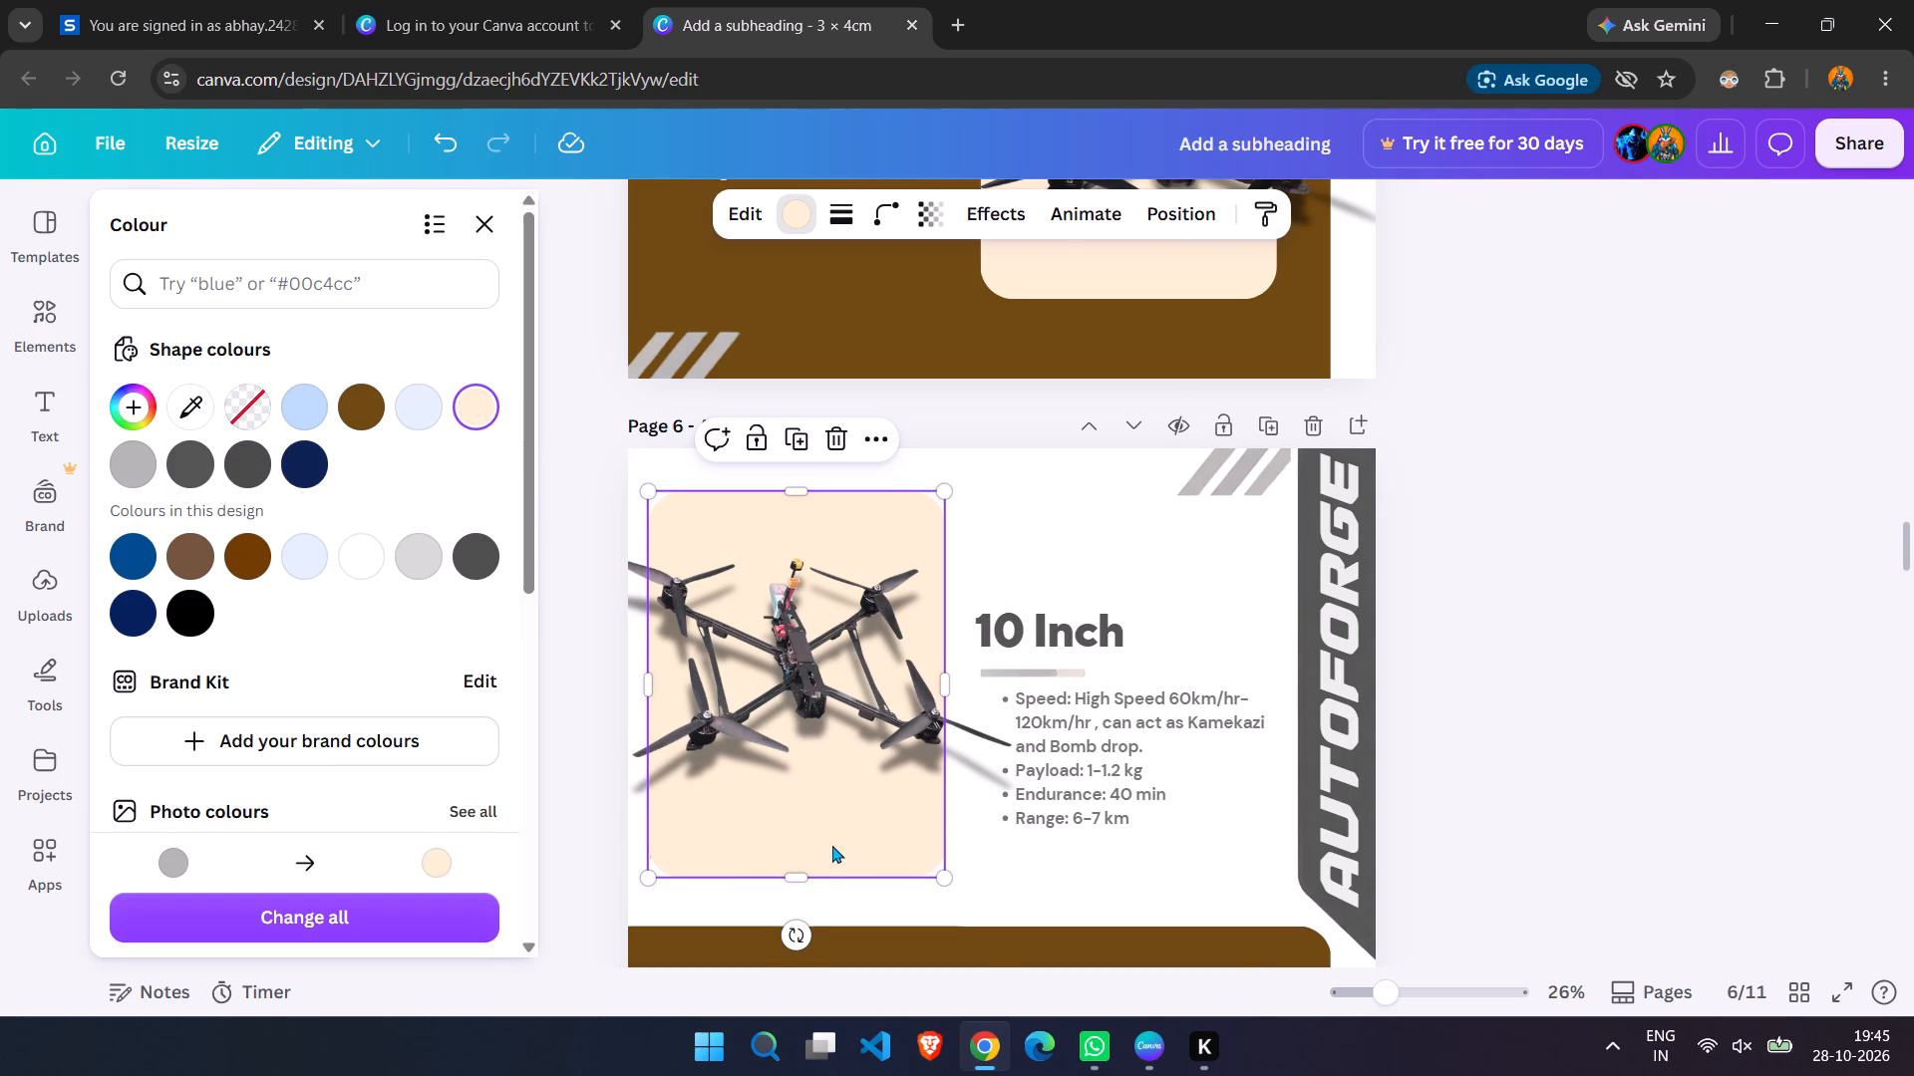
{"action": "scroll", "coordinate": [832, 845], "scroll_direction": "down", "scroll_amount": 14}
{"action": "scroll", "coordinate": [832, 845], "scroll_direction": "up", "scroll_amount": 5}
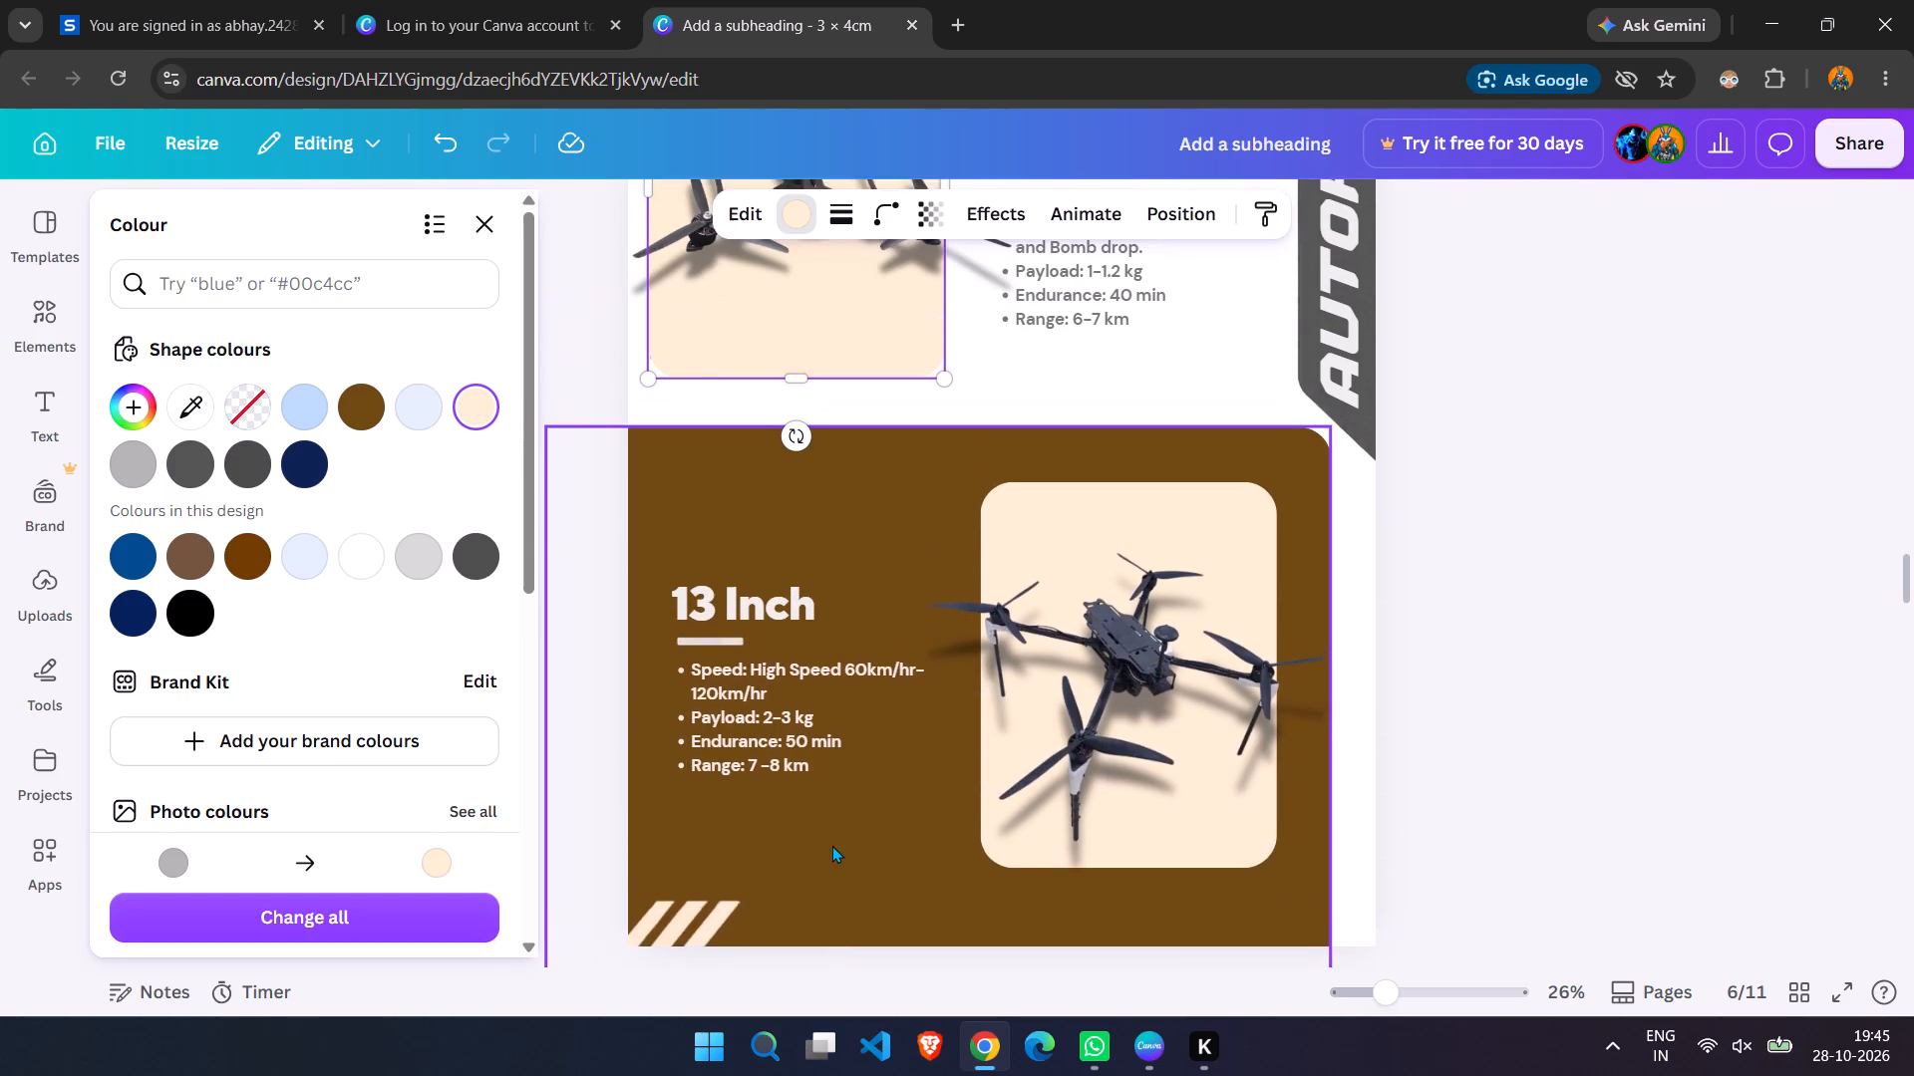
{"action": "scroll", "coordinate": [832, 845], "scroll_direction": "up", "scroll_amount": 4}
{"action": "scroll", "coordinate": [832, 845], "scroll_direction": "down", "scroll_amount": 19}
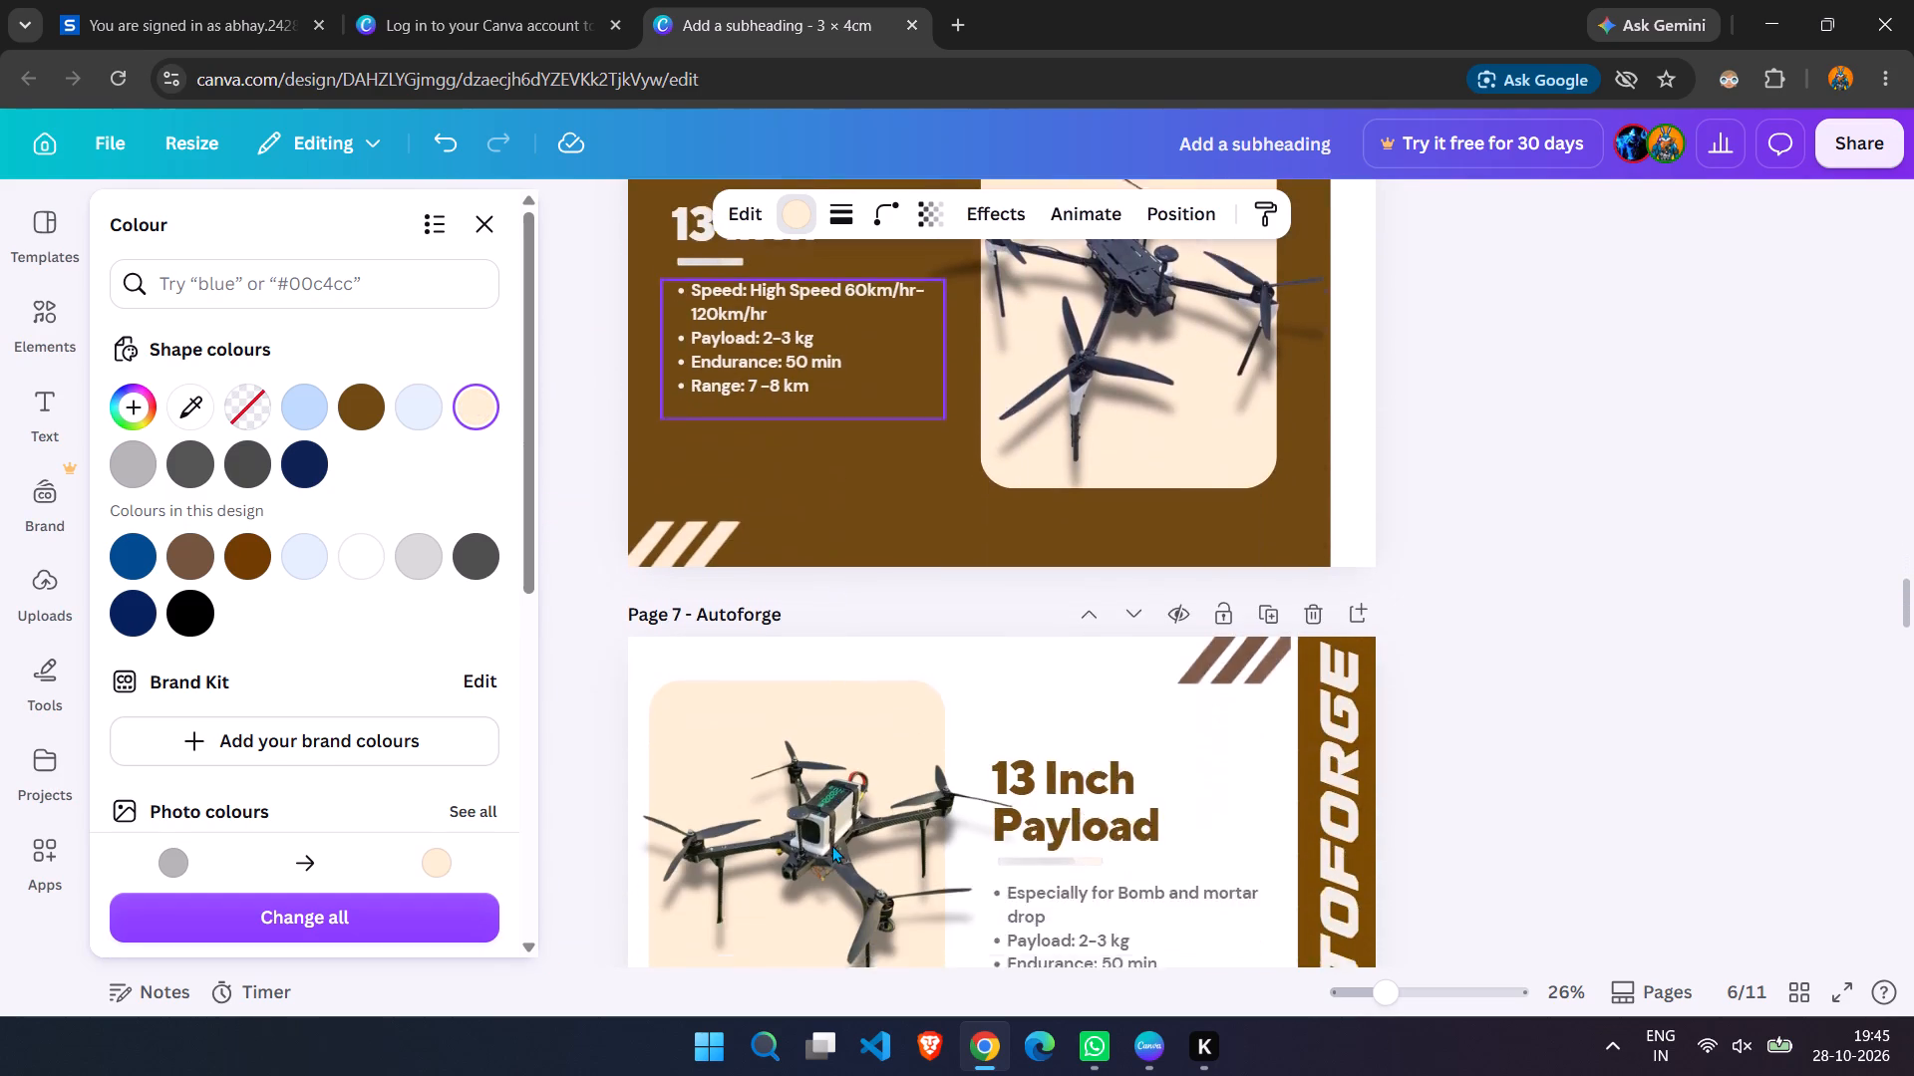
{"action": "scroll", "coordinate": [832, 845], "scroll_direction": "down", "scroll_amount": 1}
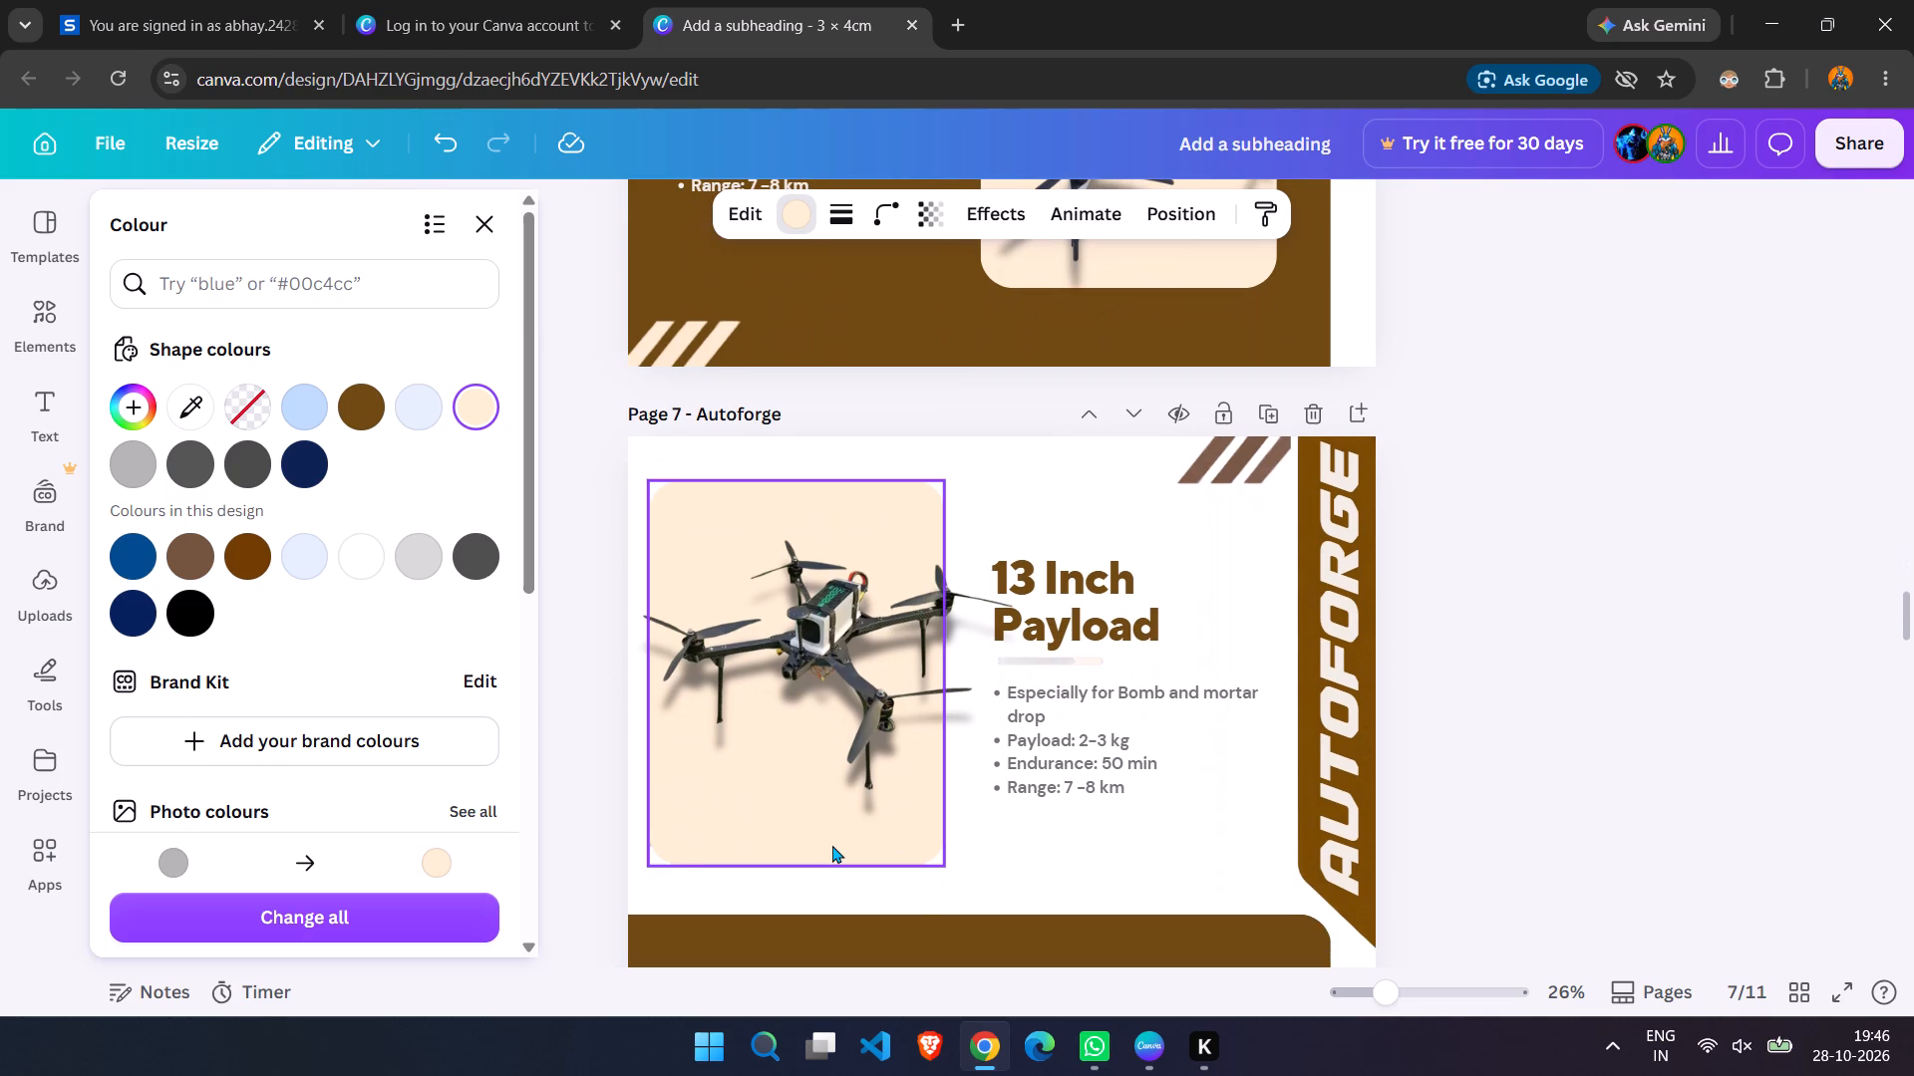
{"action": "scroll", "coordinate": [832, 845], "scroll_direction": "up", "scroll_amount": 14}
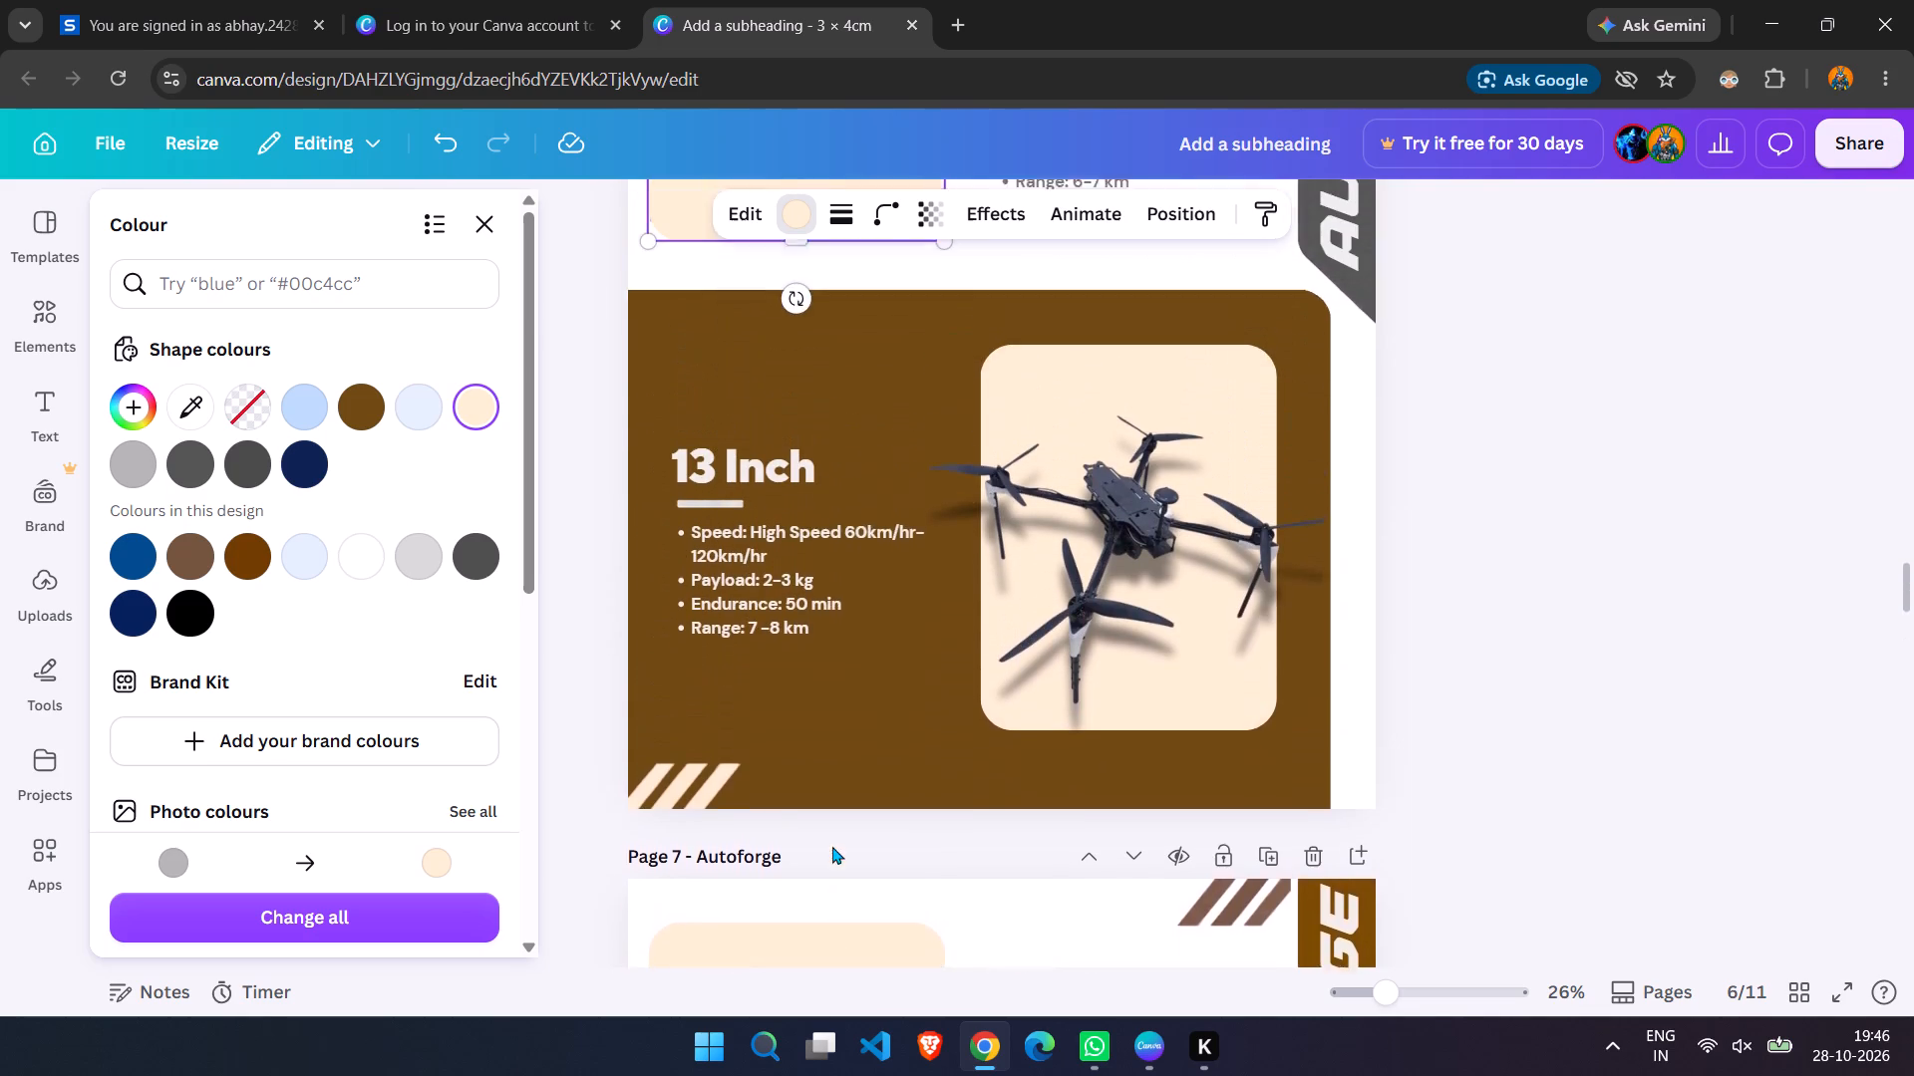
{"action": "scroll", "coordinate": [832, 846], "scroll_direction": "up", "scroll_amount": 13}
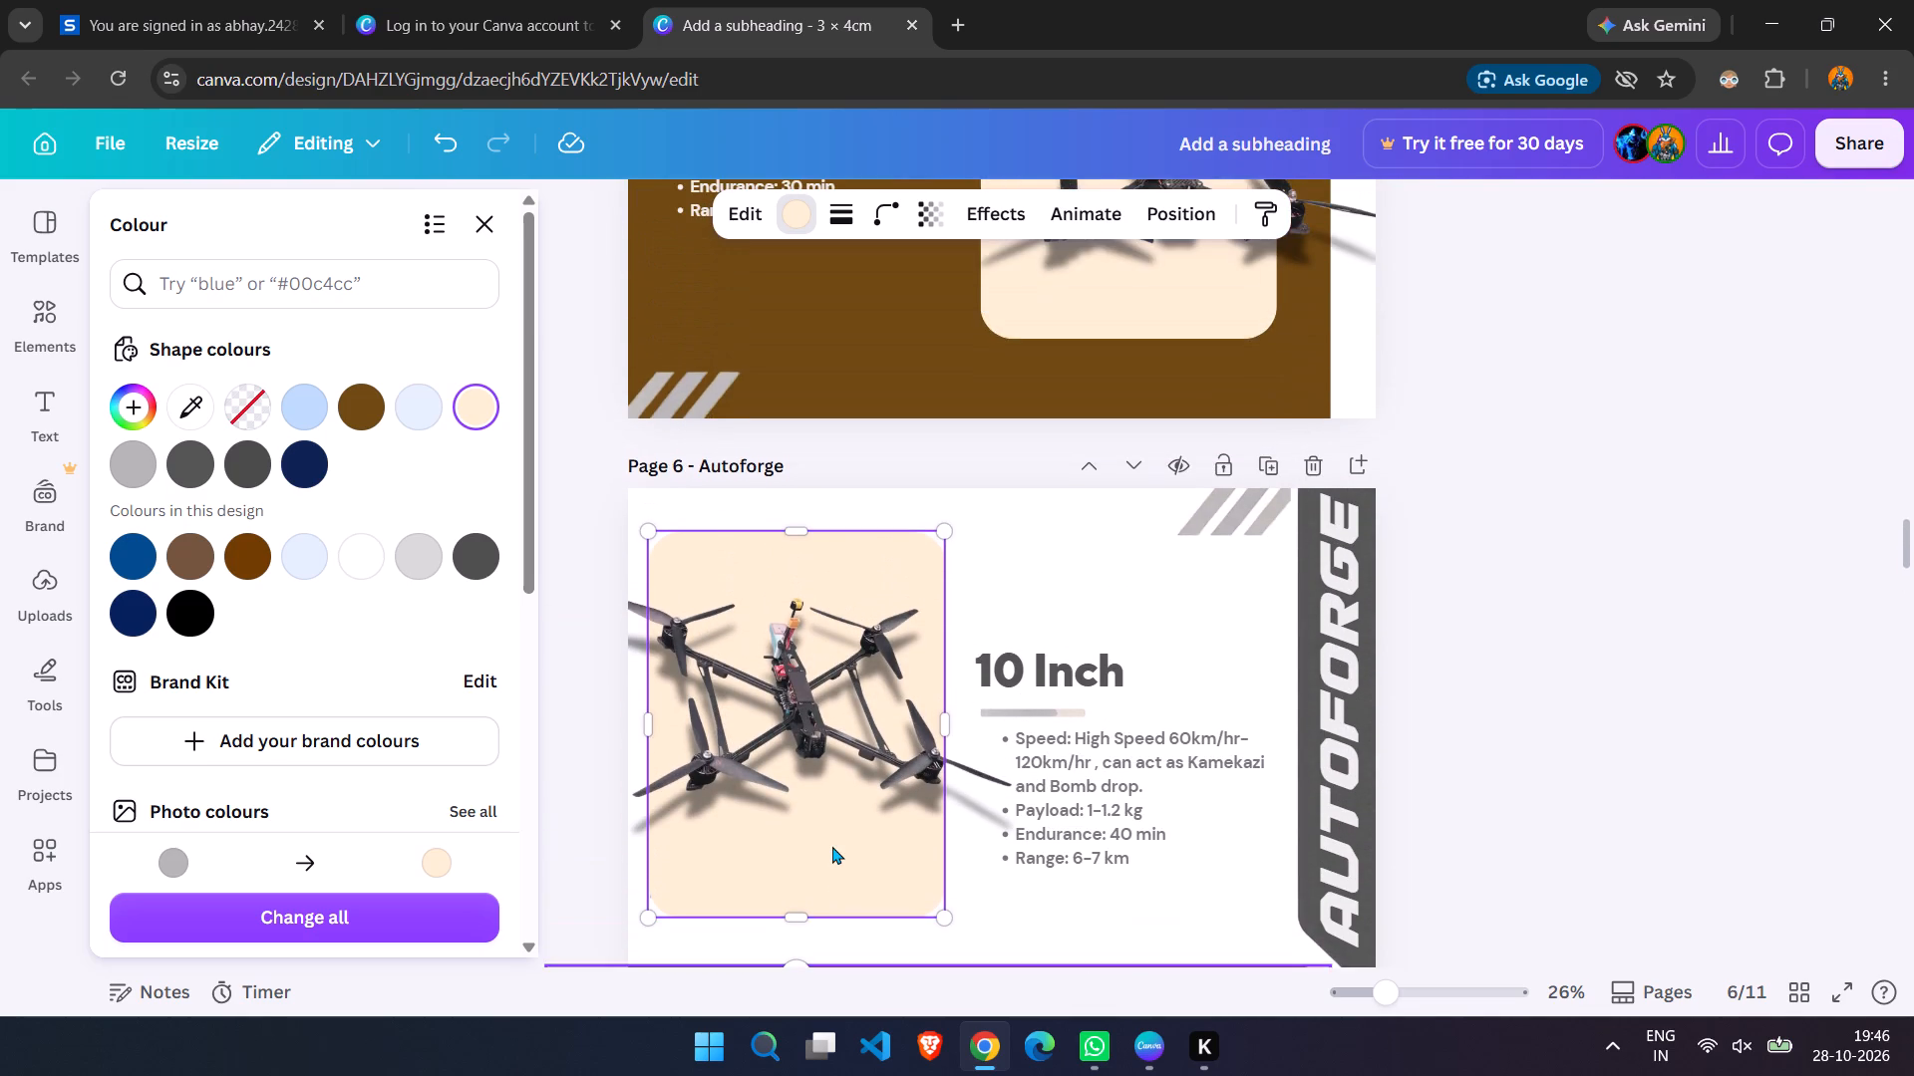
{"action": "scroll", "coordinate": [832, 846], "scroll_direction": "up", "scroll_amount": 6}
{"action": "scroll", "coordinate": [832, 846], "scroll_direction": "down", "scroll_amount": 6}
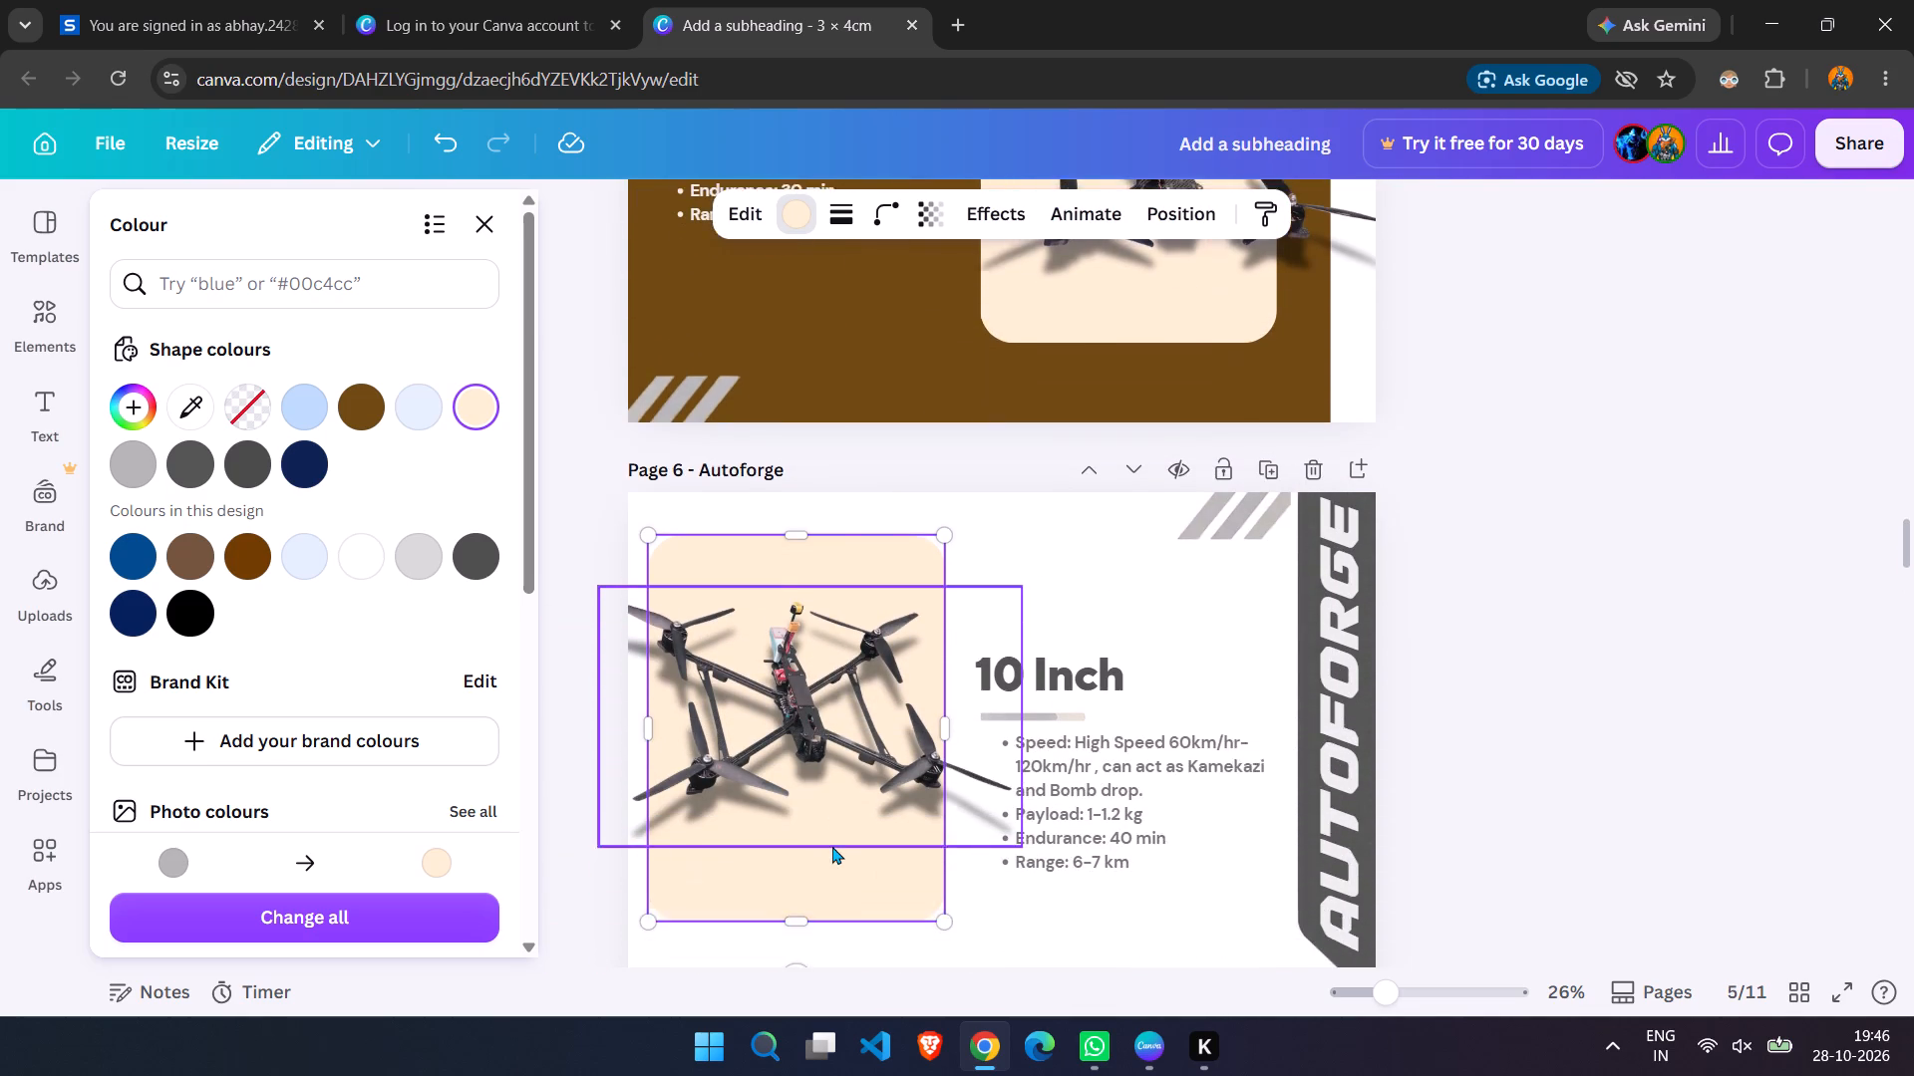
{"action": "scroll", "coordinate": [832, 846], "scroll_direction": "down", "scroll_amount": 6}
{"action": "scroll", "coordinate": [832, 846], "scroll_direction": "down", "scroll_amount": 20}
{"action": "scroll", "coordinate": [832, 846], "scroll_direction": "down", "scroll_amount": 3}
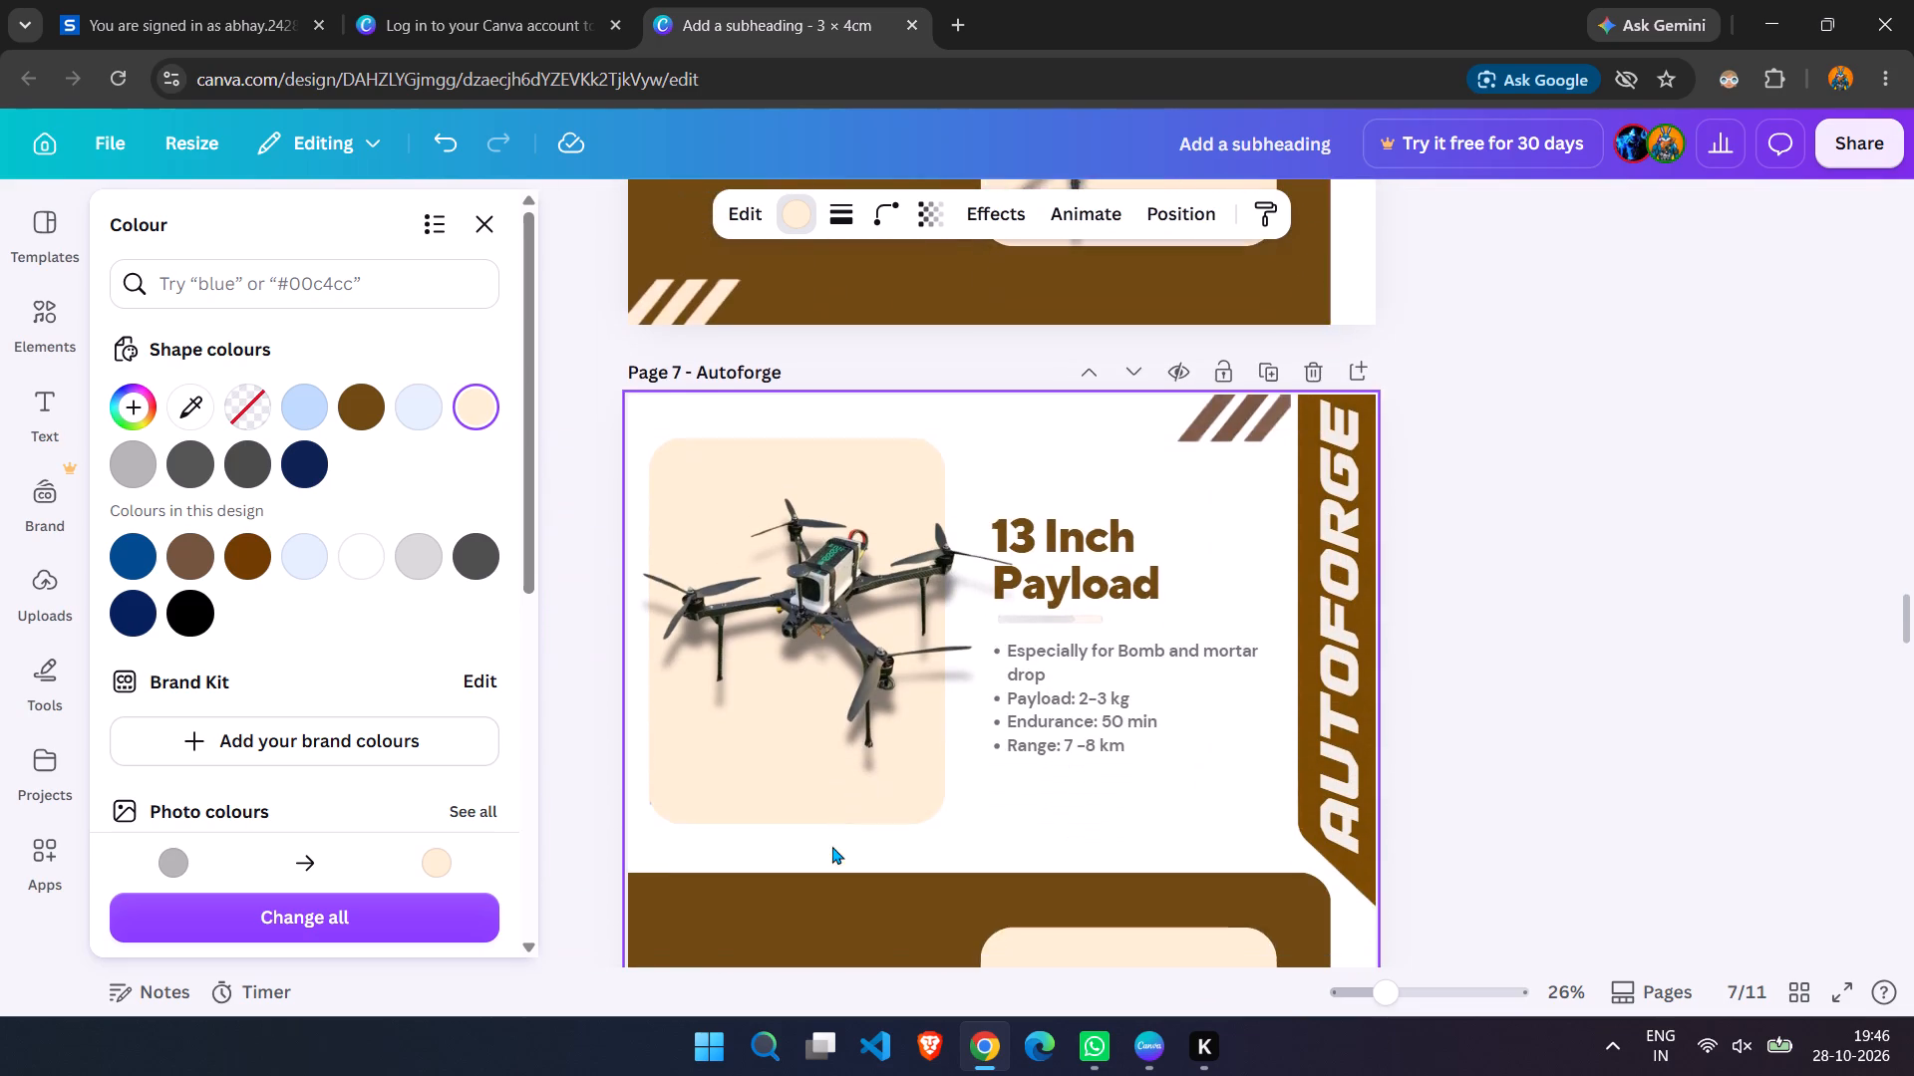
{"action": "scroll", "coordinate": [832, 846], "scroll_direction": "down", "scroll_amount": 5}
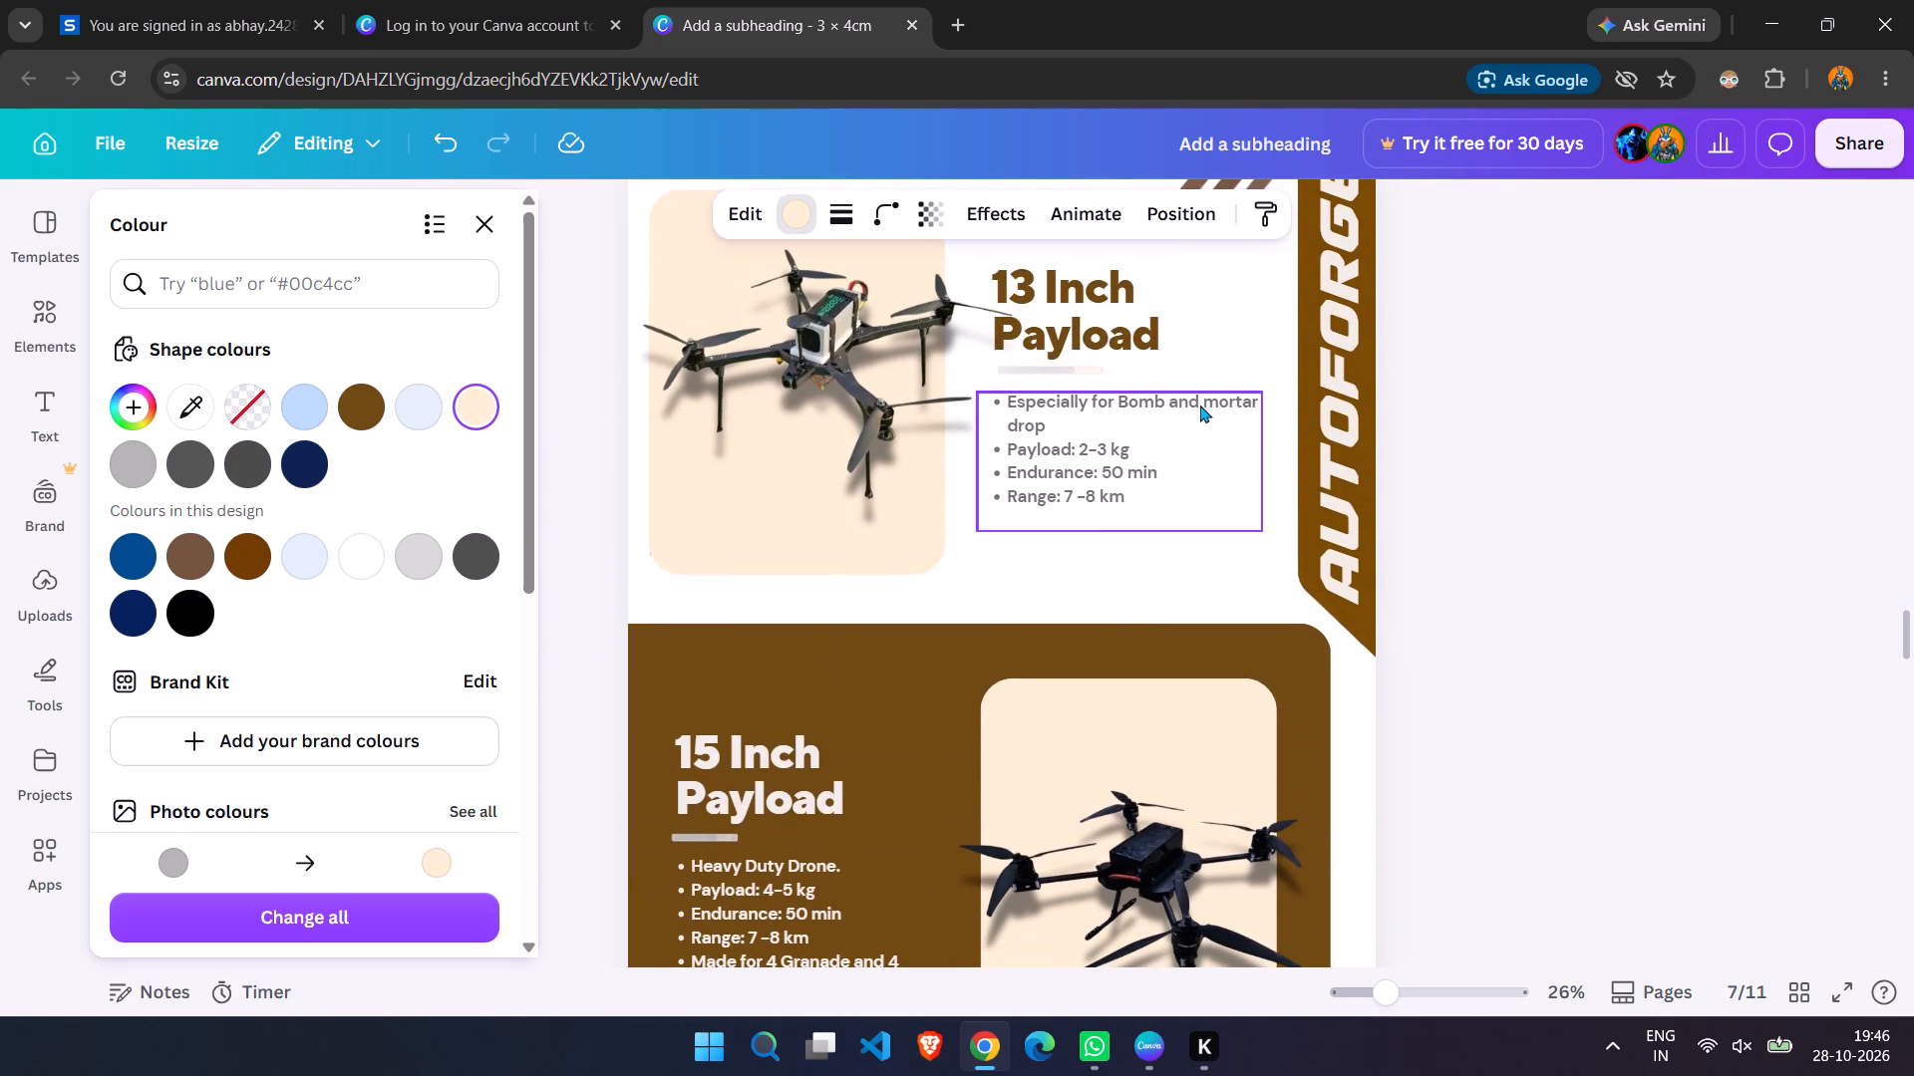
{"action": "scroll", "coordinate": [1193, 417], "scroll_direction": "down", "scroll_amount": 20}
{"action": "scroll", "coordinate": [1193, 417], "scroll_direction": "down", "scroll_amount": 1}
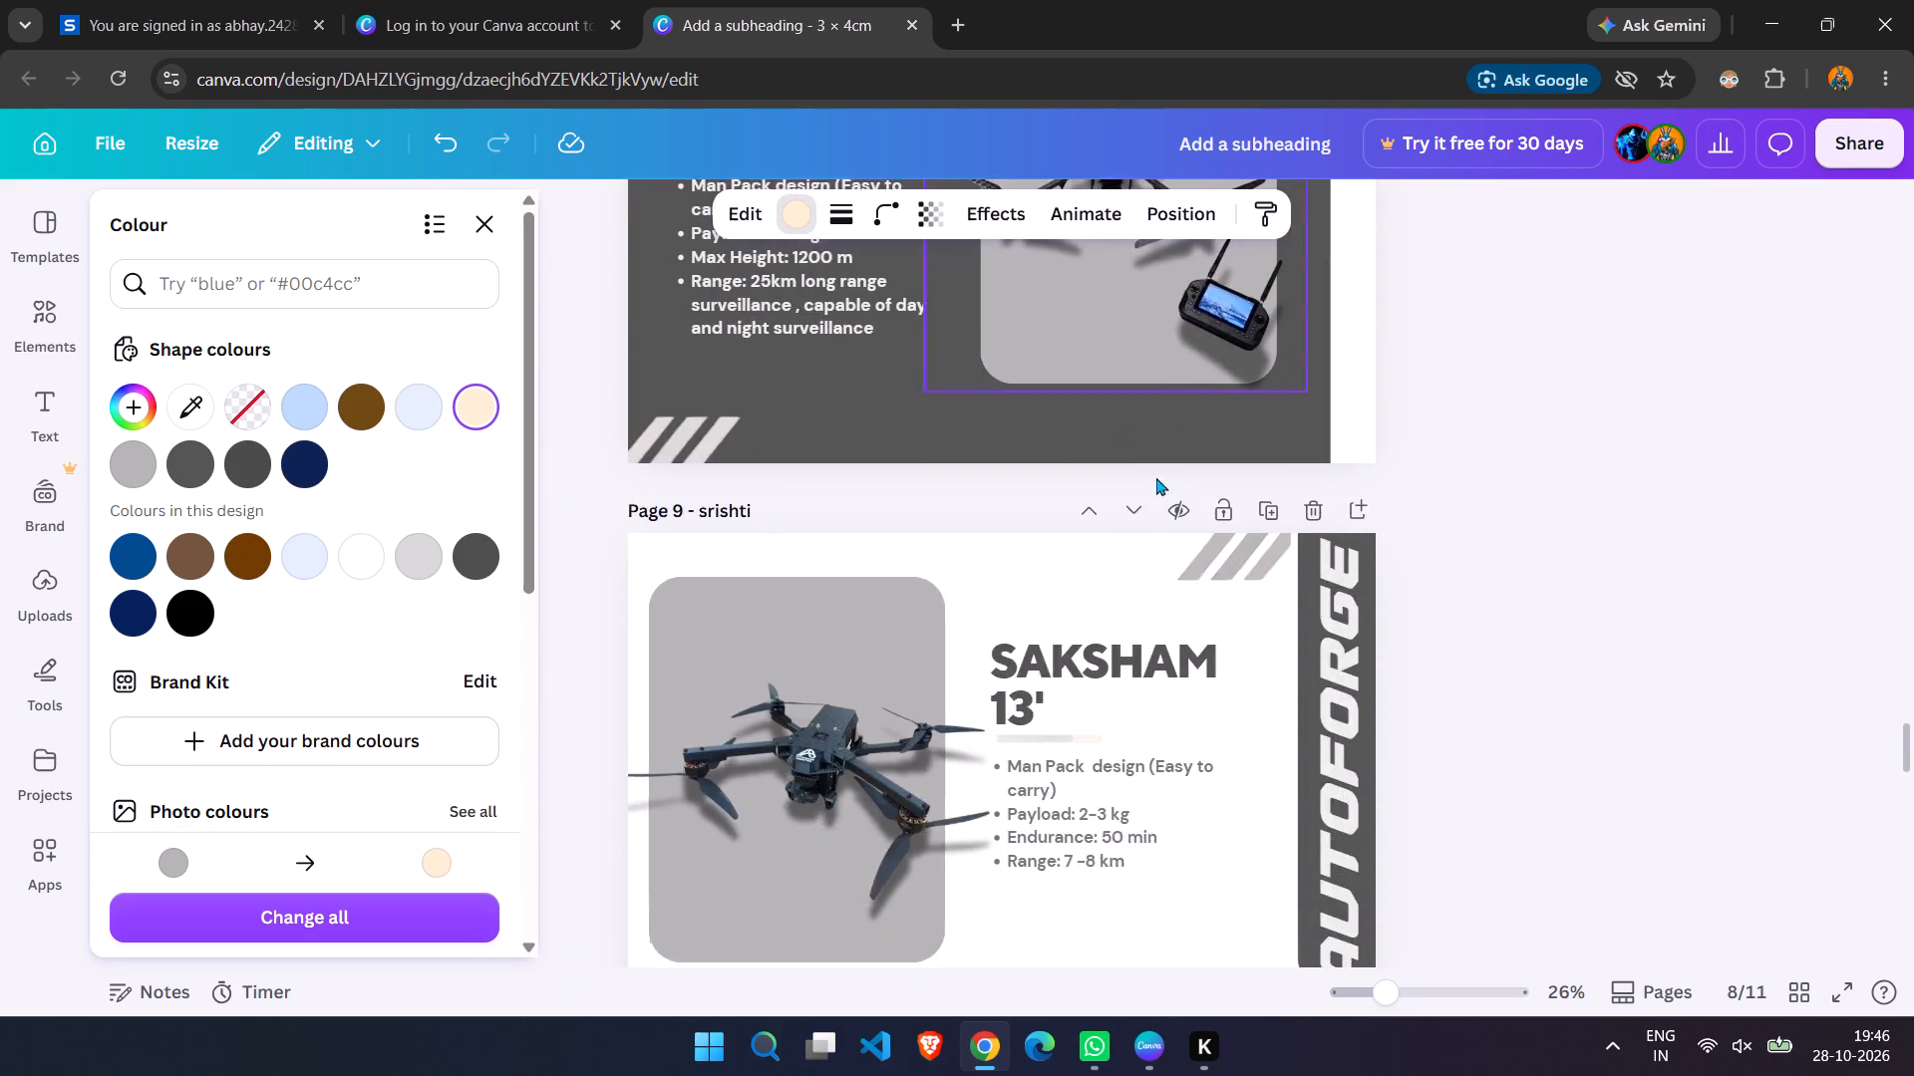
Review the brown and cream drone designs on pages 6 and 7 for consistent colouring of panels, stripes and headings.
{"action": "scroll", "coordinate": [1156, 477], "scroll_direction": "up", "scroll_amount": 15}
{"action": "scroll", "coordinate": [1156, 477], "scroll_direction": "up", "scroll_amount": 6}
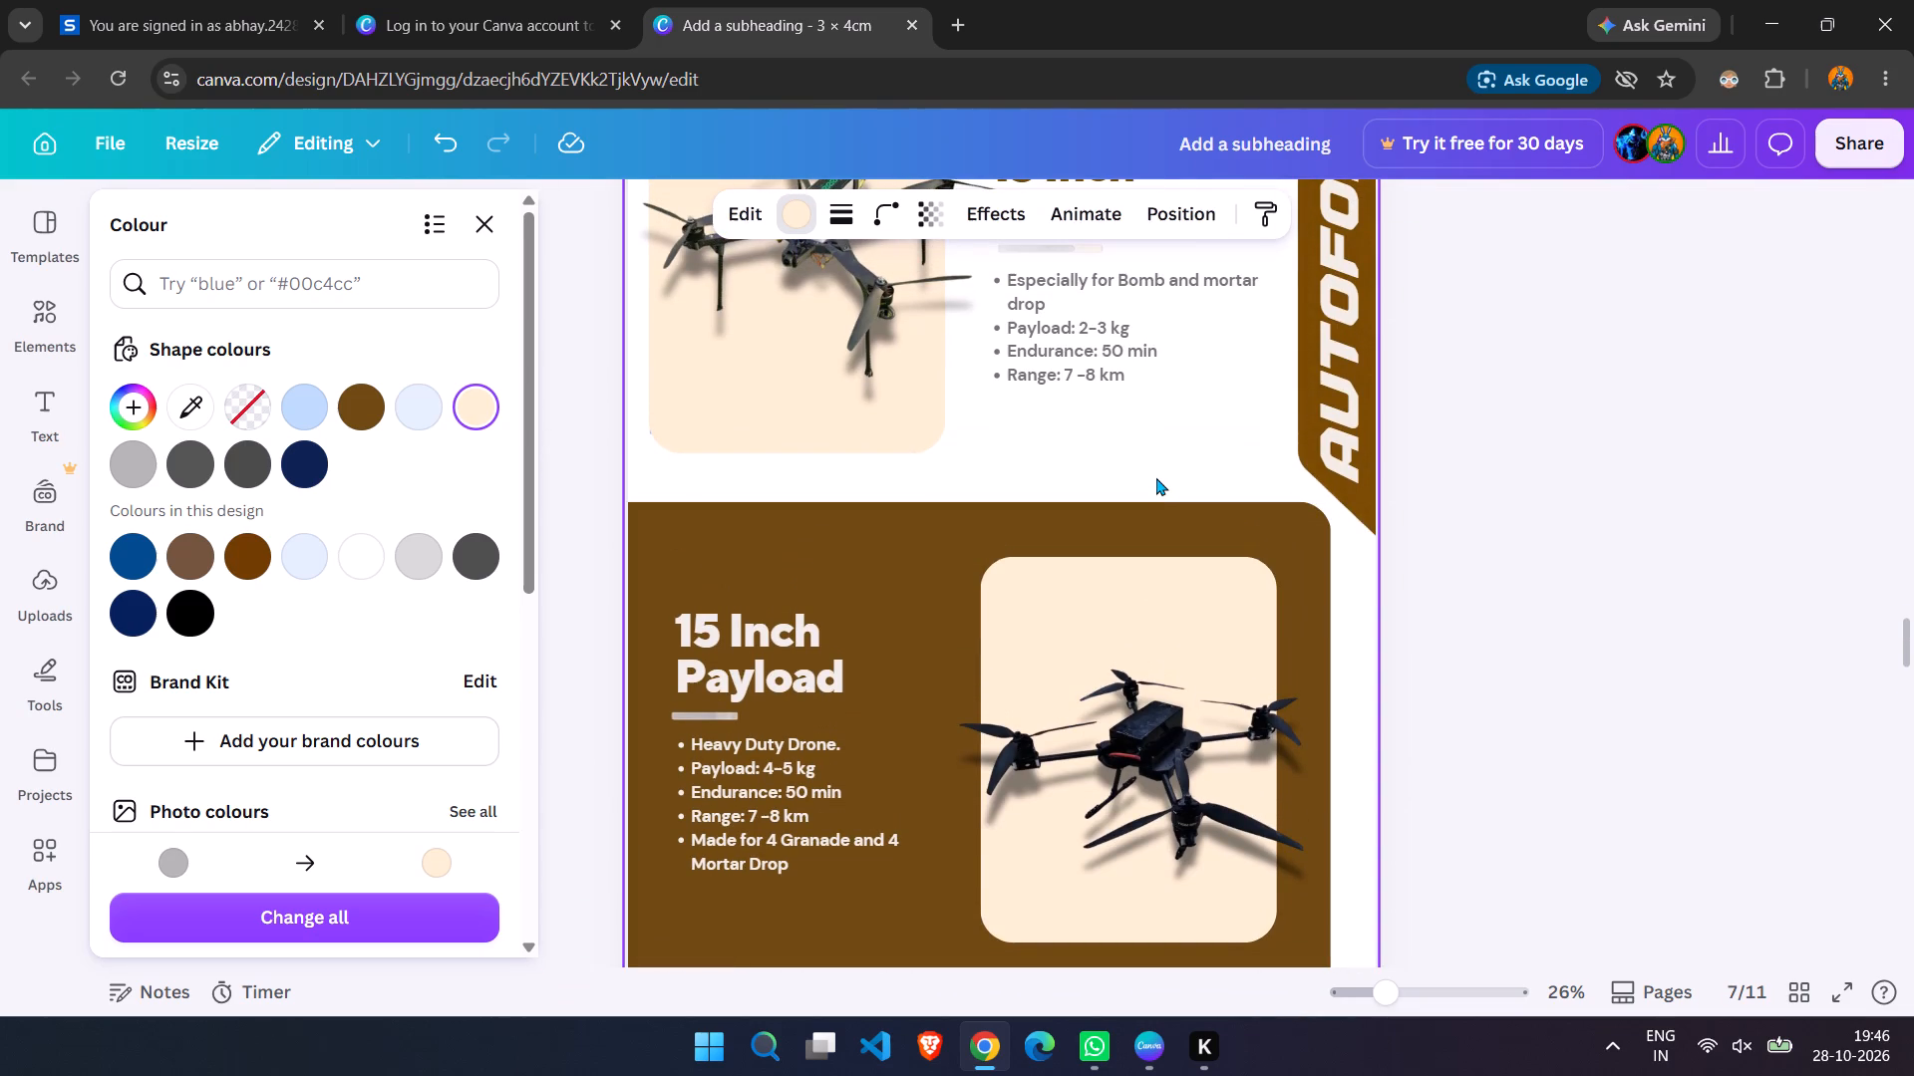
{"action": "scroll", "coordinate": [1156, 477], "scroll_direction": "up", "scroll_amount": 8}
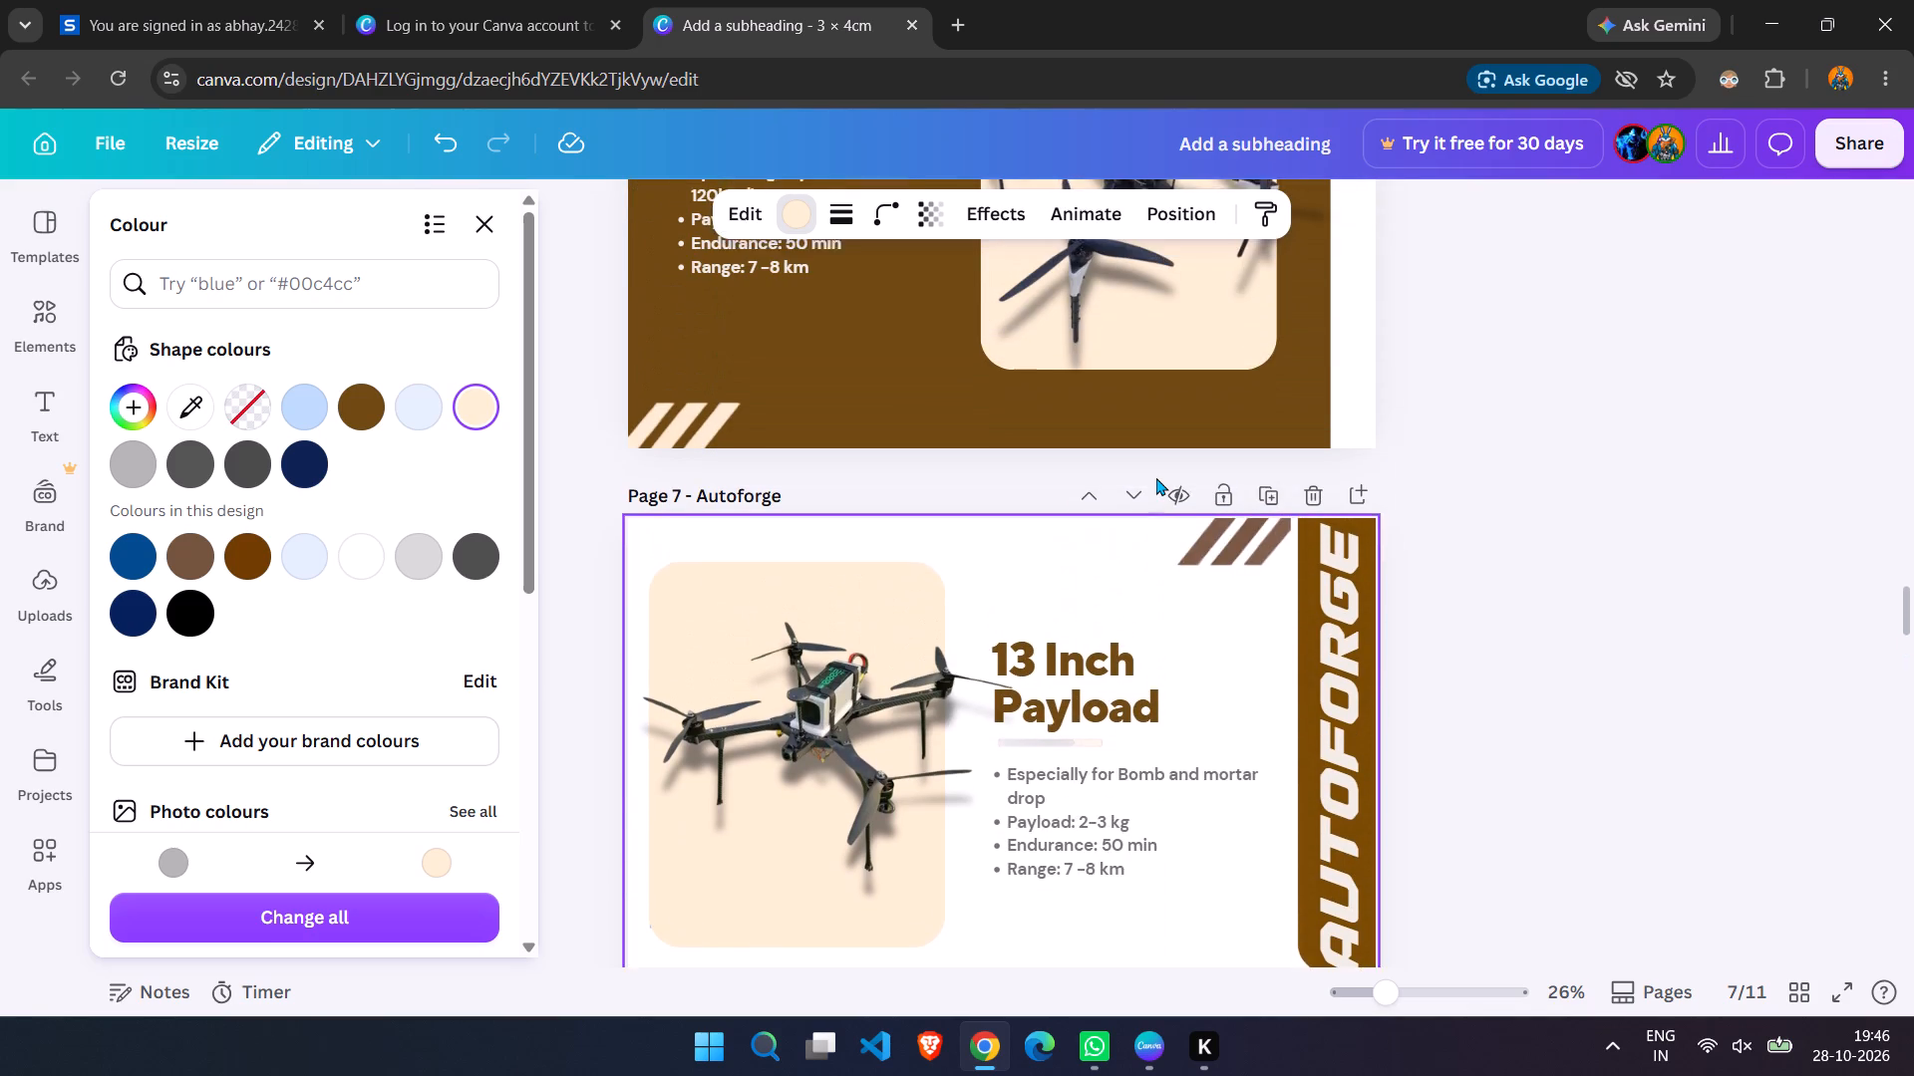
{"action": "scroll", "coordinate": [1156, 477], "scroll_direction": "up", "scroll_amount": 4}
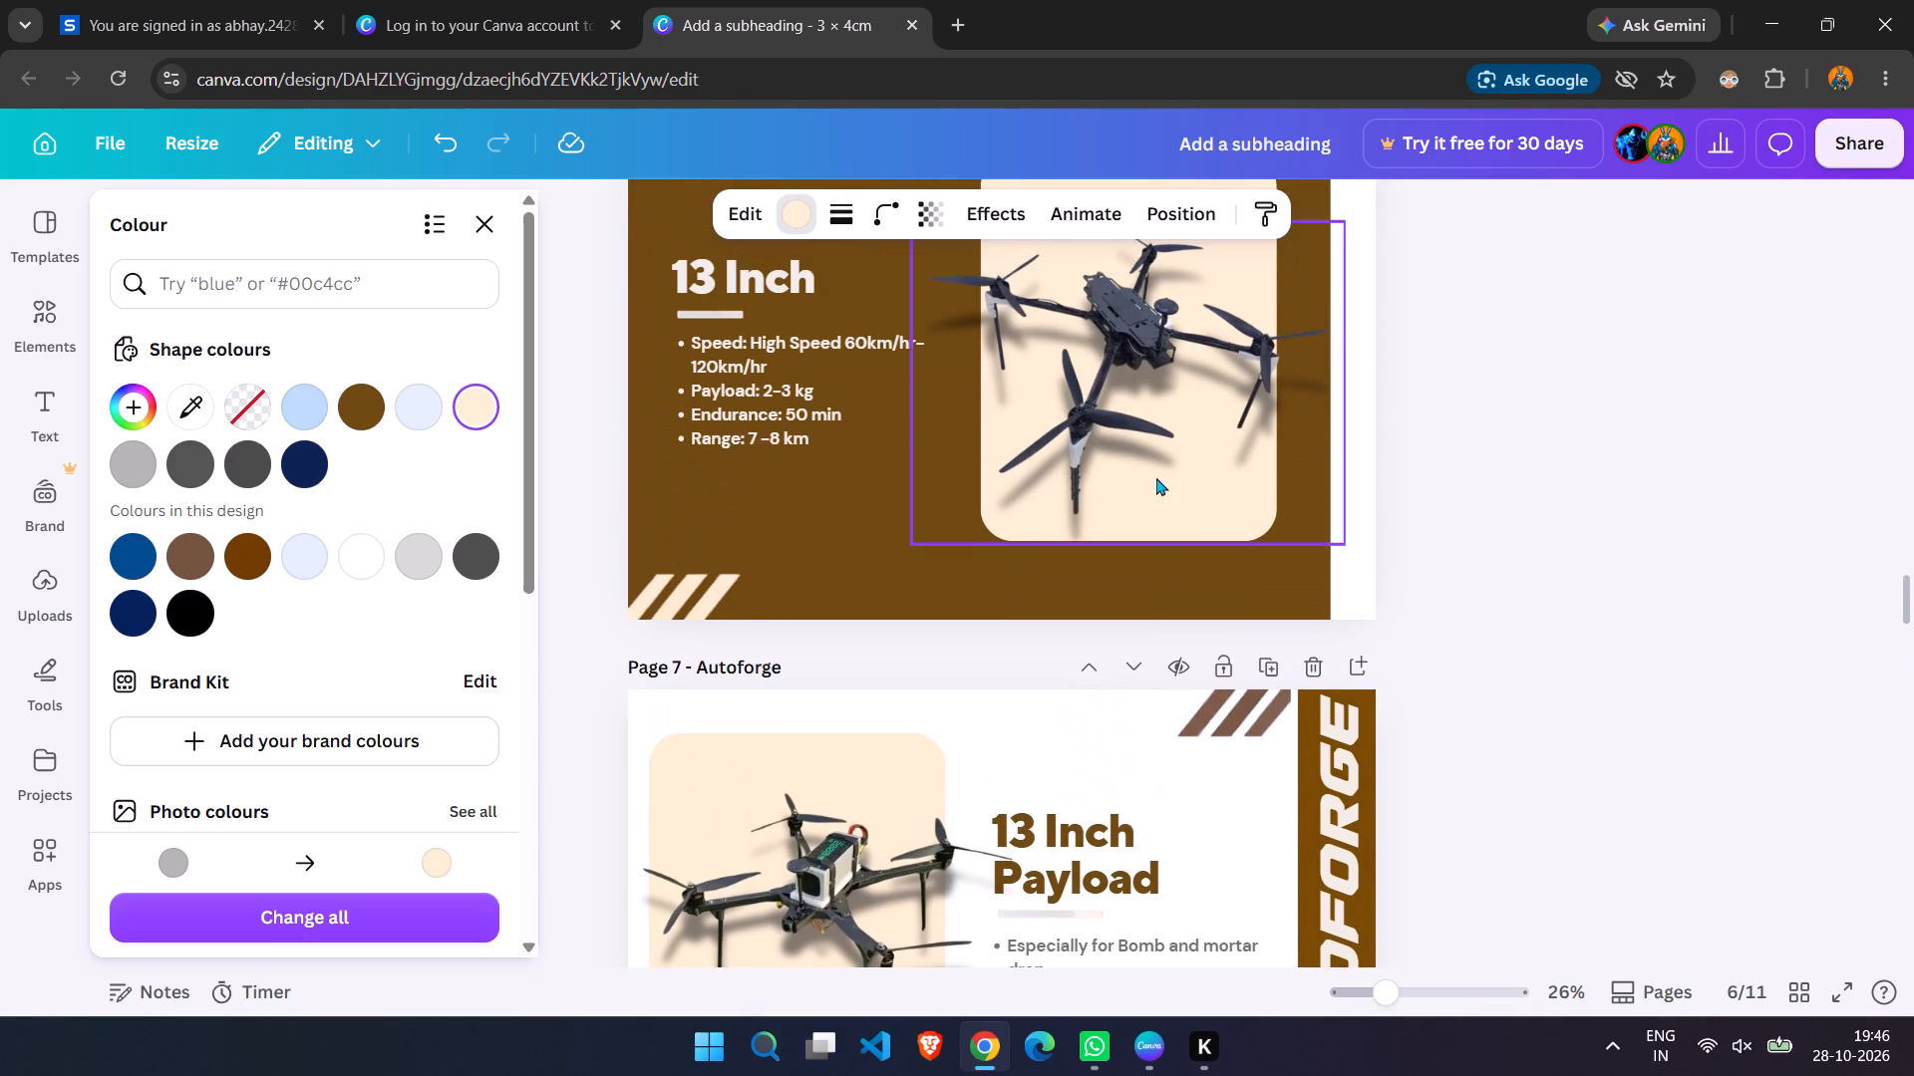
{"action": "scroll", "coordinate": [1156, 477], "scroll_direction": "up", "scroll_amount": 14}
{"action": "scroll", "coordinate": [1156, 477], "scroll_direction": "down", "scroll_amount": 15}
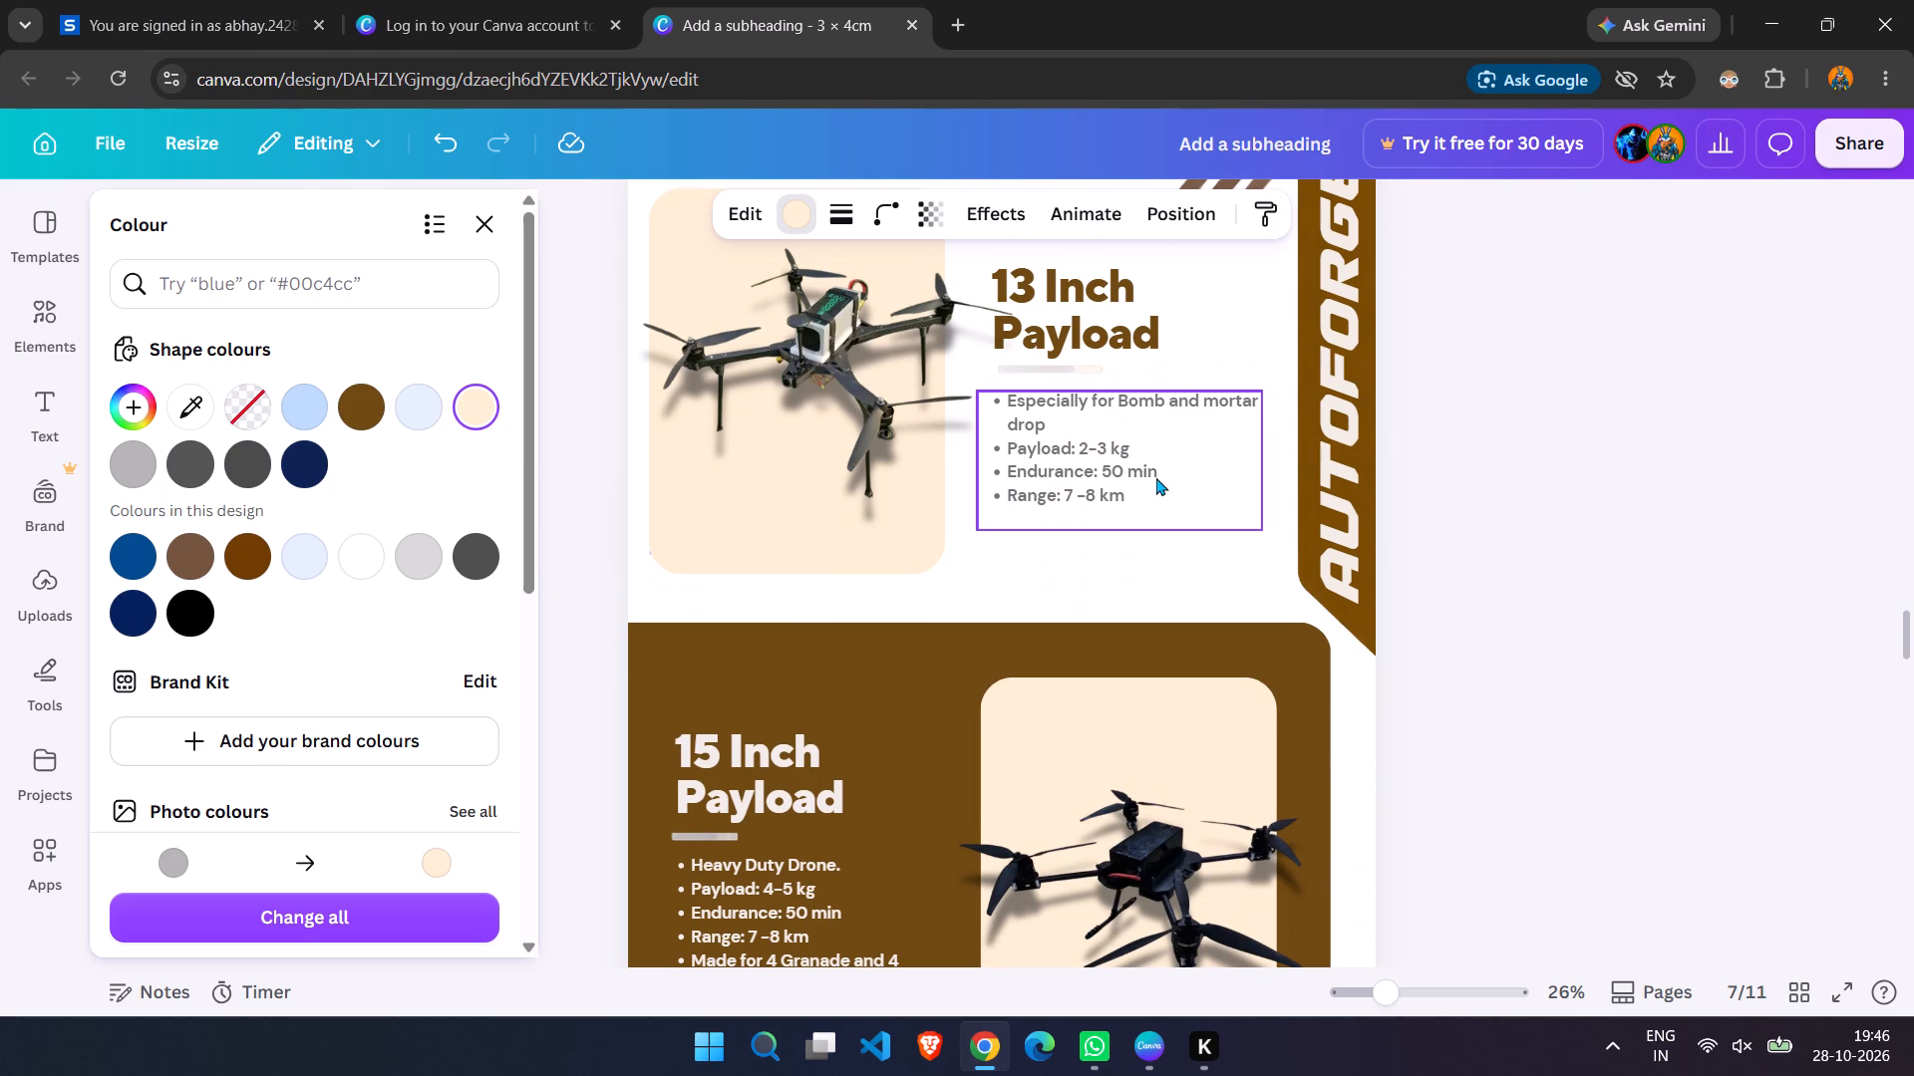
Inspect the specification text below the 13 Inch Payload heading on page 7 against the neighbouring drone designs.
{"action": "left_click", "coordinate": [1156, 477]}
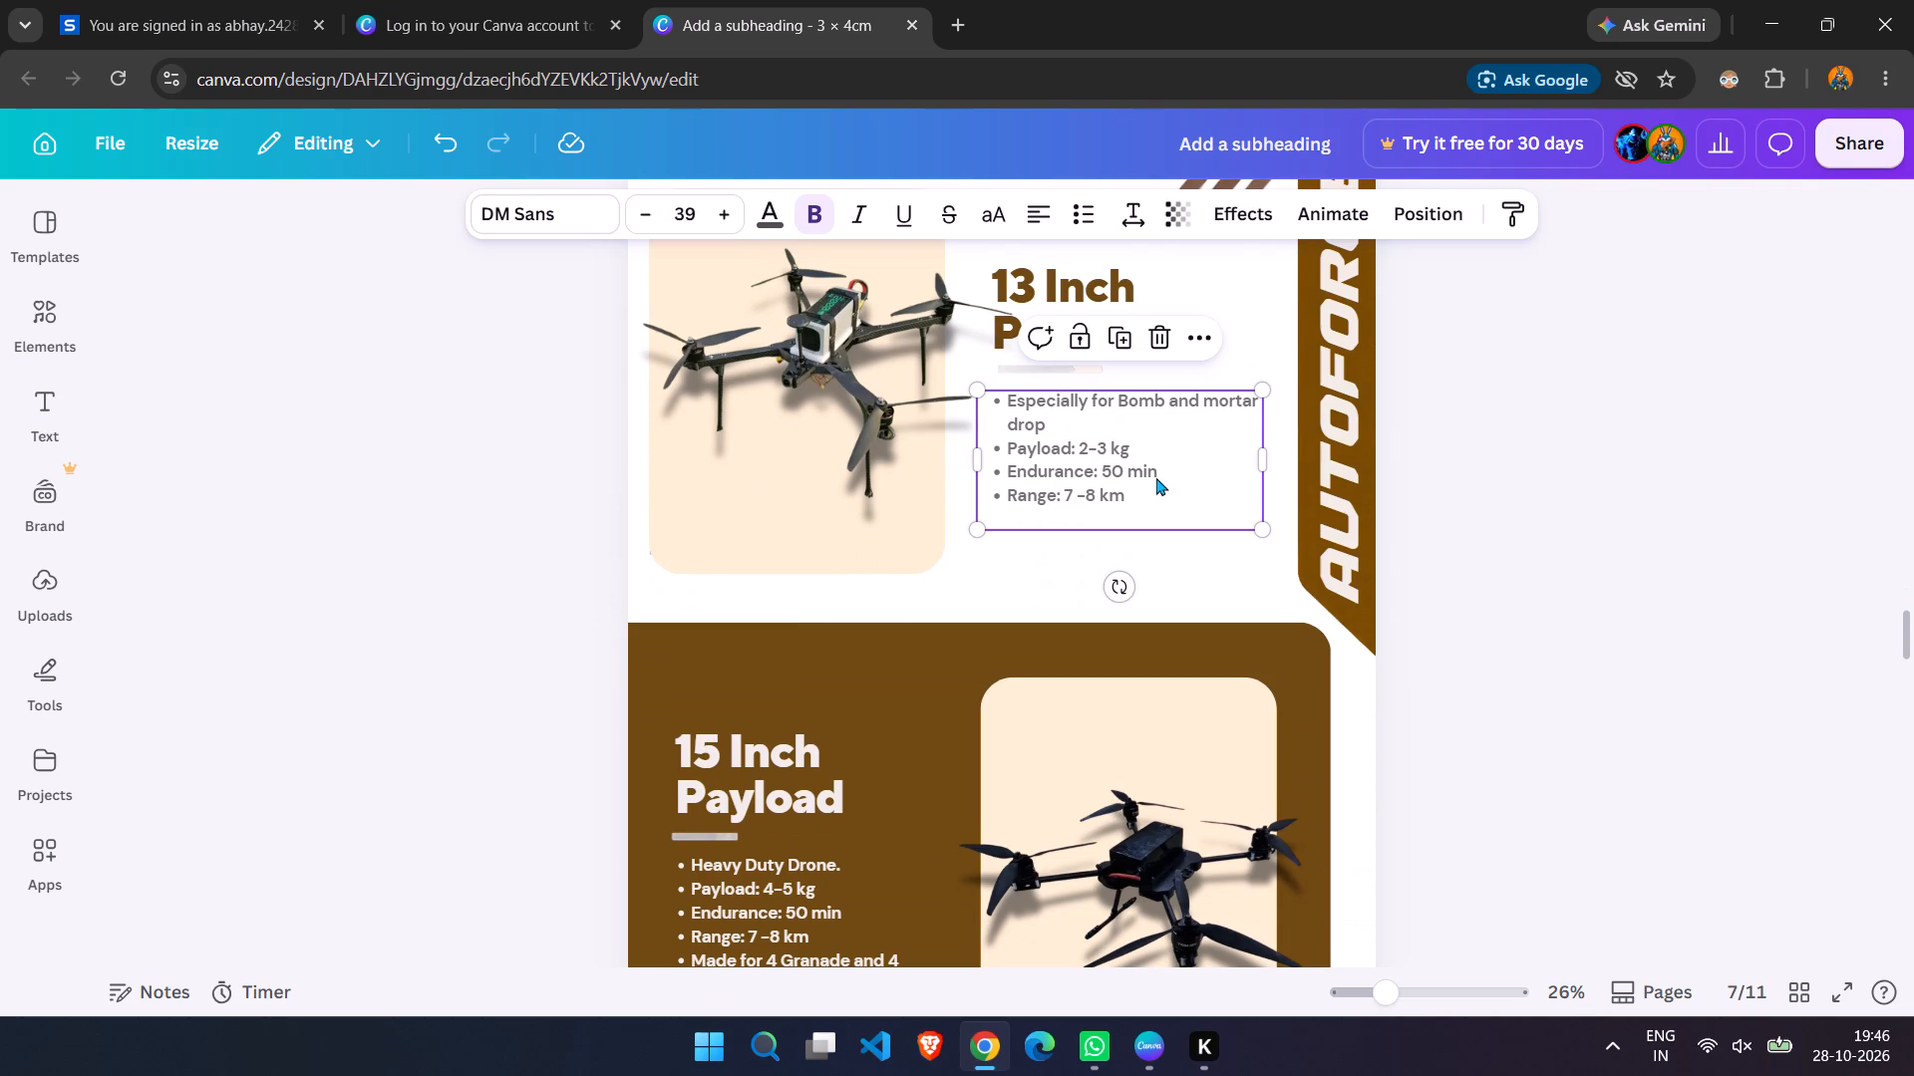
{"action": "scroll", "coordinate": [1156, 477], "scroll_direction": "down", "scroll_amount": 4}
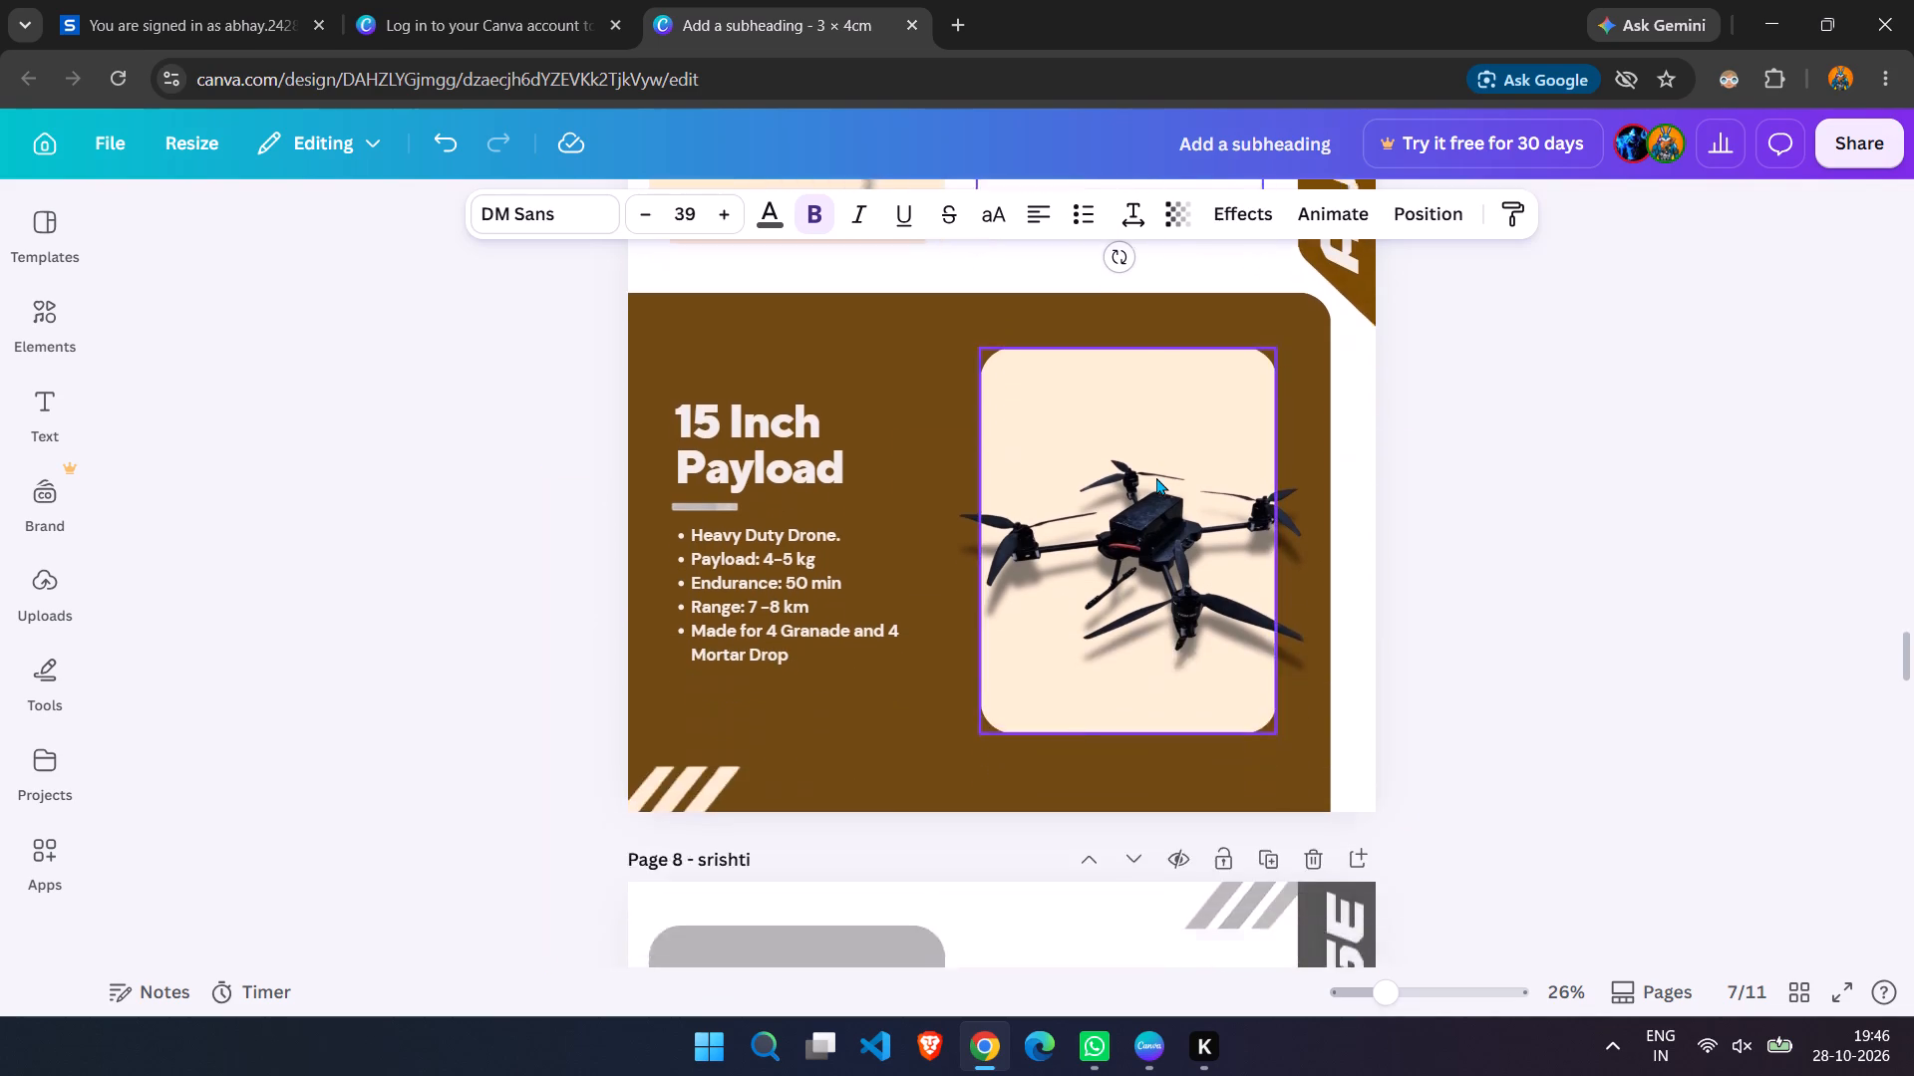
{"action": "scroll", "coordinate": [1156, 477], "scroll_direction": "up", "scroll_amount": 4}
{"action": "left_click", "coordinate": [1156, 477]}
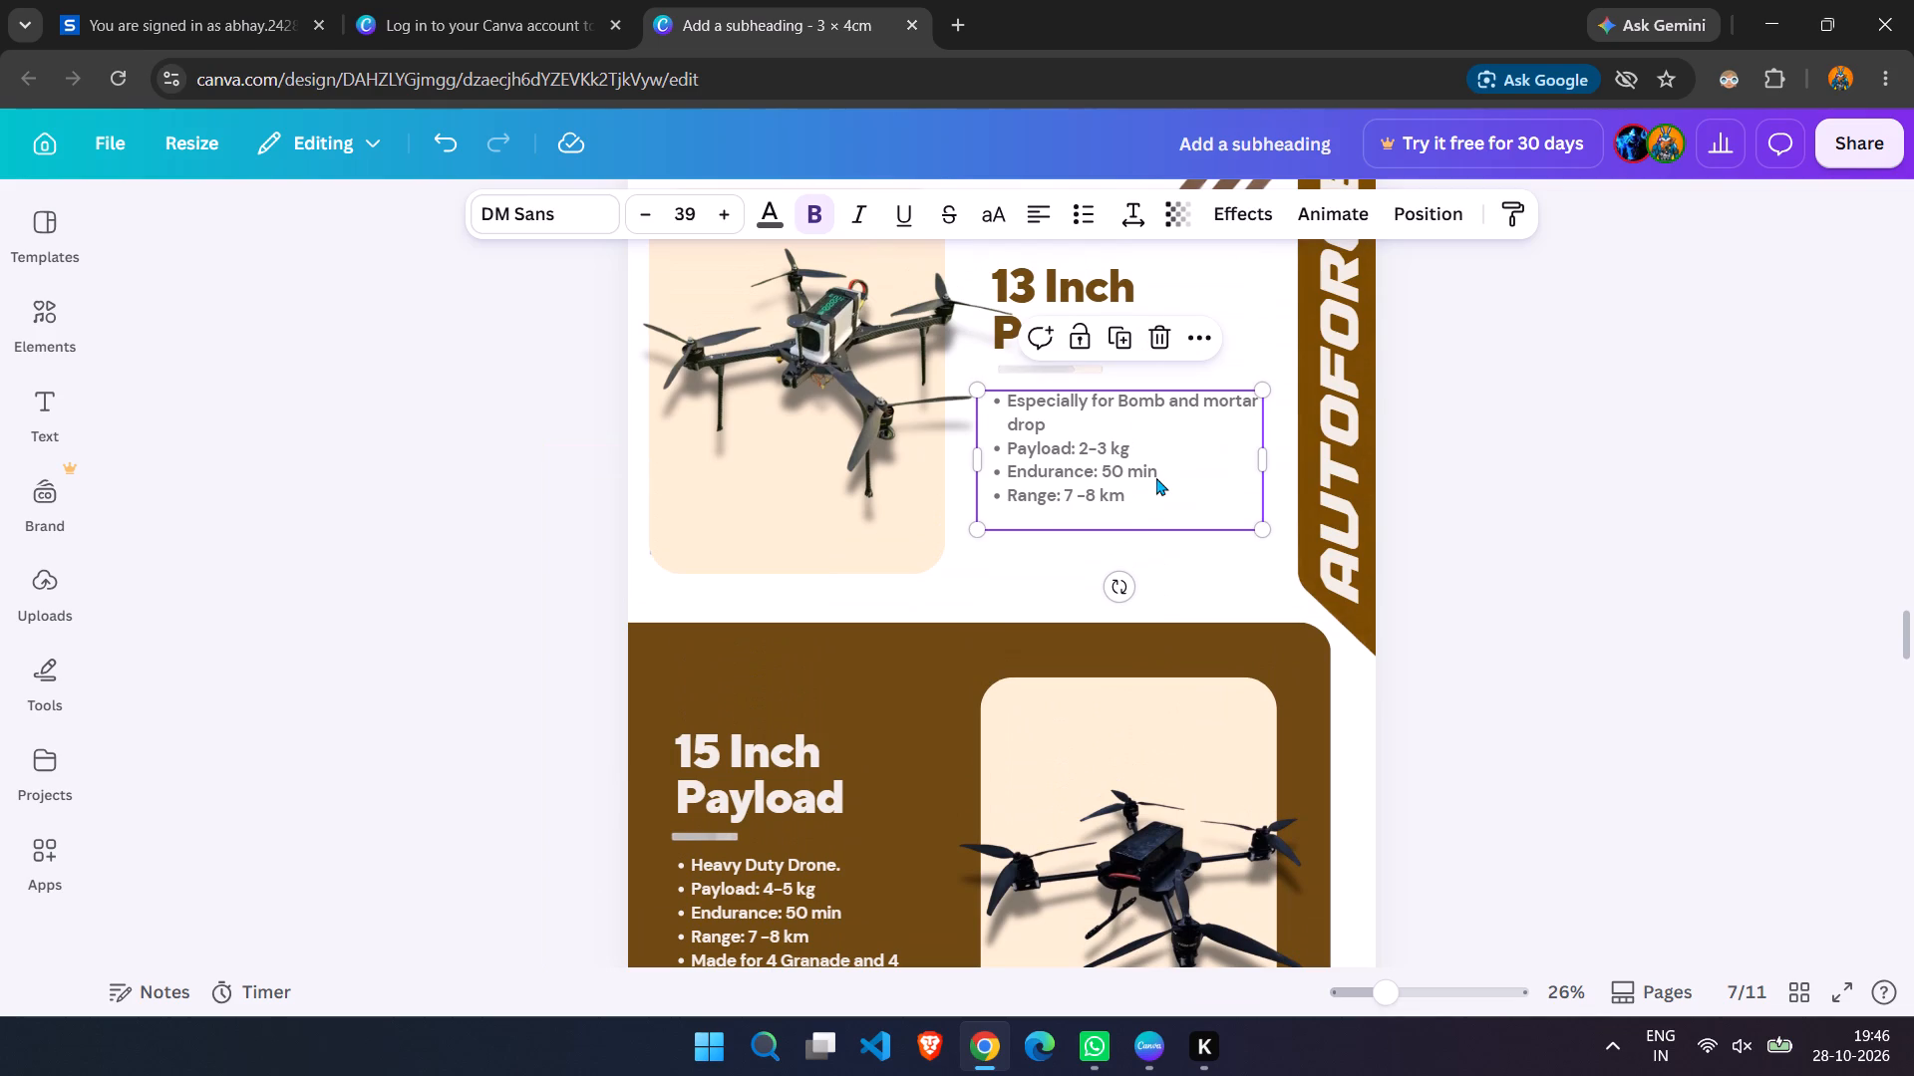
{"action": "scroll", "coordinate": [1156, 477], "scroll_direction": "up", "scroll_amount": 5}
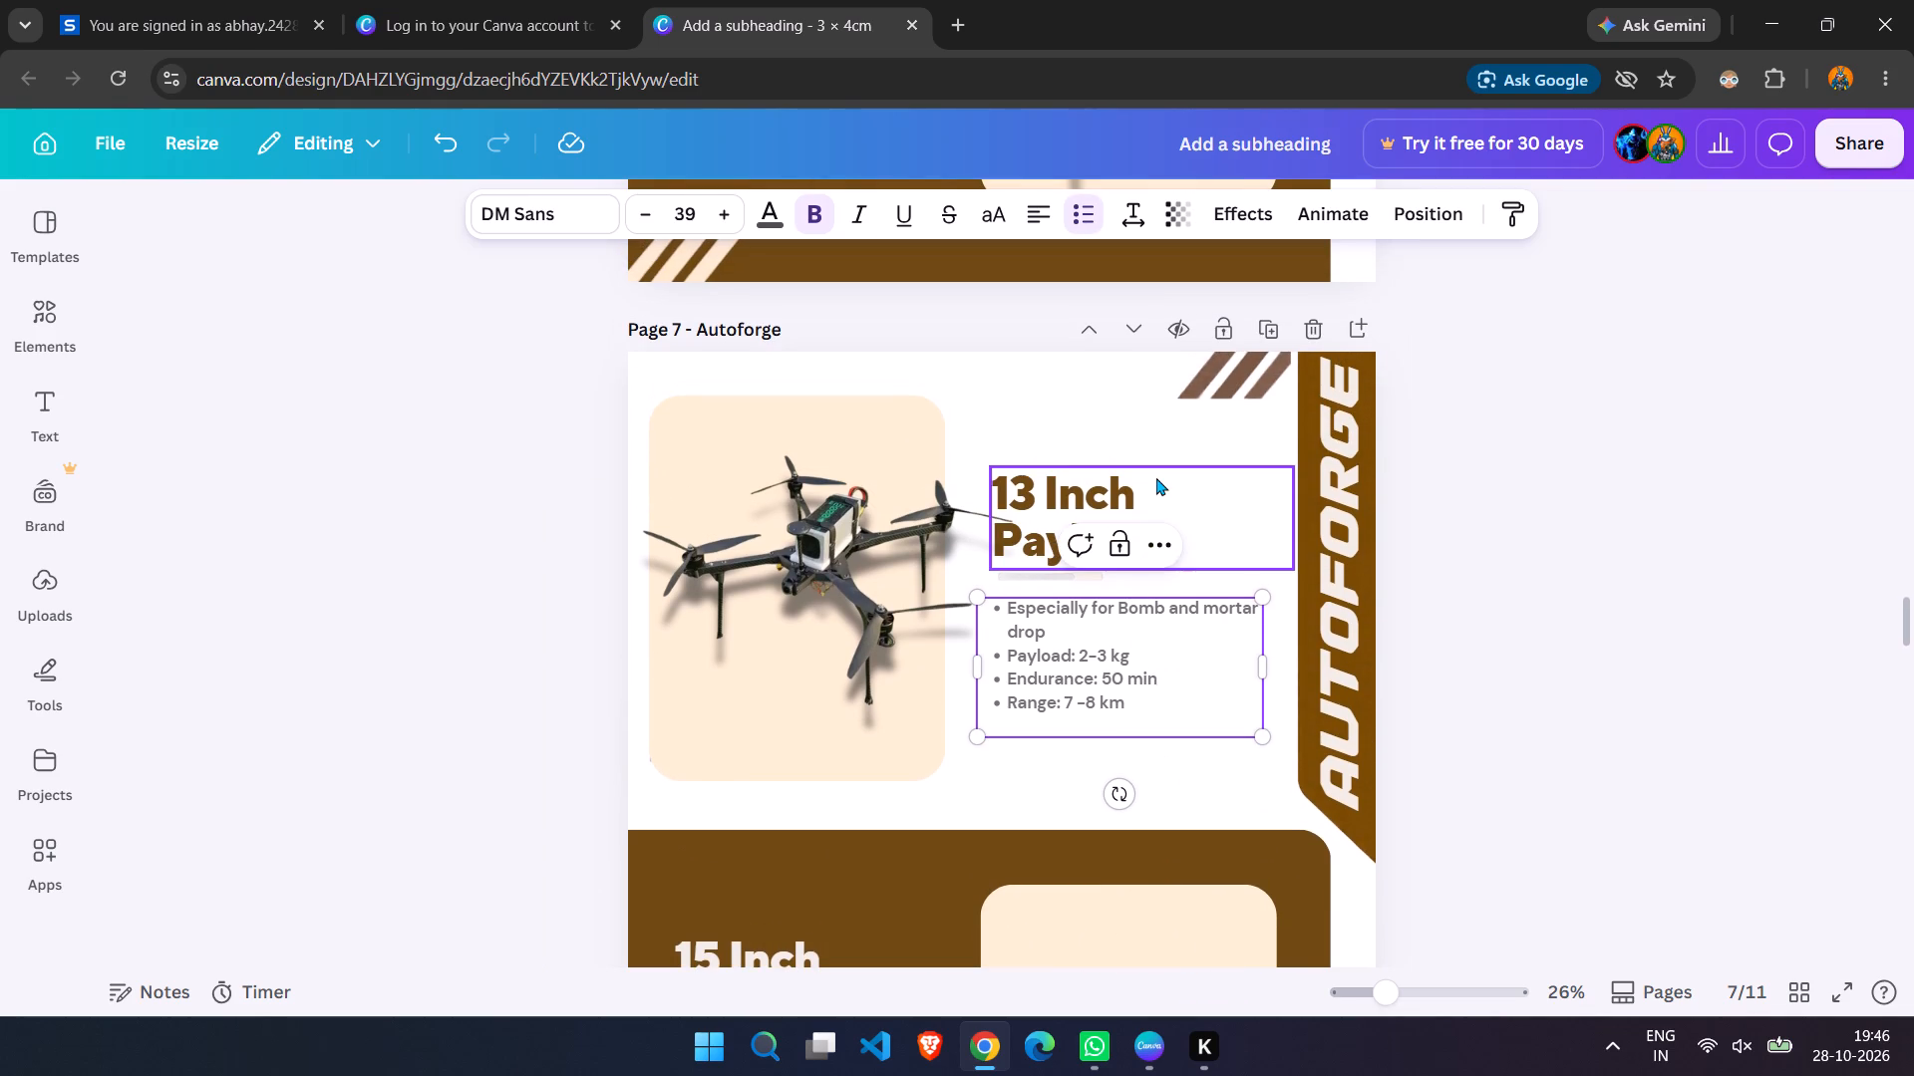
{"action": "scroll", "coordinate": [1156, 477], "scroll_direction": "up", "scroll_amount": 4}
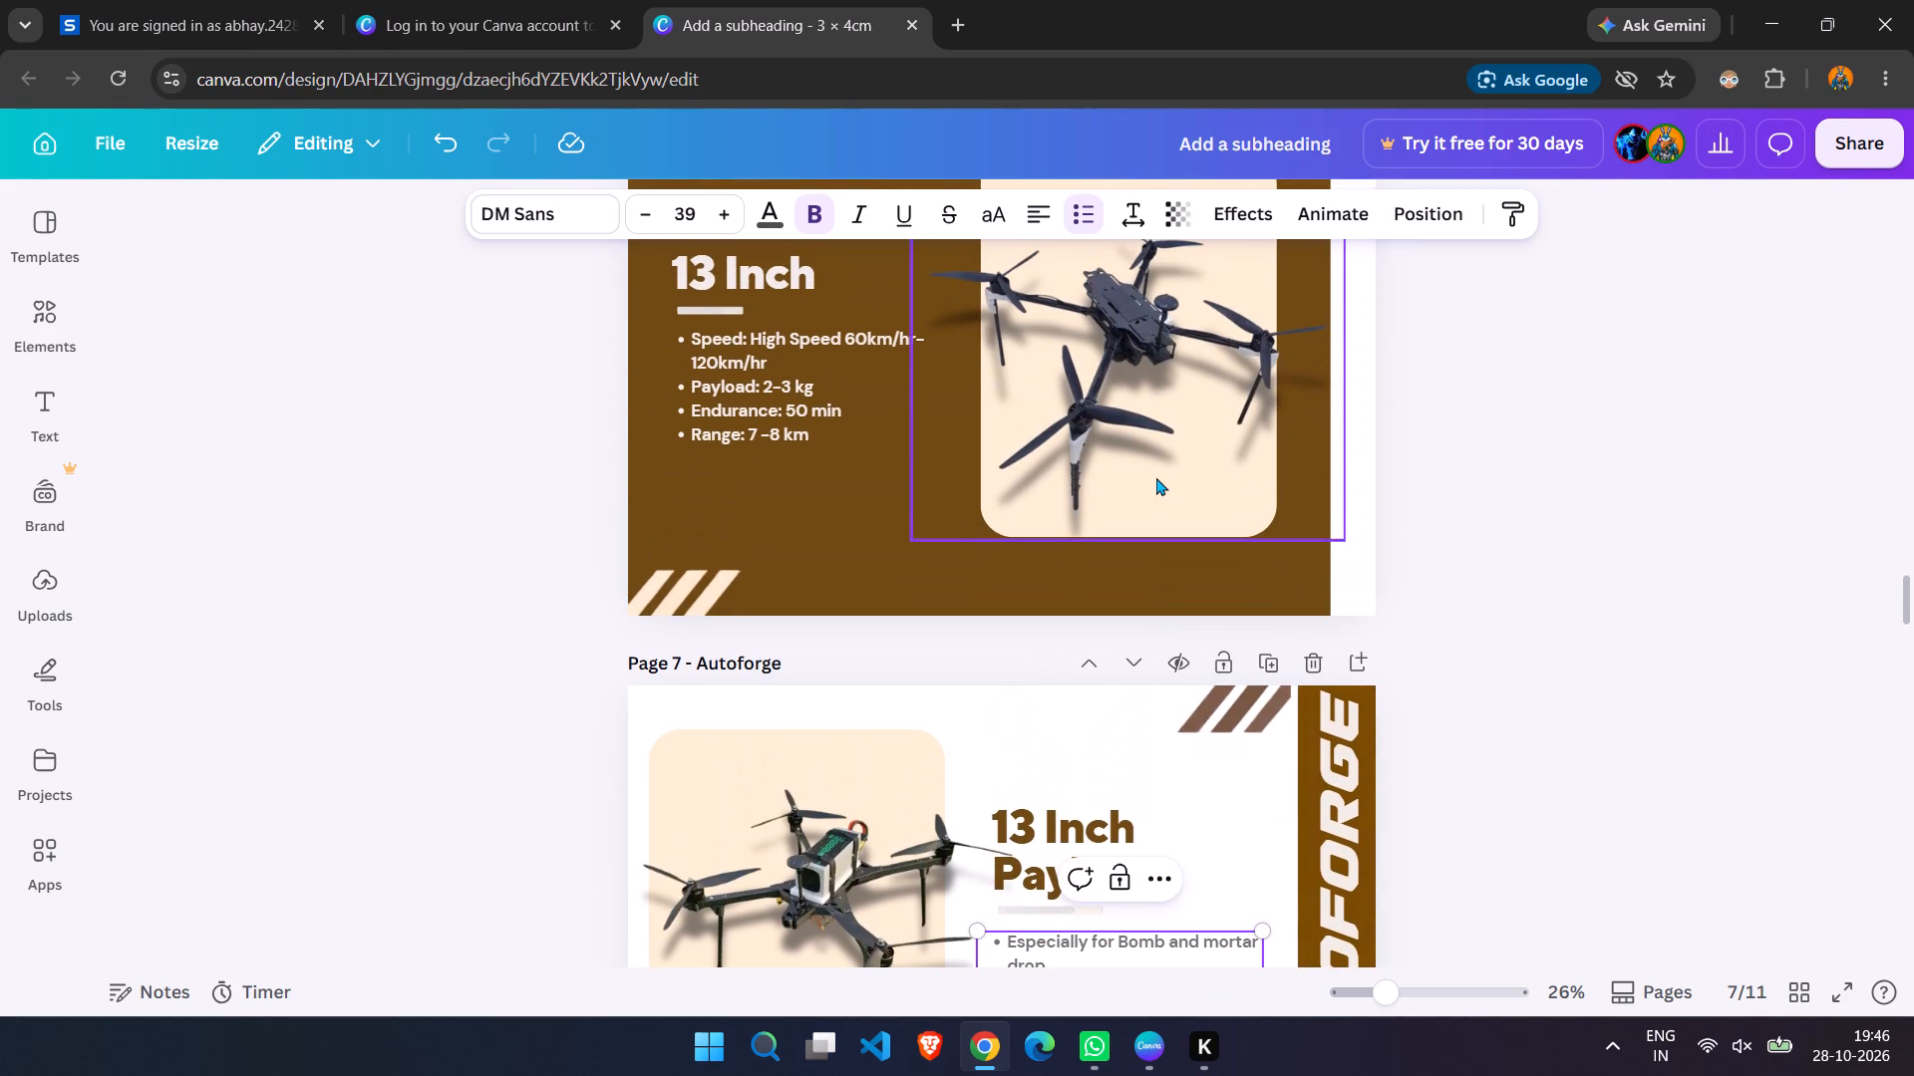
{"action": "scroll", "coordinate": [1156, 477], "scroll_direction": "down", "scroll_amount": 6}
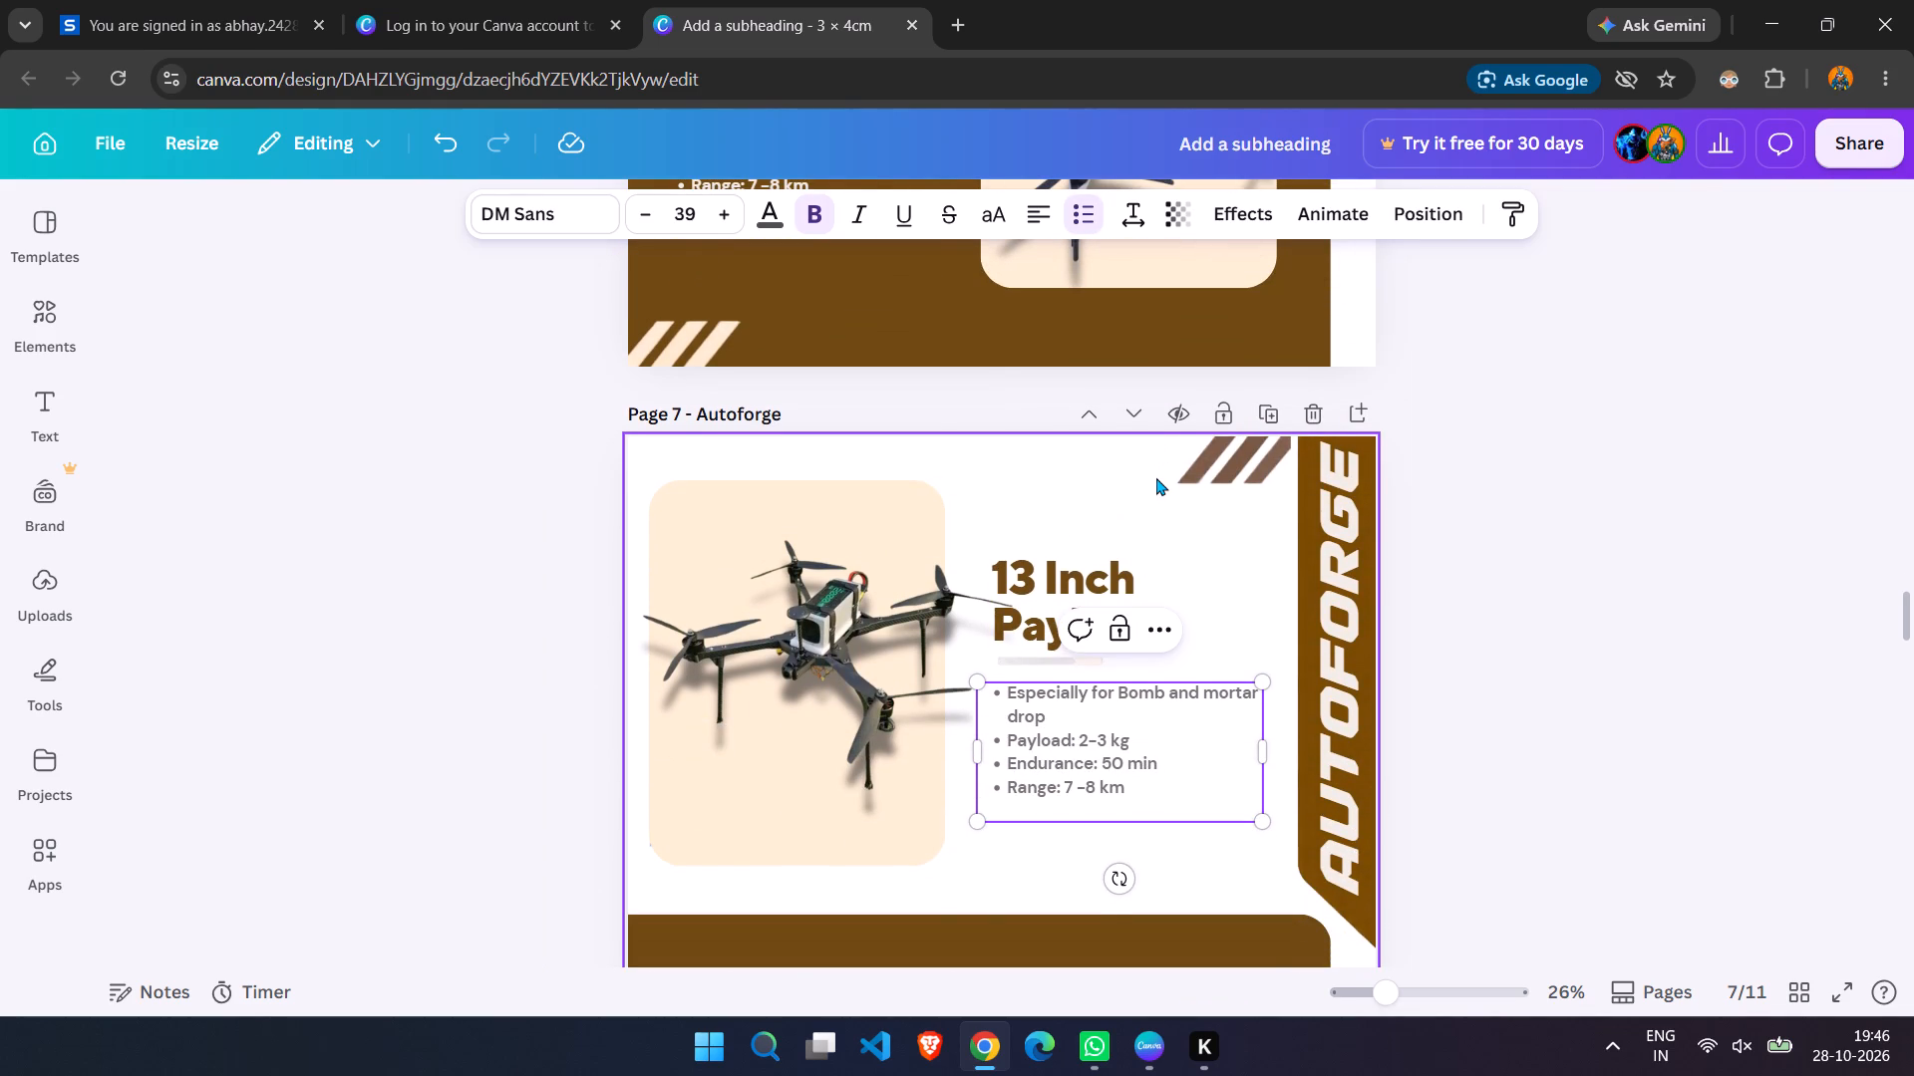
{"action": "scroll", "coordinate": [1156, 477], "scroll_direction": "down", "scroll_amount": 11}
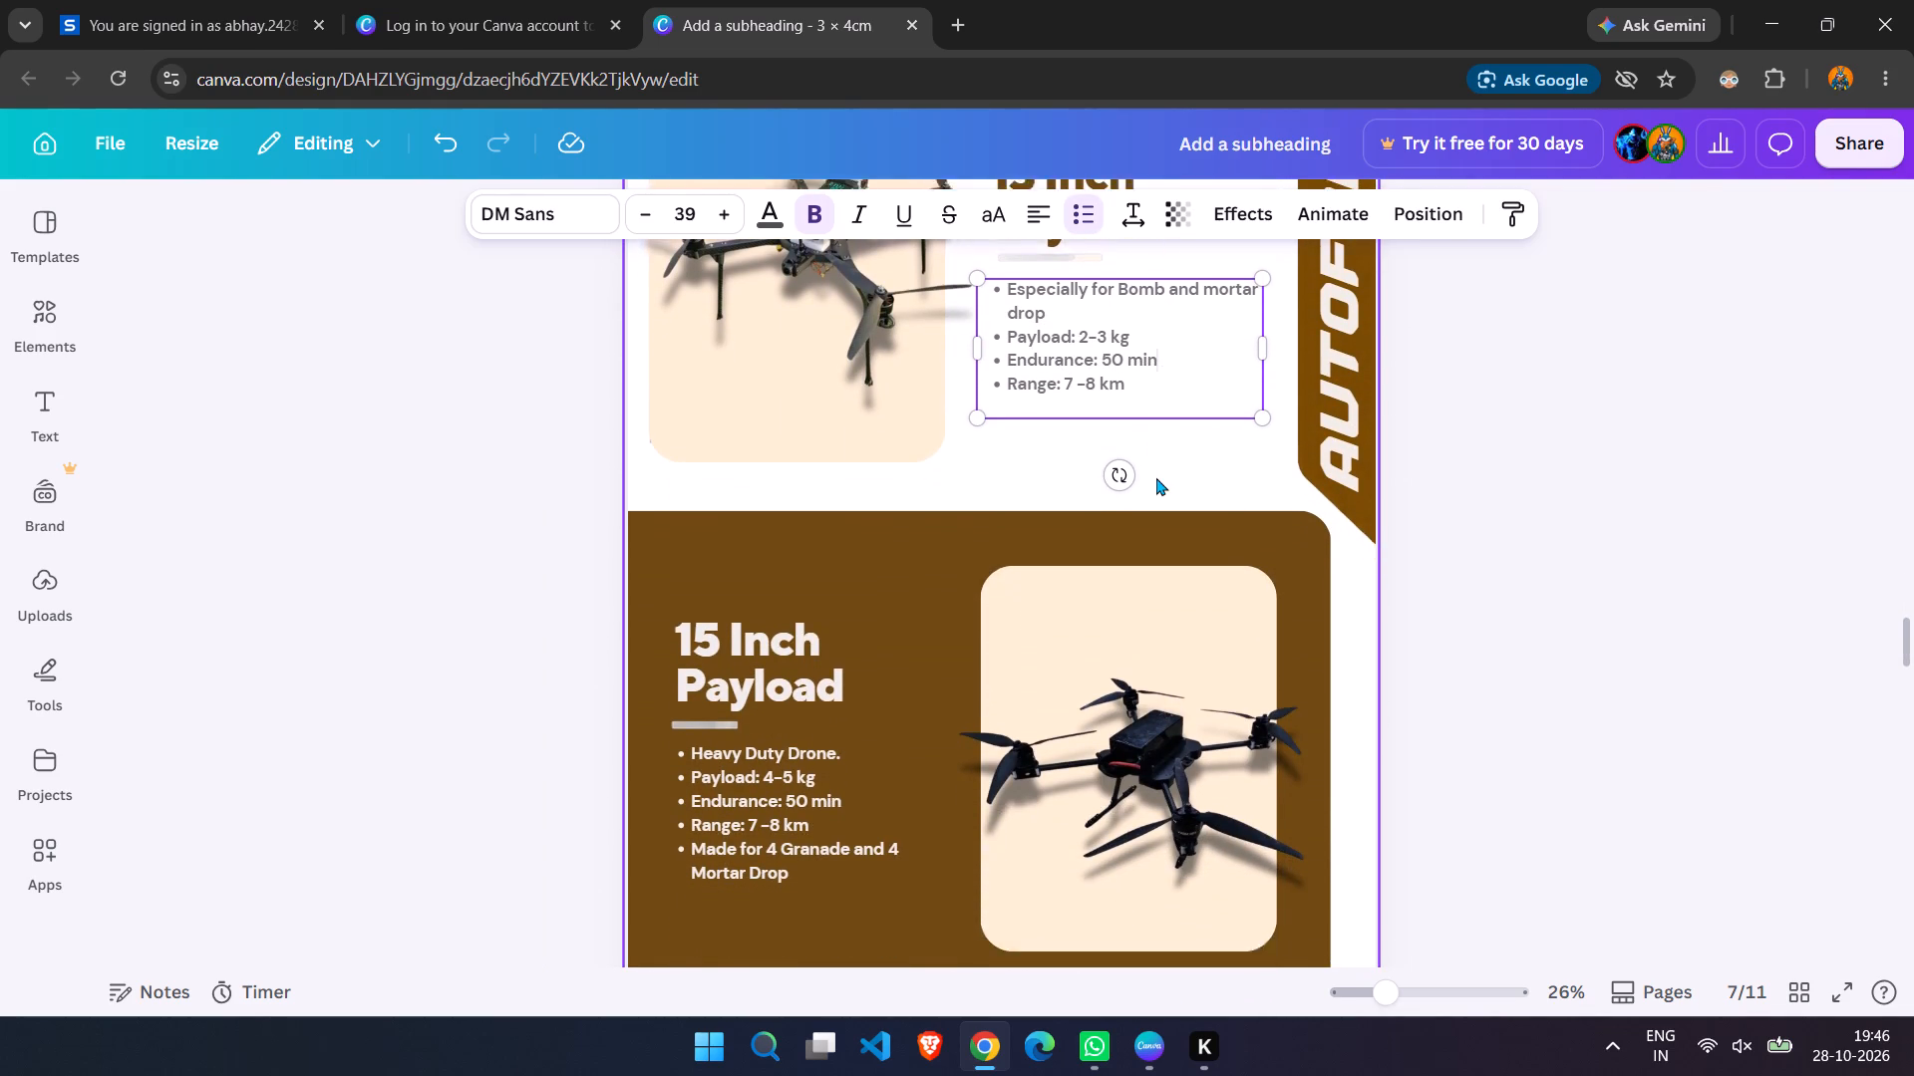
{"action": "left_click", "coordinate": [1421, 517]}
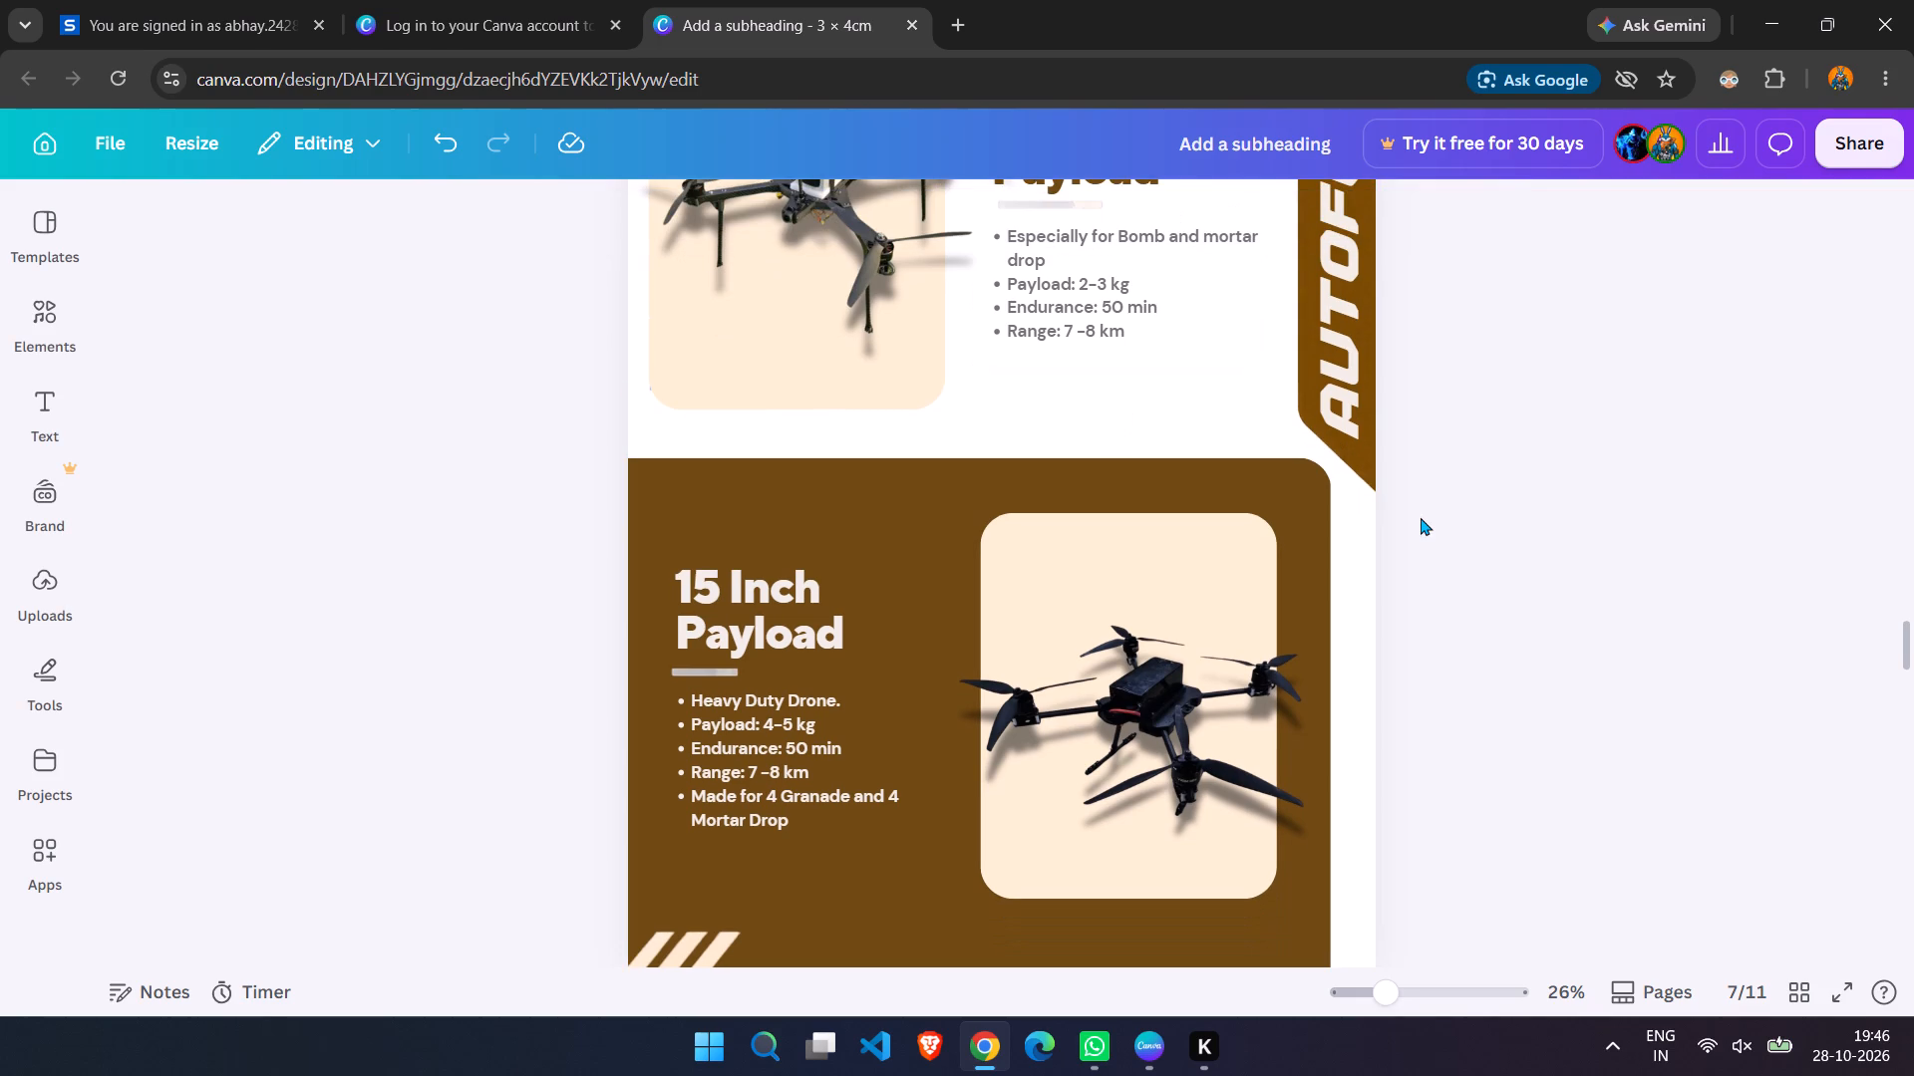
{"action": "scroll", "coordinate": [1421, 517], "scroll_direction": "up", "scroll_amount": 3}
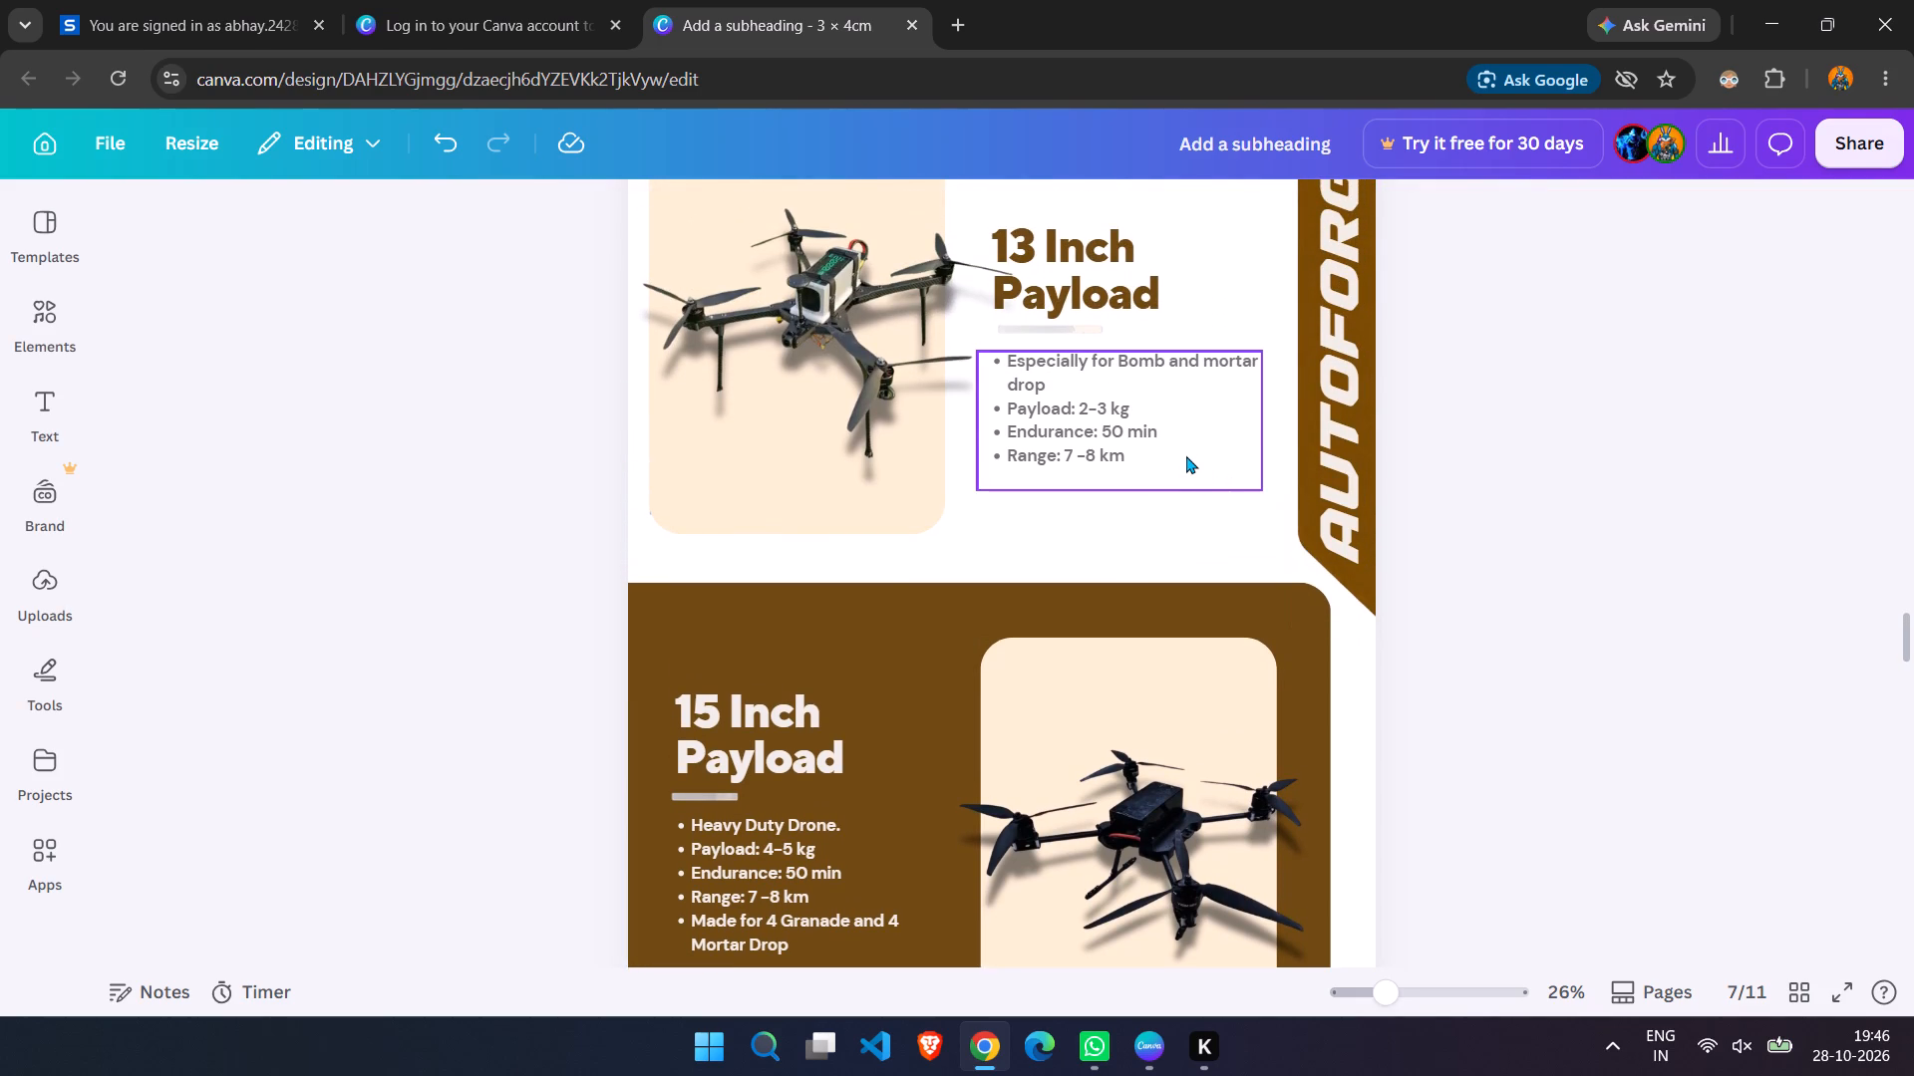
{"action": "left_click", "coordinate": [1186, 455]}
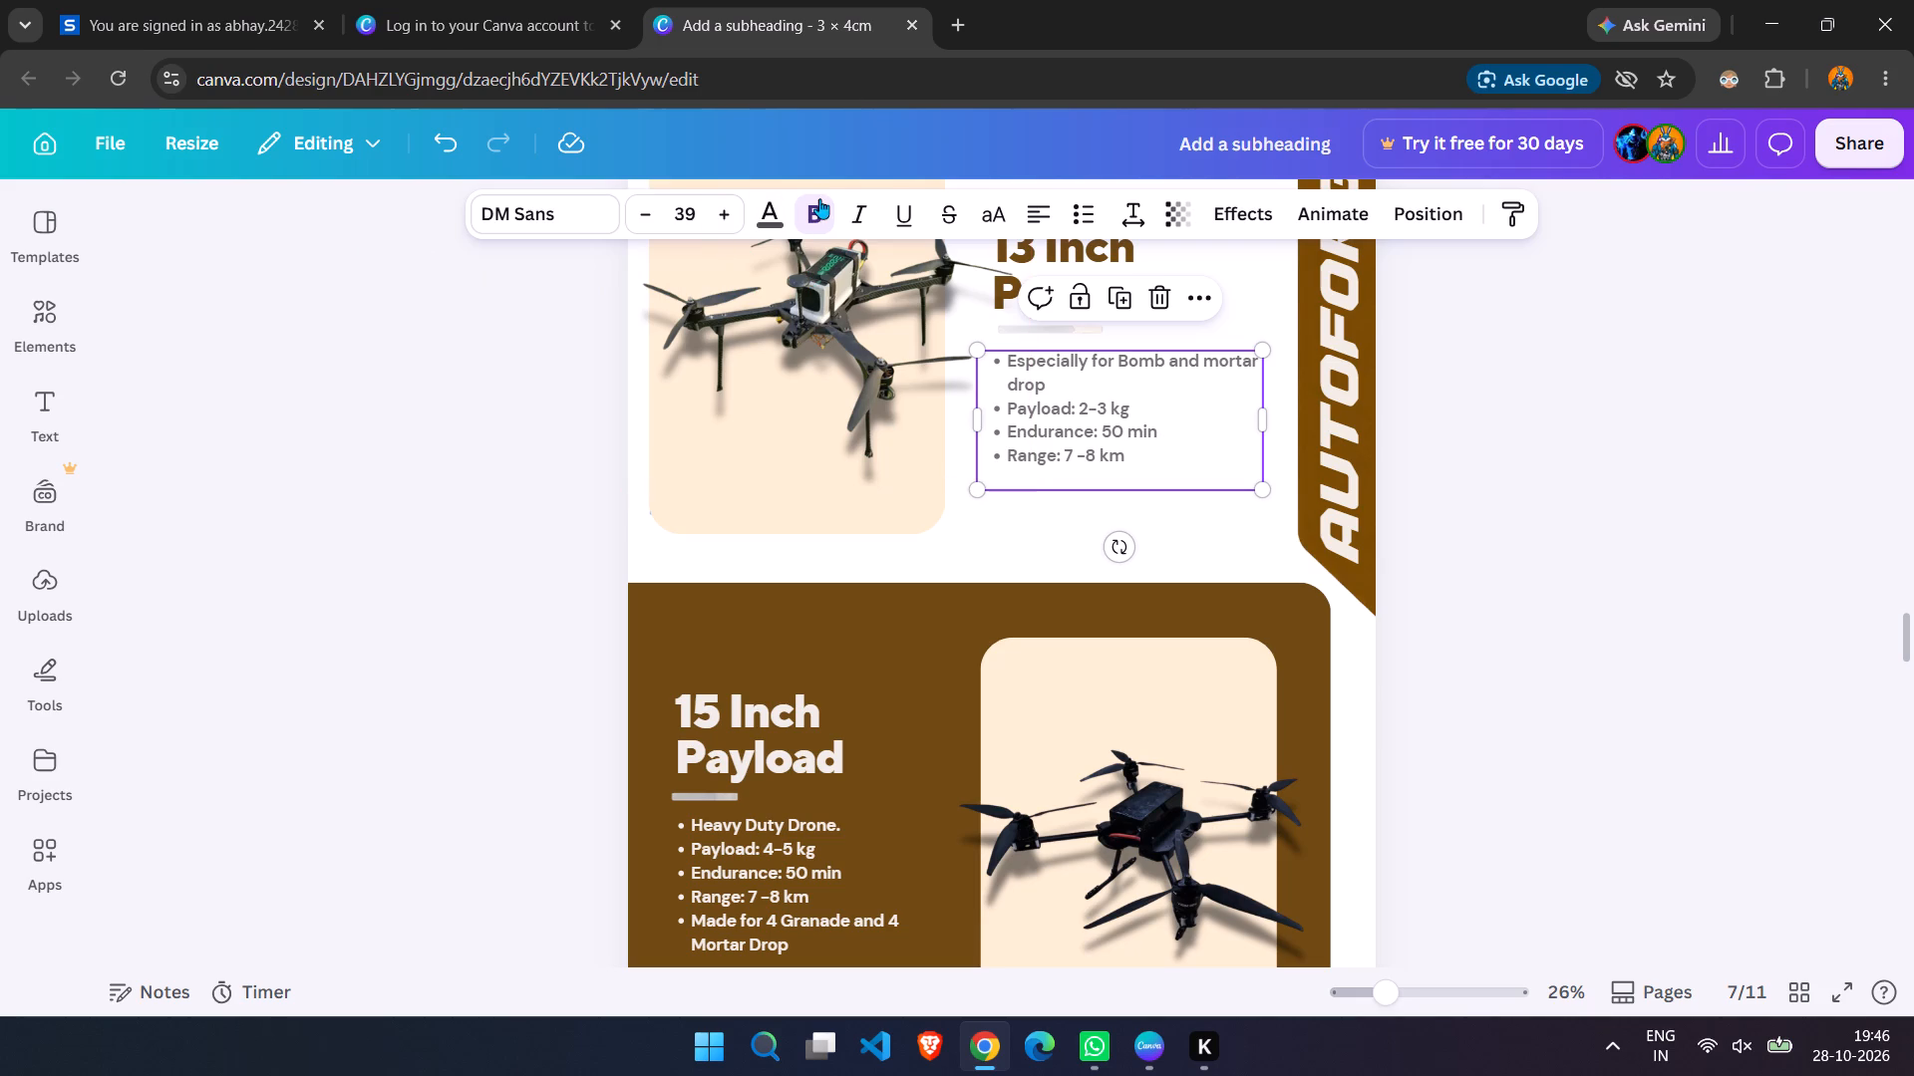
{"action": "left_click", "coordinate": [1096, 393]}
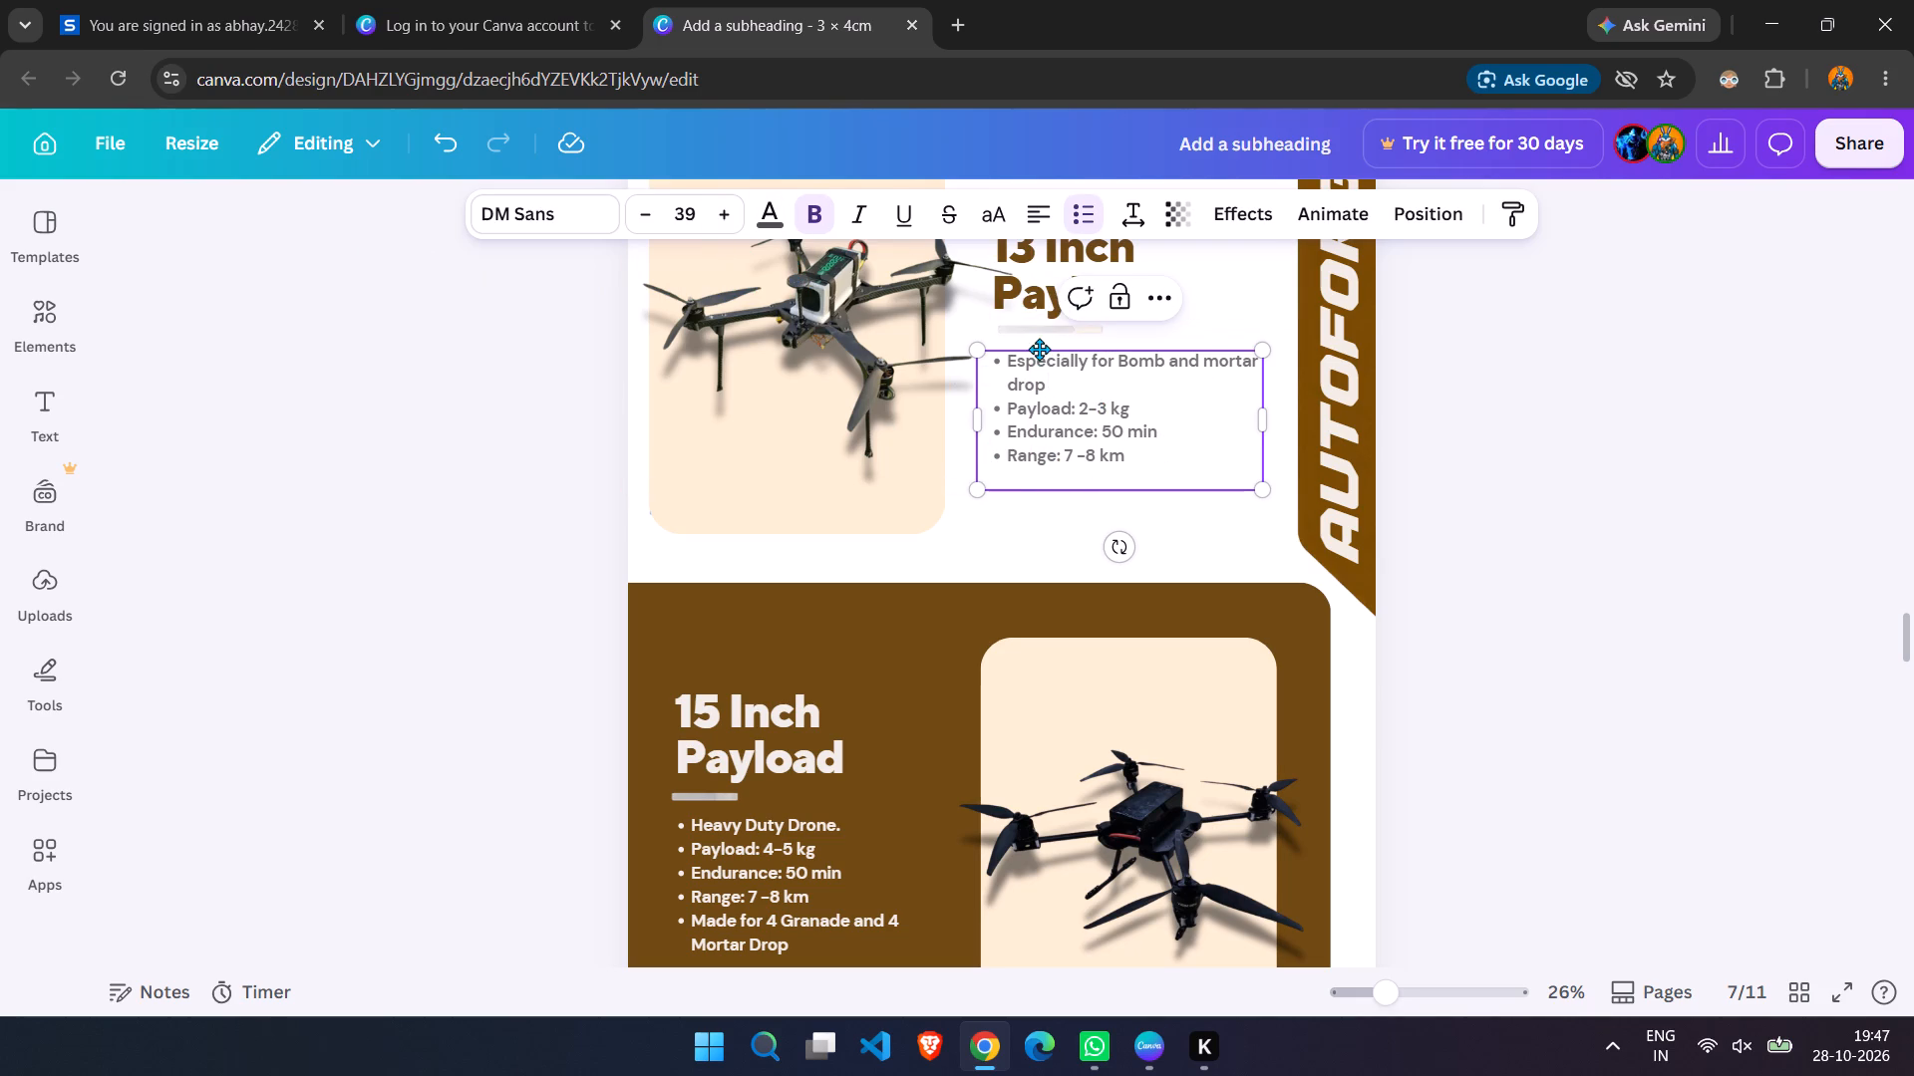
Compare the specification lists and colouring of the drone designs across pages 6, 7 and 8.
{"action": "scroll", "coordinate": [1026, 370], "scroll_direction": "down", "scroll_amount": 6}
{"action": "scroll", "coordinate": [948, 538], "scroll_direction": "up", "scroll_amount": 3}
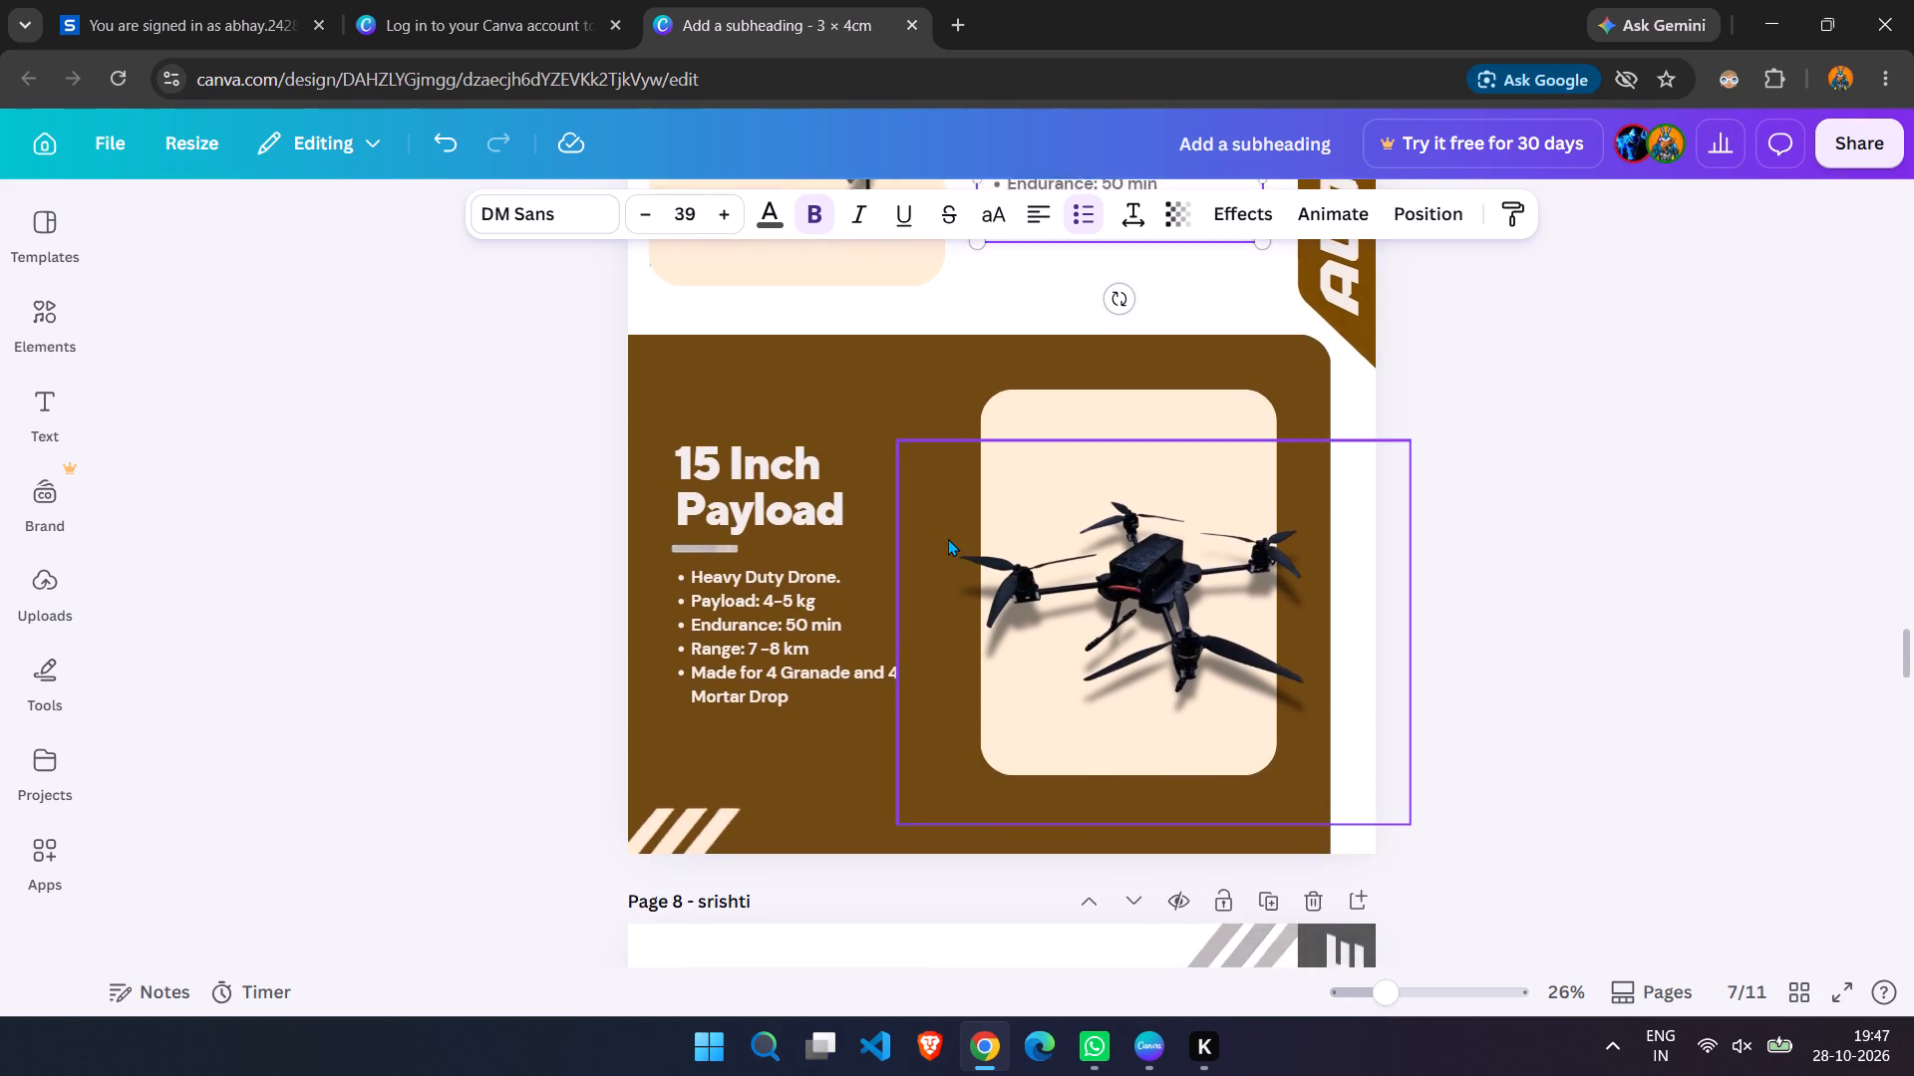
{"action": "scroll", "coordinate": [948, 538], "scroll_direction": "up", "scroll_amount": 20}
{"action": "scroll", "coordinate": [948, 562], "scroll_direction": "up", "scroll_amount": 7}
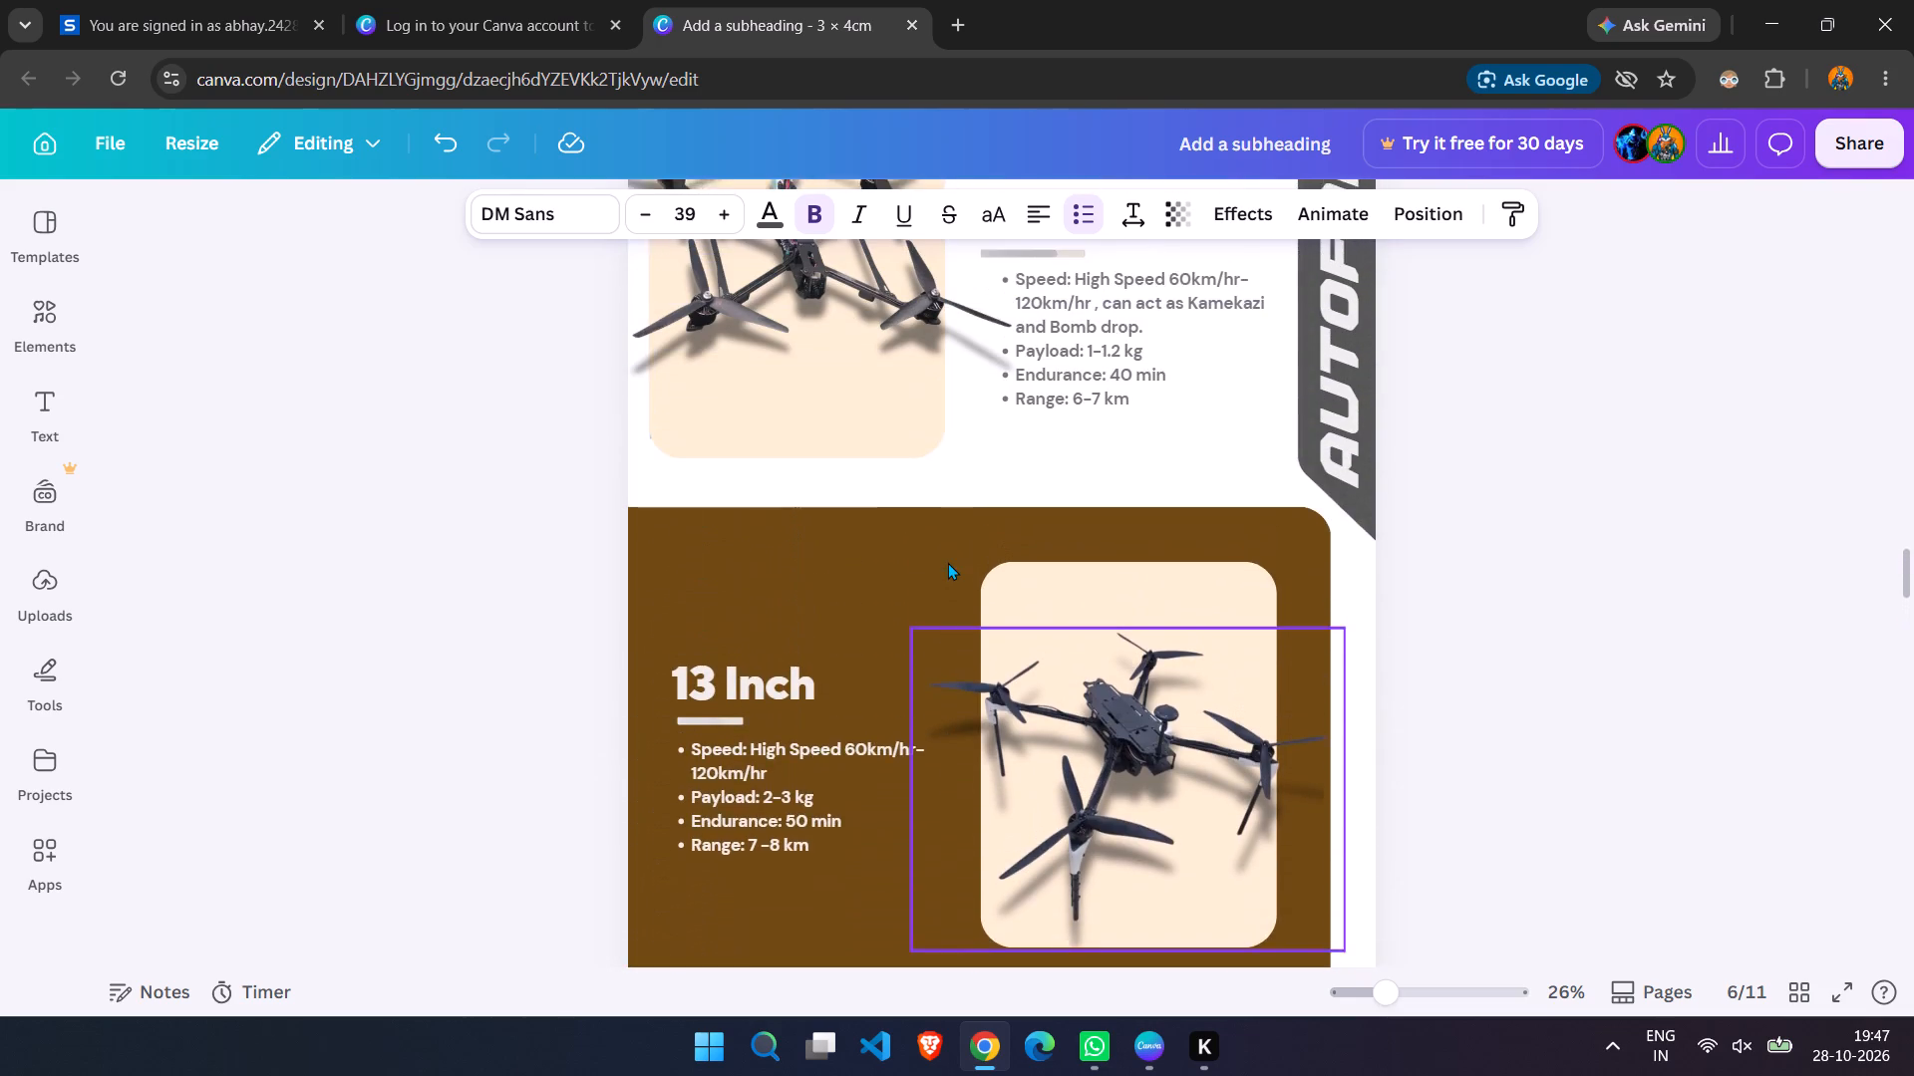
{"action": "scroll", "coordinate": [948, 562], "scroll_direction": "up", "scroll_amount": 6}
{"action": "scroll", "coordinate": [948, 562], "scroll_direction": "down", "scroll_amount": 17}
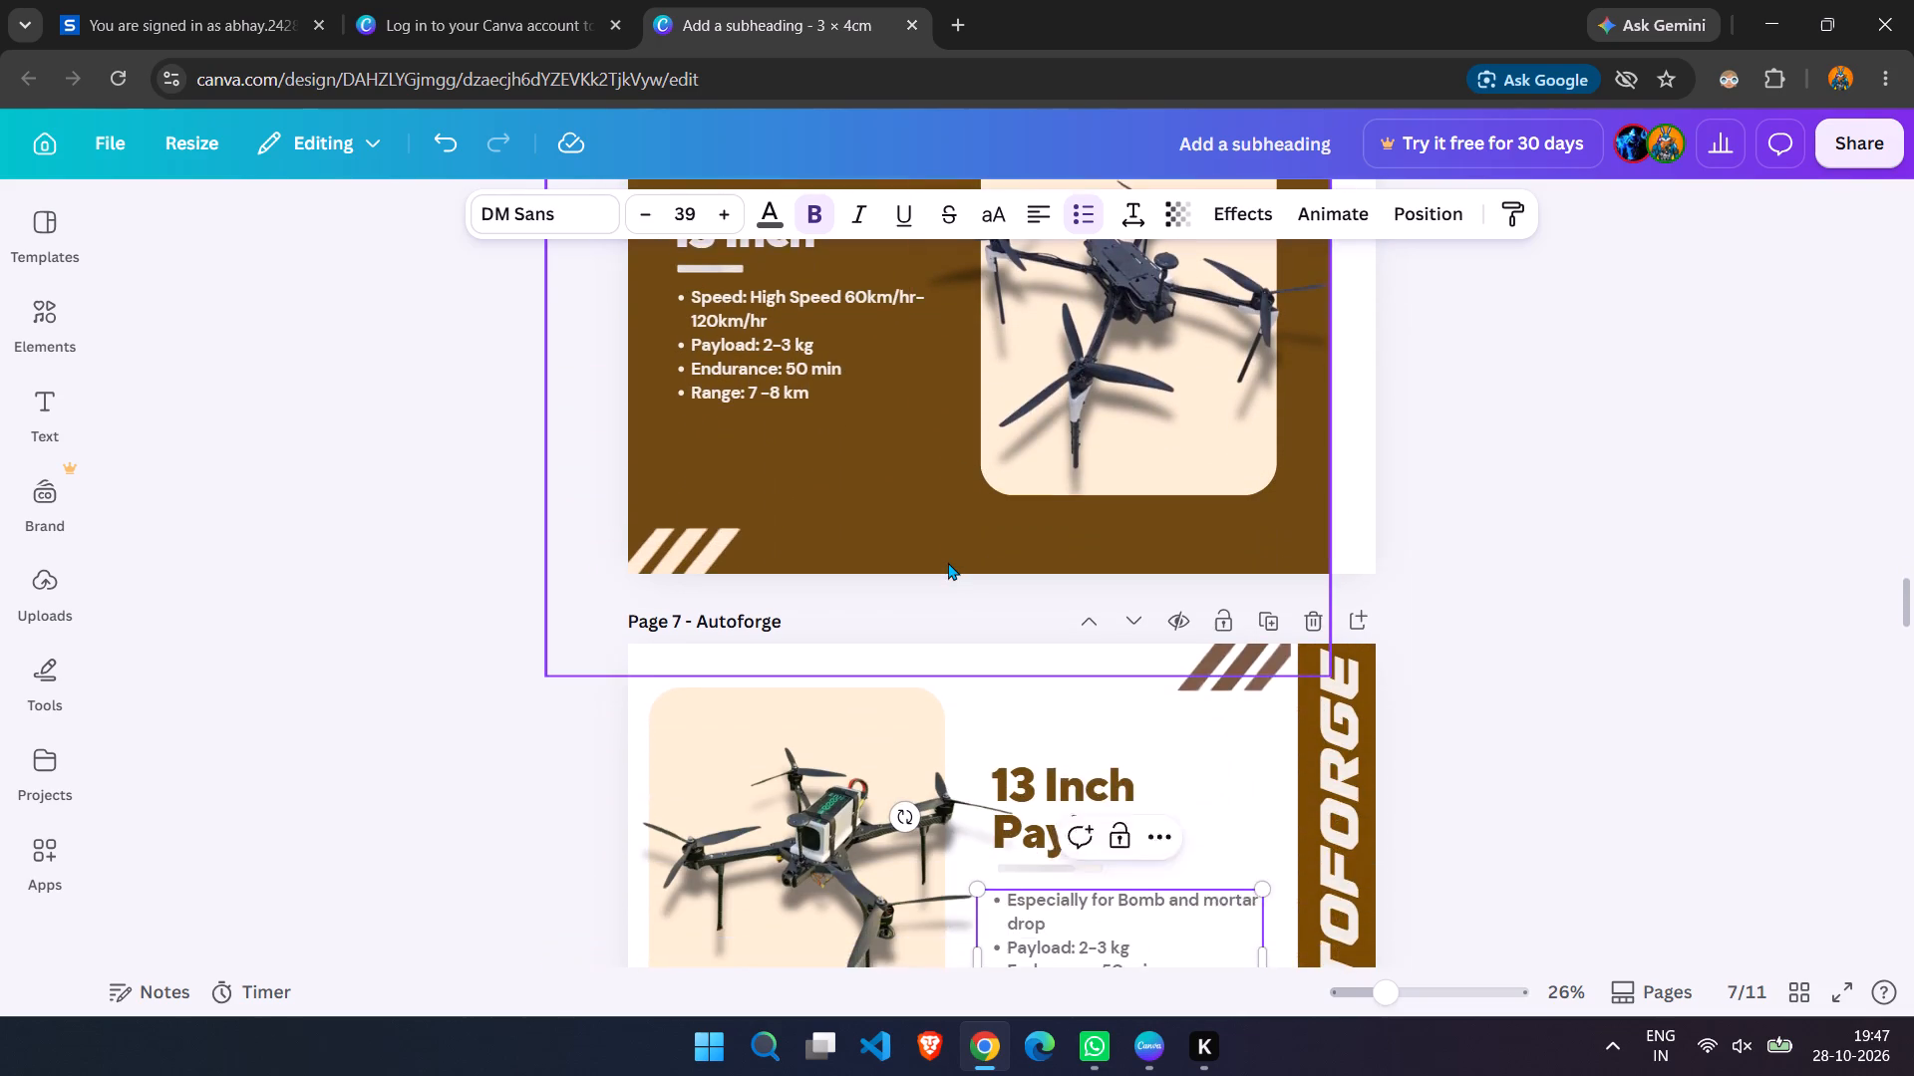
{"action": "scroll", "coordinate": [948, 562], "scroll_direction": "down", "scroll_amount": 5}
{"action": "scroll", "coordinate": [948, 562], "scroll_direction": "down", "scroll_amount": 20}
{"action": "scroll", "coordinate": [948, 562], "scroll_direction": "down", "scroll_amount": 4}
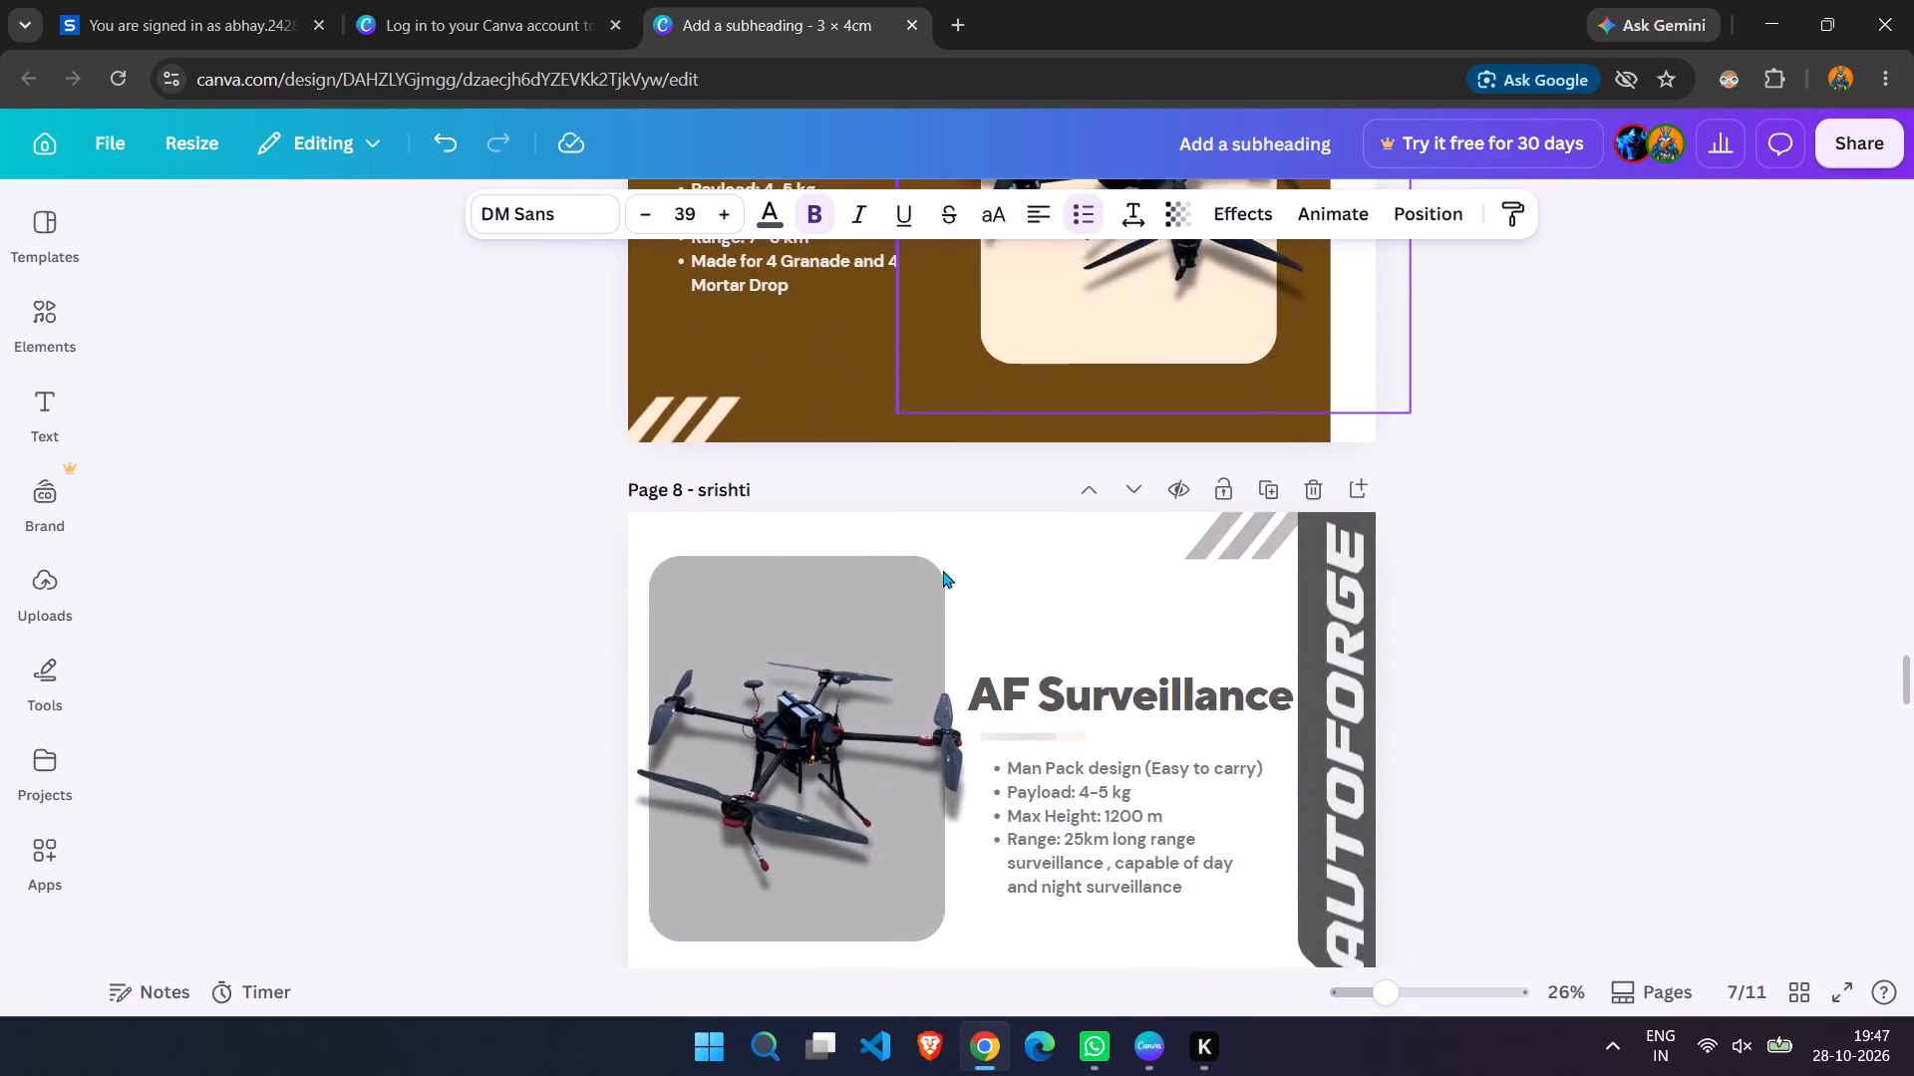
{"action": "scroll", "coordinate": [943, 570], "scroll_direction": "up", "scroll_amount": 16}
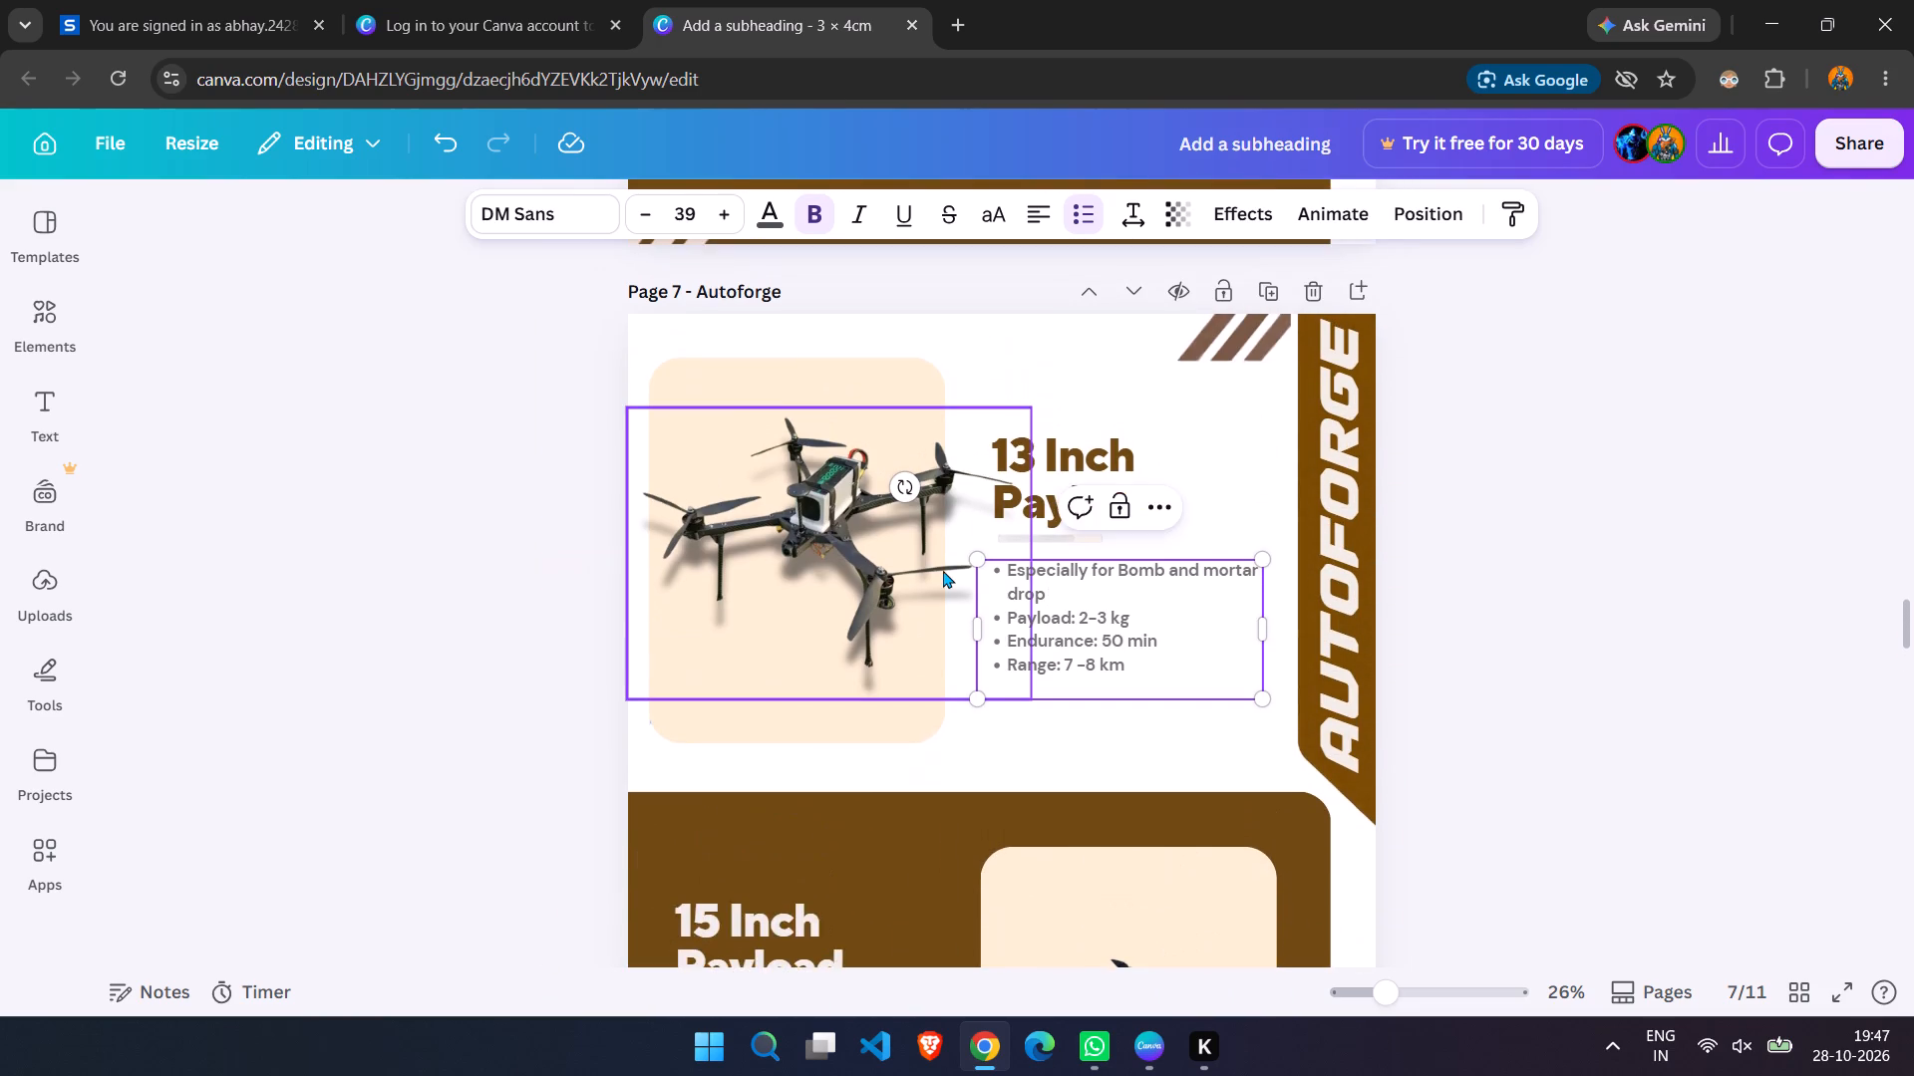
{"action": "scroll", "coordinate": [943, 570], "scroll_direction": "up", "scroll_amount": 2}
{"action": "scroll", "coordinate": [848, 769], "scroll_direction": "up", "scroll_amount": 5}
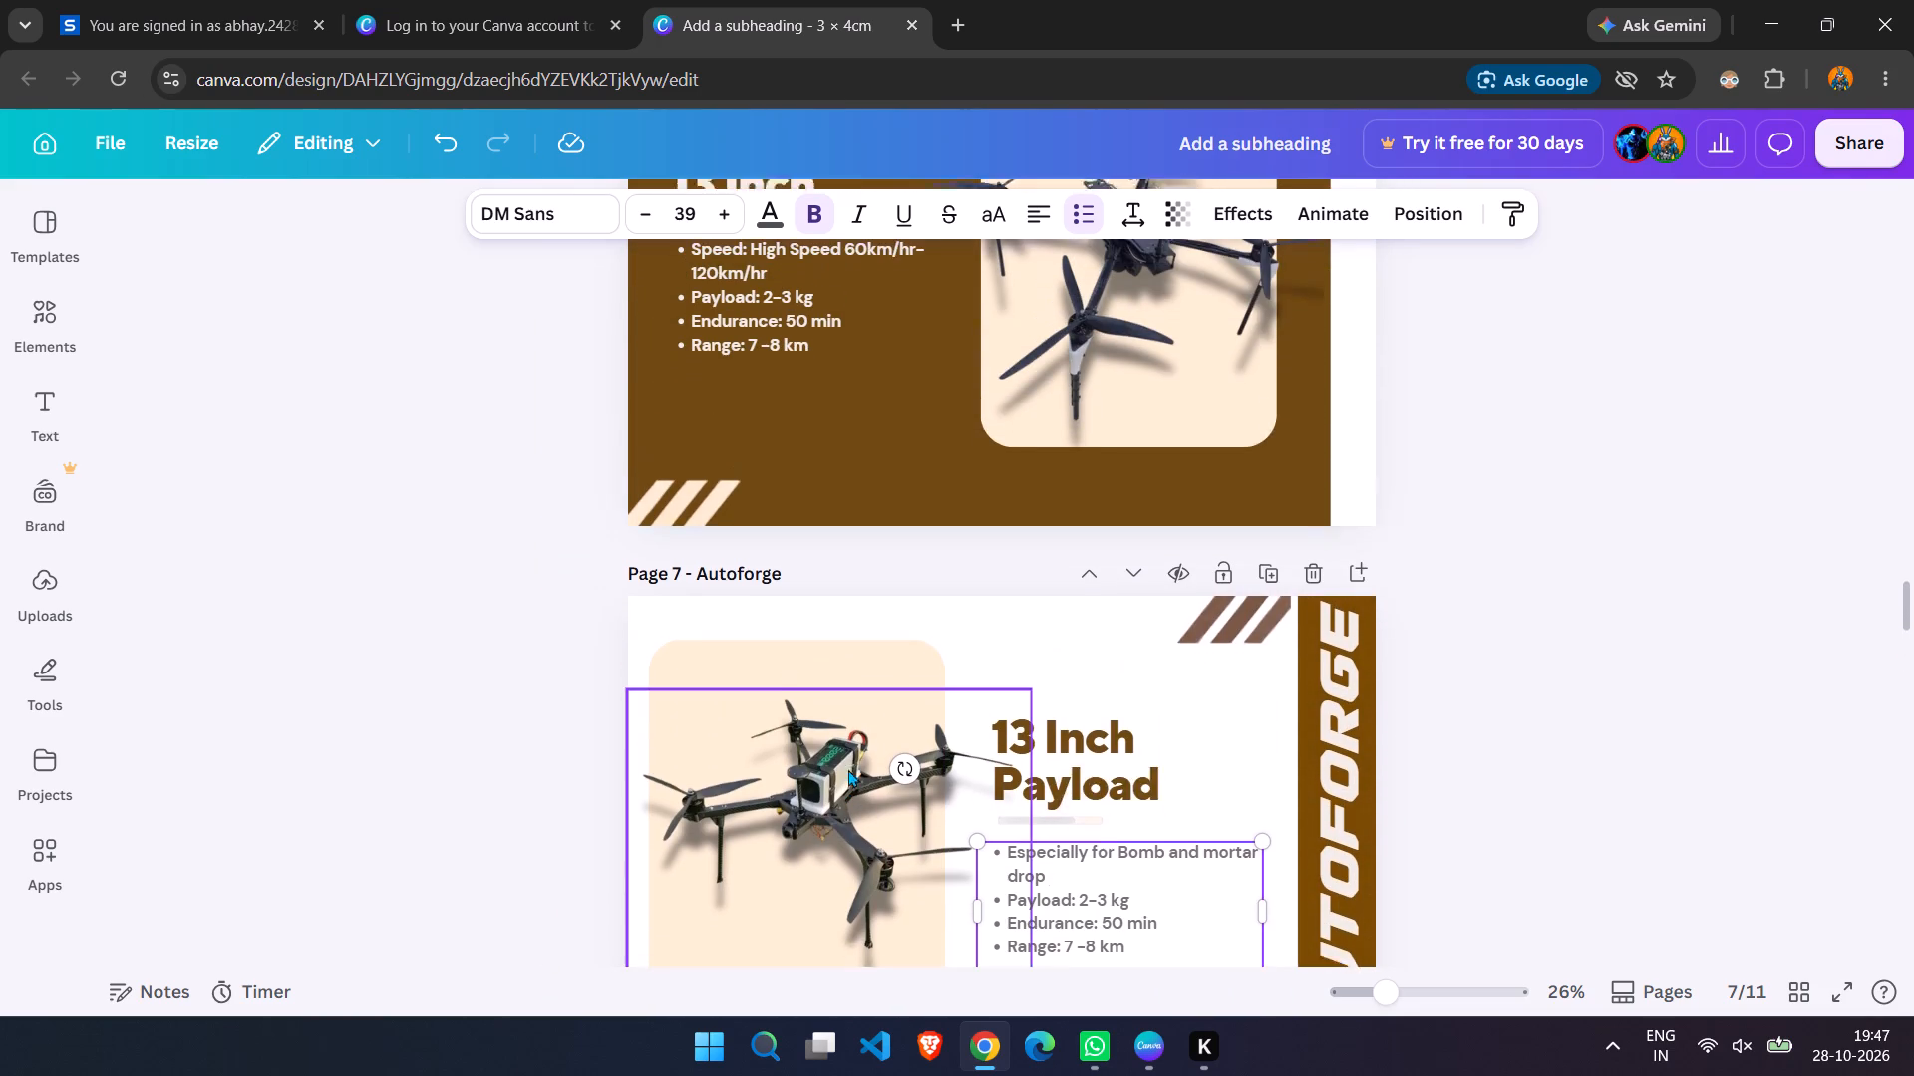
{"action": "scroll", "coordinate": [848, 769], "scroll_direction": "up", "scroll_amount": 15}
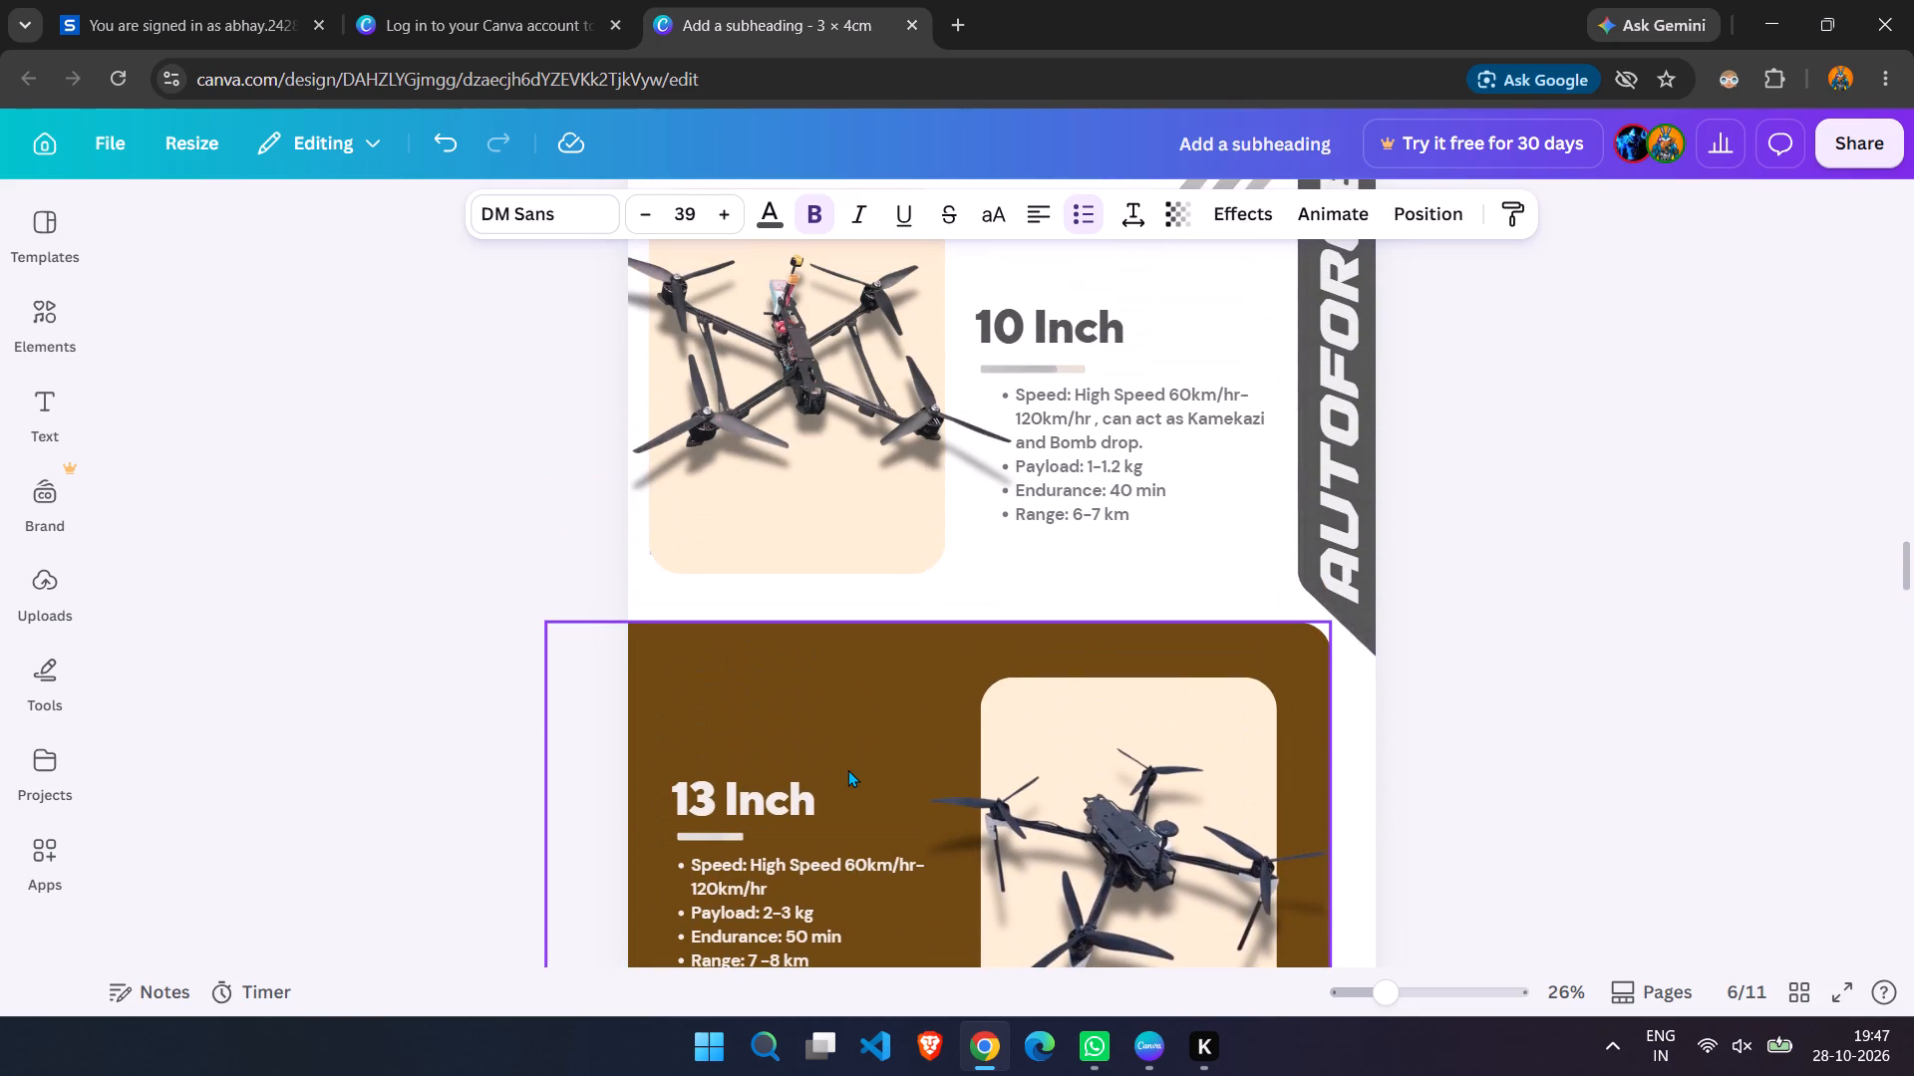
{"action": "scroll", "coordinate": [848, 769], "scroll_direction": "down", "scroll_amount": 18}
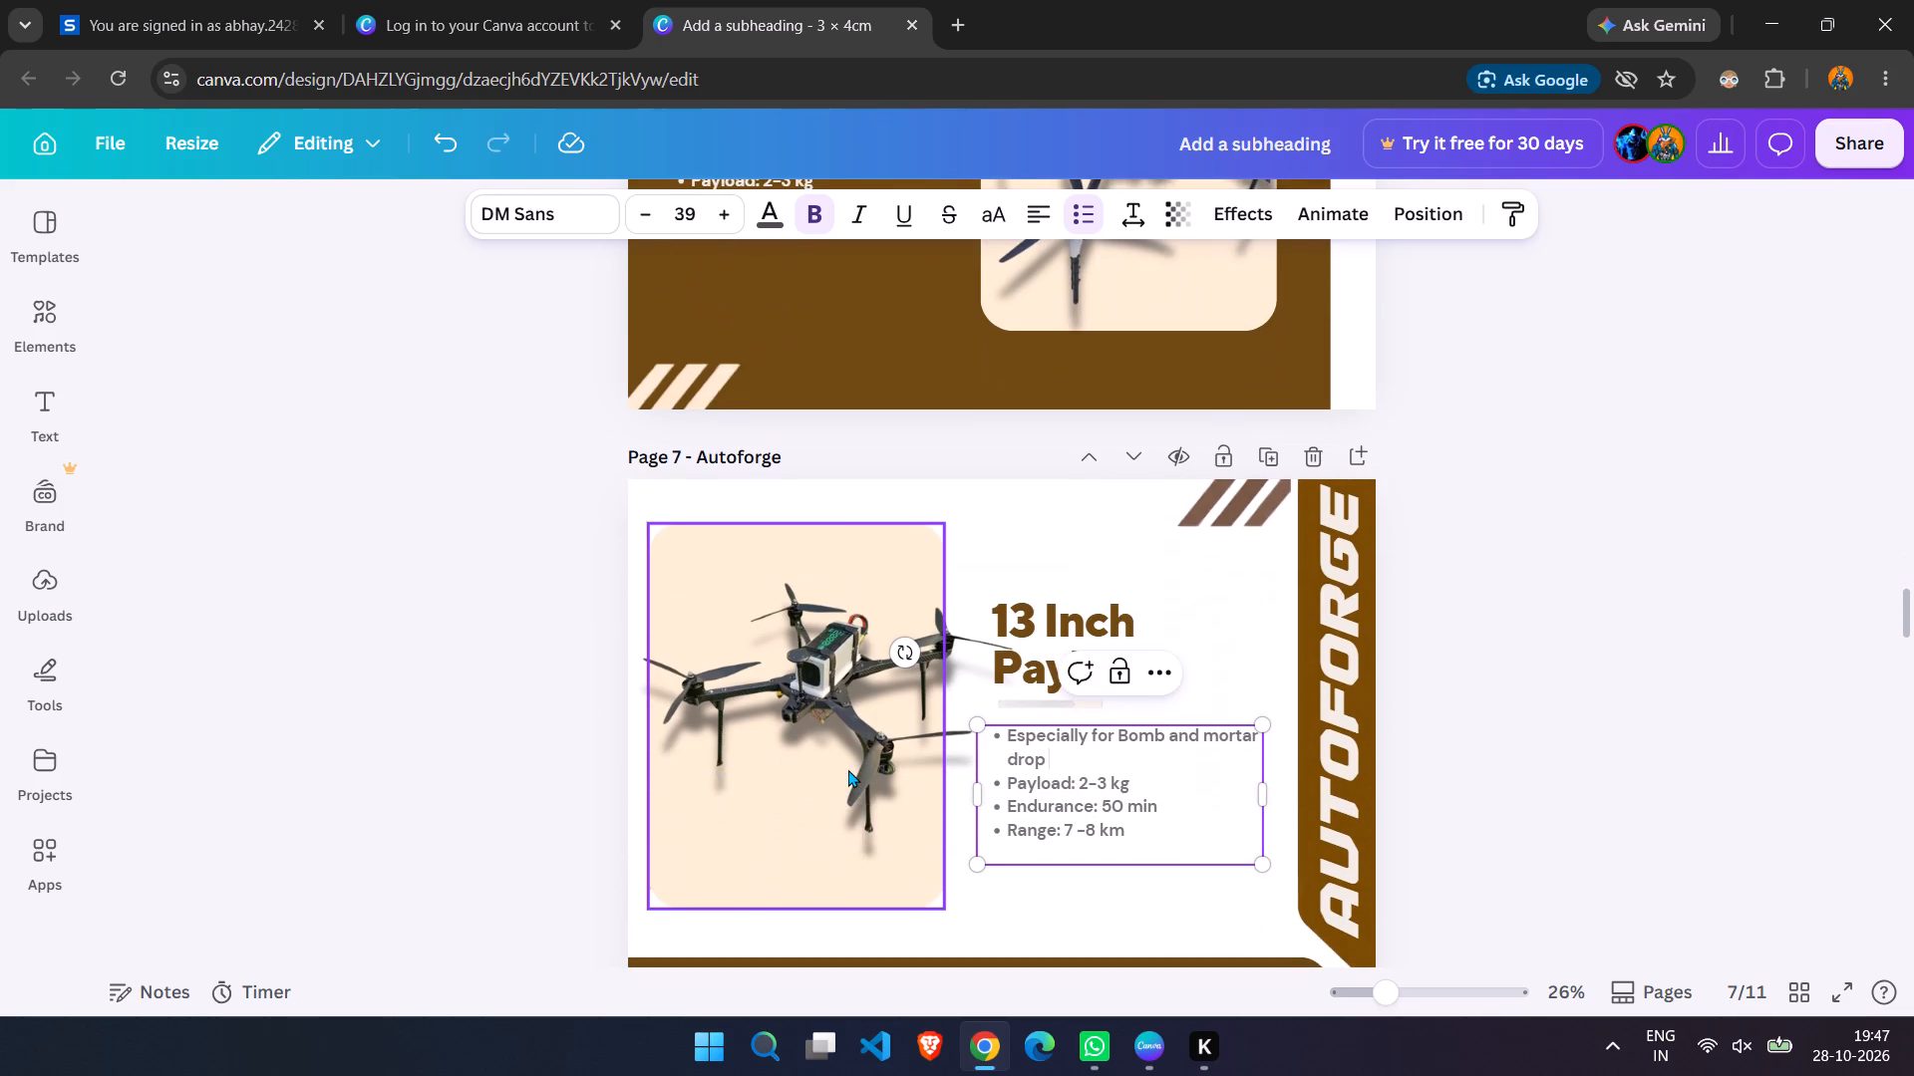
{"action": "scroll", "coordinate": [848, 769], "scroll_direction": "down", "scroll_amount": 12}
{"action": "scroll", "coordinate": [927, 658], "scroll_direction": "up", "scroll_amount": 4}
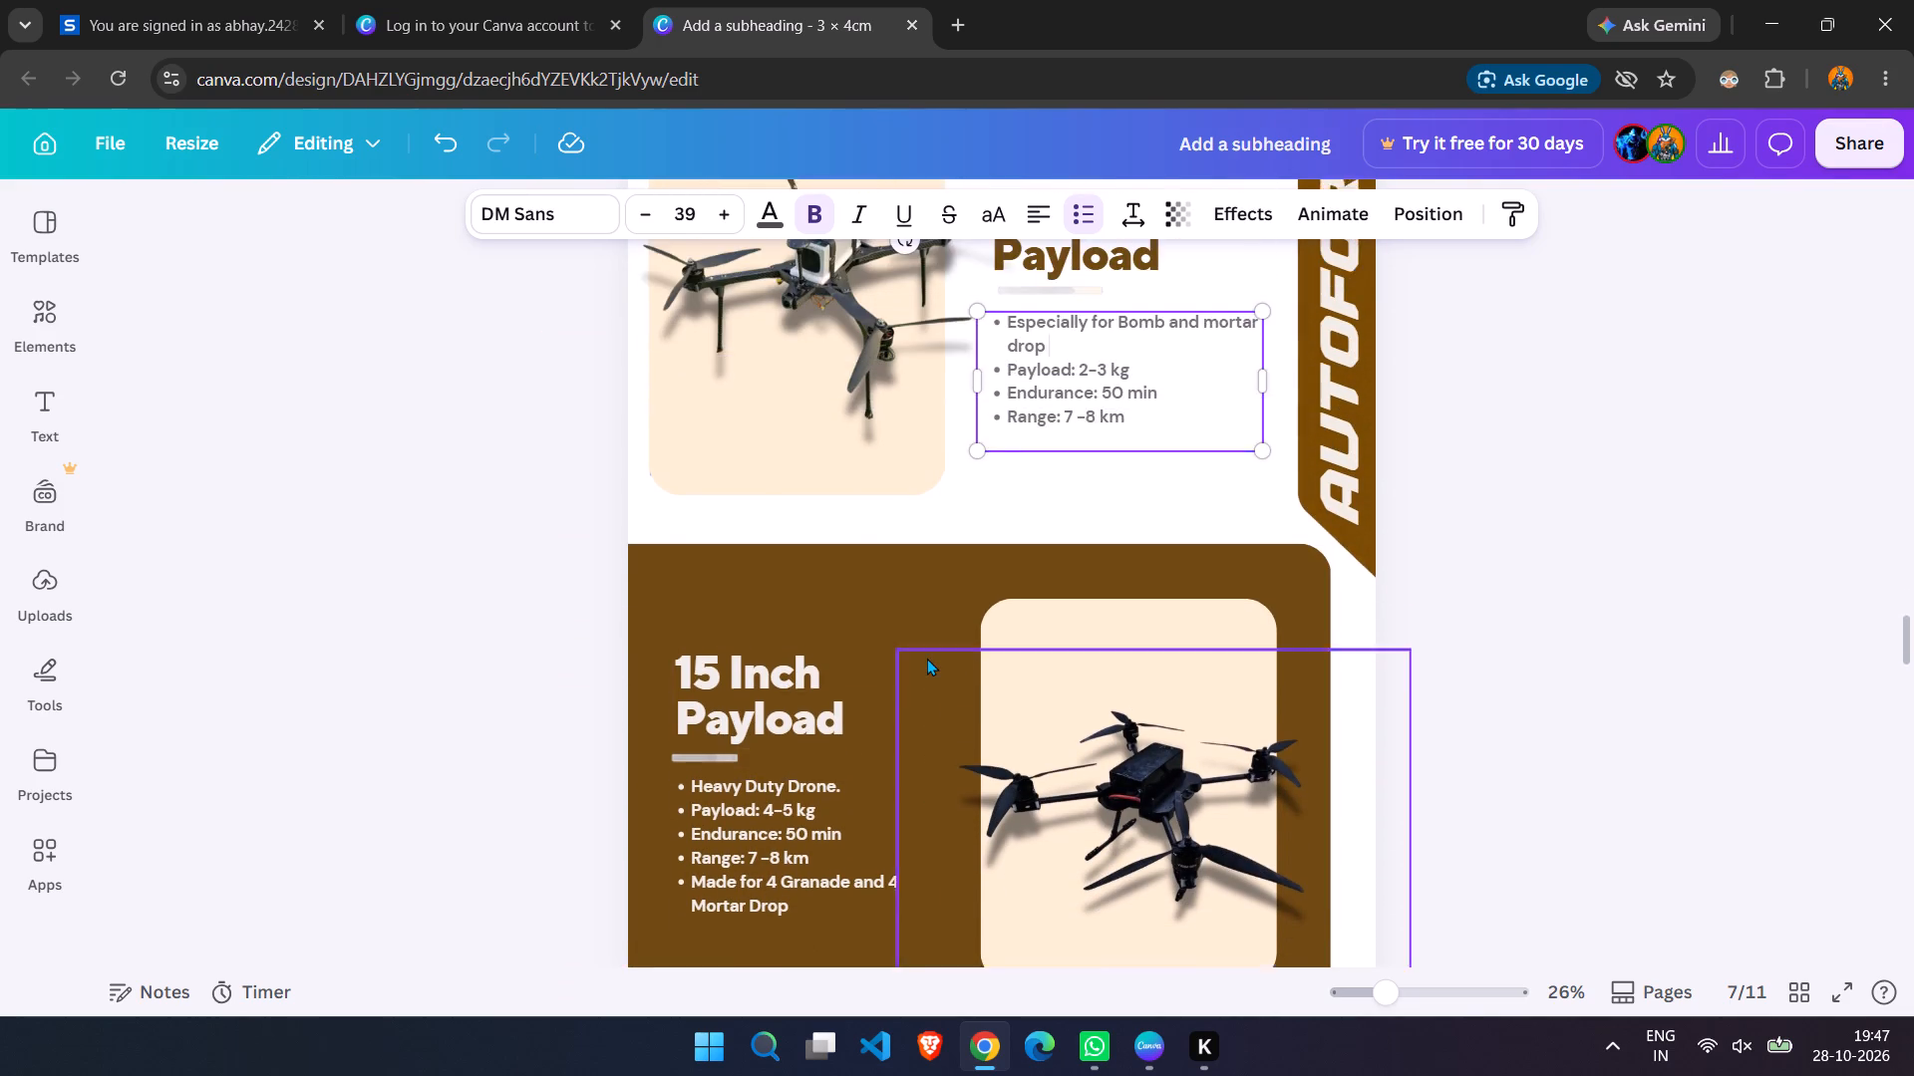
Open the 13 Inch Payload specification list on page 7 and examine its payload and range lines.
{"action": "scroll", "coordinate": [927, 658], "scroll_direction": "up", "scroll_amount": 4}
{"action": "left_click", "coordinate": [1063, 834]}
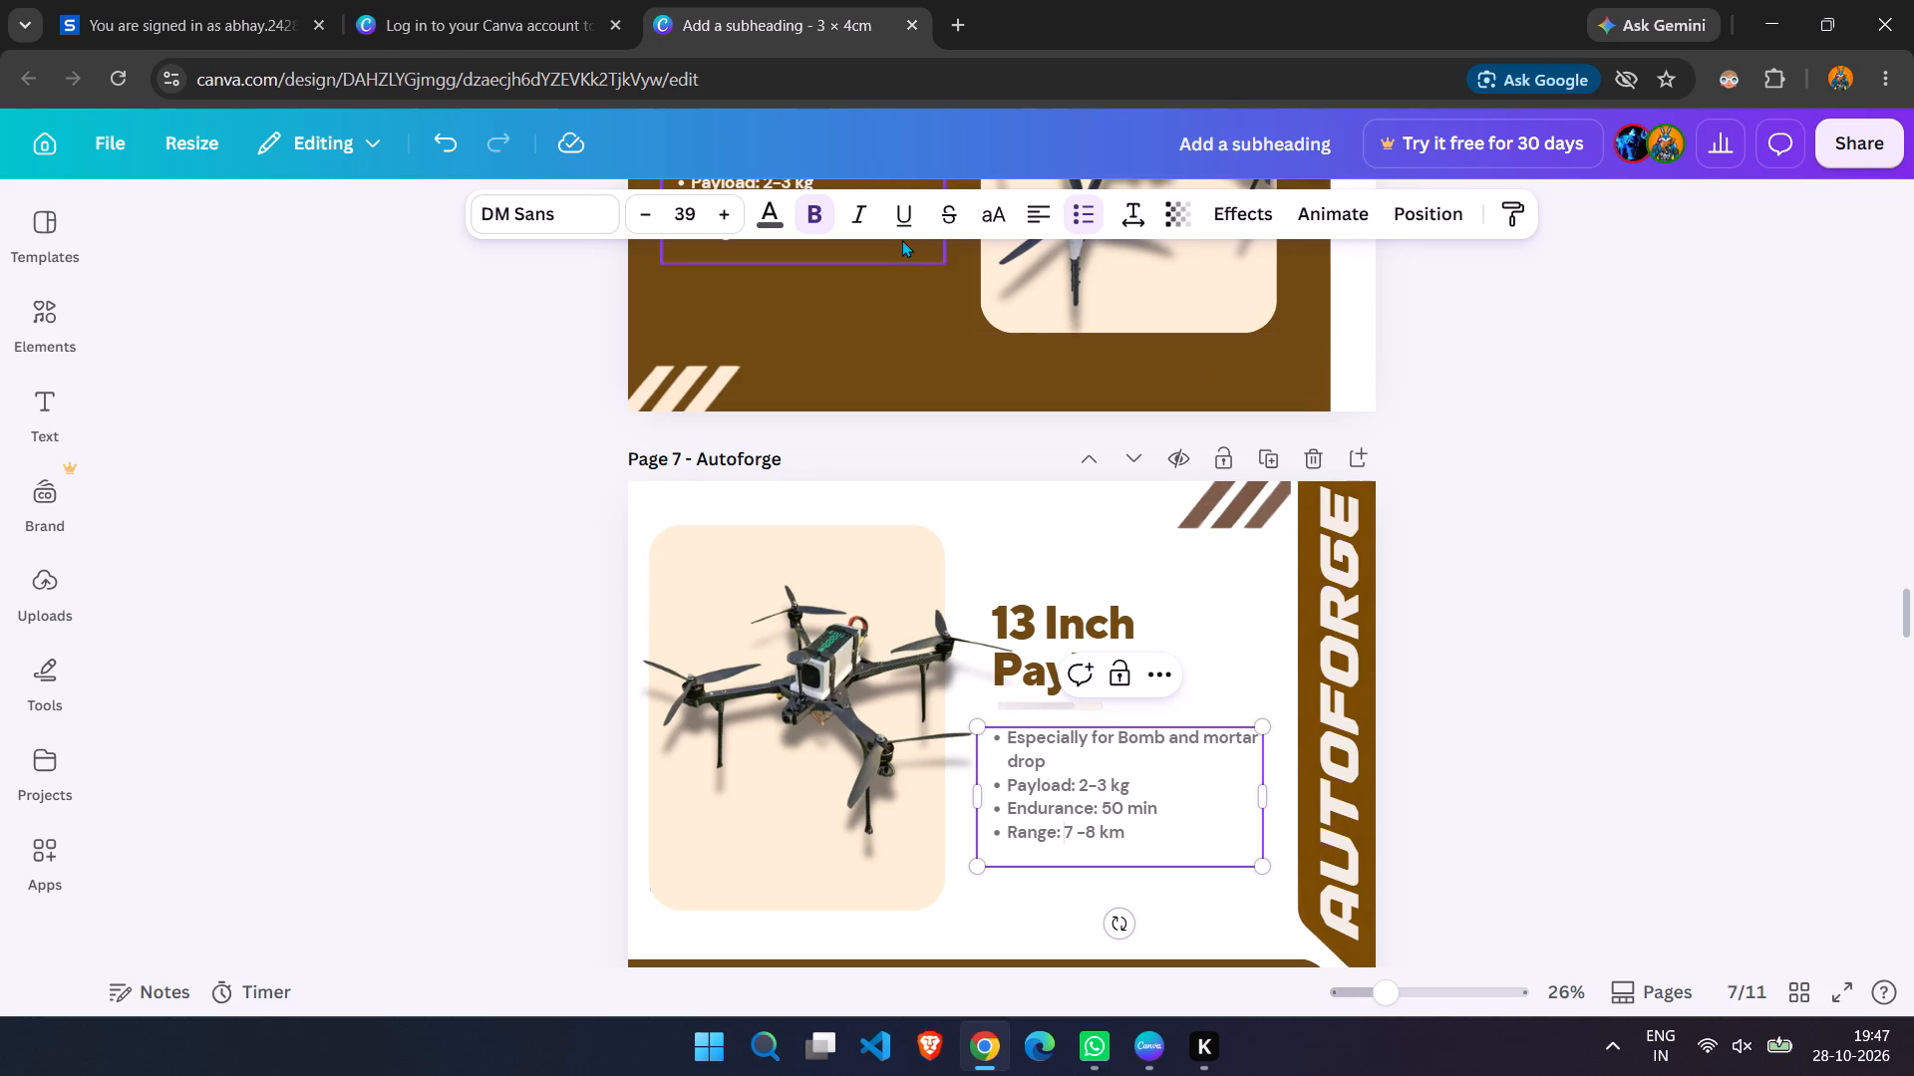
{"action": "left_click", "coordinate": [1085, 789]}
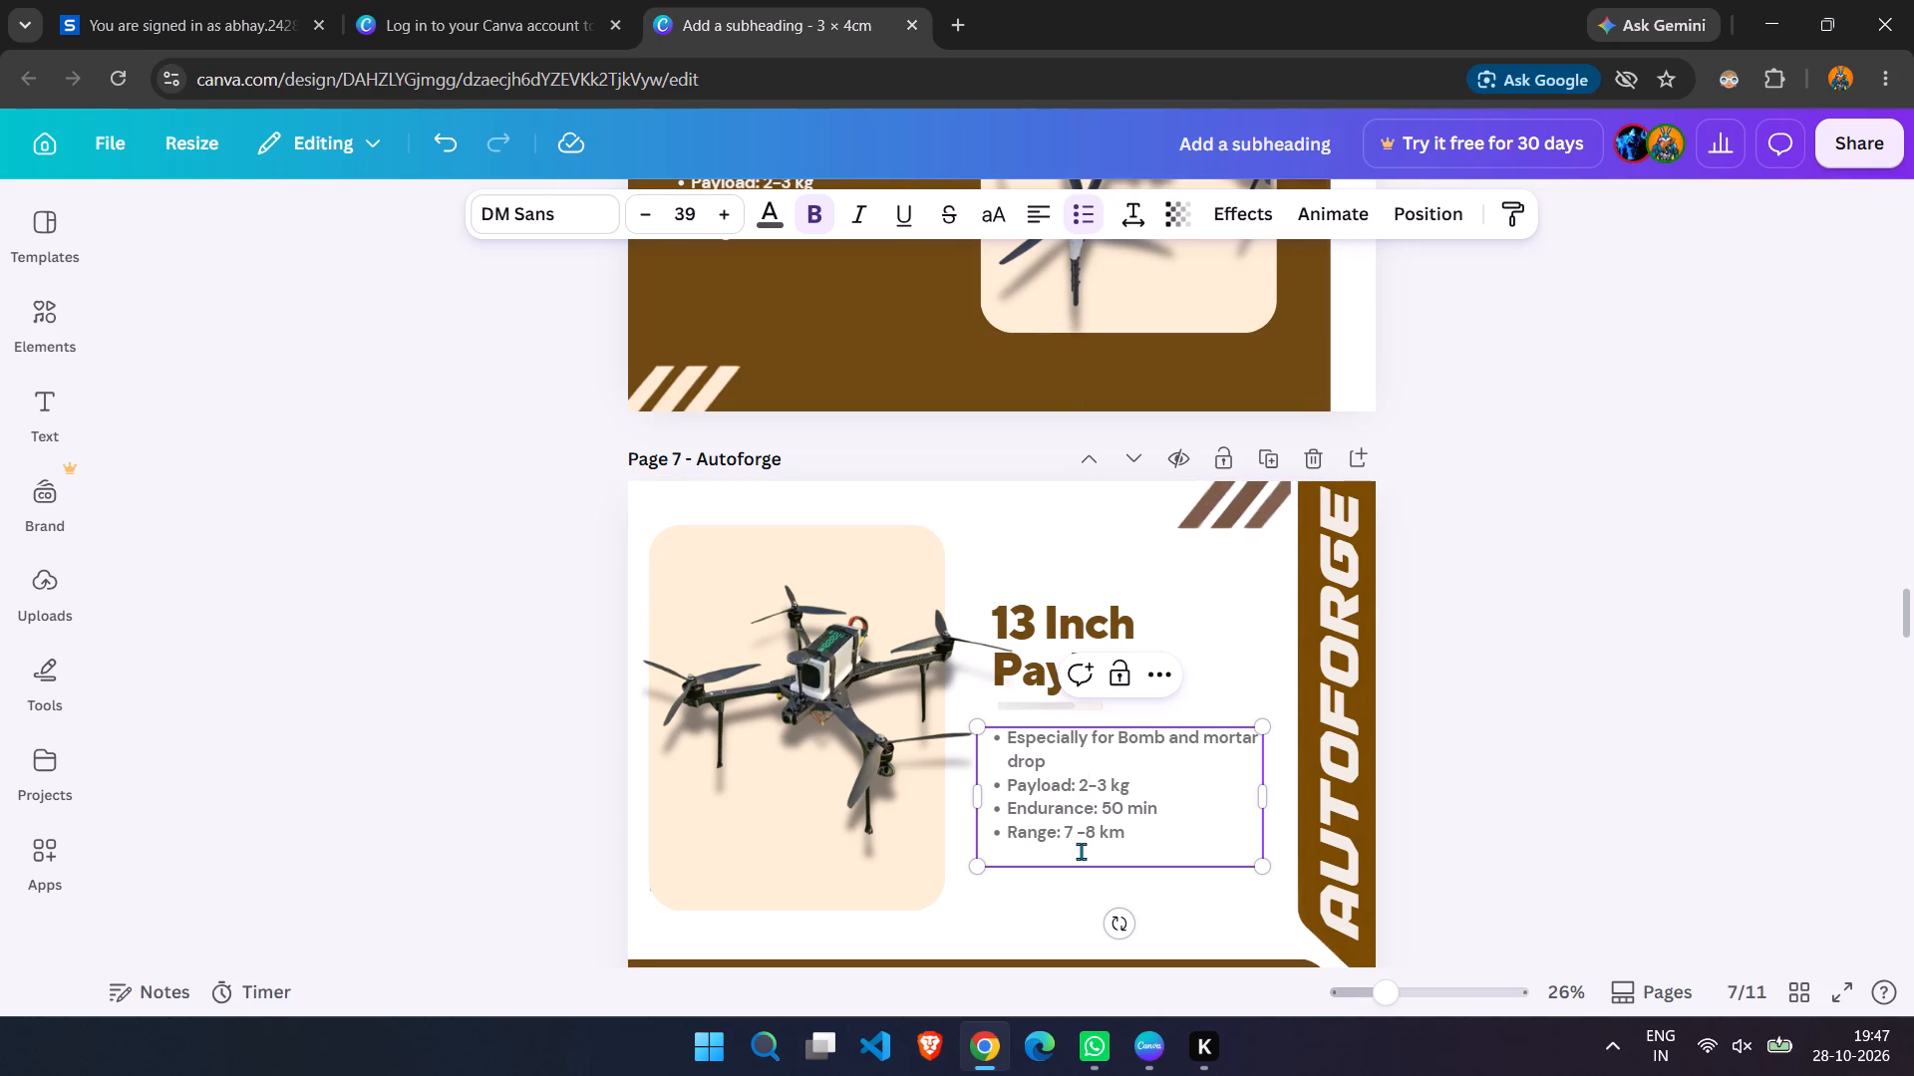
{"action": "left_click", "coordinate": [1114, 828]}
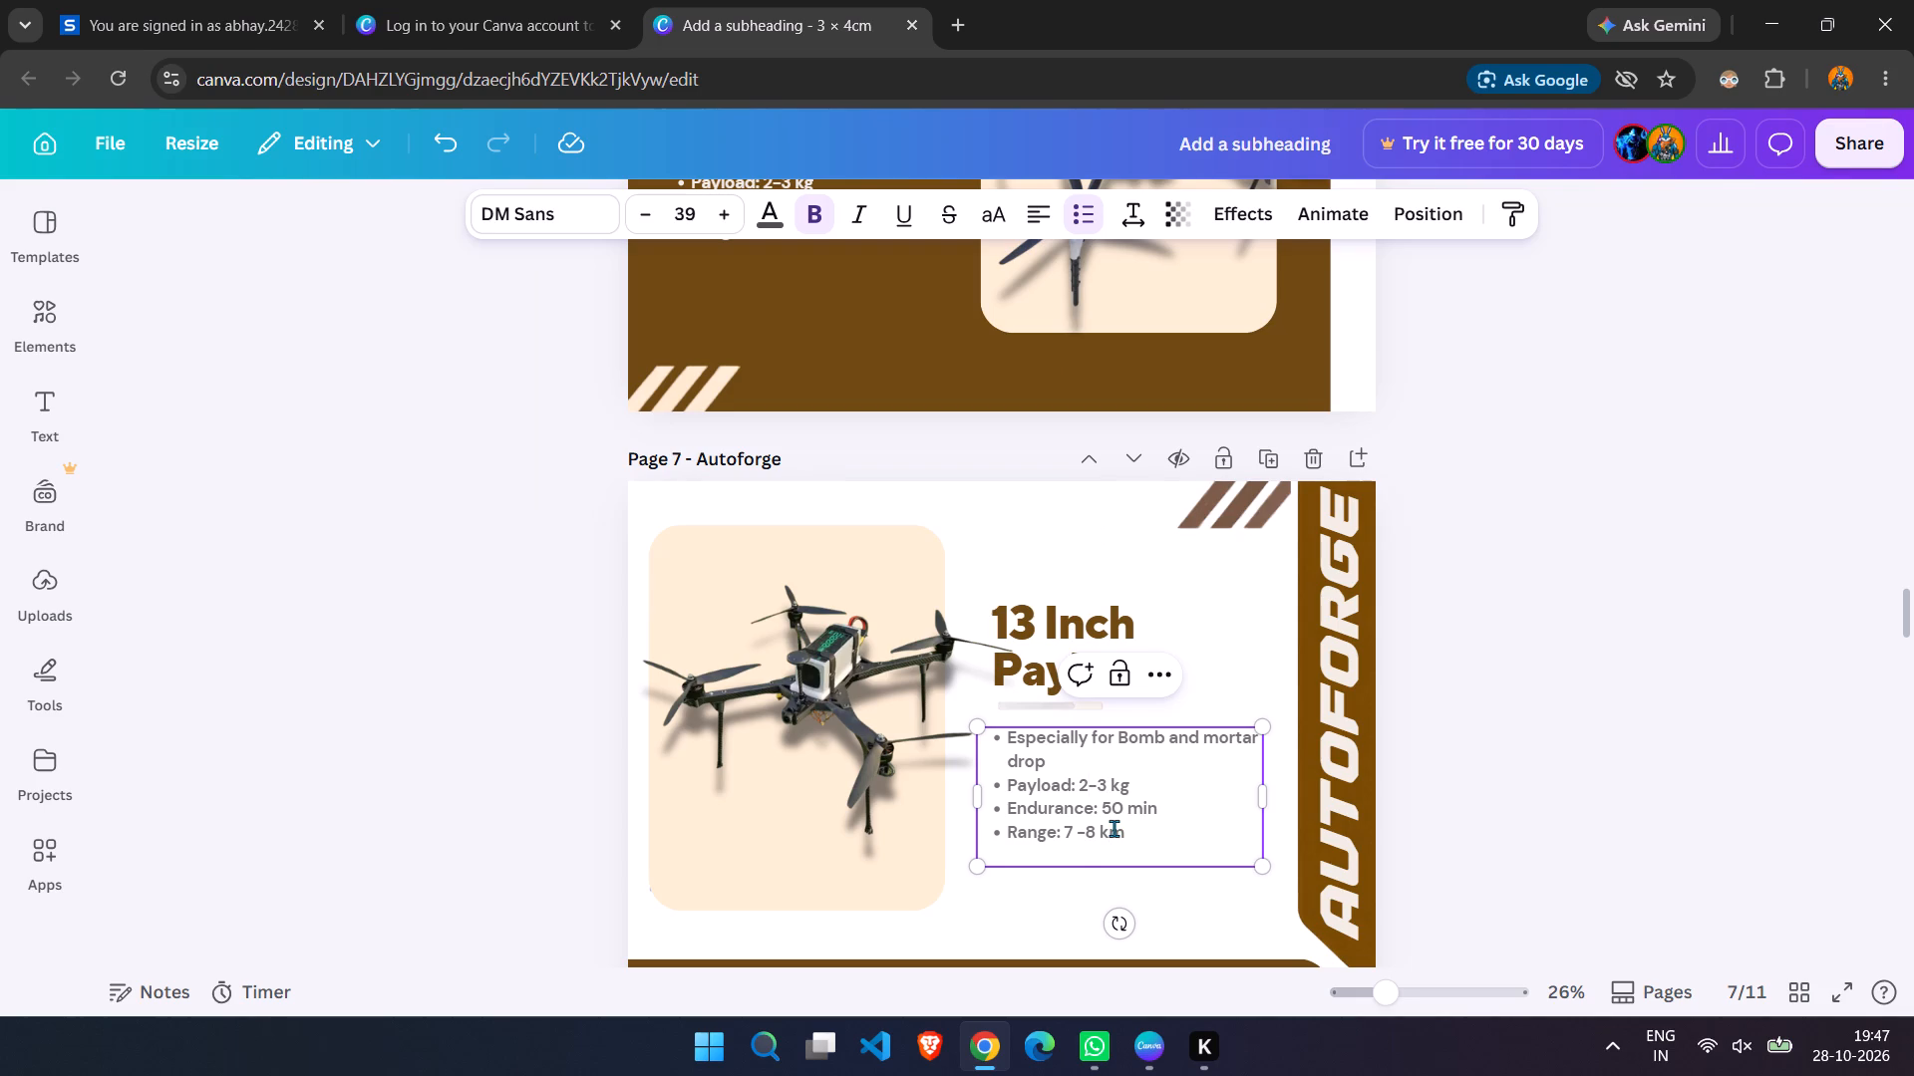
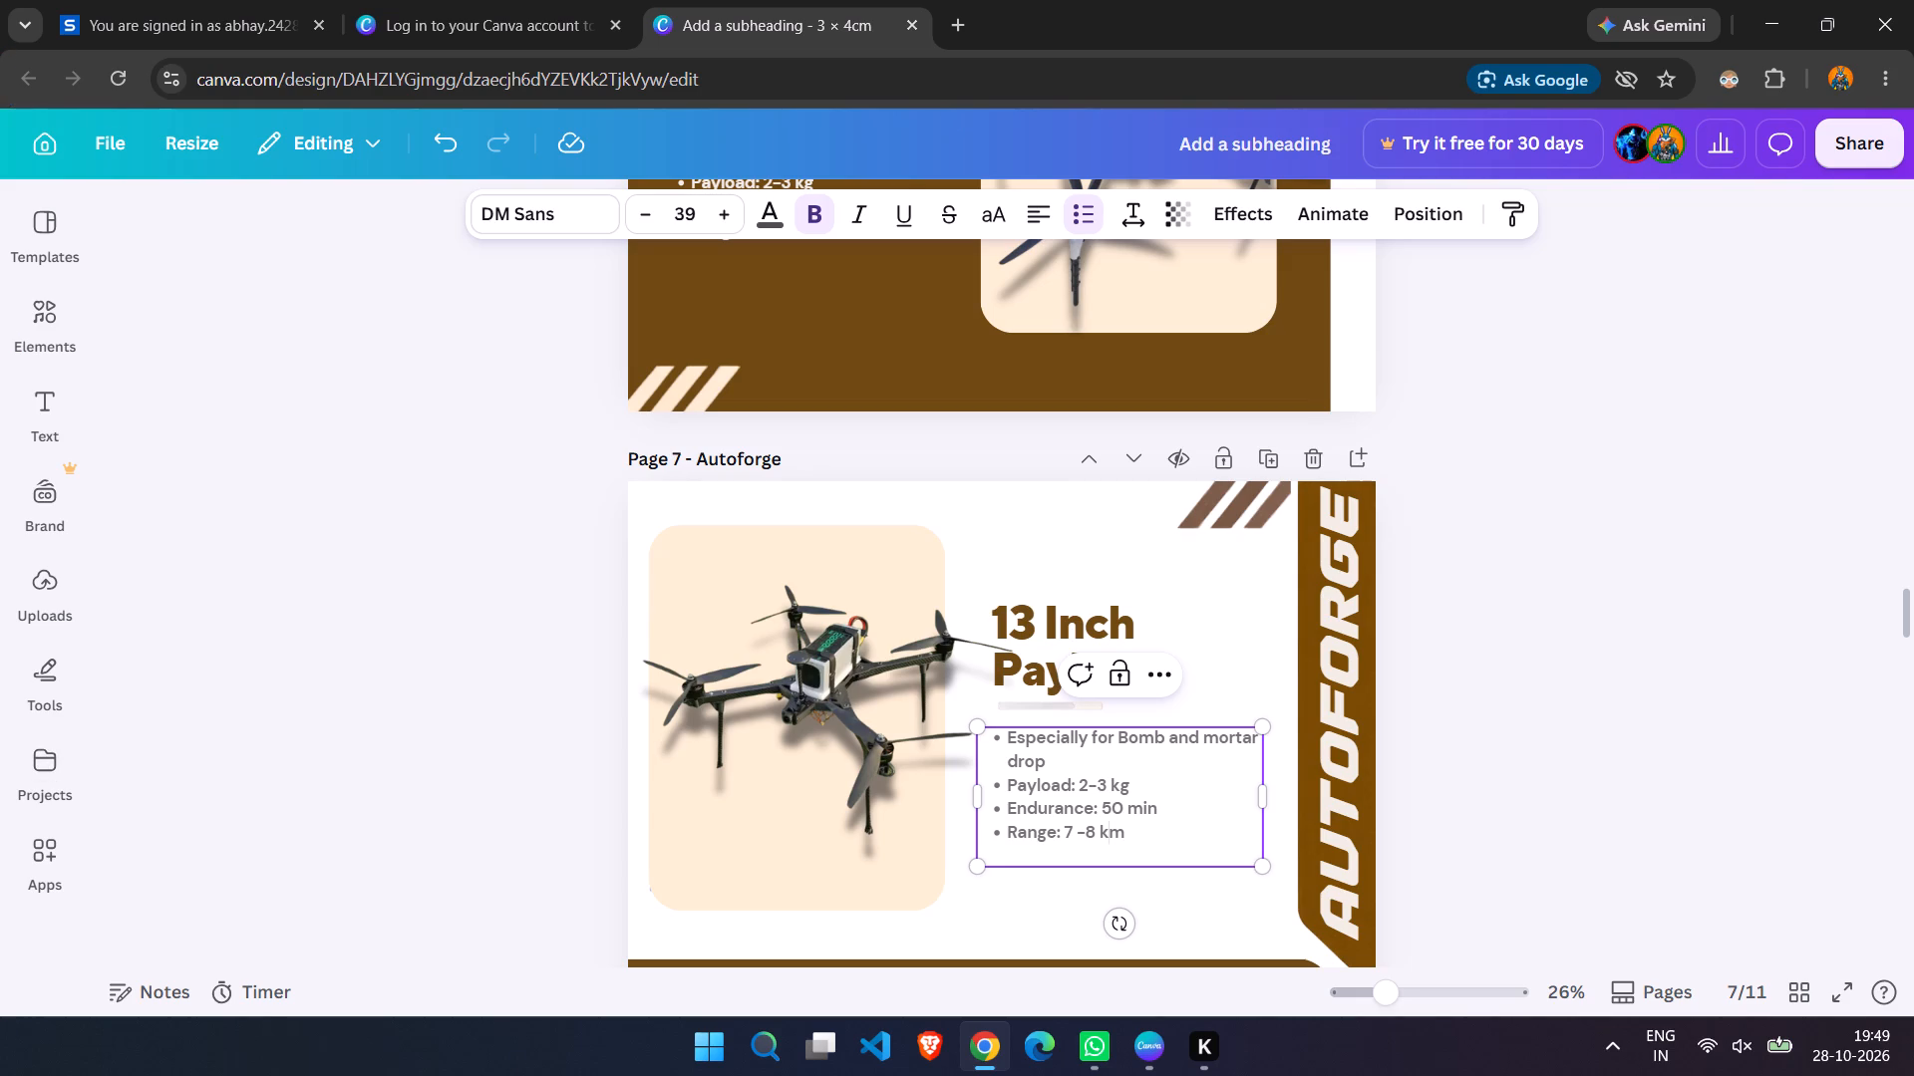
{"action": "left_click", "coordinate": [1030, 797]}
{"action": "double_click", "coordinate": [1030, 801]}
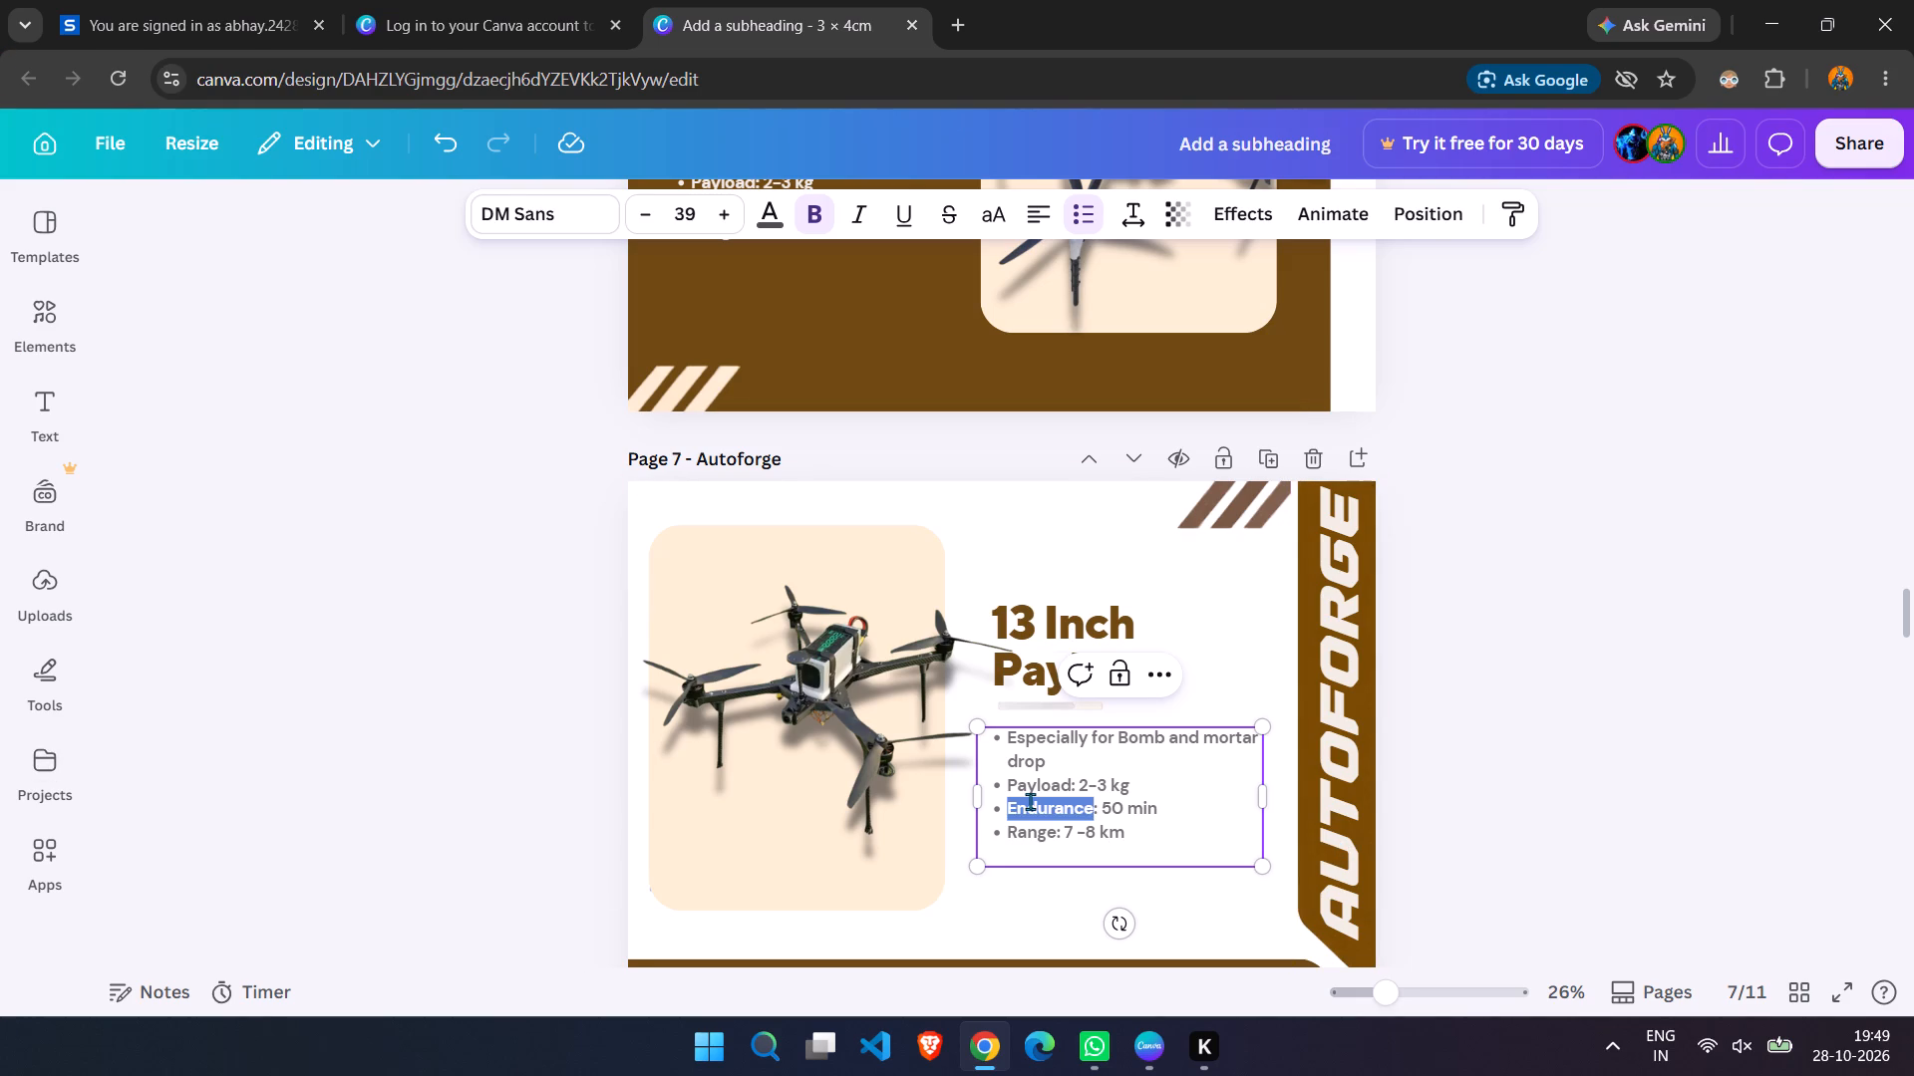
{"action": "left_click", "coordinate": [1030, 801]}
Recolour the grey AUTOFORGE side banner on page 6 with the reddish brown already used in this design.
{"action": "scroll", "coordinate": [1030, 801], "scroll_direction": "up", "scroll_amount": 4}
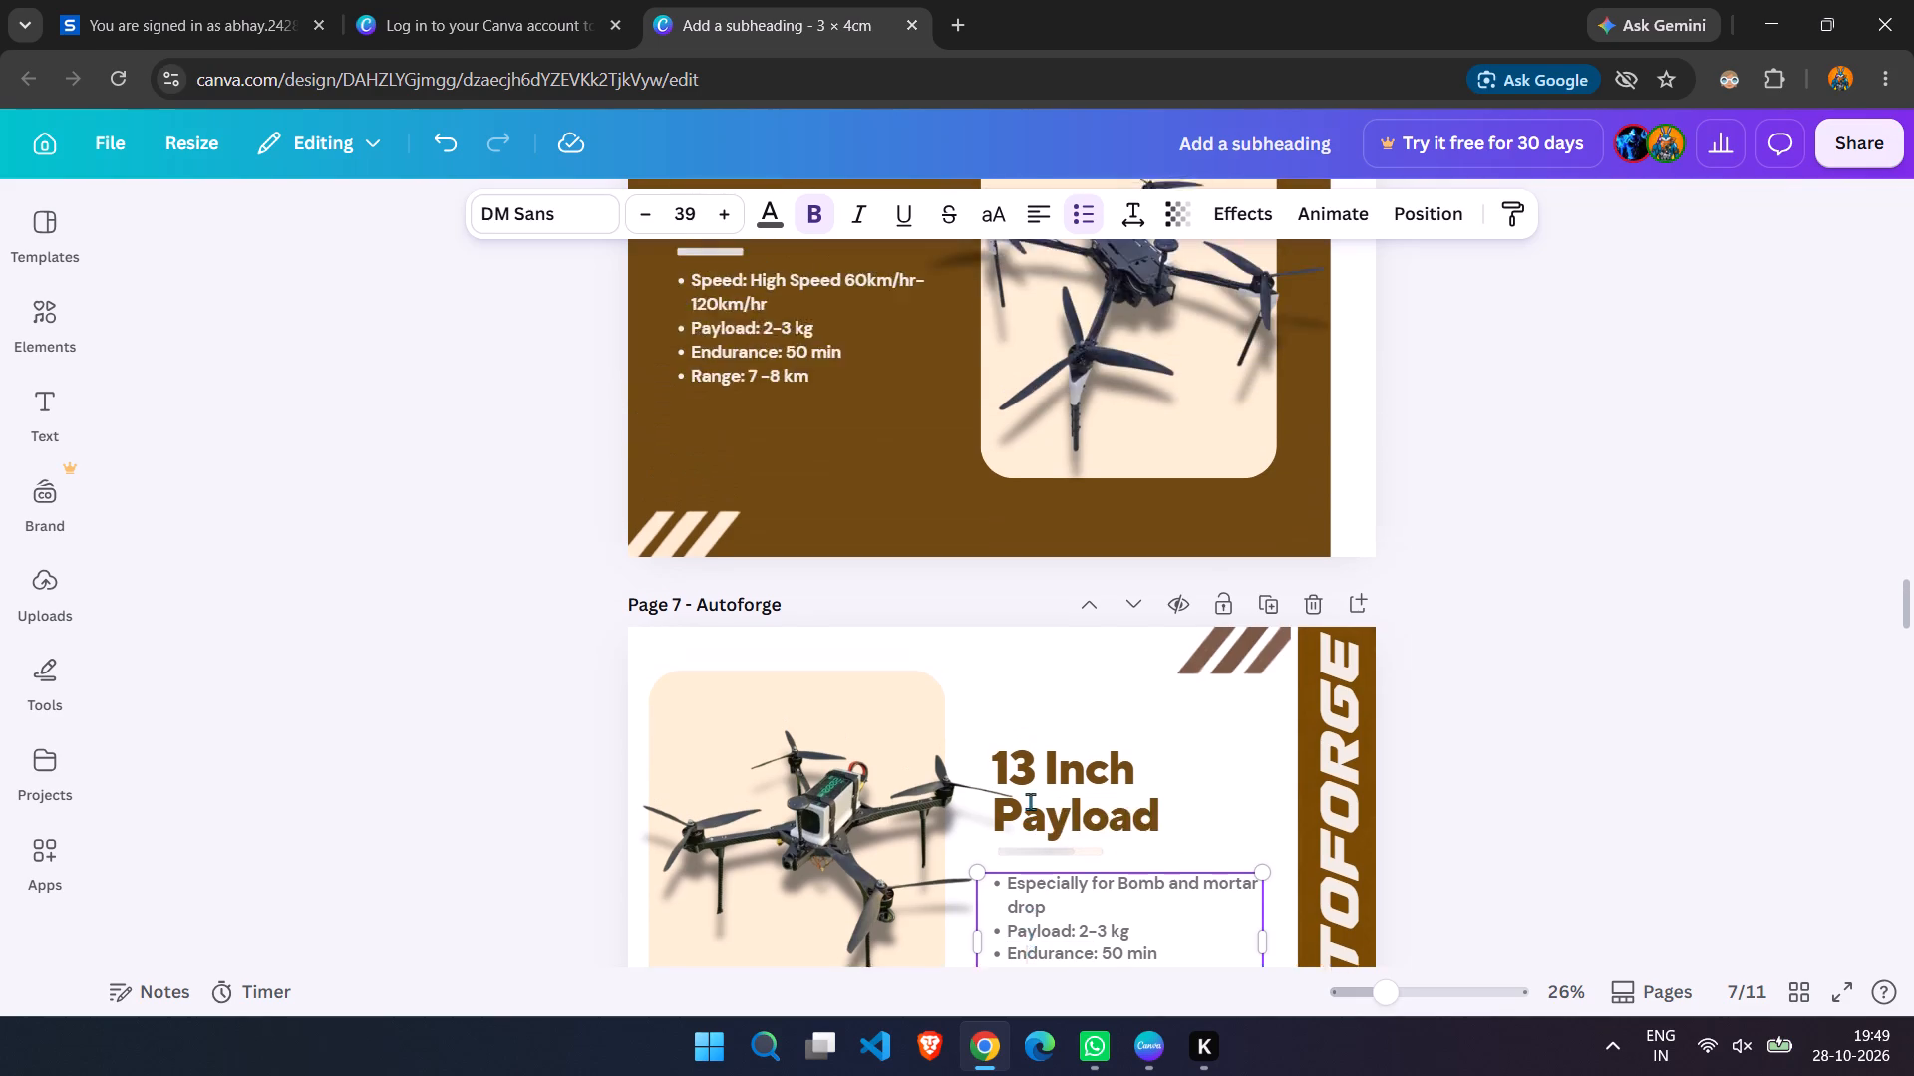
{"action": "scroll", "coordinate": [1030, 801], "scroll_direction": "up", "scroll_amount": 16}
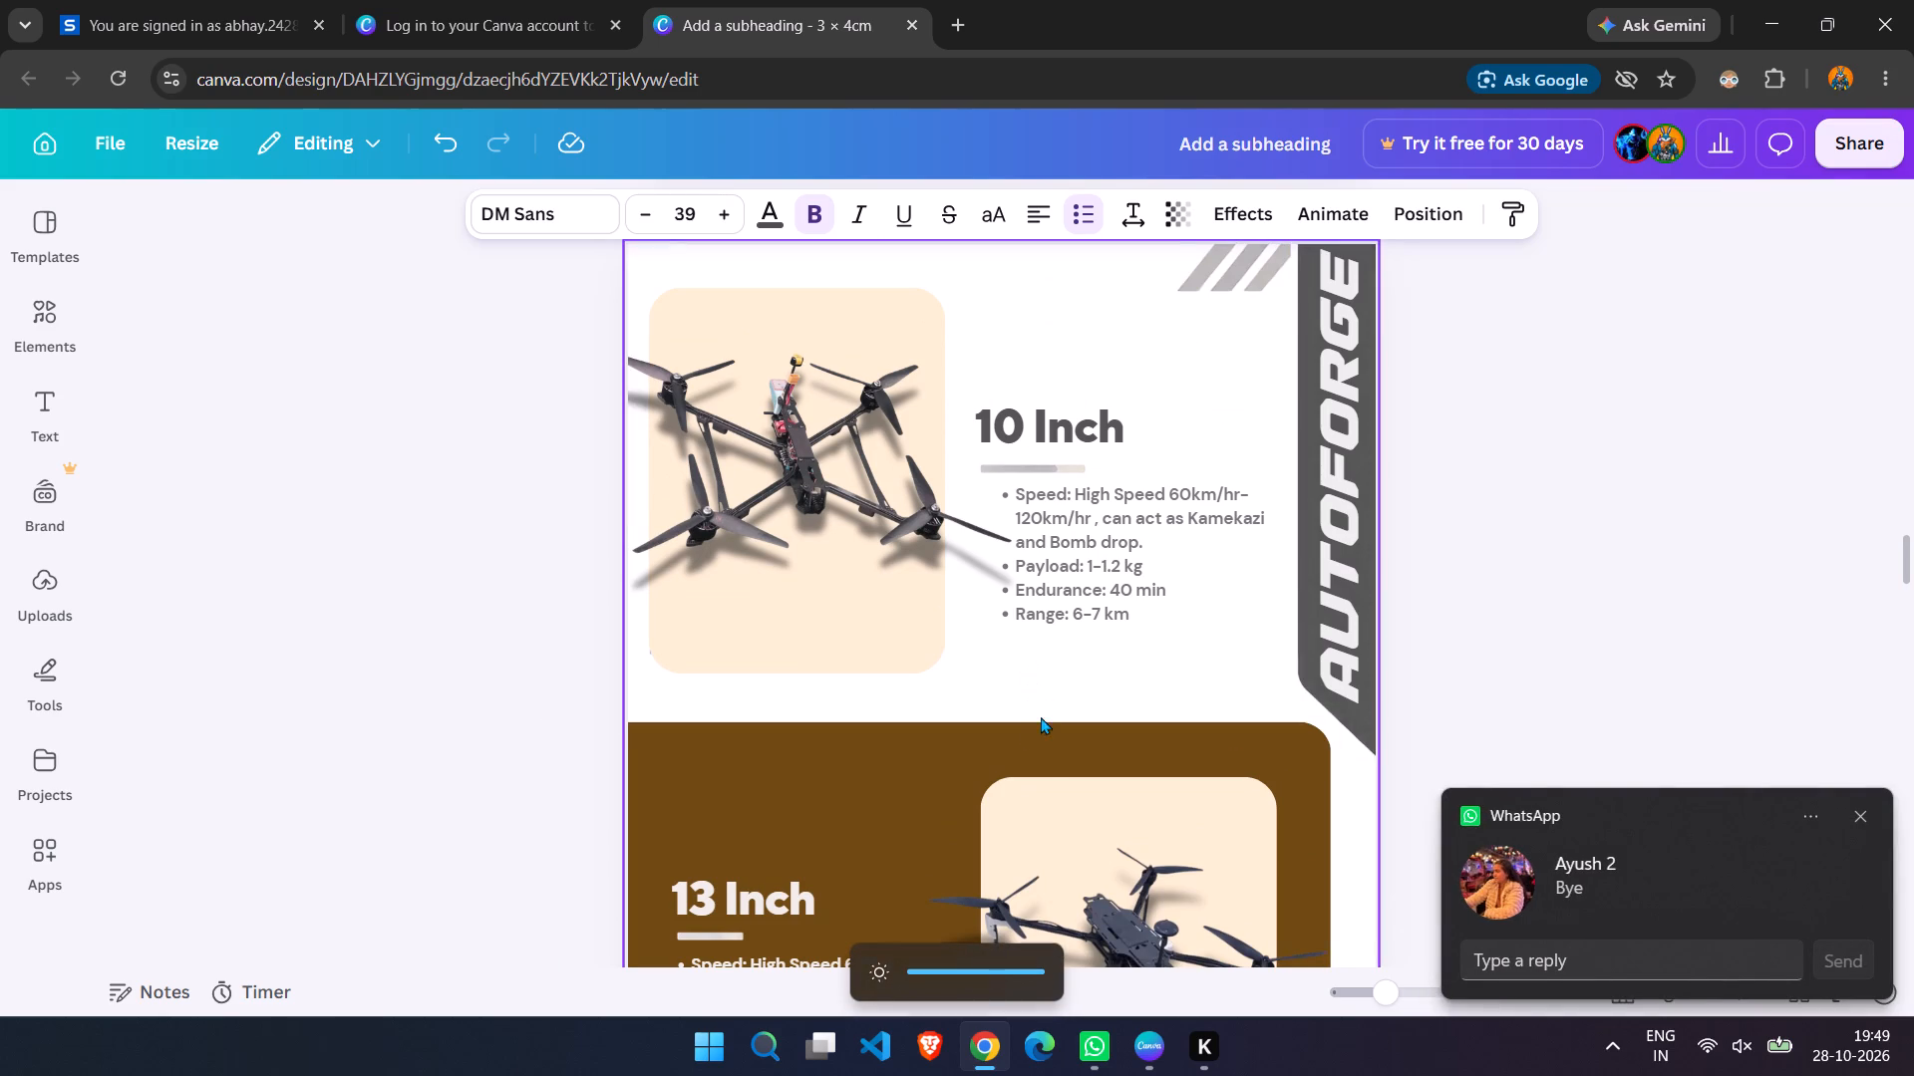
{"action": "left_click", "coordinate": [903, 792]}
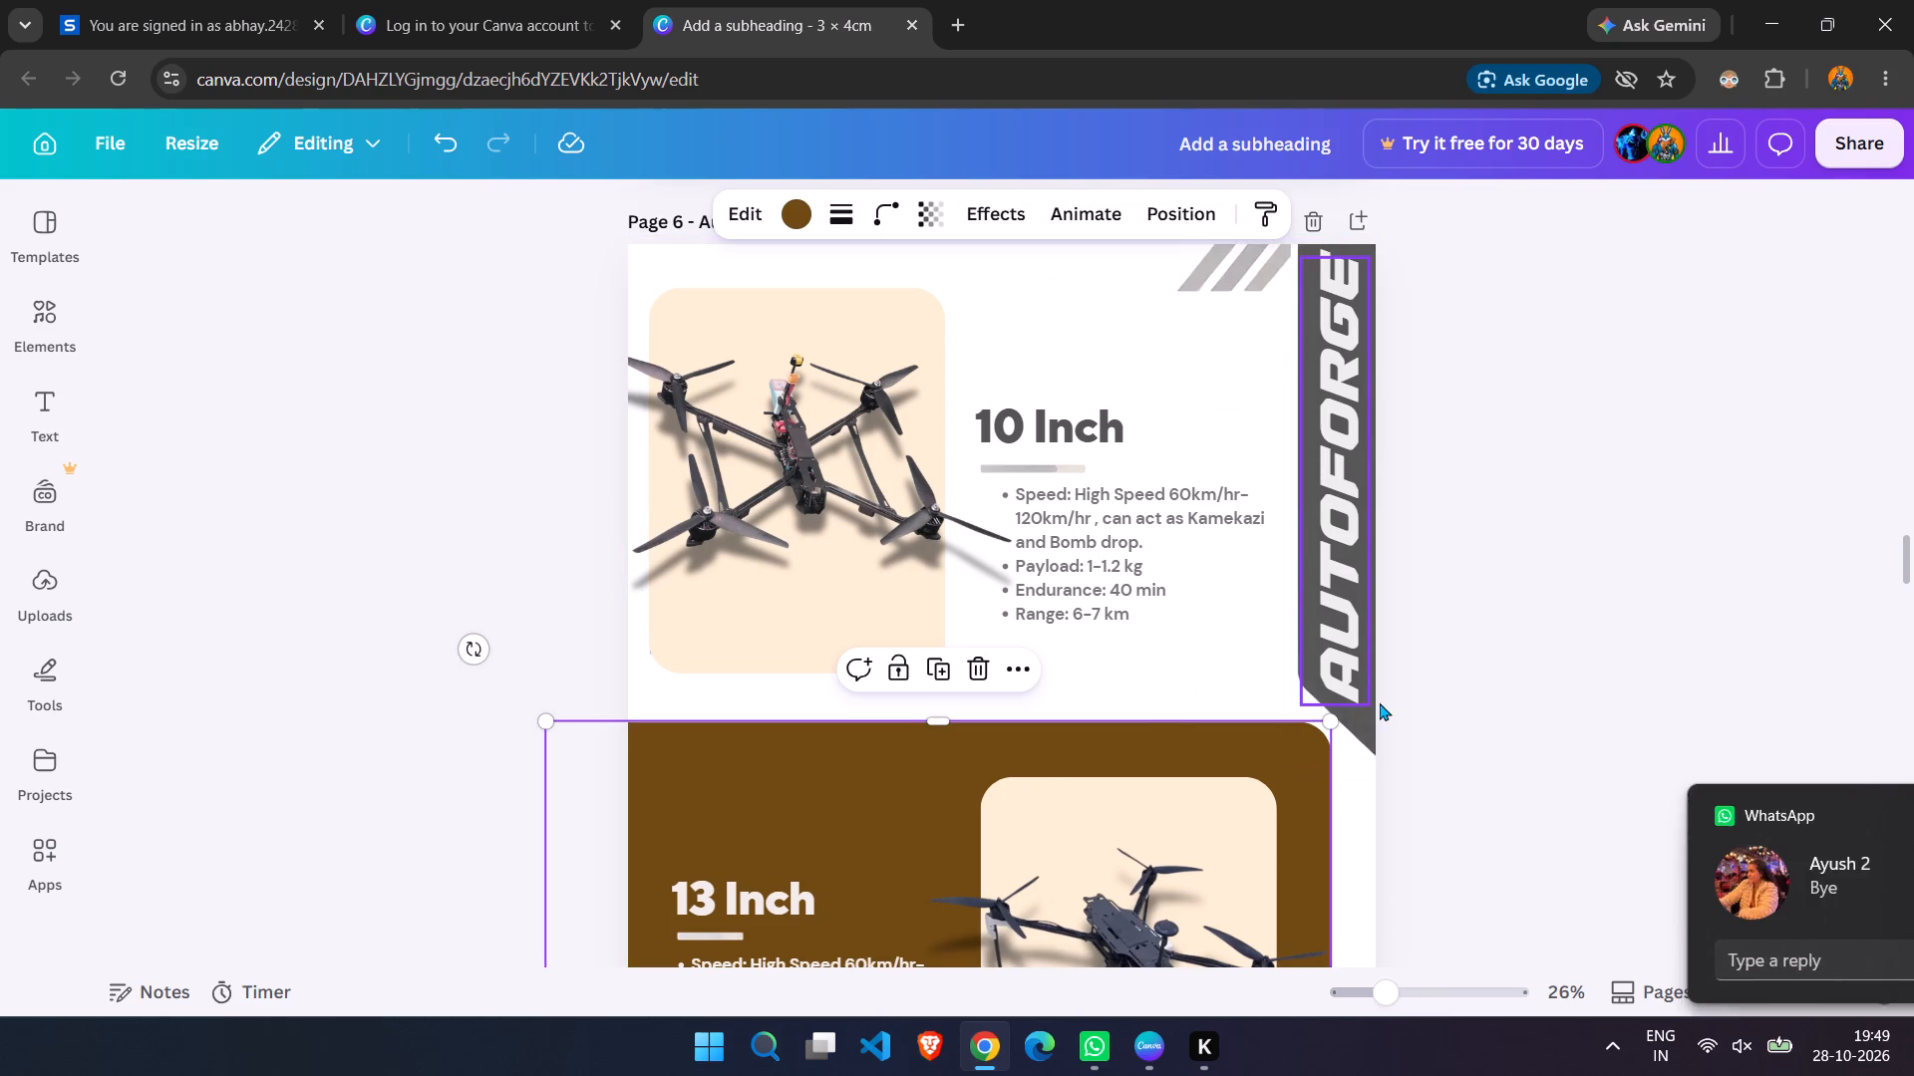
{"action": "left_click", "coordinate": [1363, 727]}
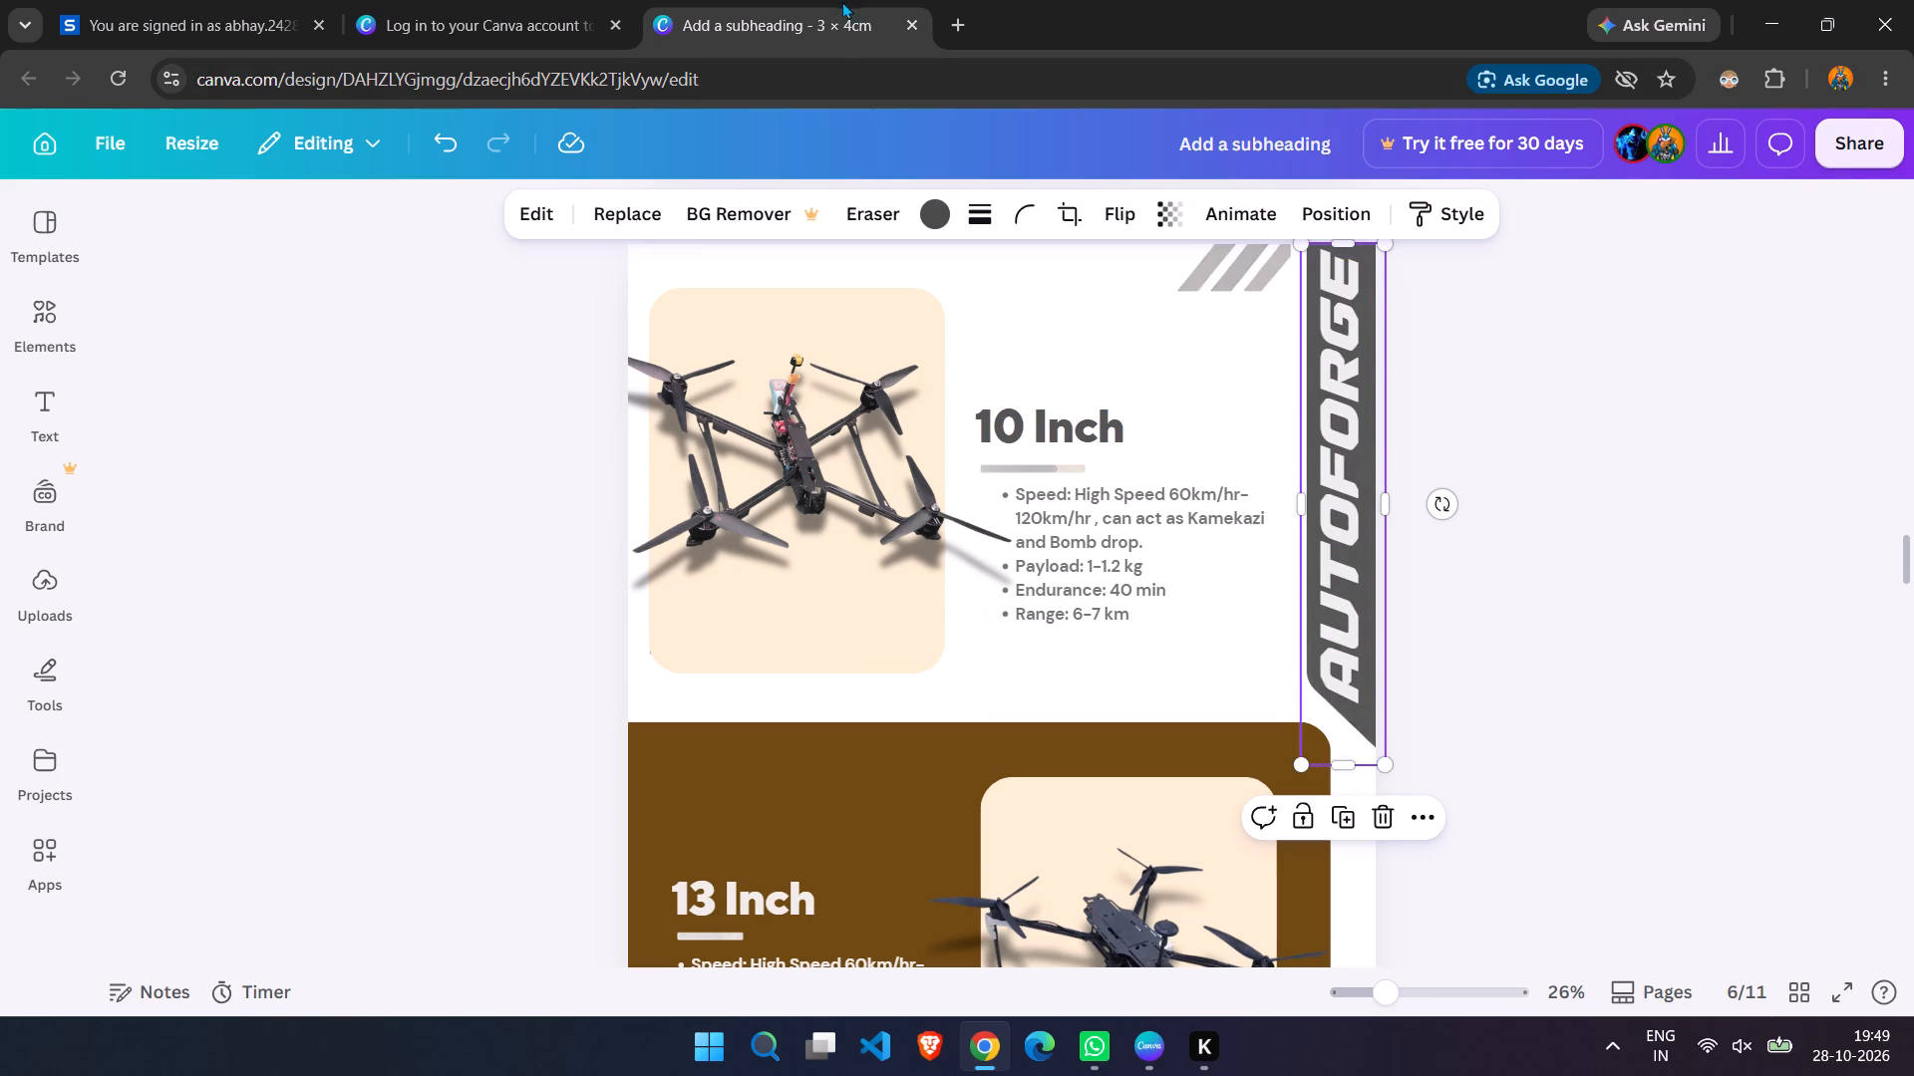
{"action": "left_click", "coordinate": [952, 216]}
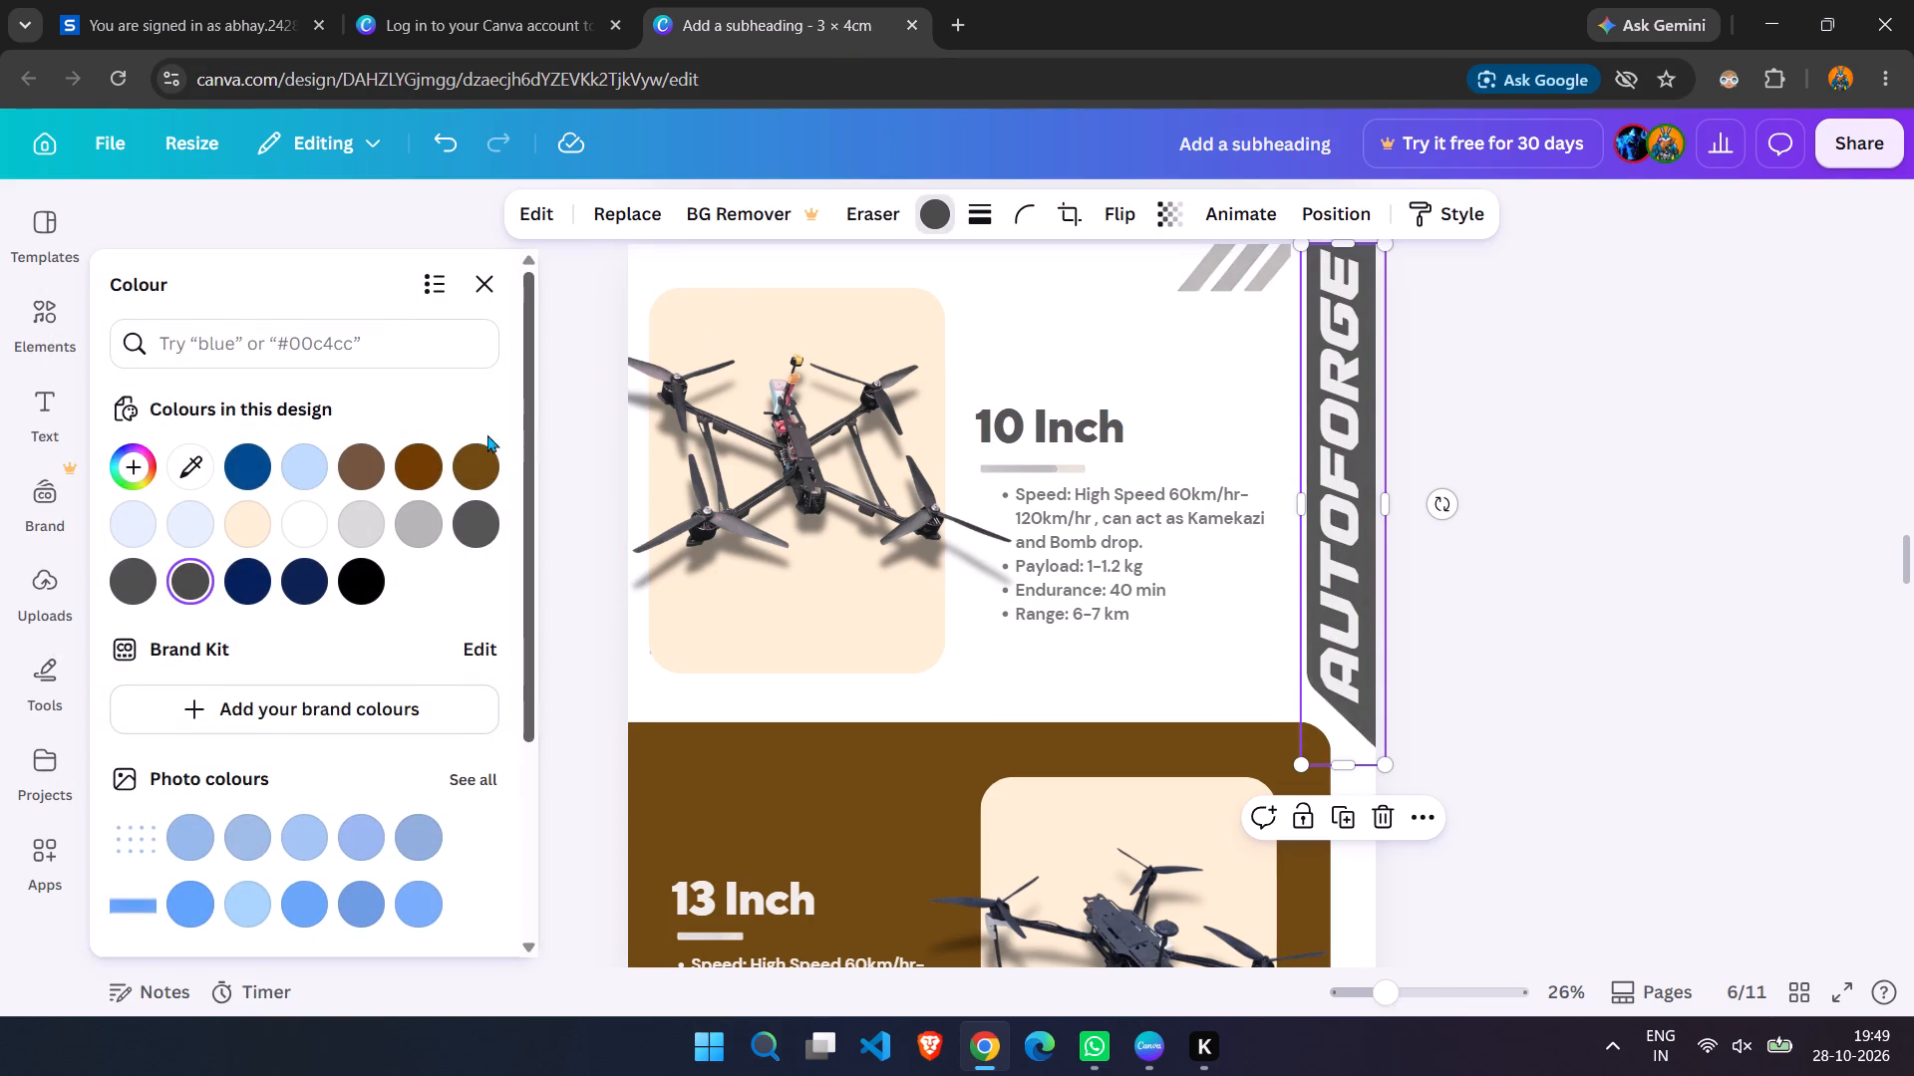
{"action": "left_click", "coordinate": [420, 447]}
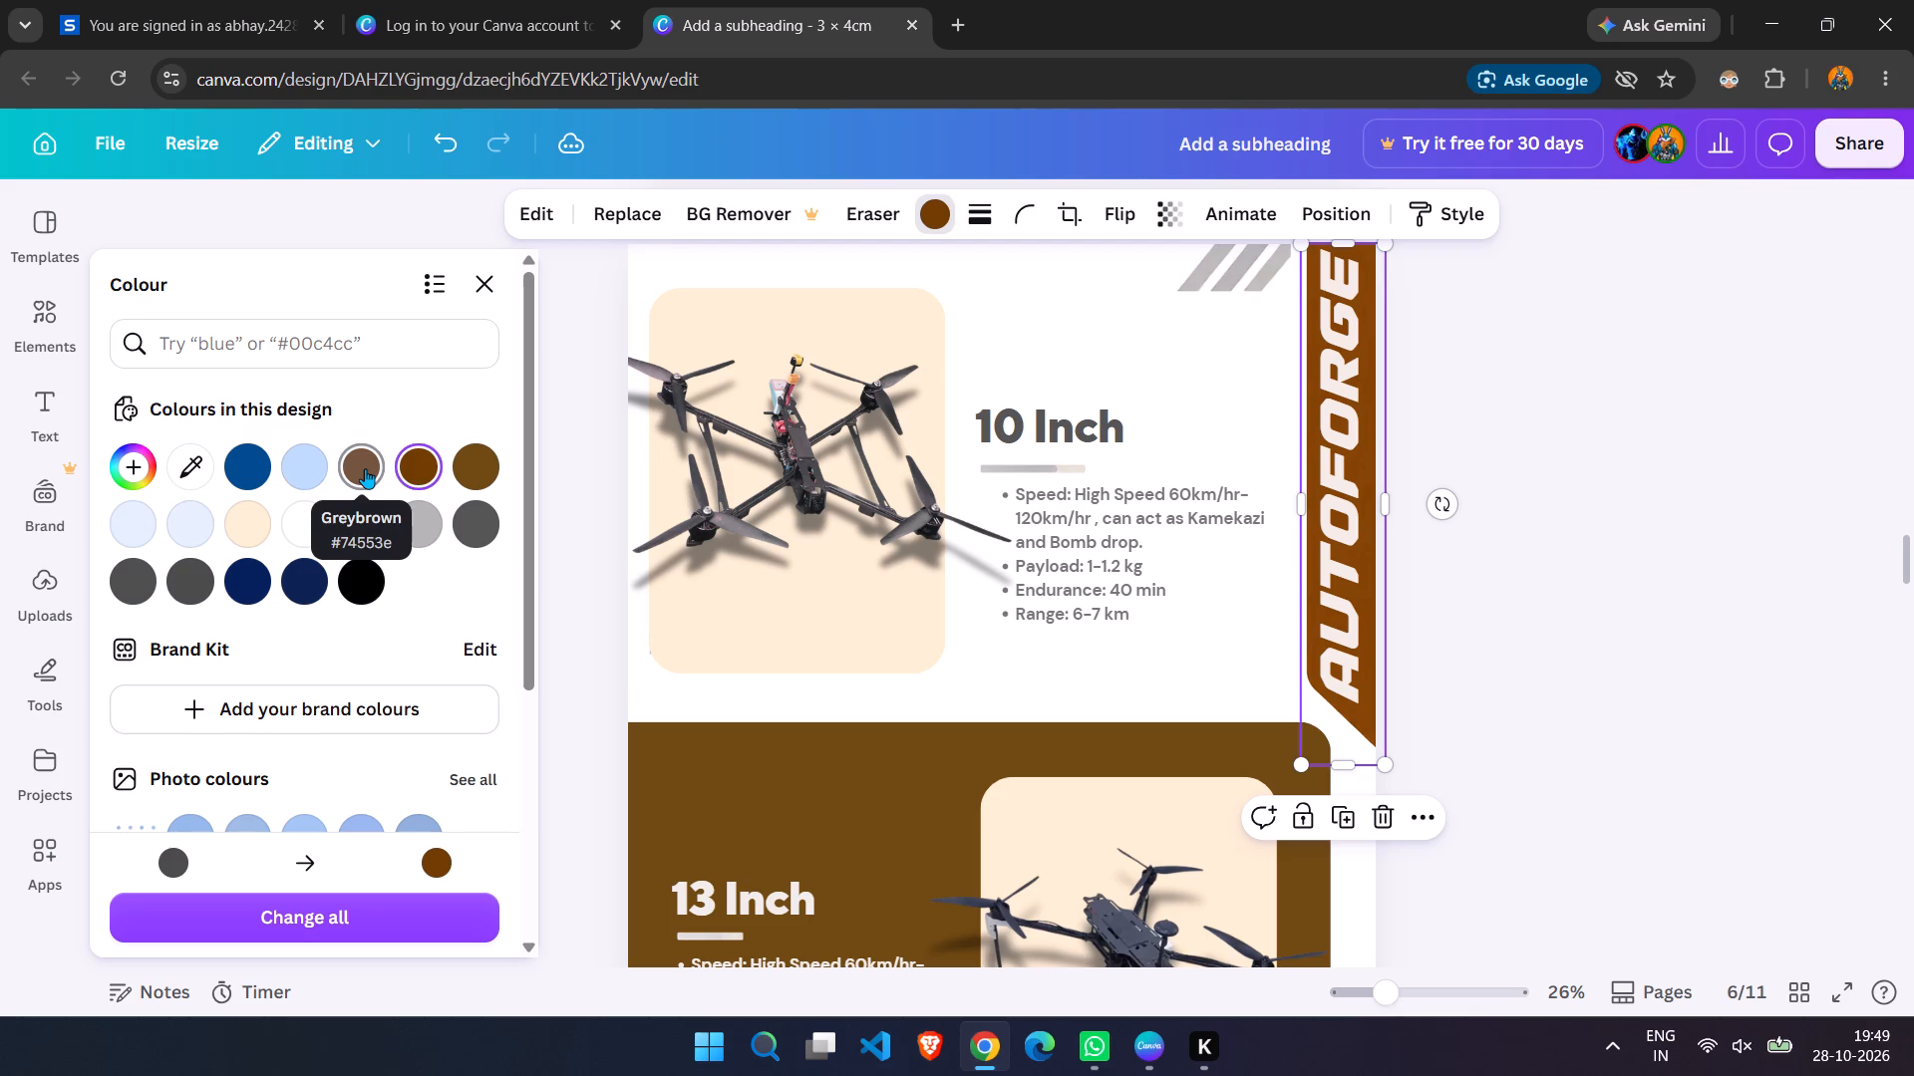
Check the fill colour of the brown panel behind the 13 Inch section on page 6.
{"action": "left_click", "coordinate": [729, 822]}
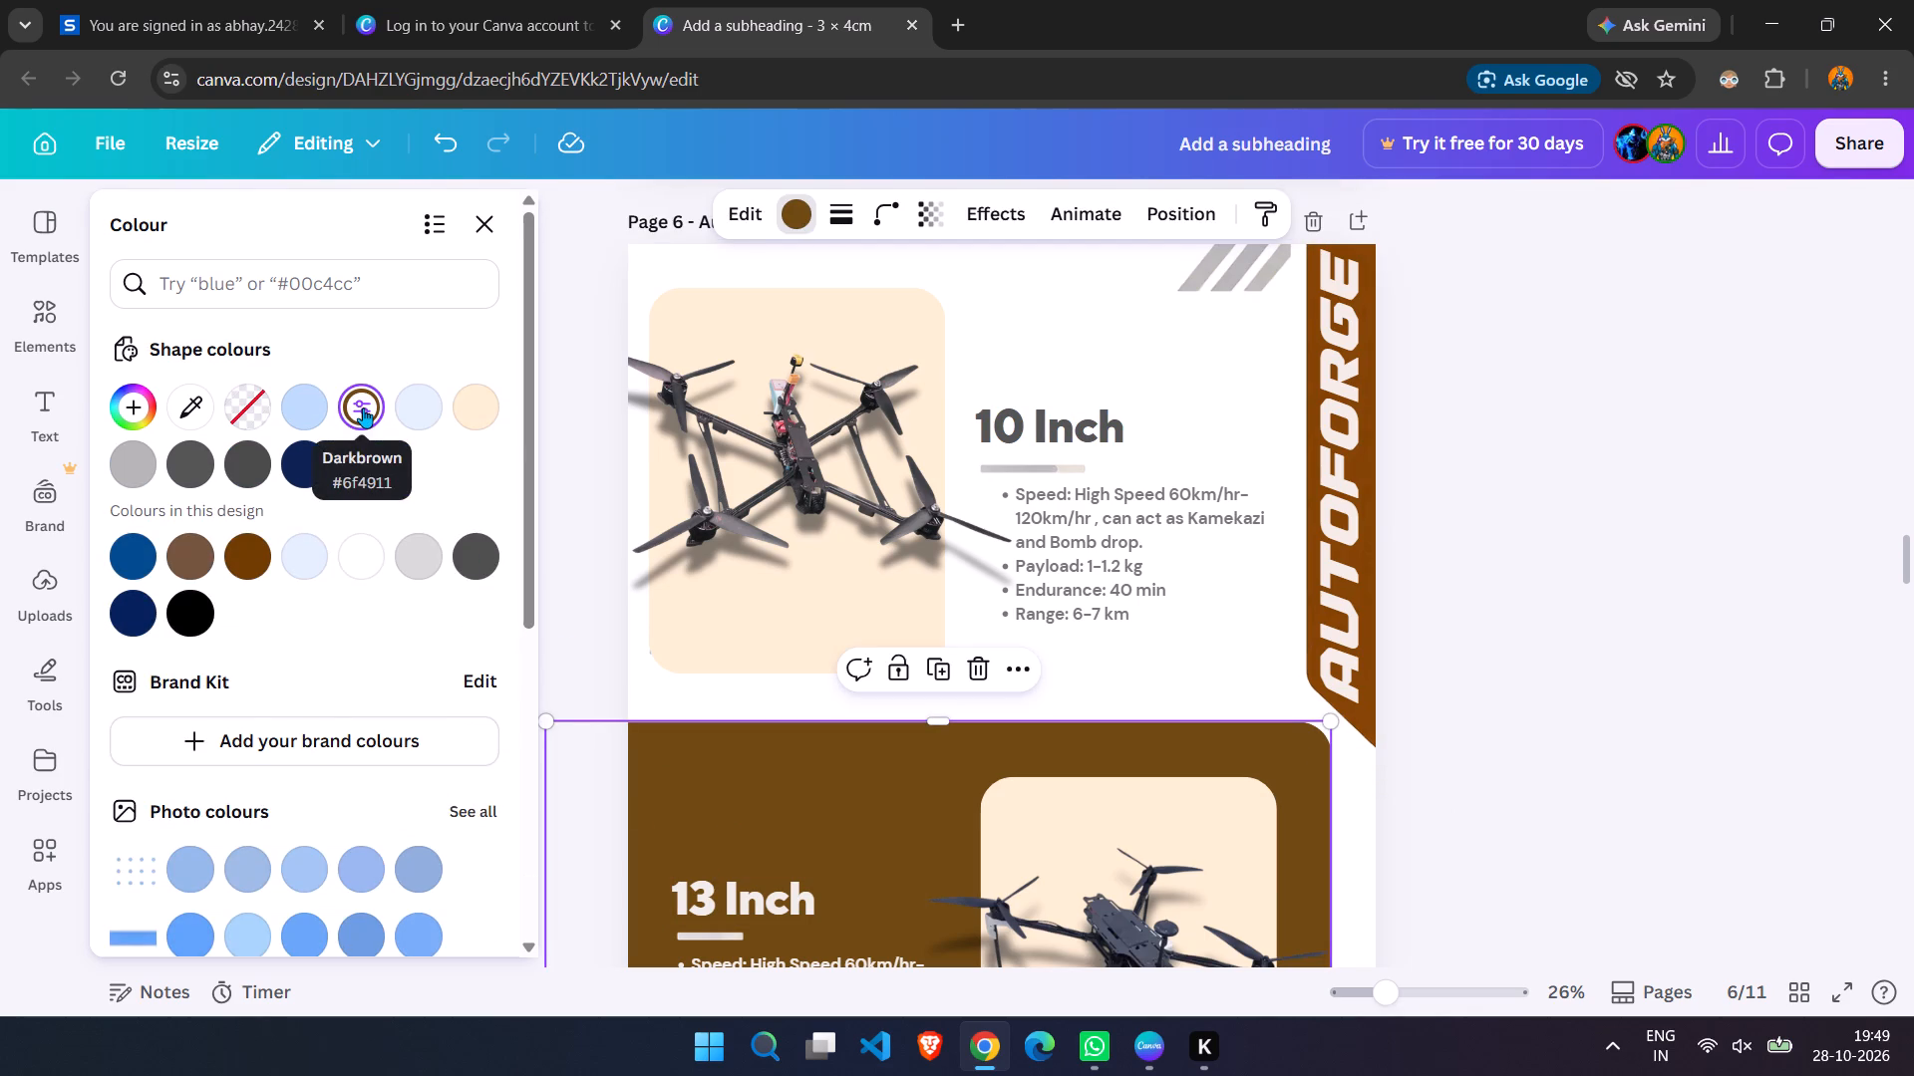
Compare the 10 Inch heading's colouring on page 6 with the 13 Inch and 13 Inch Payload headings below it.
{"action": "scroll", "coordinate": [951, 562], "scroll_direction": "down", "scroll_amount": 8}
{"action": "scroll", "coordinate": [951, 562], "scroll_direction": "up", "scroll_amount": 7}
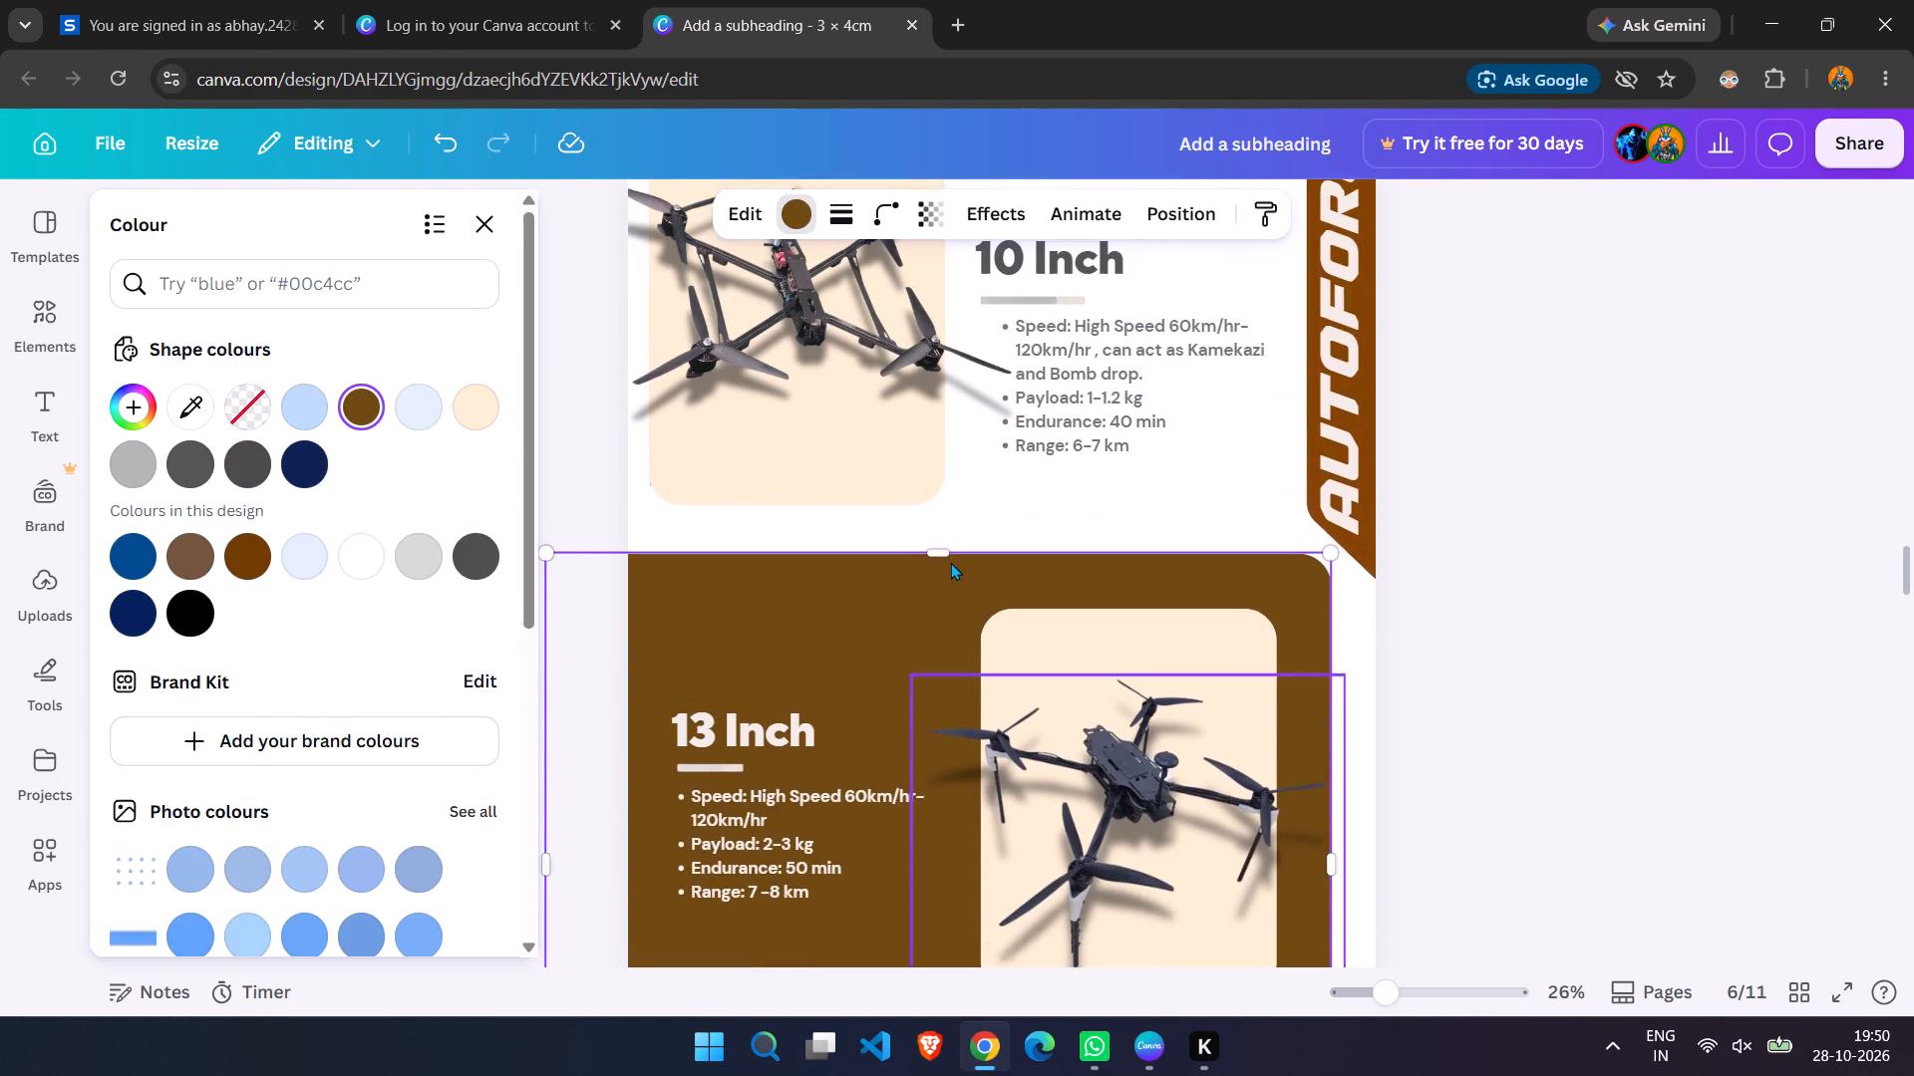
{"action": "left_click", "coordinate": [1844, 486]}
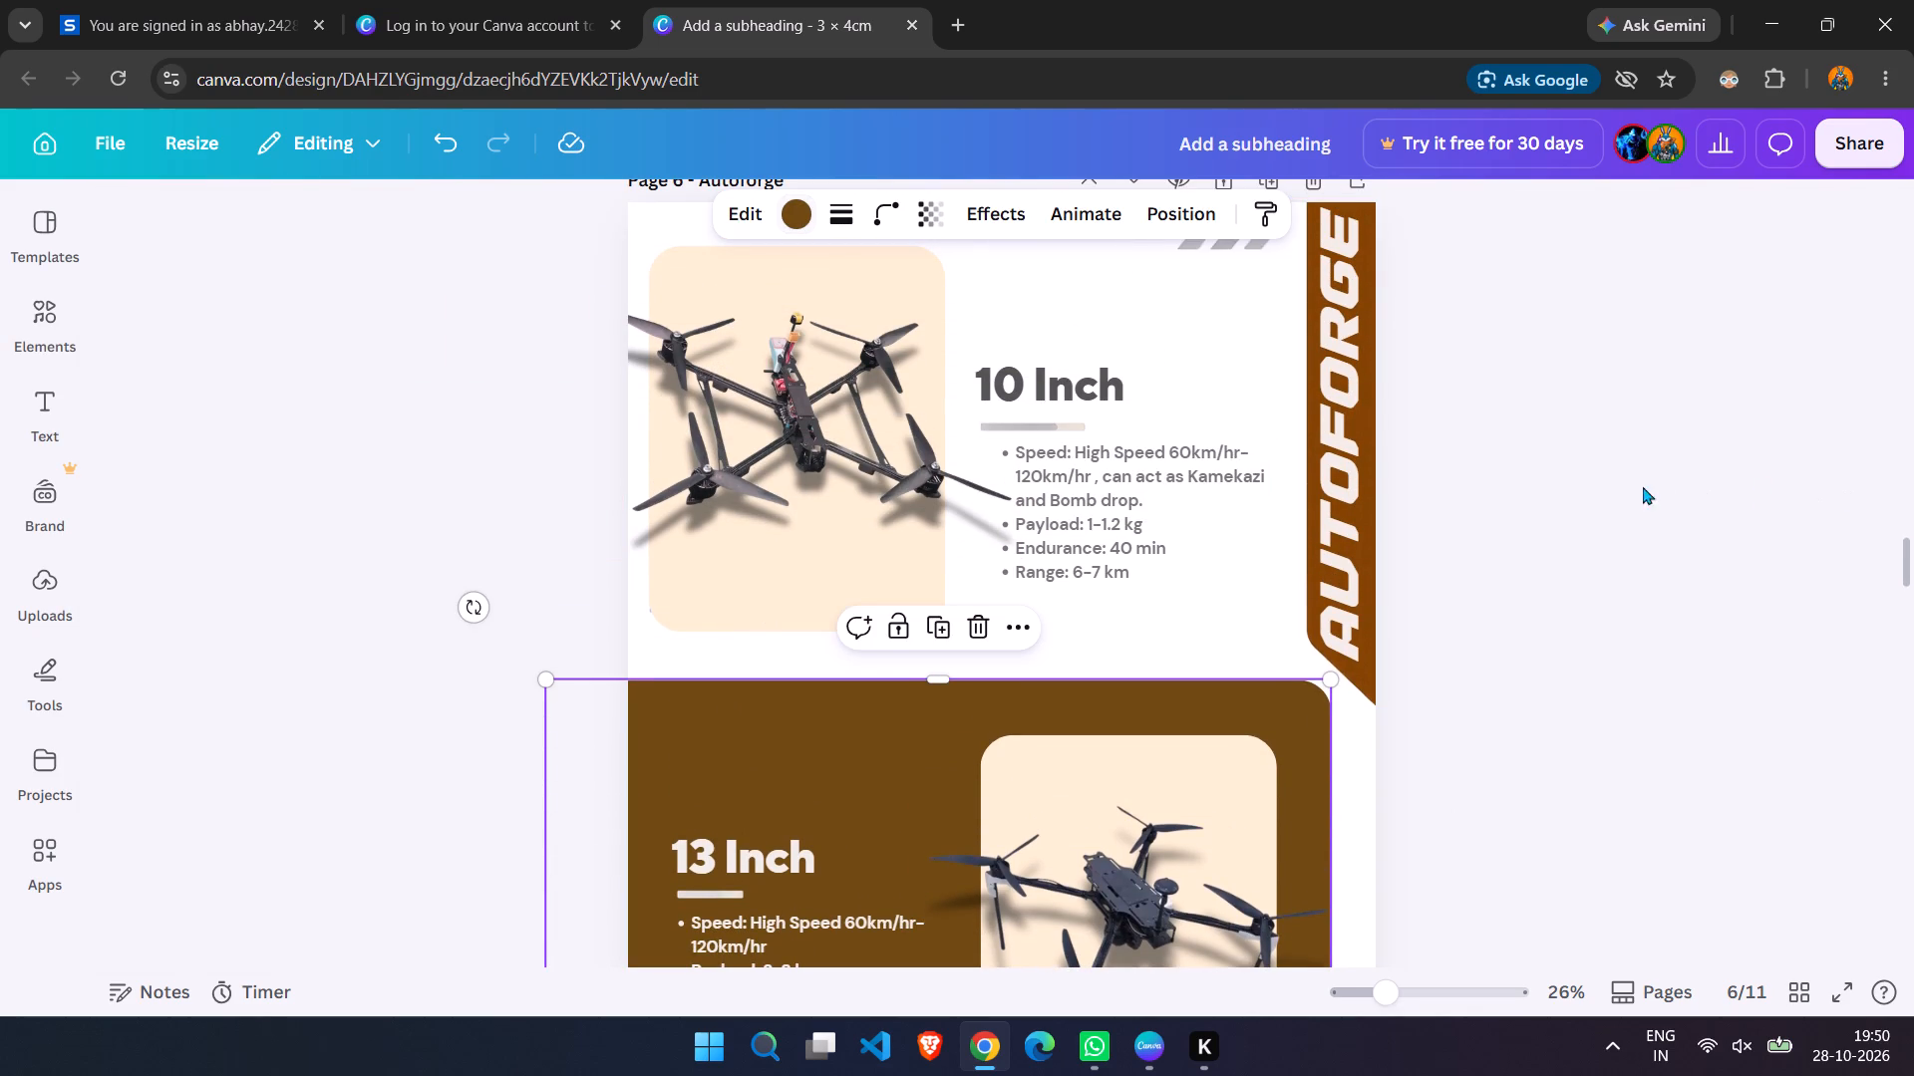
{"action": "left_click", "coordinate": [1093, 389]}
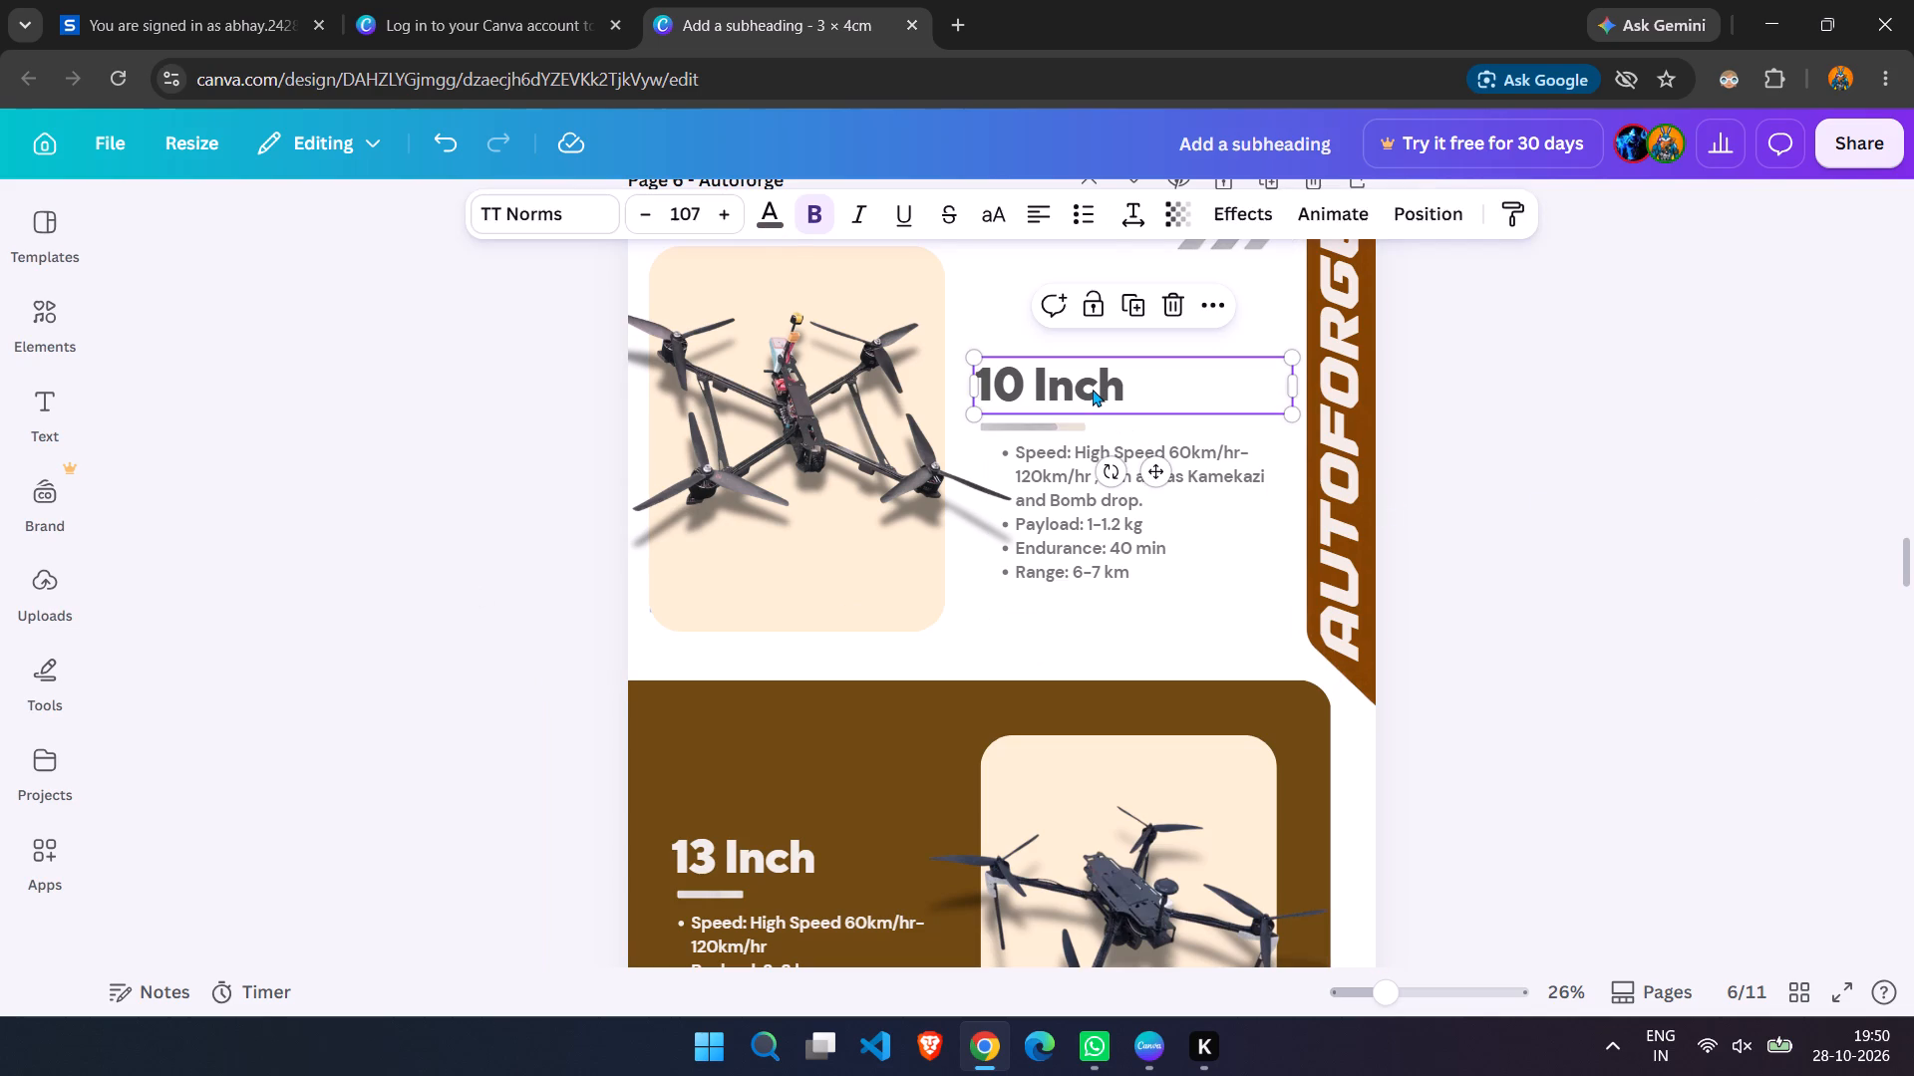
{"action": "scroll", "coordinate": [1093, 389], "scroll_direction": "down", "scroll_amount": 8}
{"action": "scroll", "coordinate": [1093, 389], "scroll_direction": "up", "scroll_amount": 3}
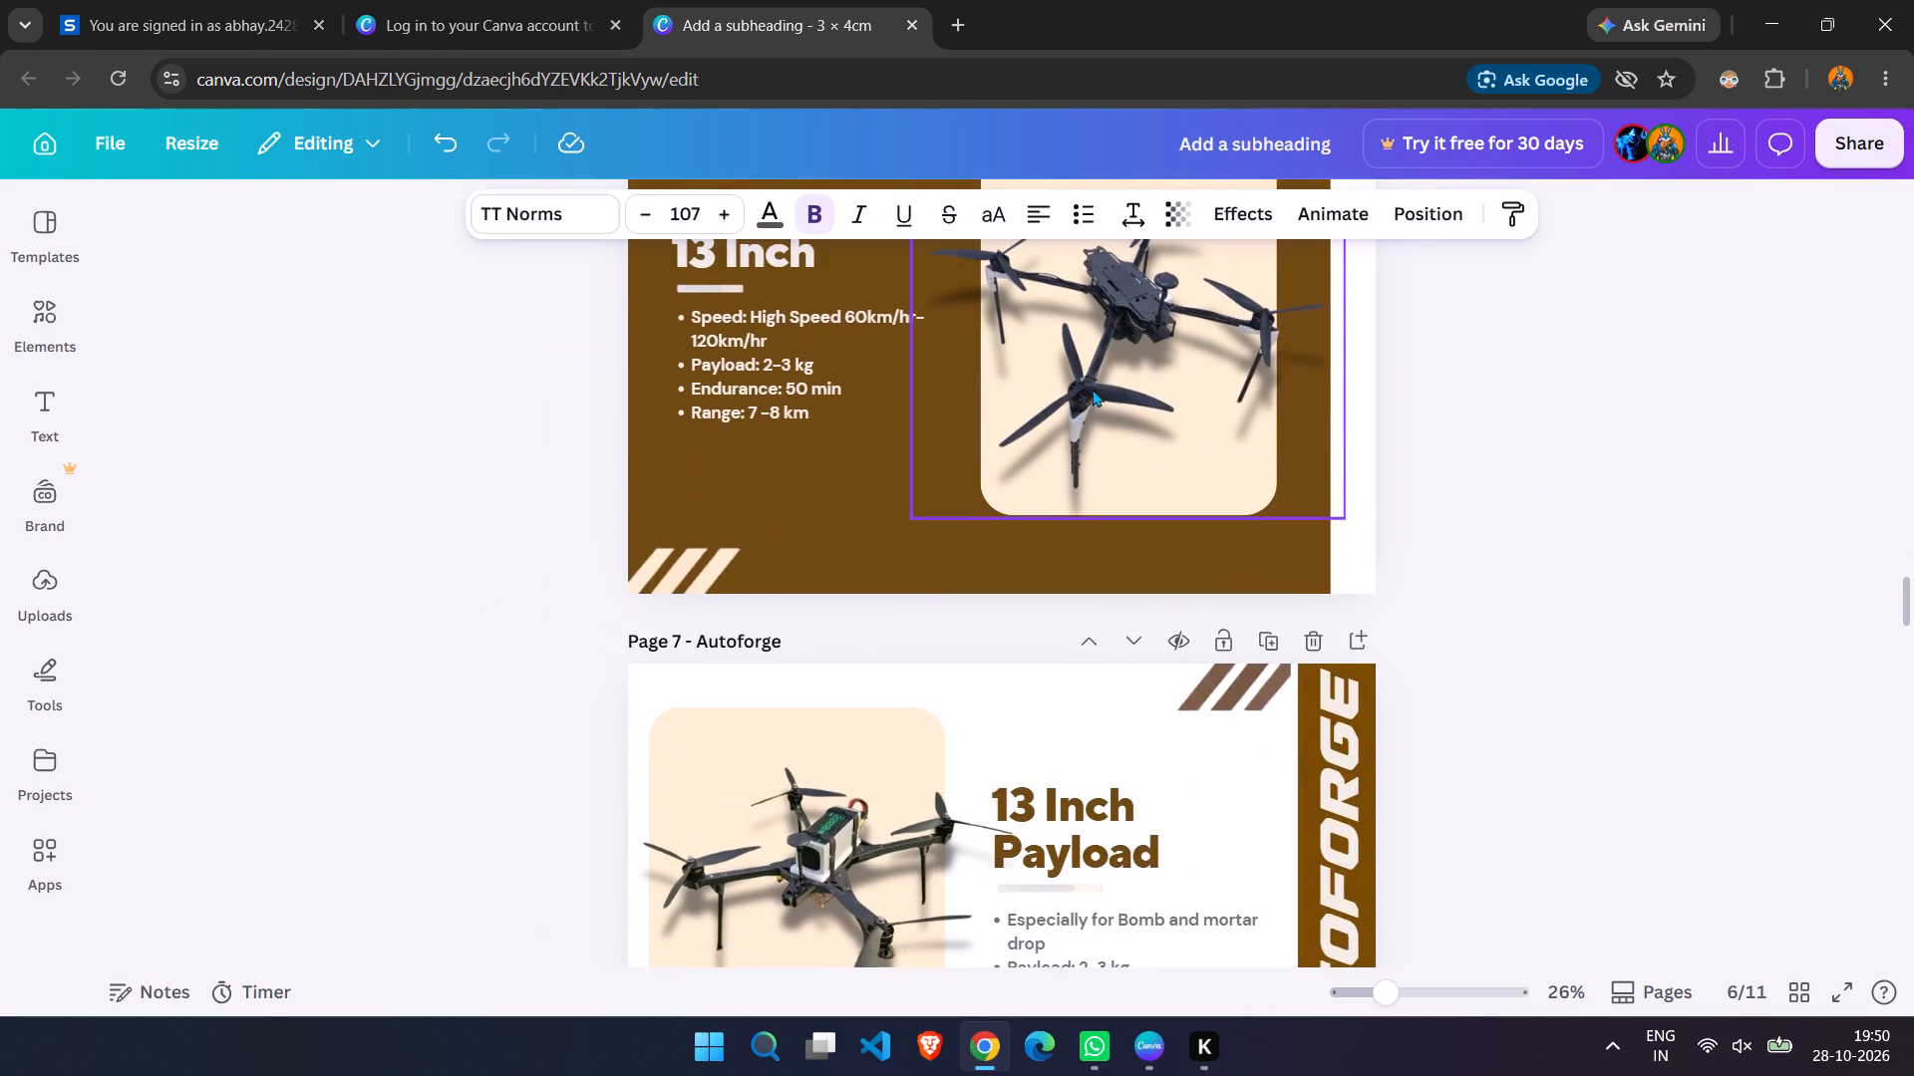
{"action": "scroll", "coordinate": [1093, 389], "scroll_direction": "up", "scroll_amount": 14}
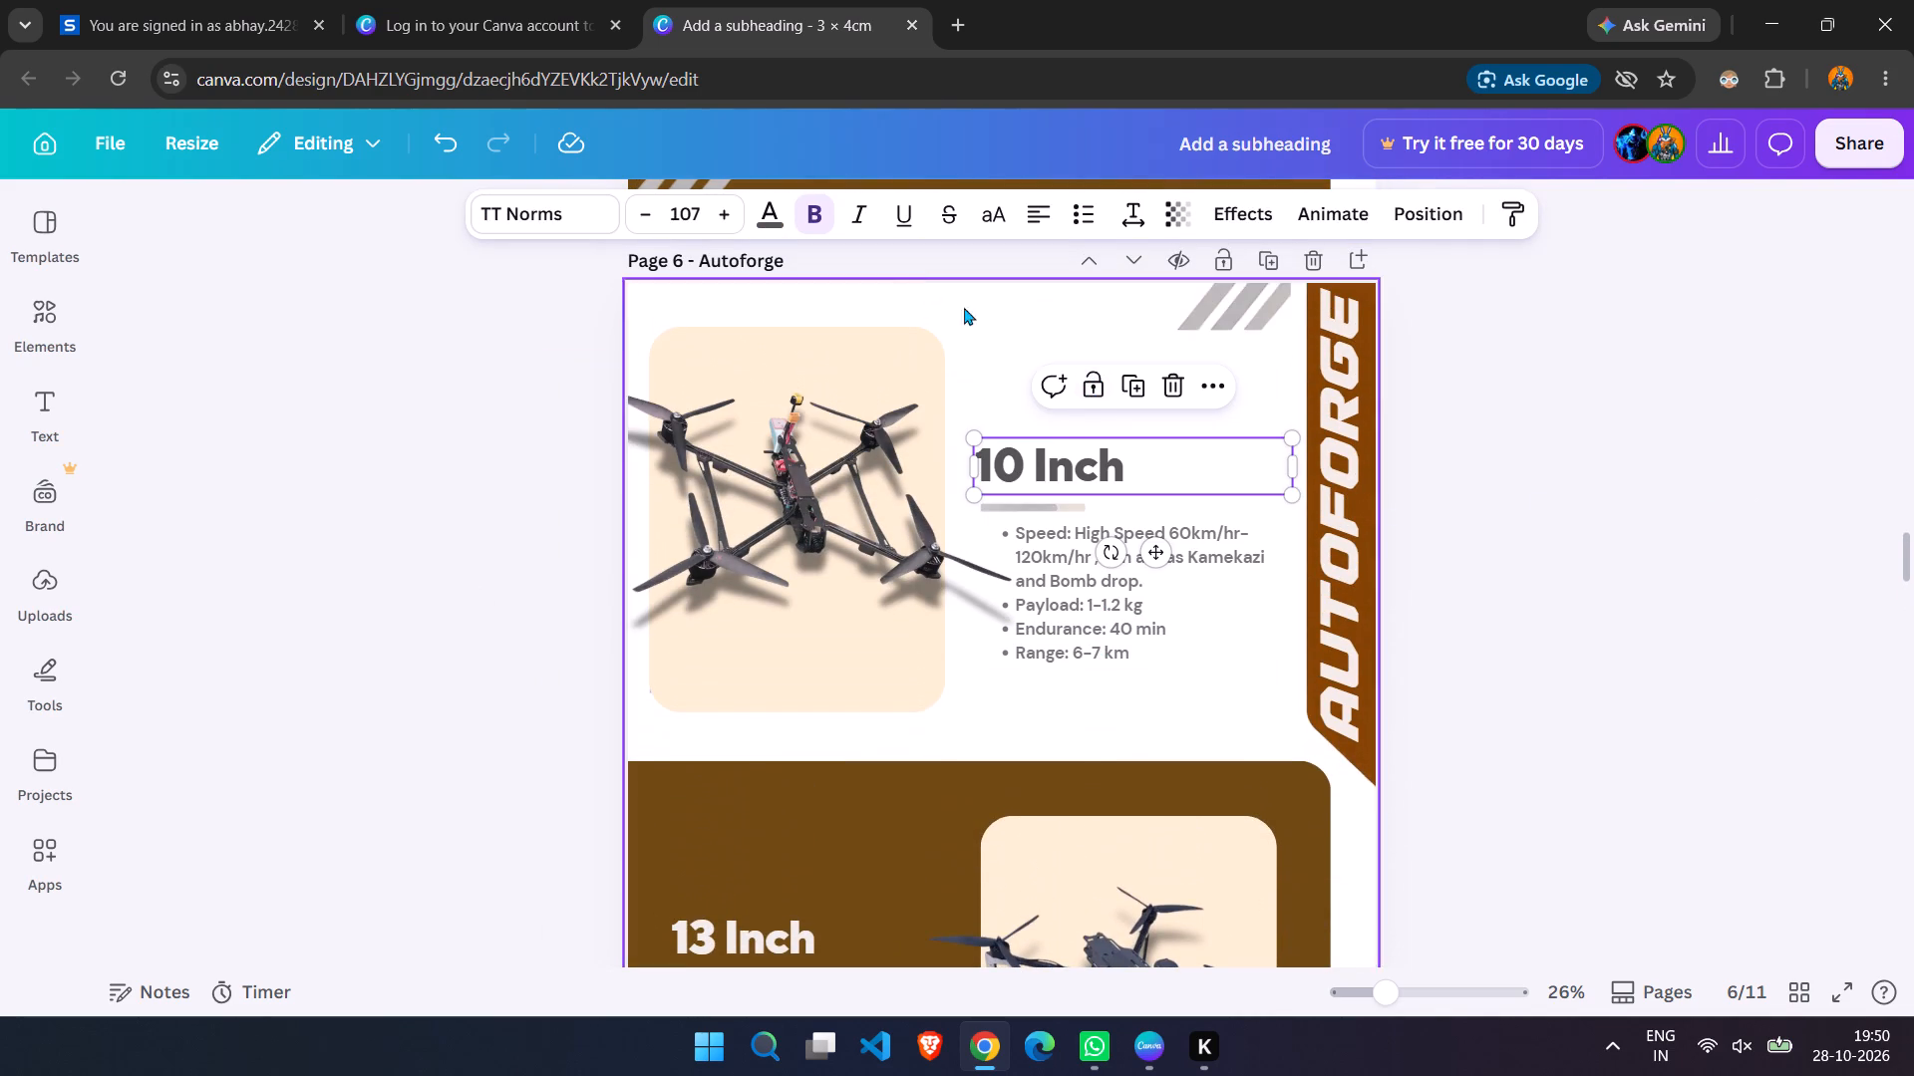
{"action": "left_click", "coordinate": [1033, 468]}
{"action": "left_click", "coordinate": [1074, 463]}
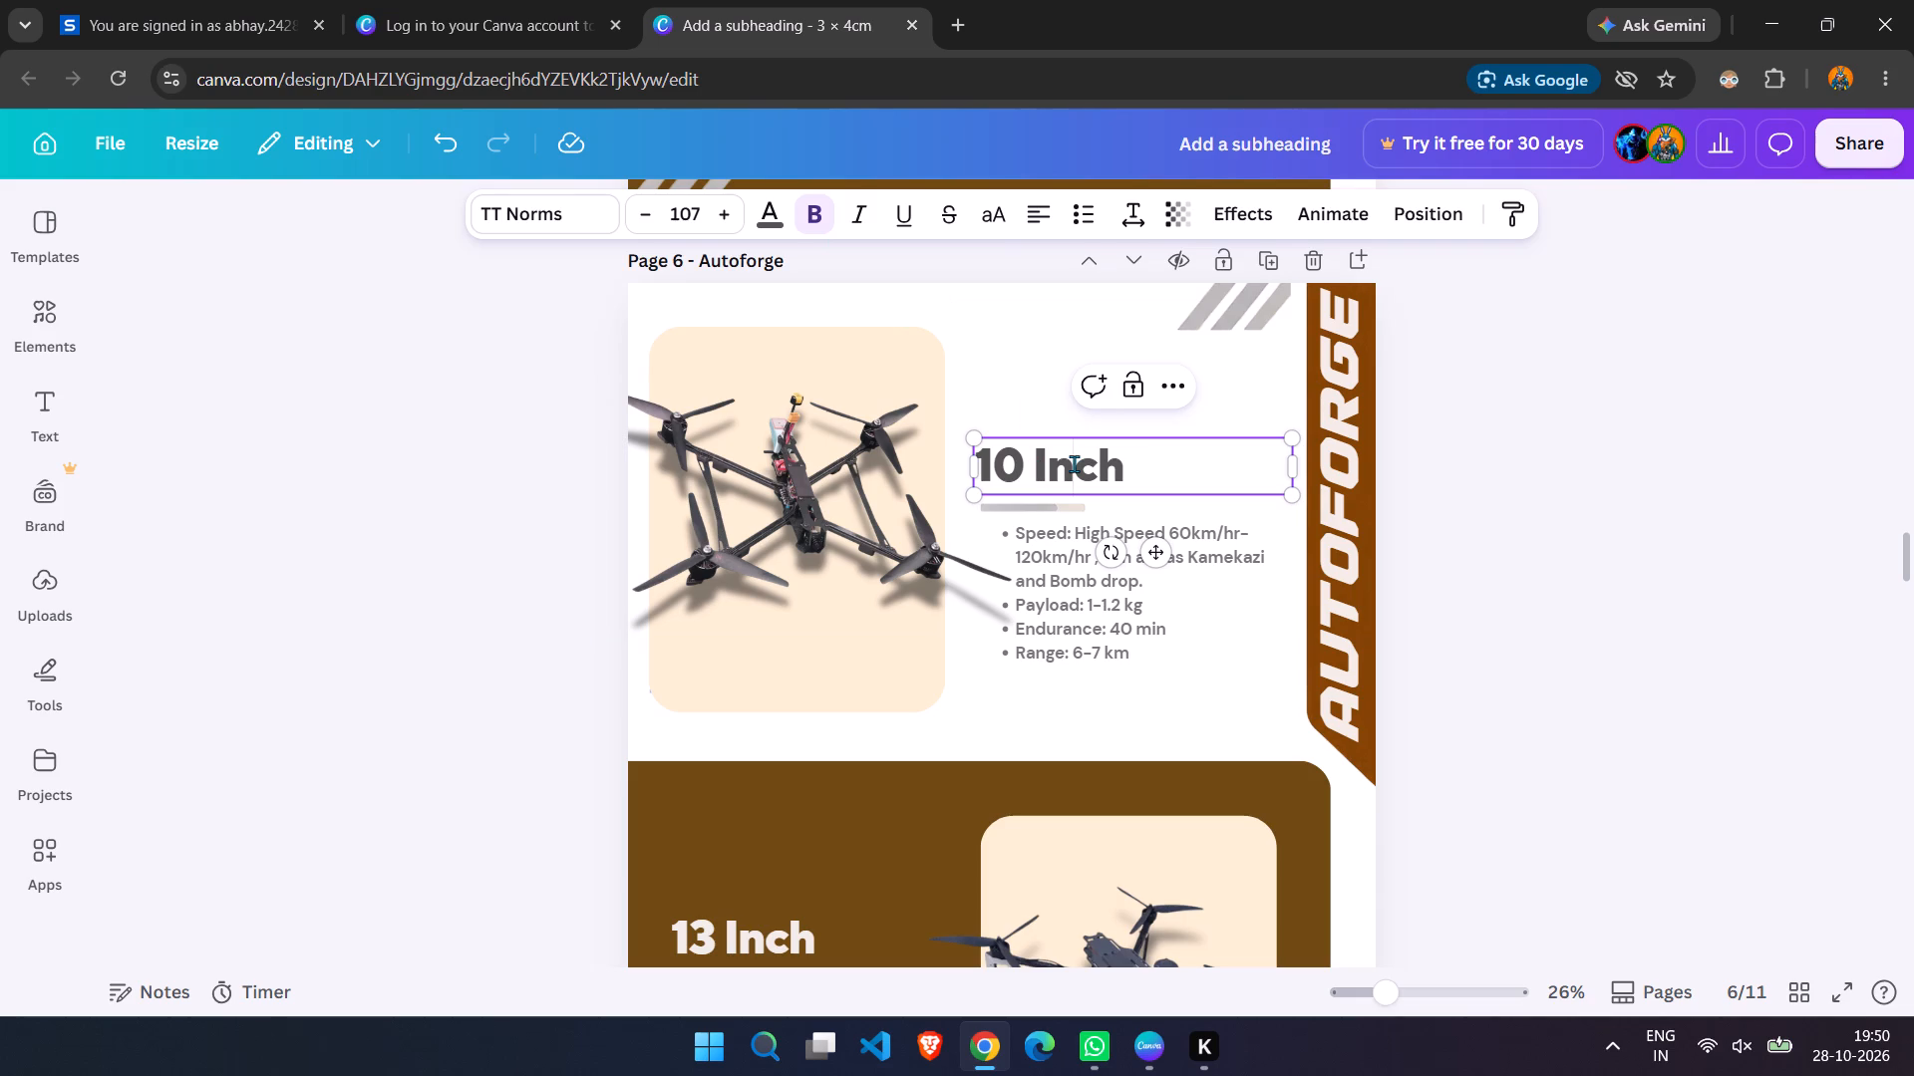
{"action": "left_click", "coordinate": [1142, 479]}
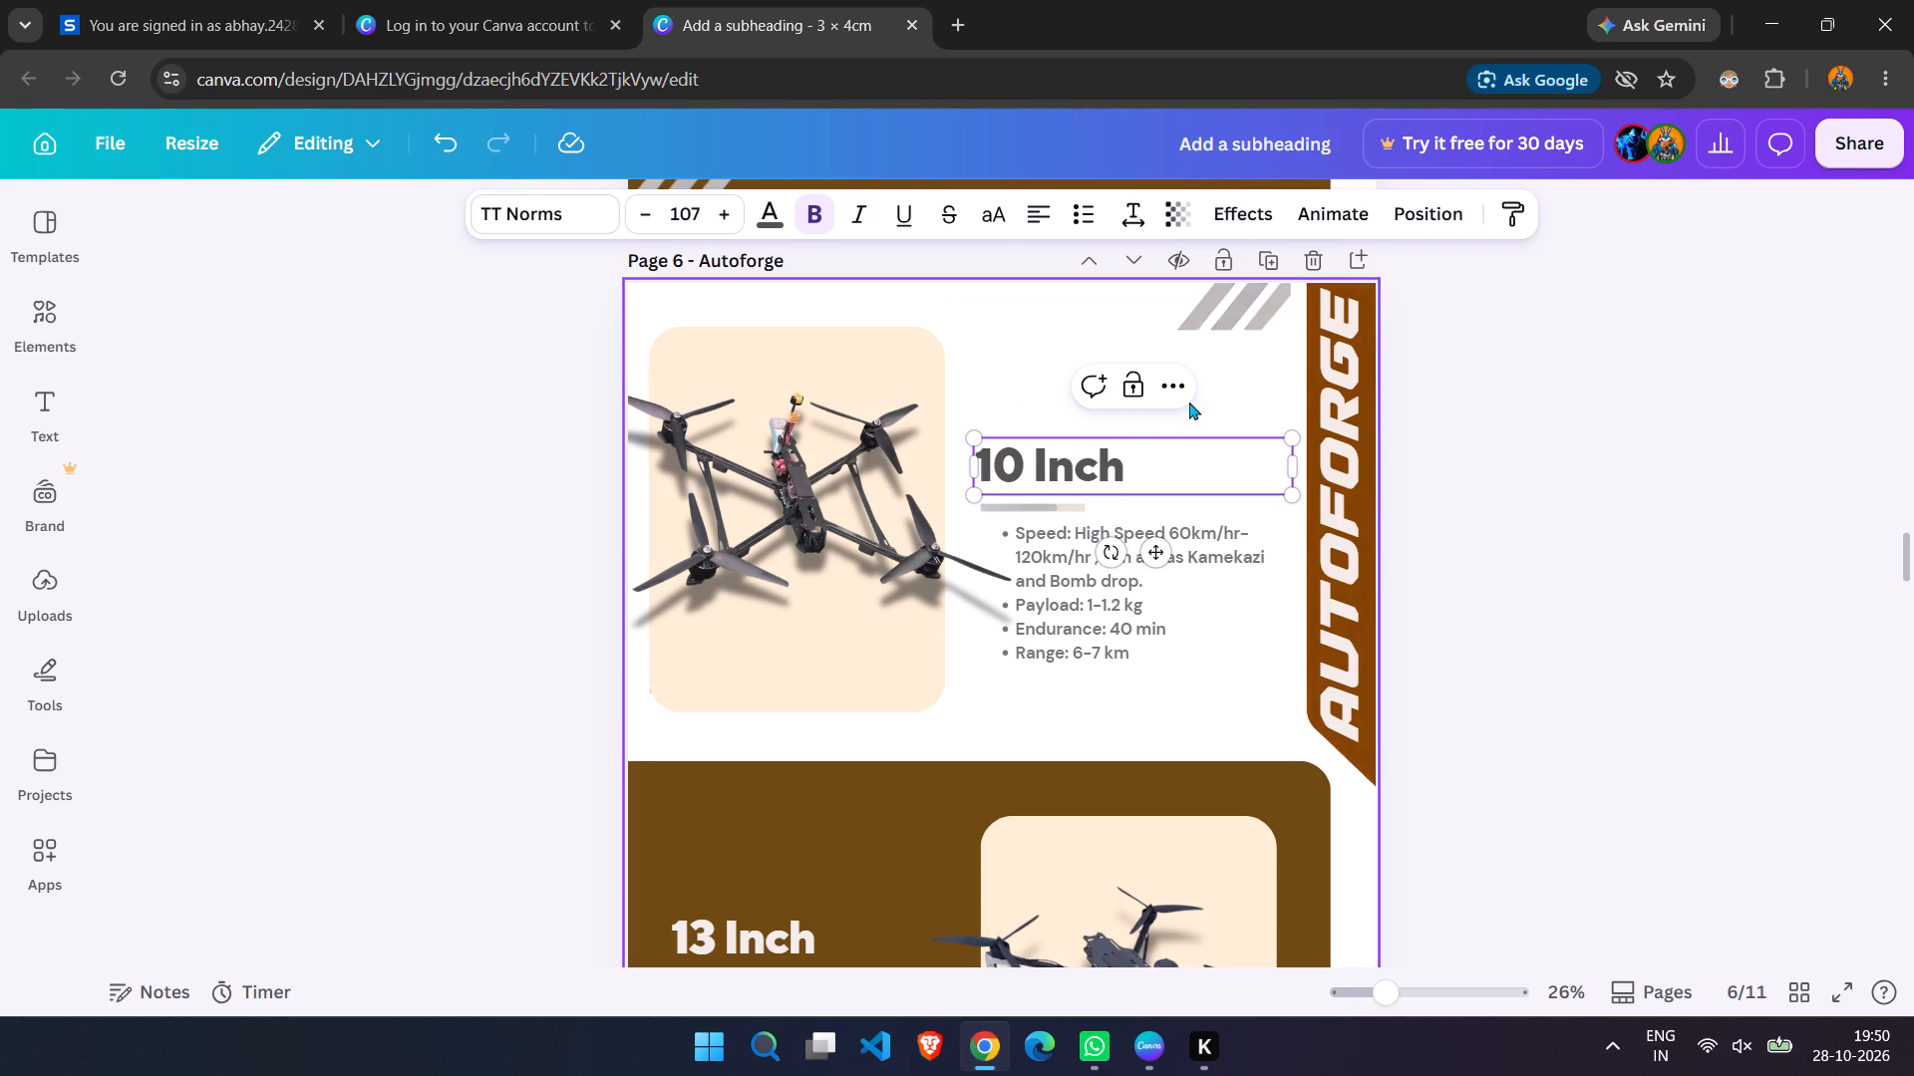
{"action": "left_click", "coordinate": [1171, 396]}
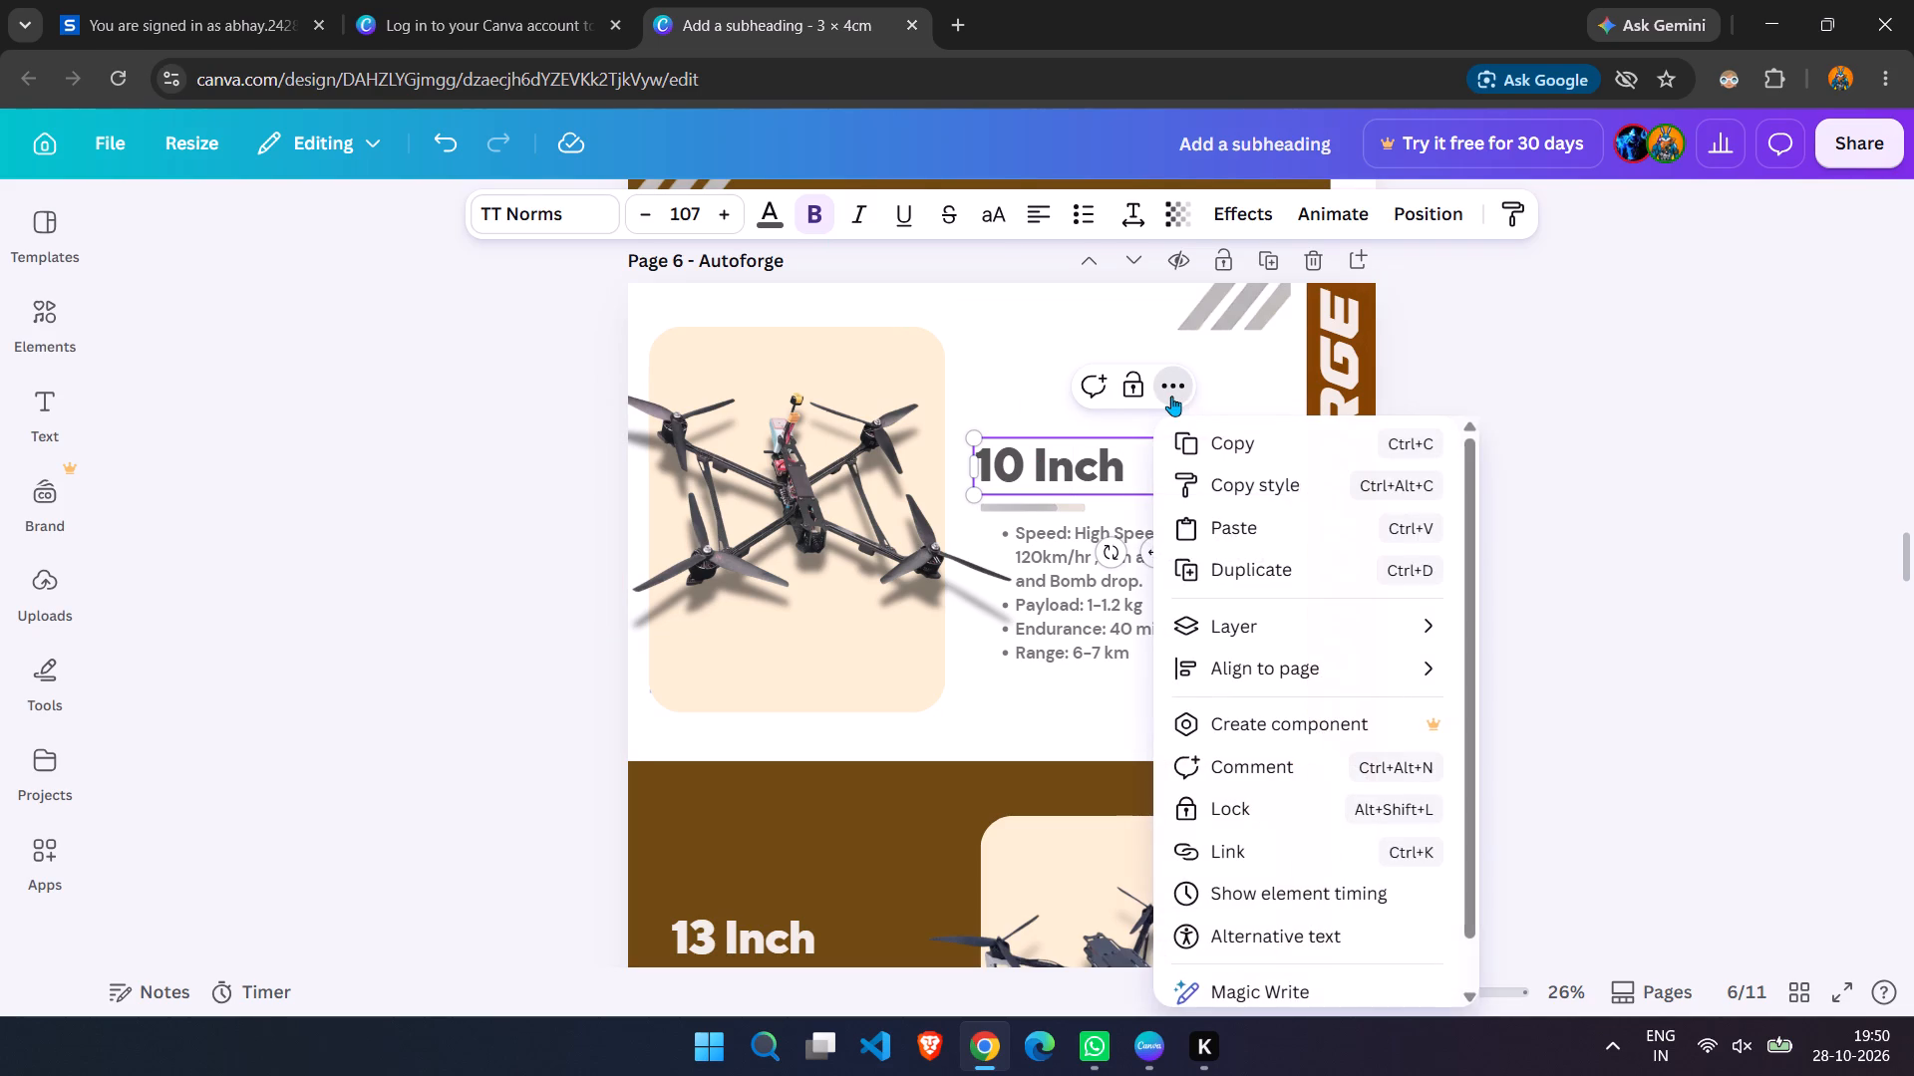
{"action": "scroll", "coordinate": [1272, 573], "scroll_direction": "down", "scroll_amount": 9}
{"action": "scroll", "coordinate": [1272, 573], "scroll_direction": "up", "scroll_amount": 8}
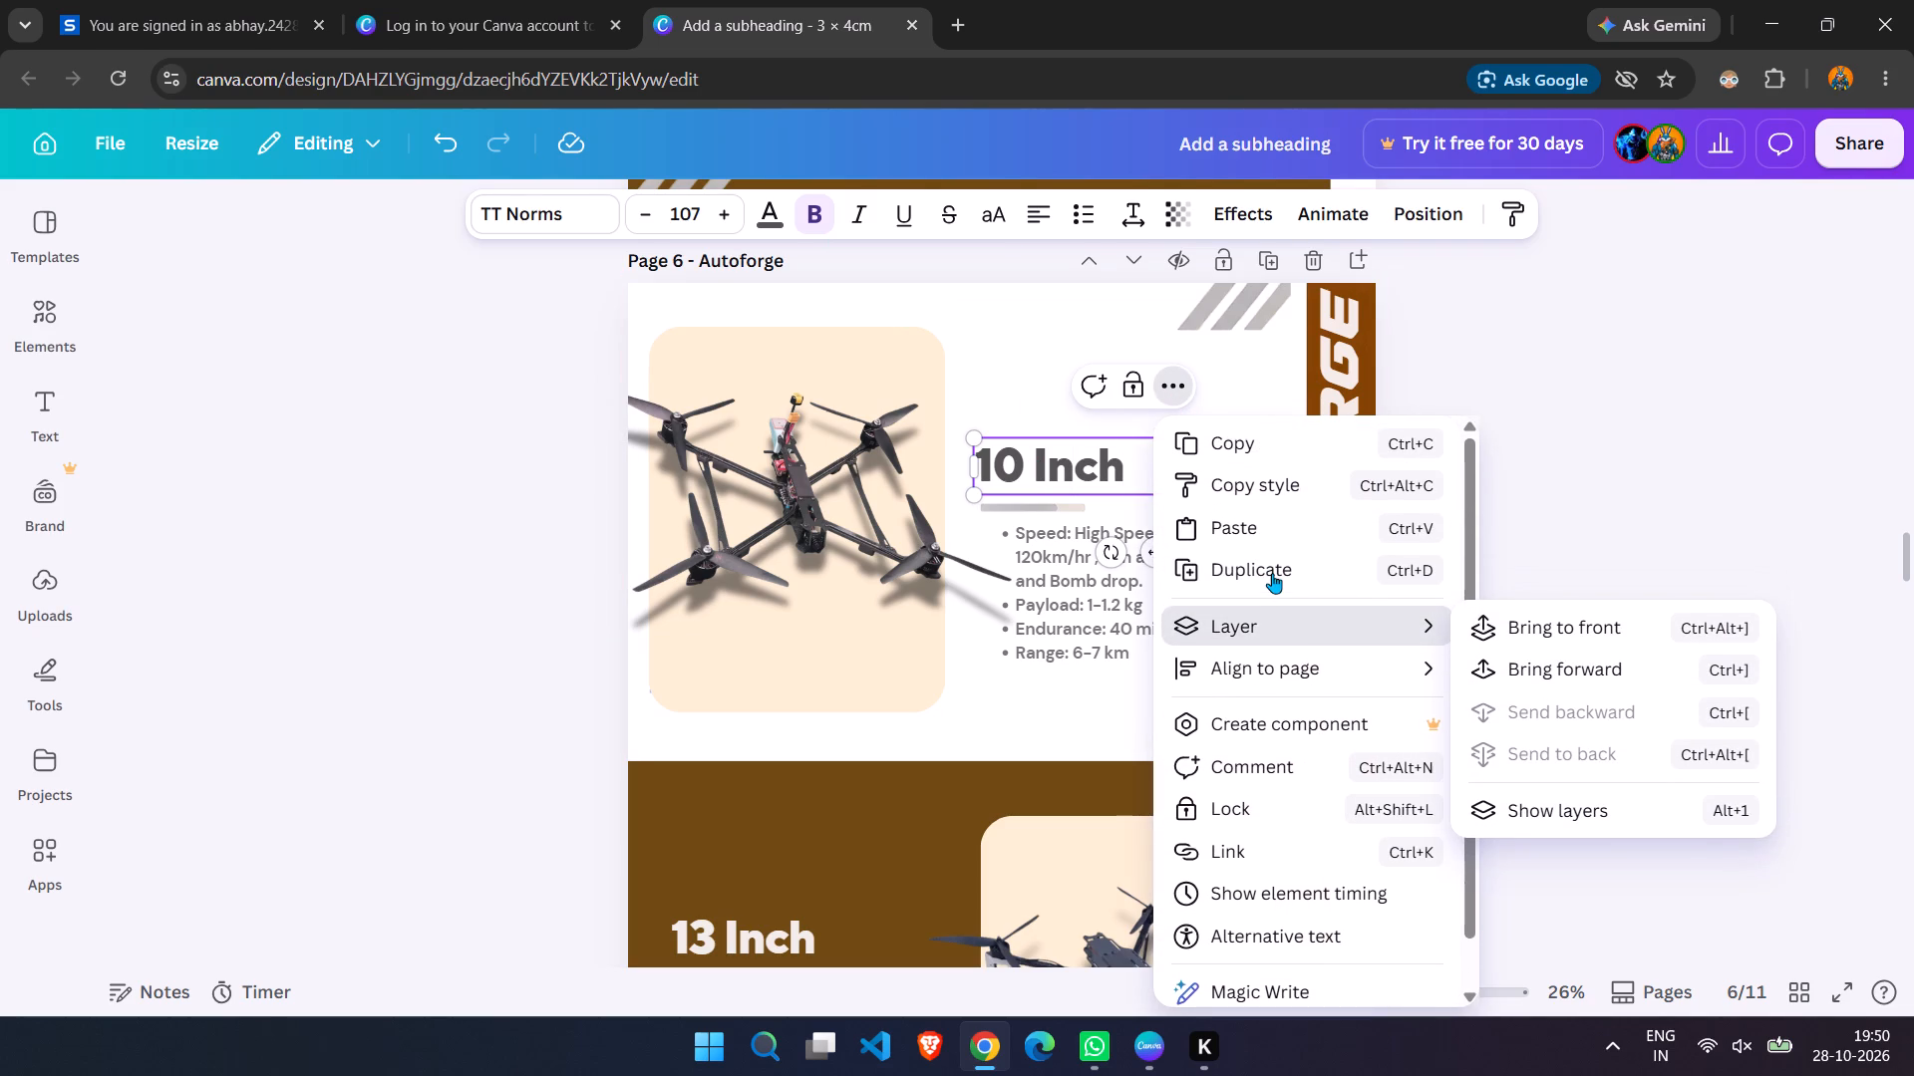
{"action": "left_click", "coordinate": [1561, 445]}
Examine the heading and specification text colours of the 13 Inch, 13 Inch Payload and 15 Inch Payload designs against page 6's 10 Inch design.
{"action": "scroll", "coordinate": [1097, 606], "scroll_direction": "down", "scroll_amount": 9}
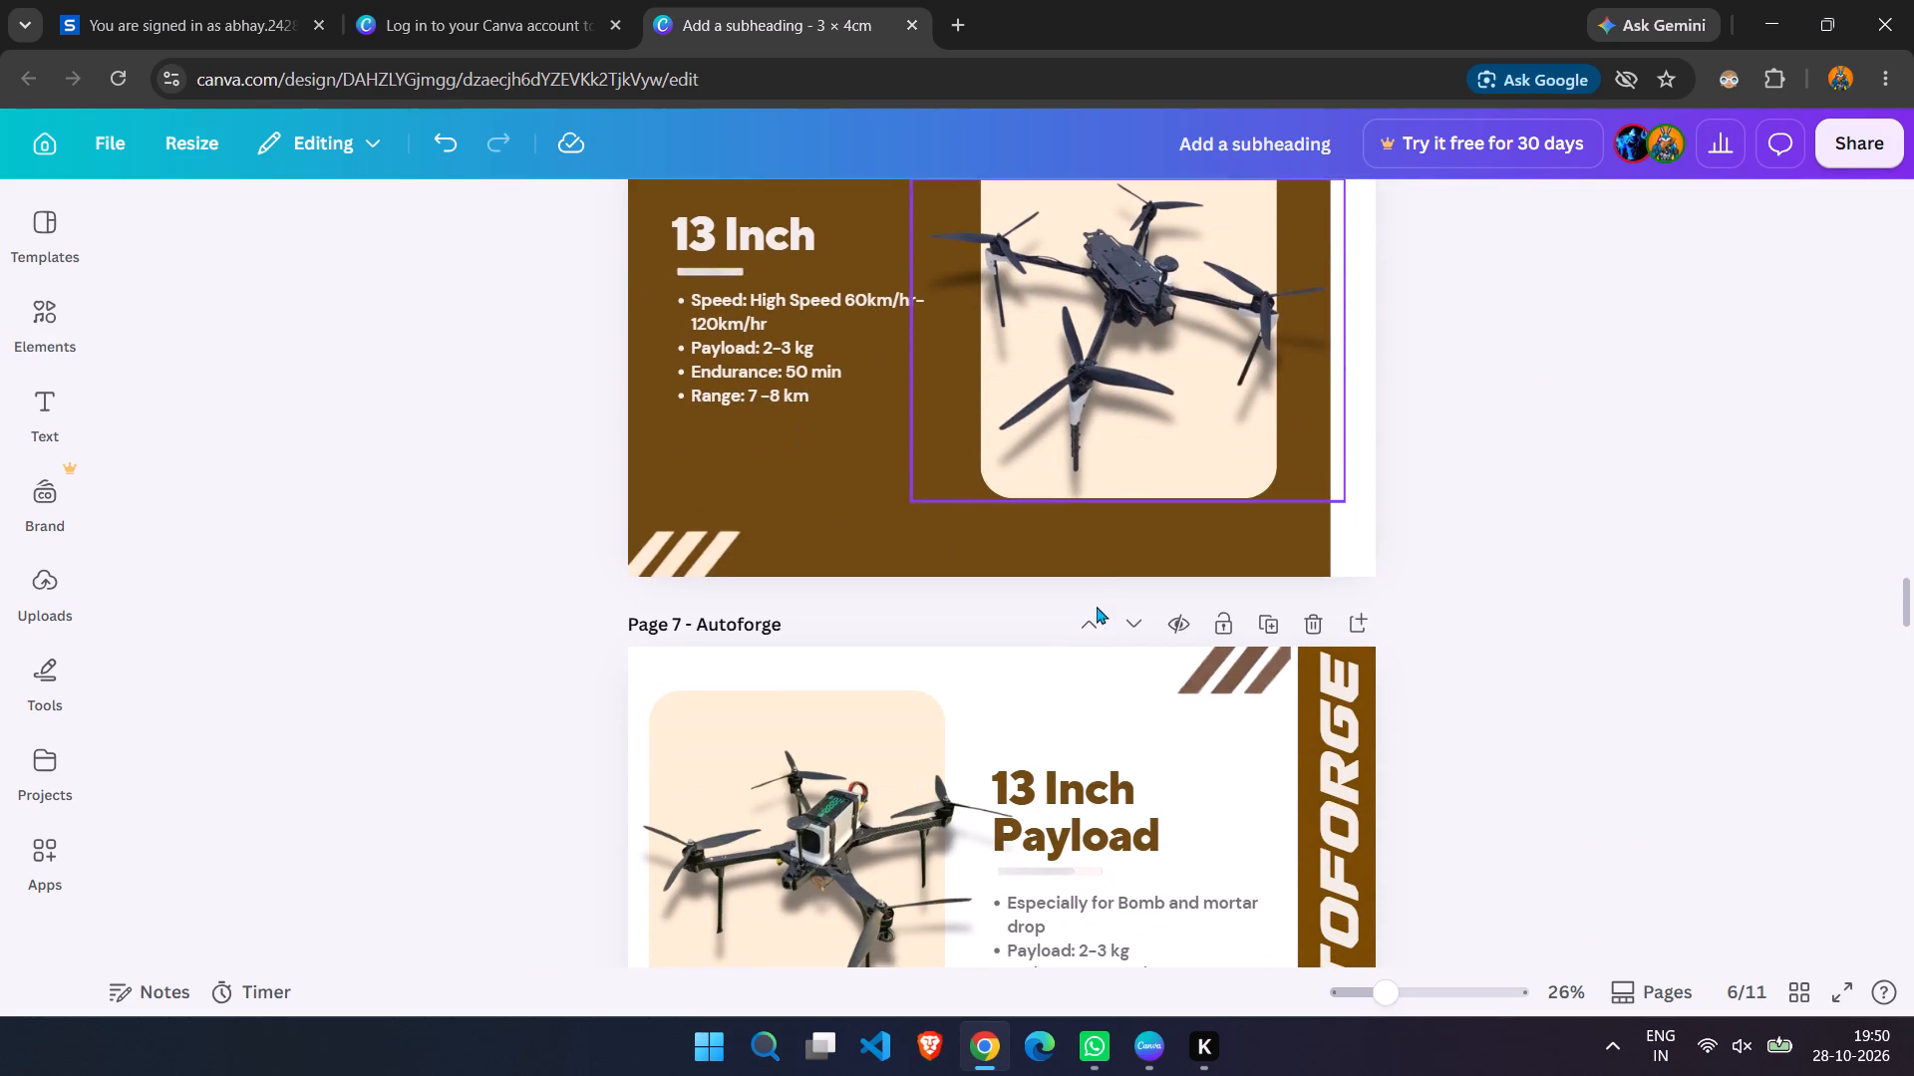
{"action": "scroll", "coordinate": [1107, 587], "scroll_direction": "up", "scroll_amount": 7}
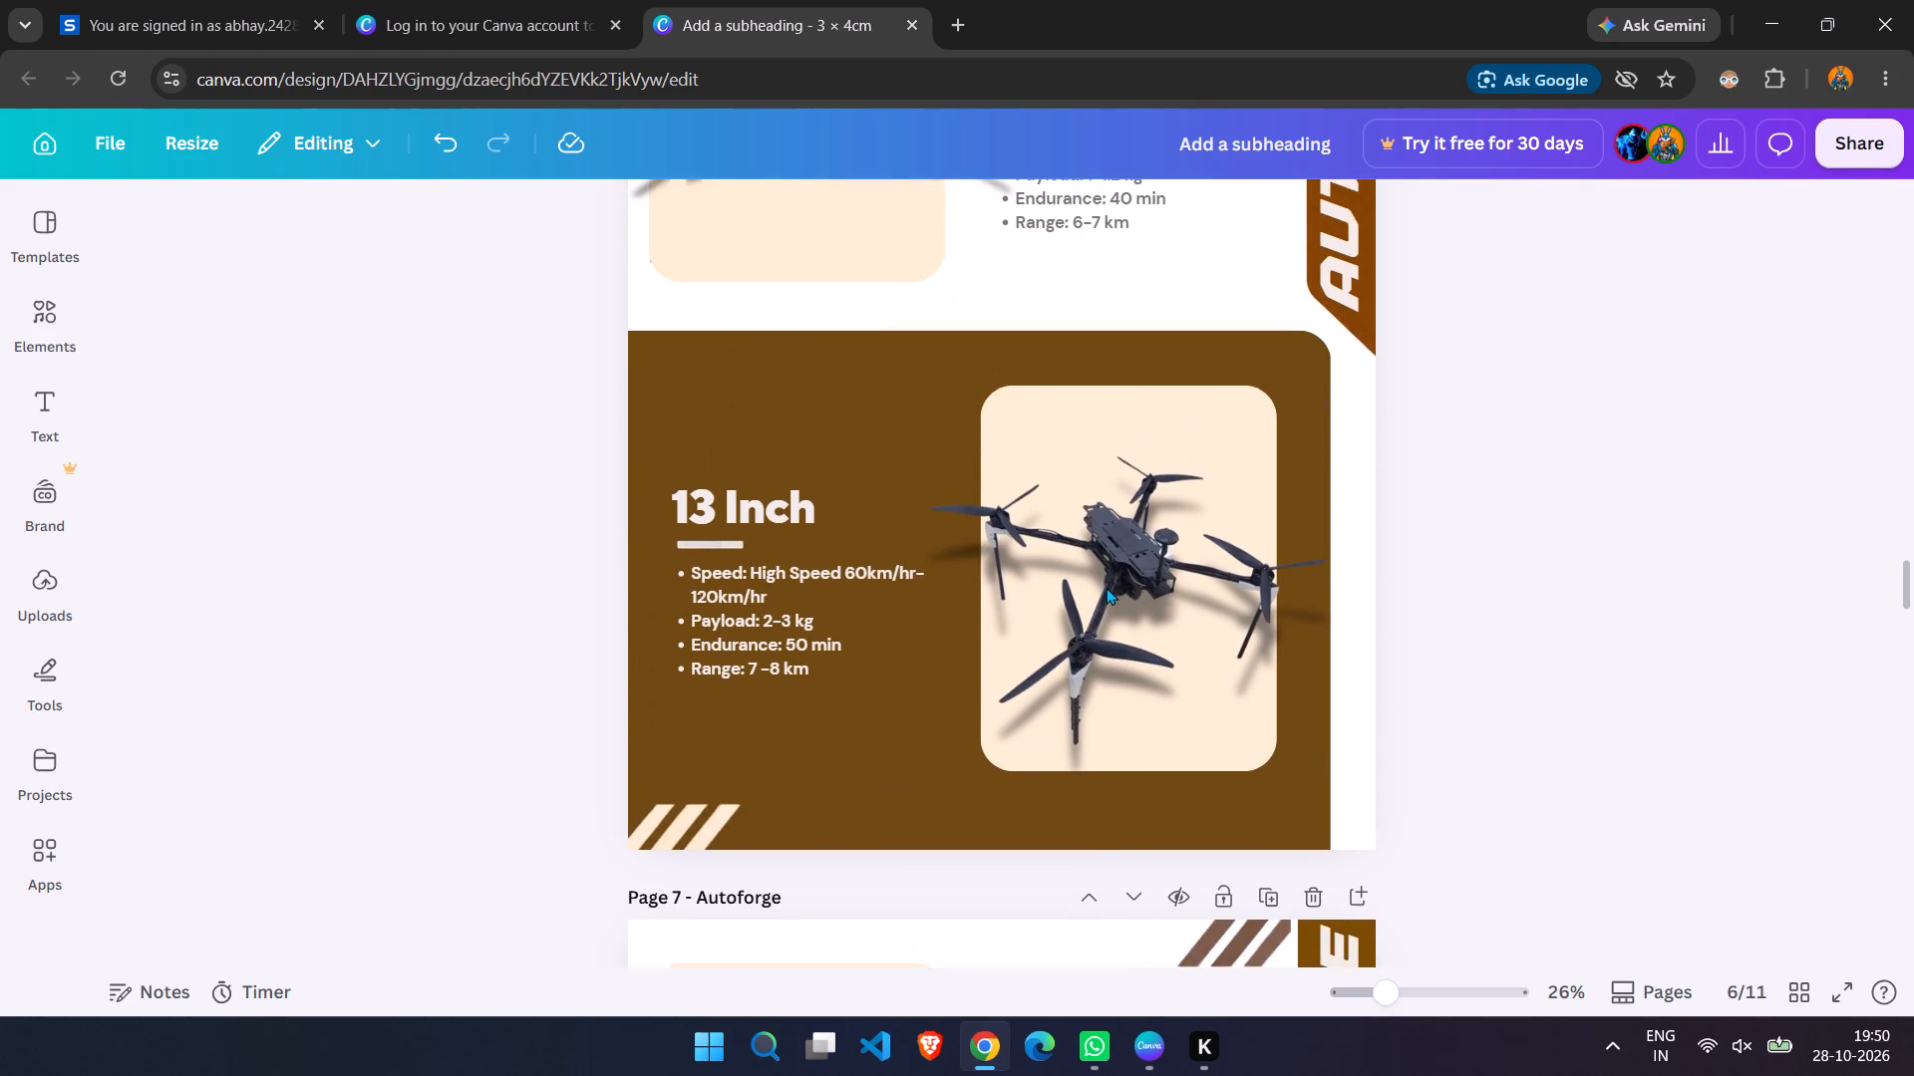
{"action": "scroll", "coordinate": [738, 500], "scroll_direction": "down", "scroll_amount": 5}
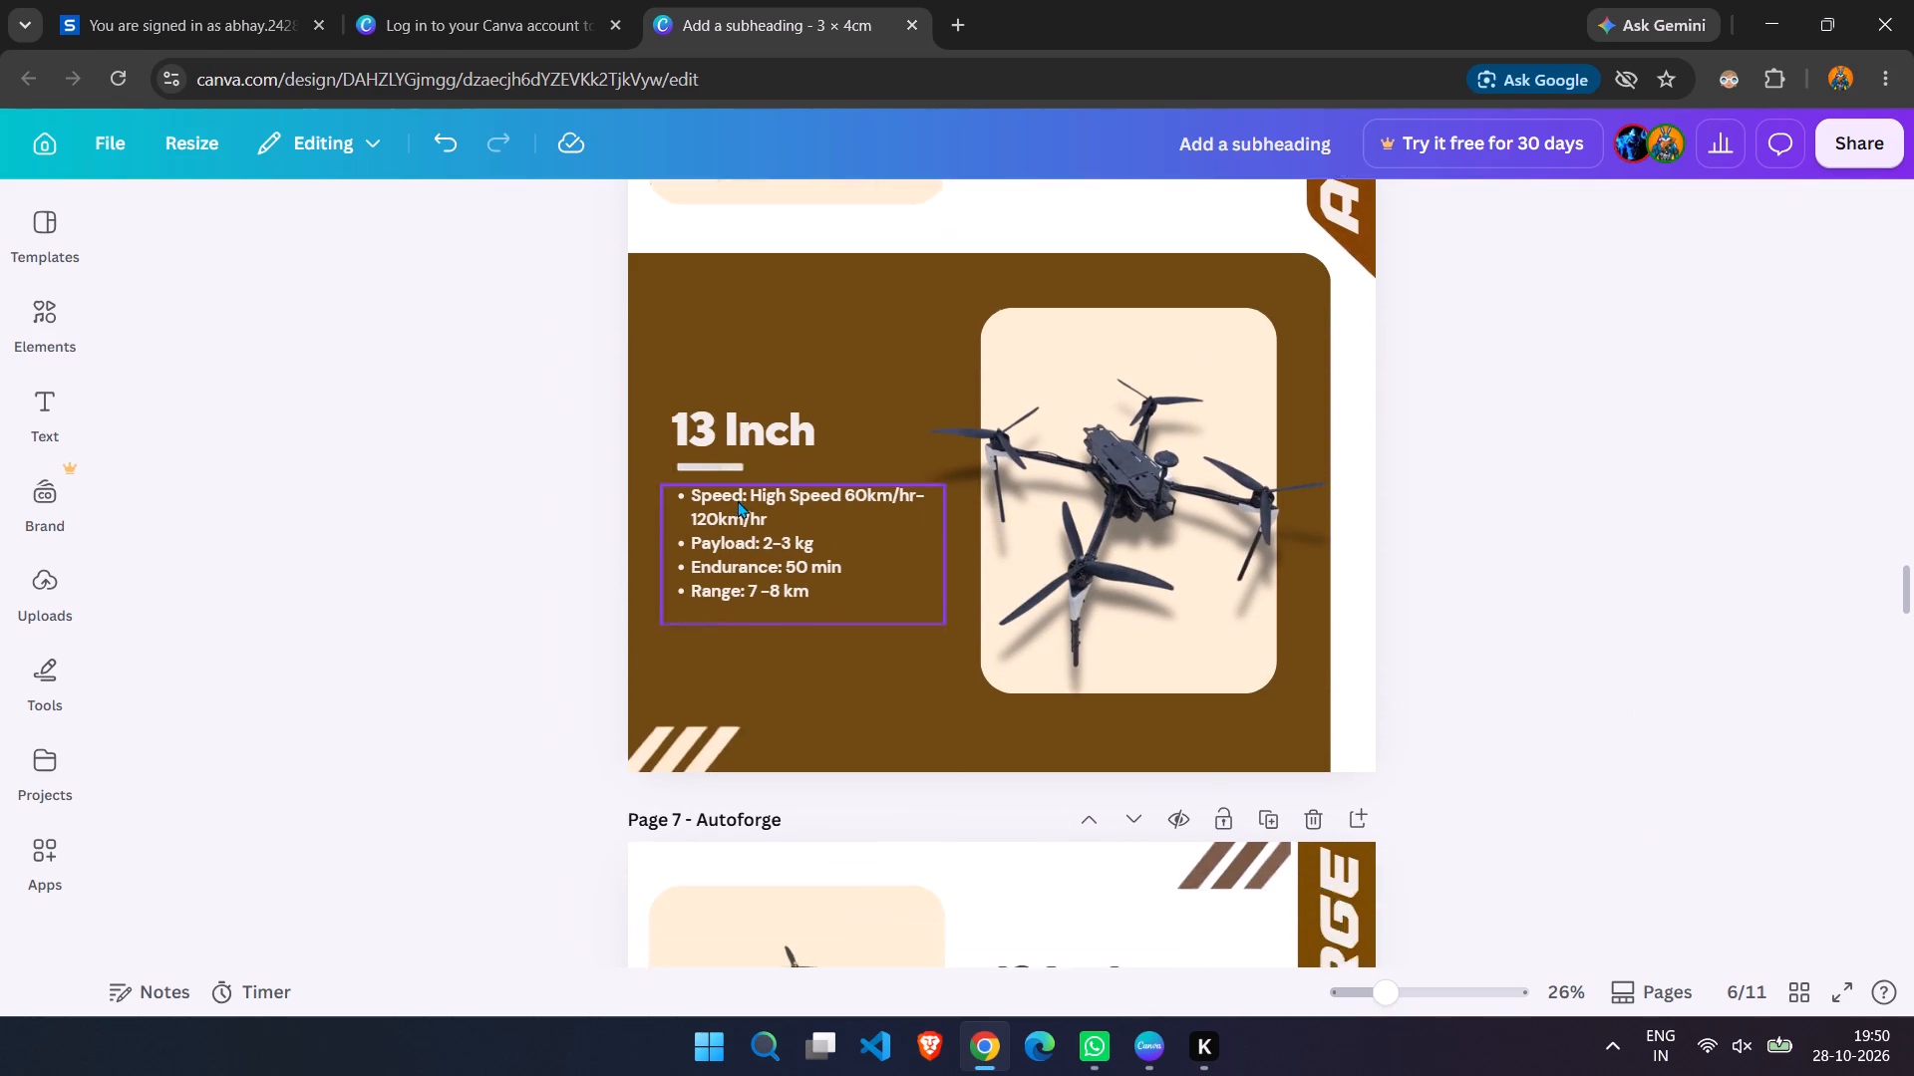
{"action": "scroll", "coordinate": [738, 500], "scroll_direction": "down", "scroll_amount": 2}
{"action": "scroll", "coordinate": [738, 500], "scroll_direction": "up", "scroll_amount": 1}
{"action": "scroll", "coordinate": [738, 500], "scroll_direction": "down", "scroll_amount": 7}
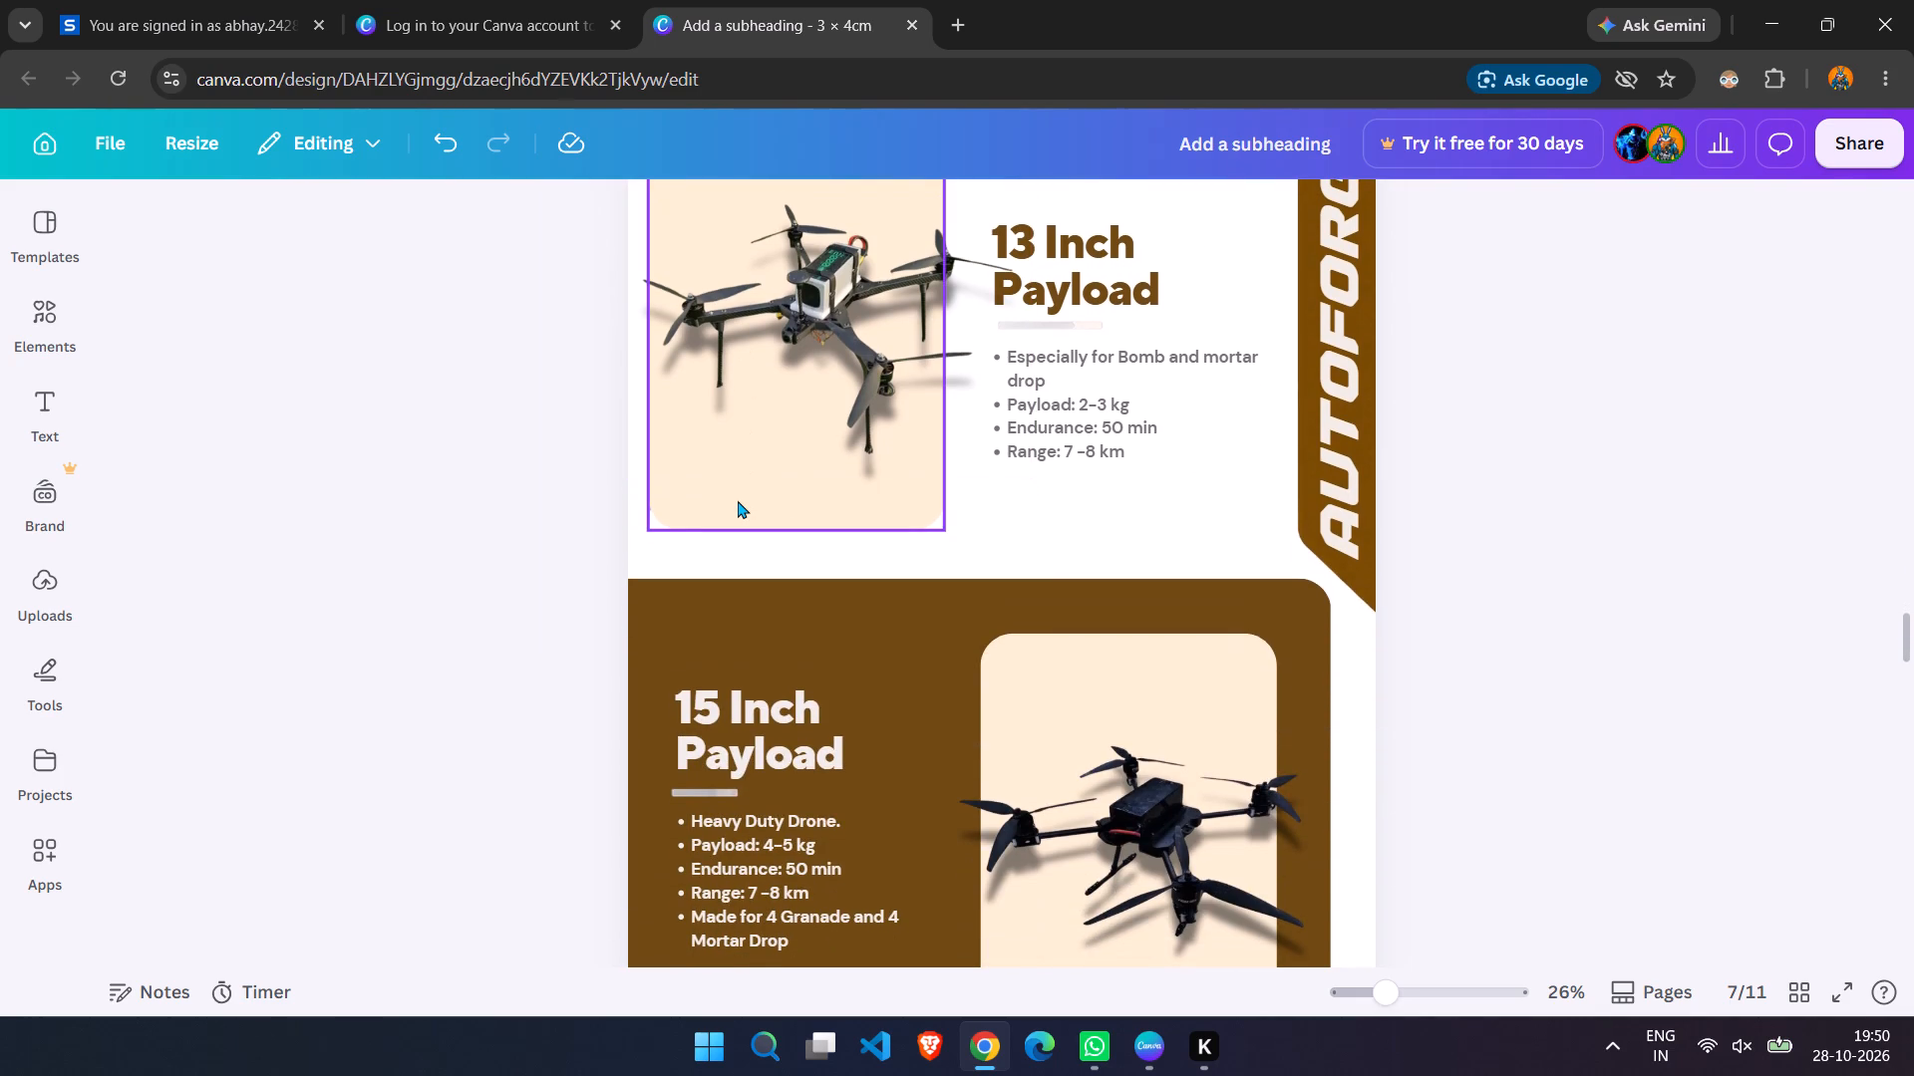
{"action": "scroll", "coordinate": [738, 500], "scroll_direction": "up", "scroll_amount": 20}
{"action": "scroll", "coordinate": [738, 500], "scroll_direction": "up", "scroll_amount": 7}
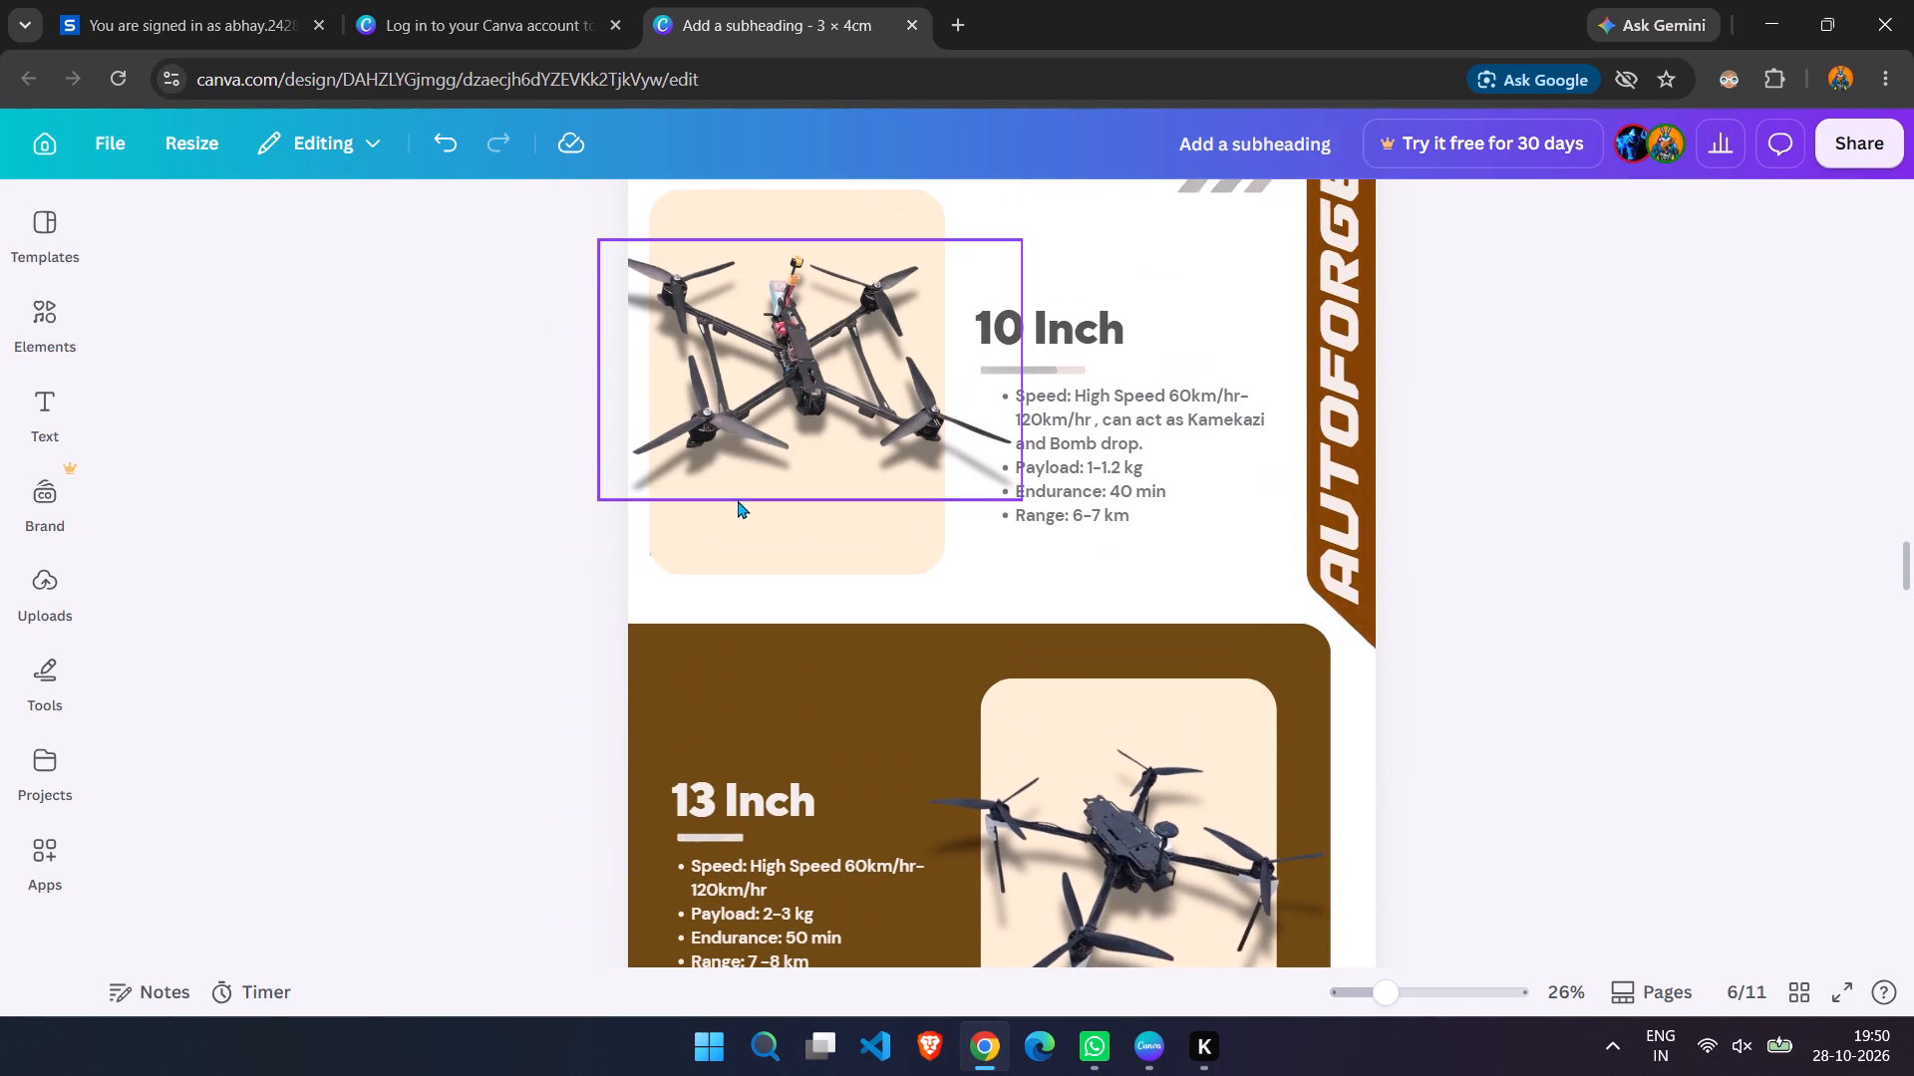
Recolour the 10 Inch heading on page 6 dark brown, #6f4911.
{"action": "left_click", "coordinate": [1372, 634]}
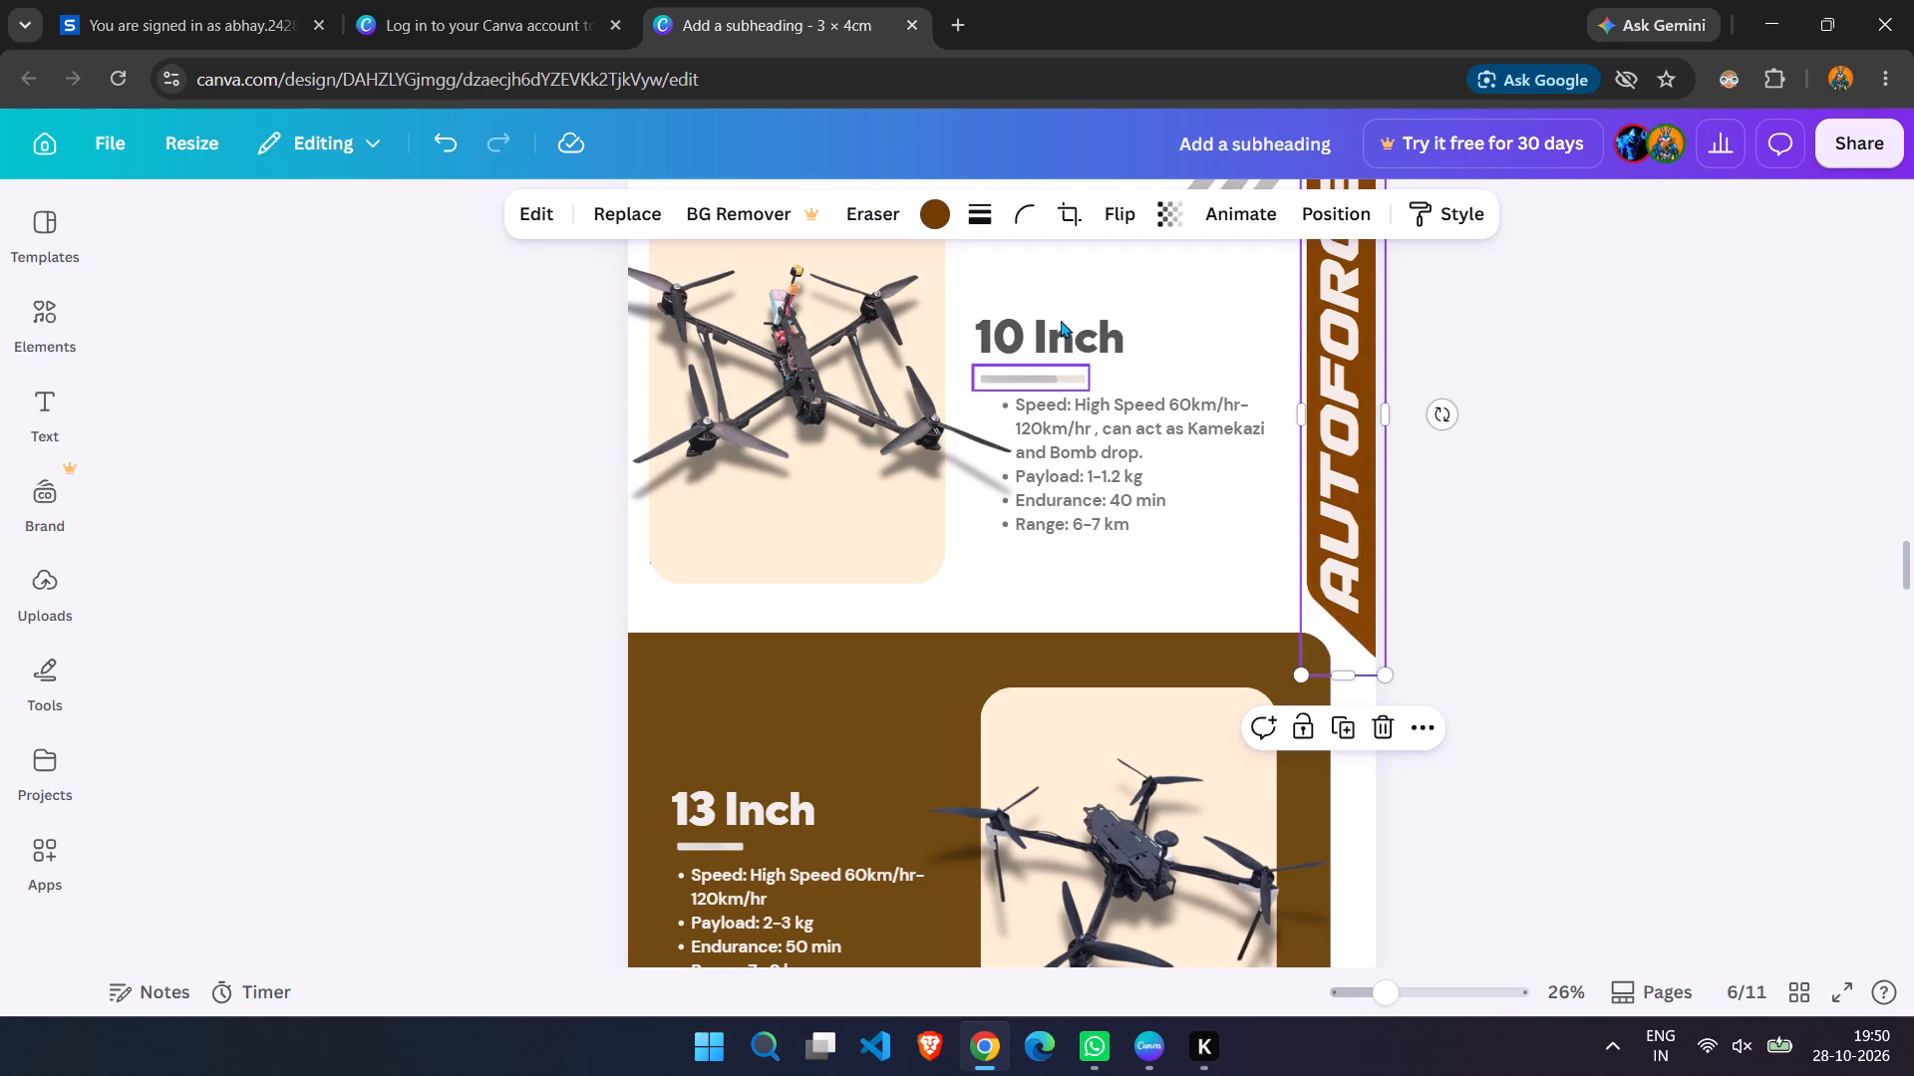
{"action": "left_click", "coordinate": [1061, 320]}
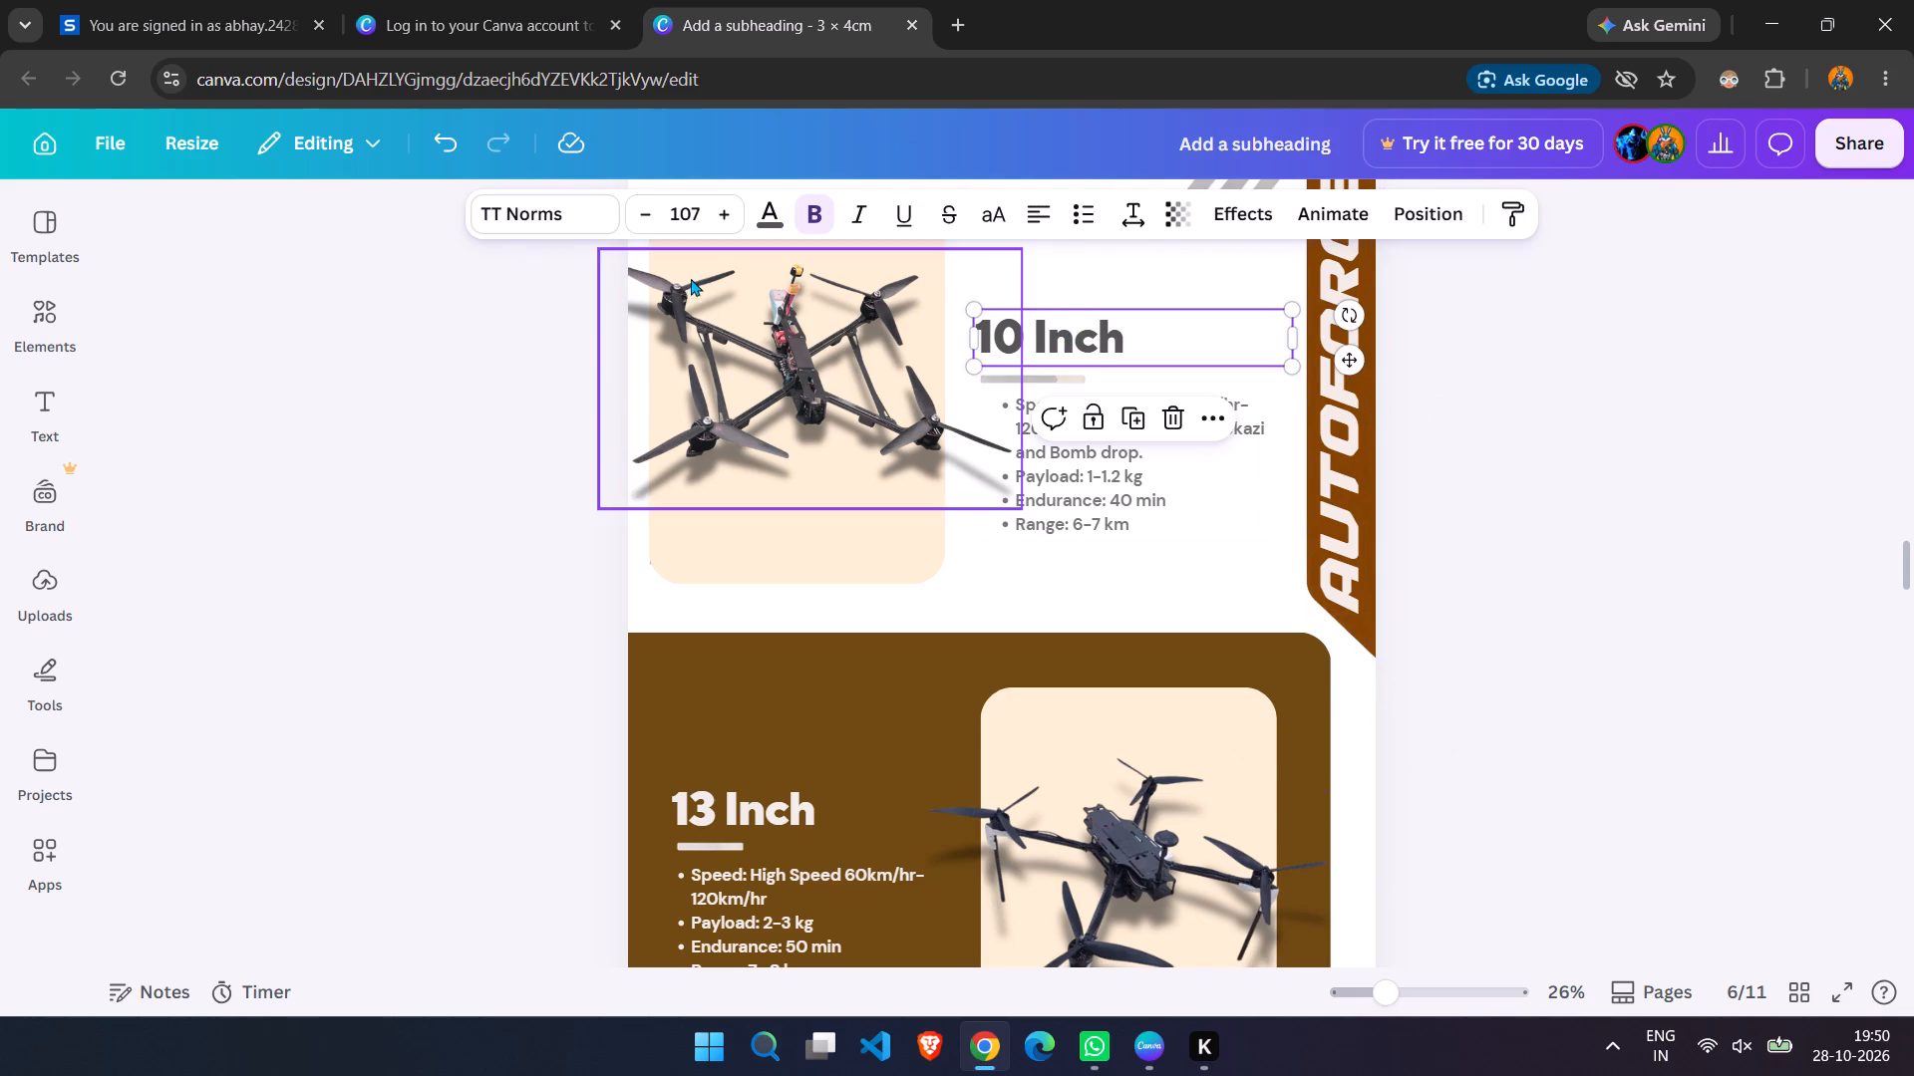
{"action": "left_click", "coordinate": [763, 203]}
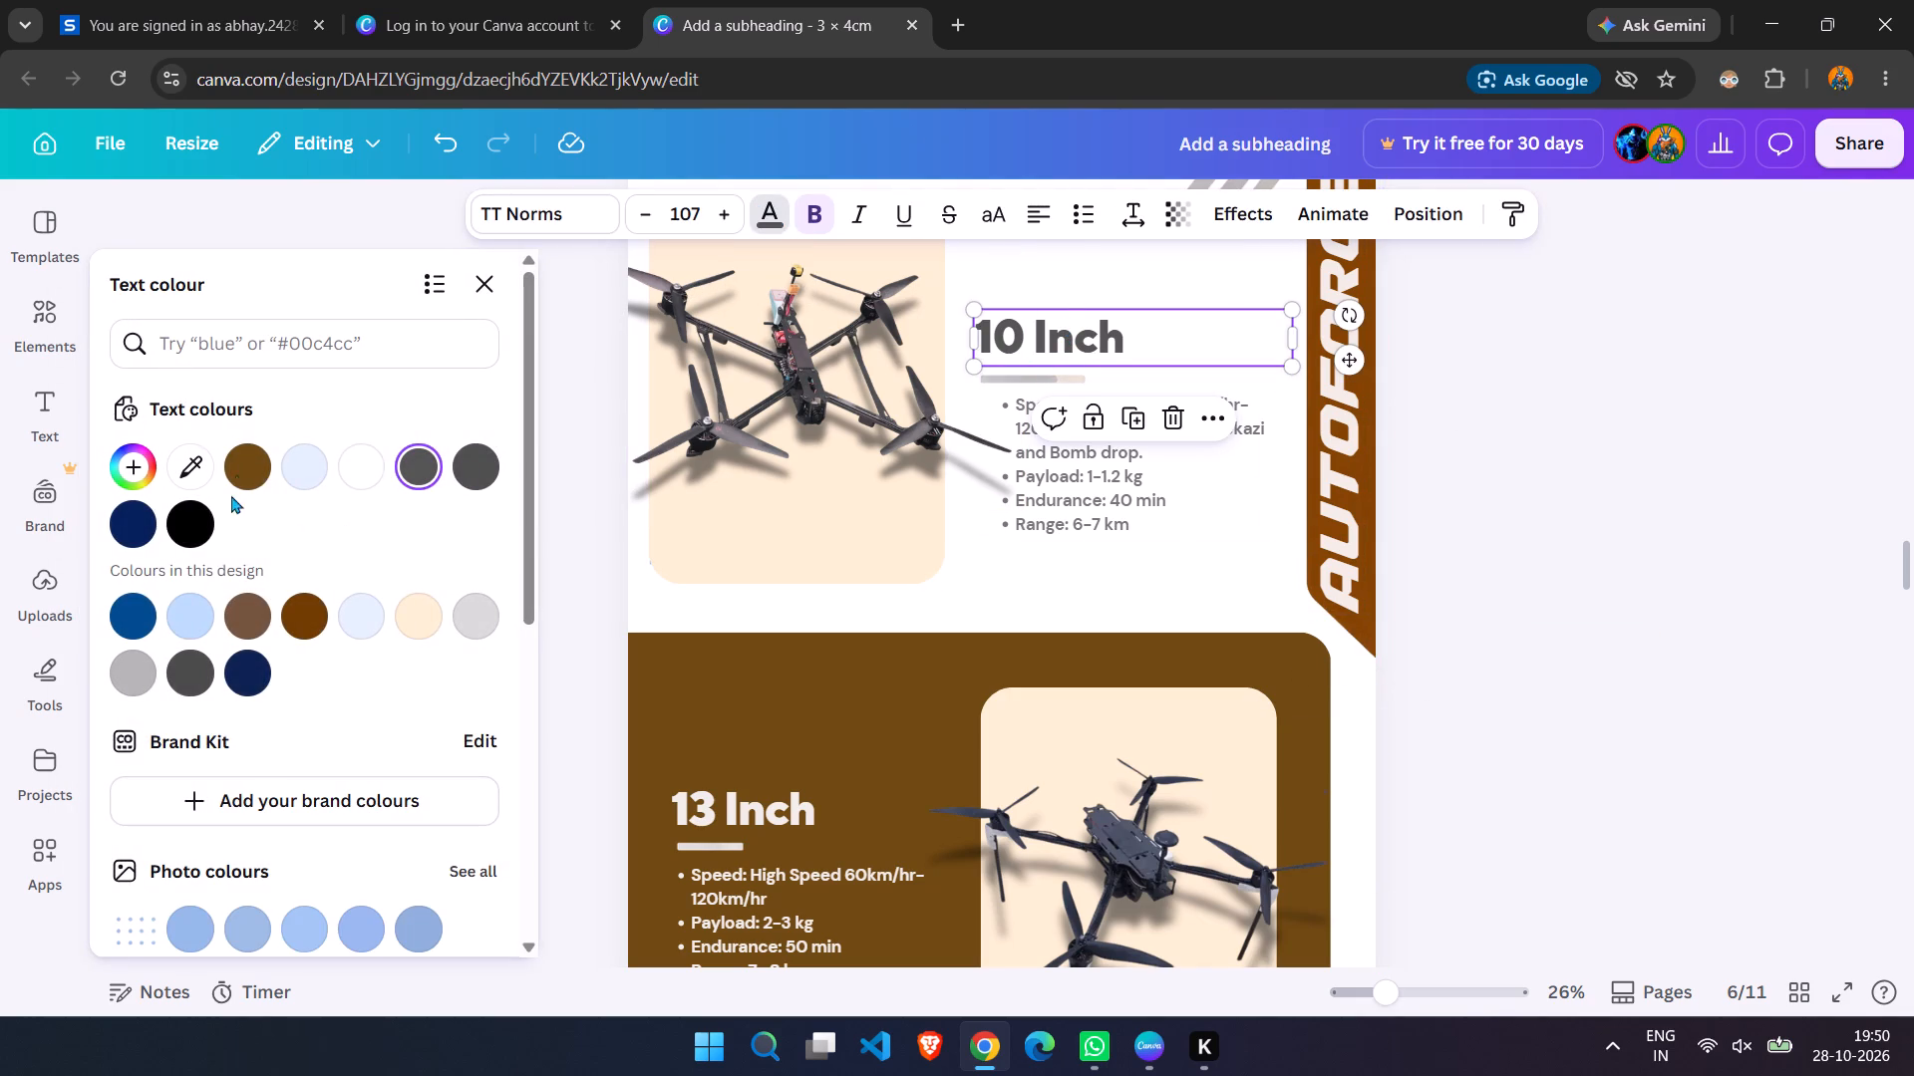
{"action": "left_click", "coordinate": [262, 448]}
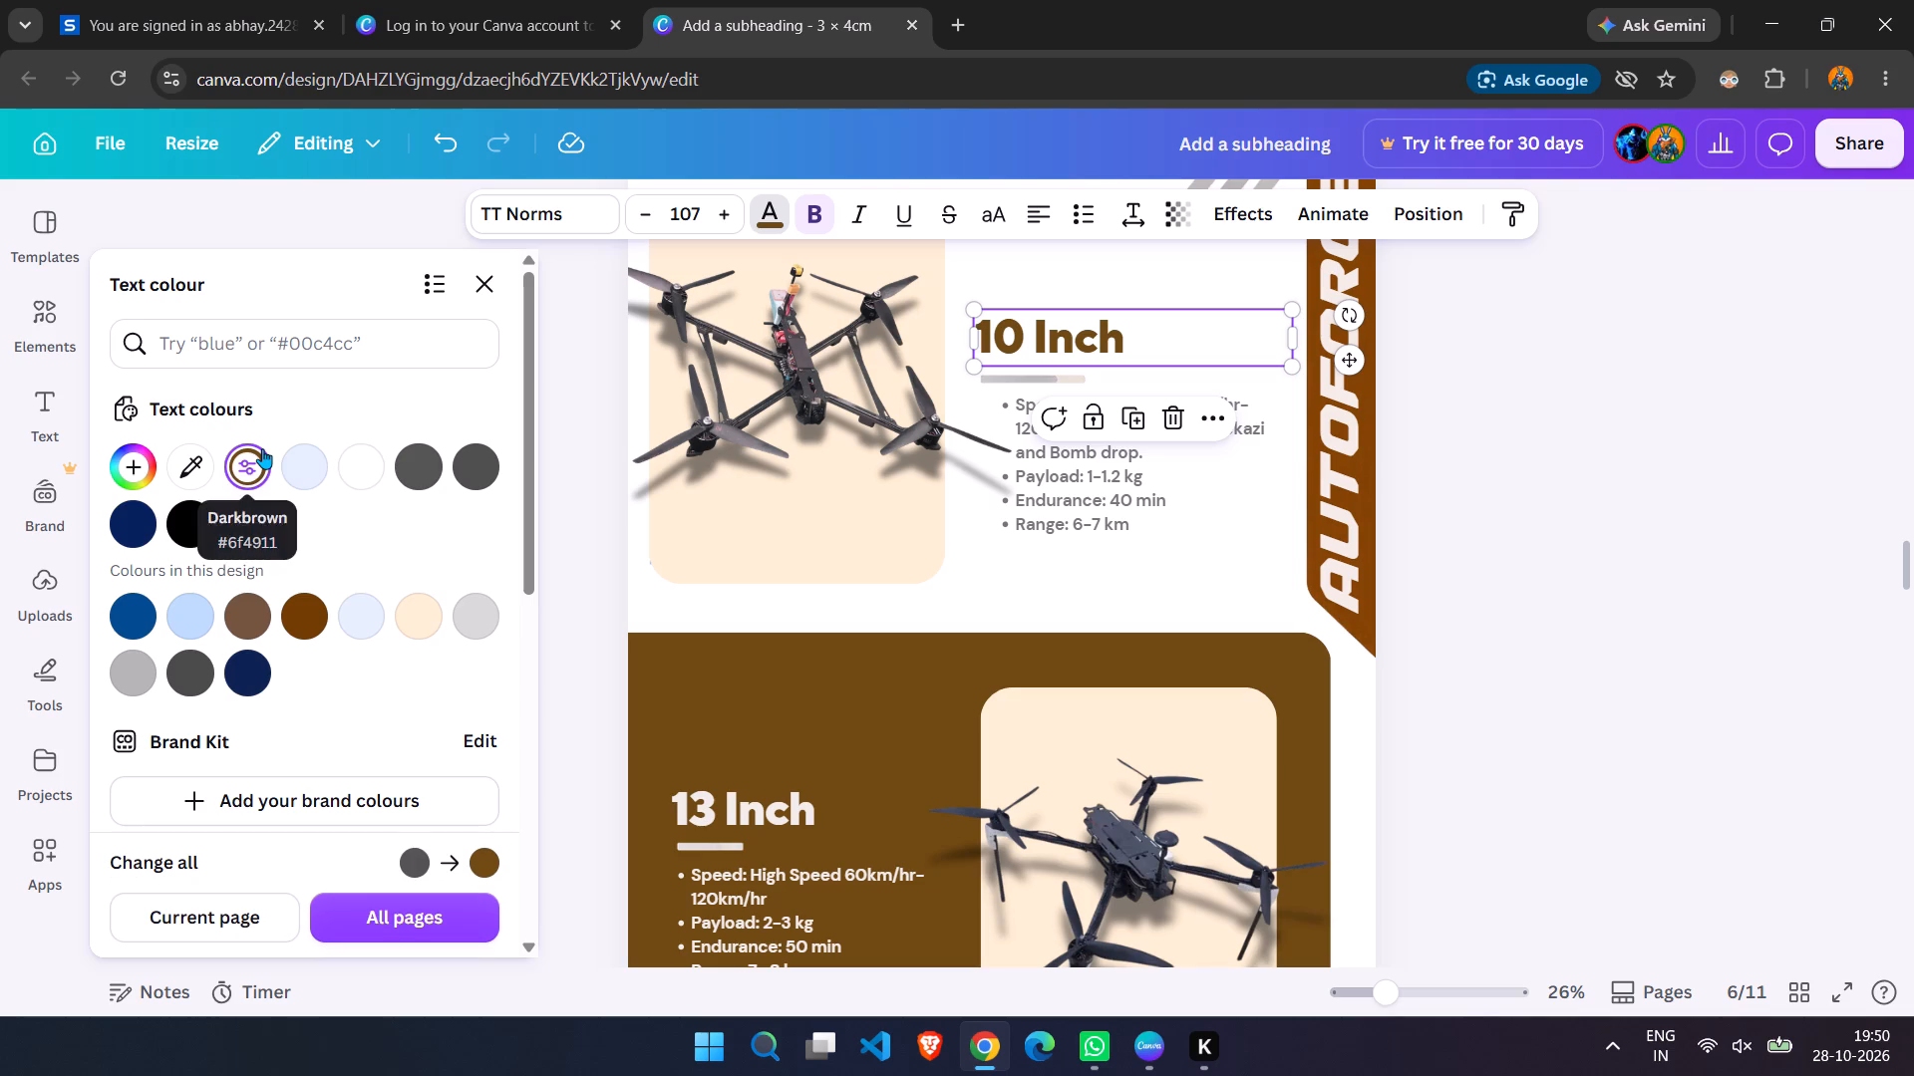
Recolour the specification list below the 10 Inch heading on page 6 dark brown, #703c00.
{"action": "left_click", "coordinate": [1018, 522]}
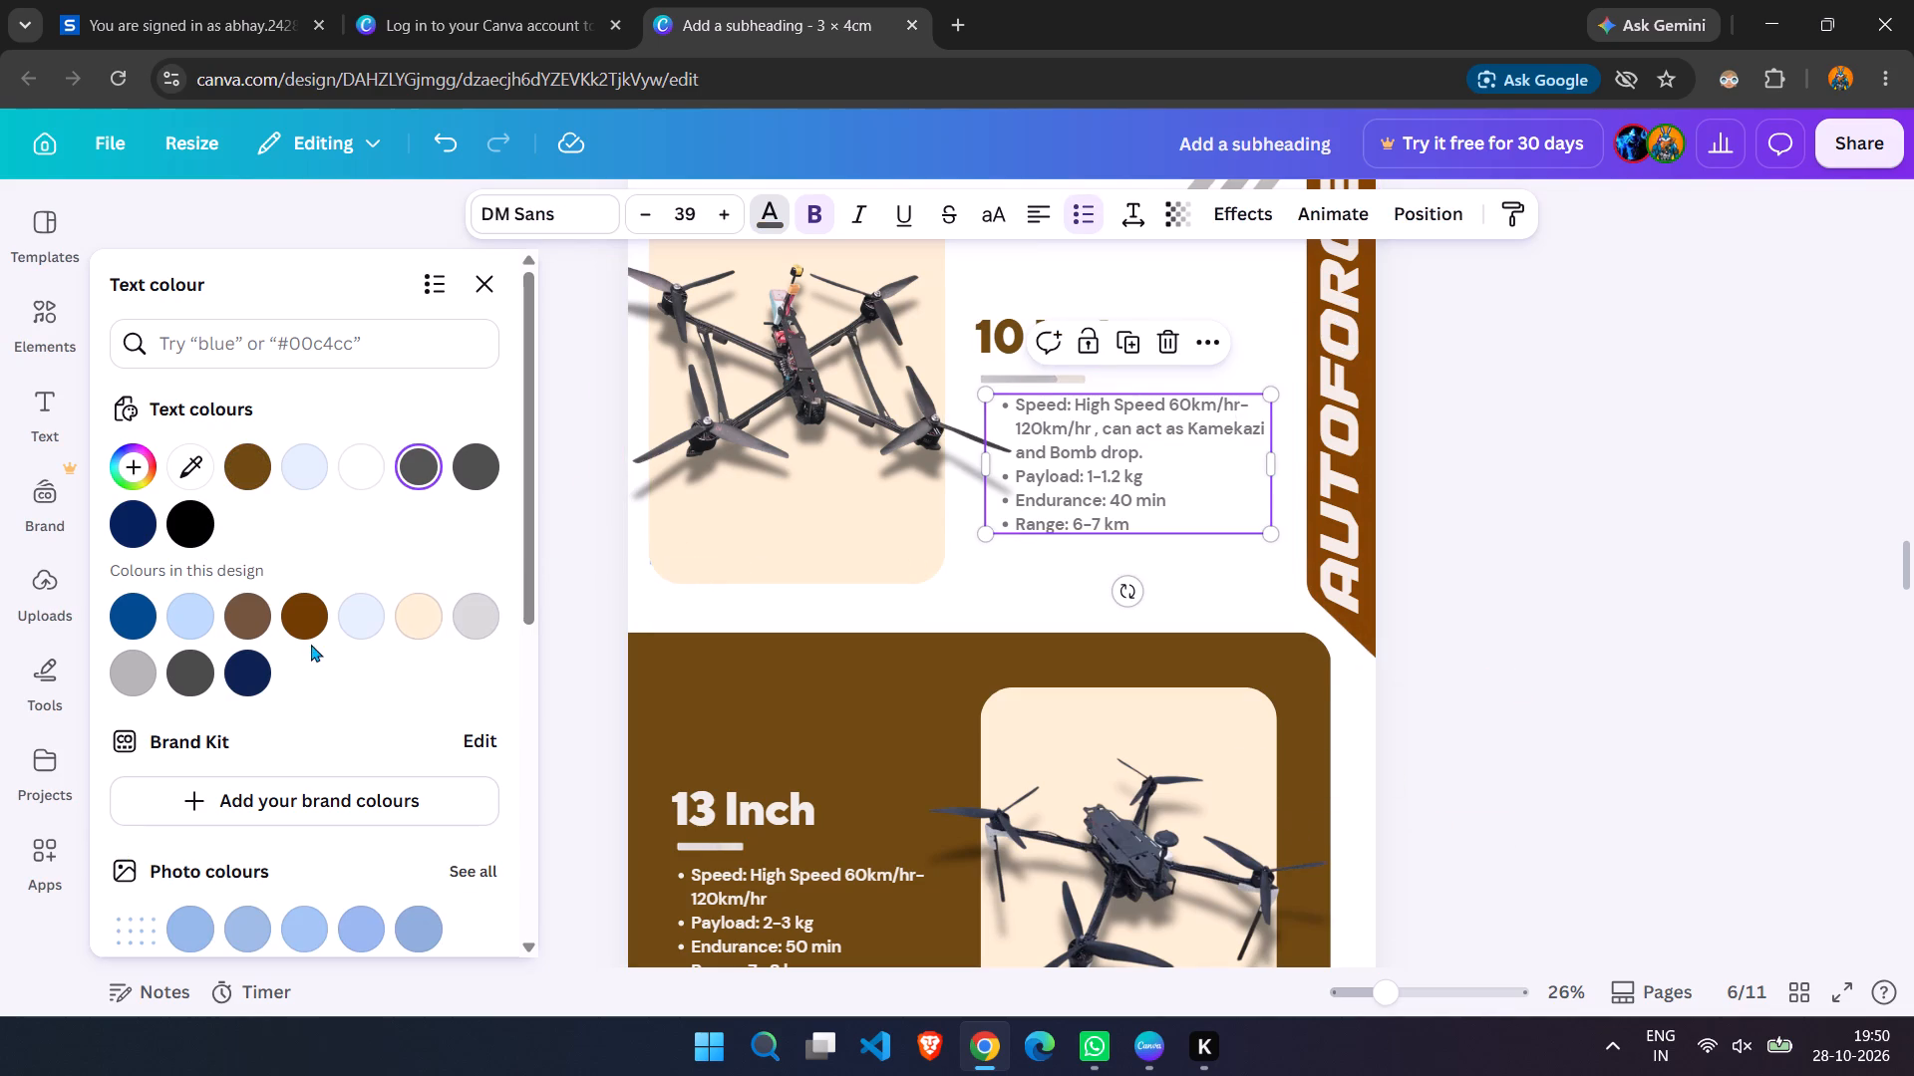
{"action": "left_click", "coordinate": [431, 606]}
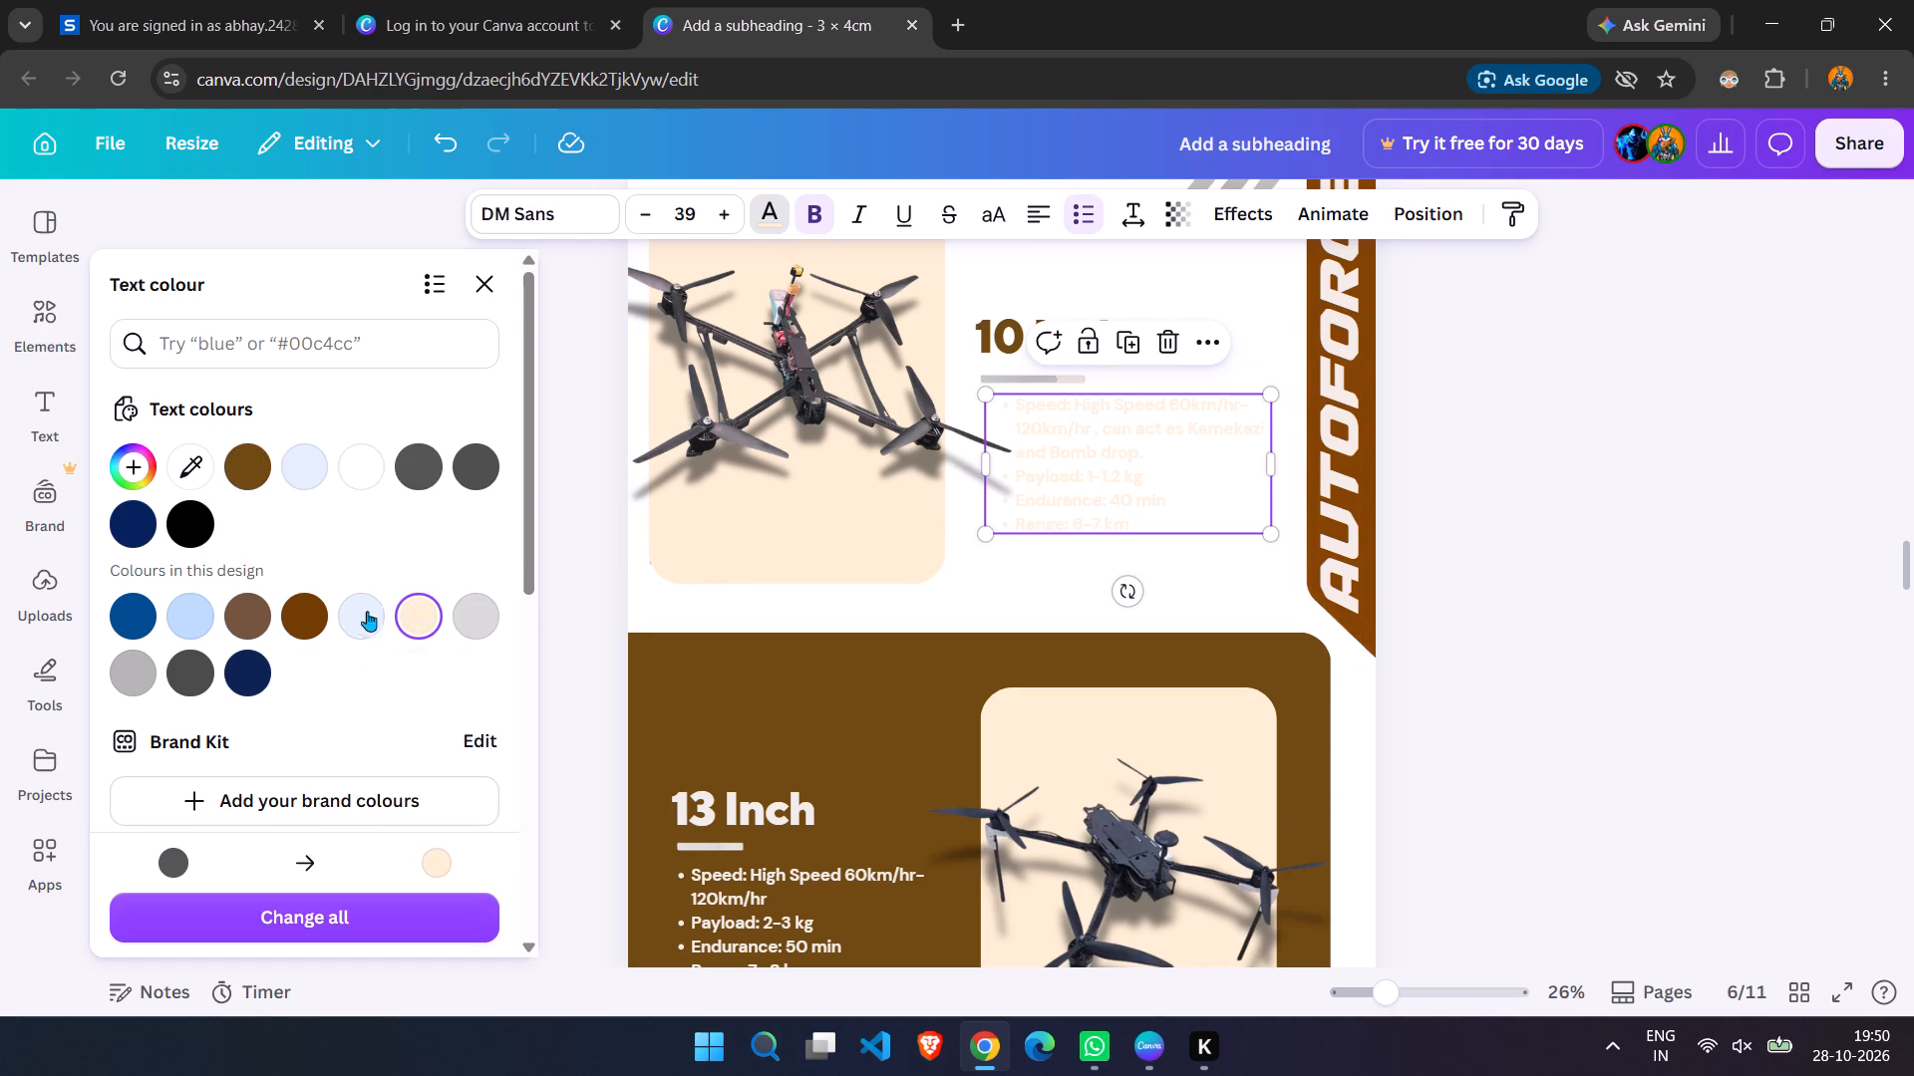
{"action": "left_click", "coordinate": [314, 615]}
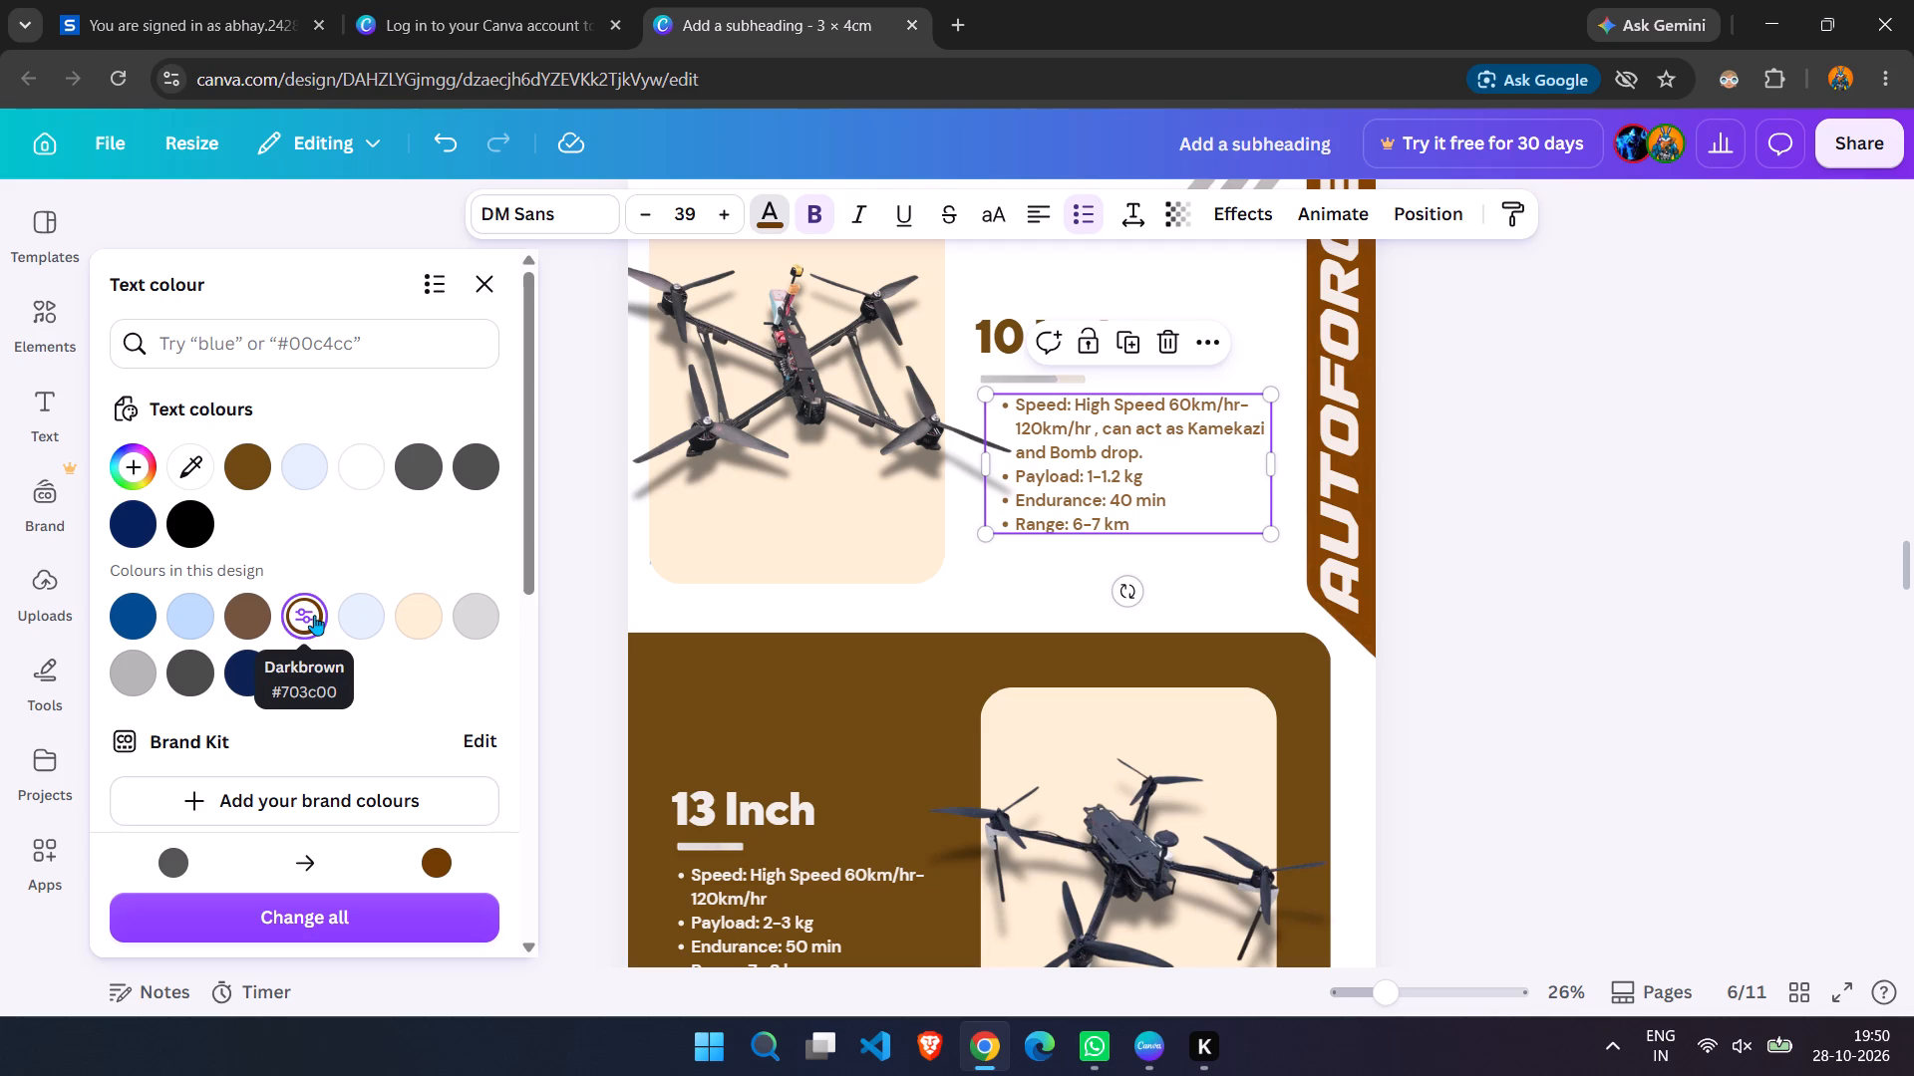
Compare the specification text colours and remaining grey elements of the drone designs across pages 6, 7 and 8.
{"action": "scroll", "coordinate": [747, 526], "scroll_direction": "down", "scroll_amount": 7}
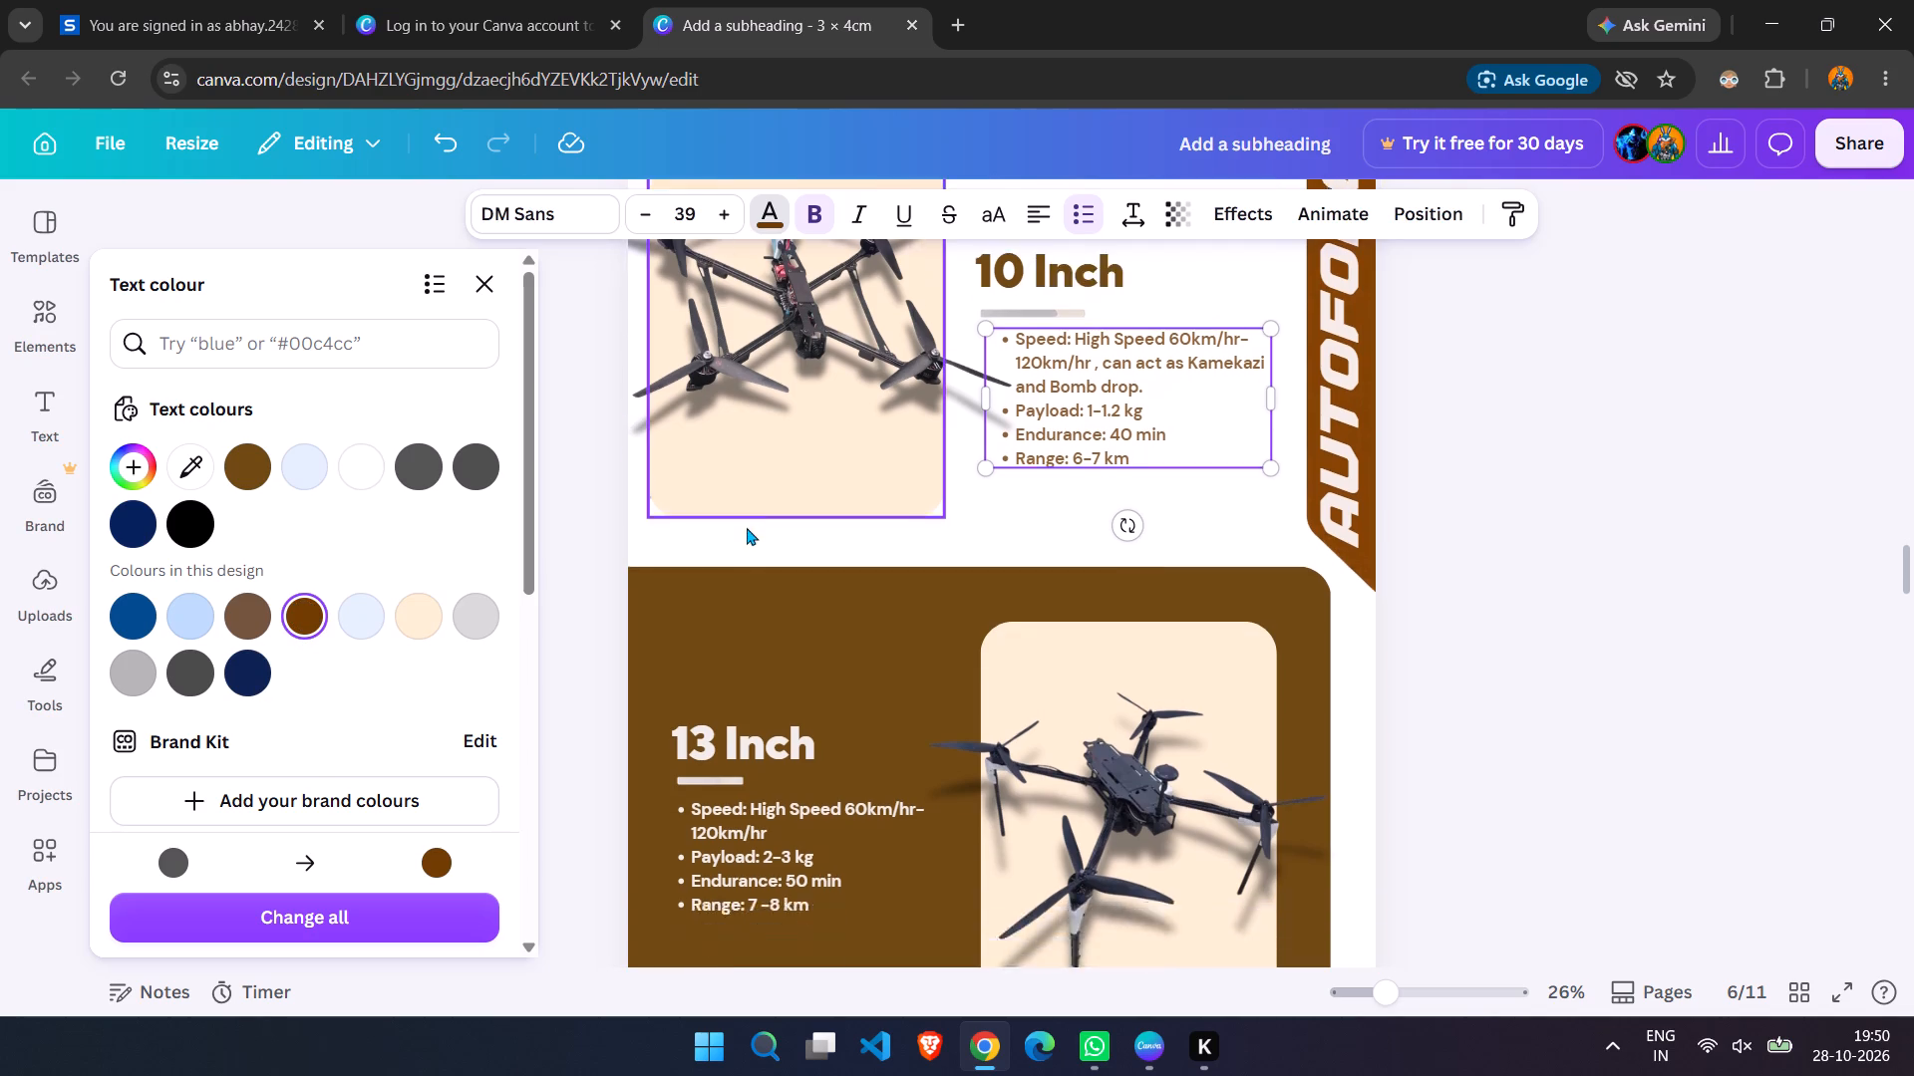
{"action": "scroll", "coordinate": [747, 527], "scroll_direction": "down", "scroll_amount": 19}
{"action": "scroll", "coordinate": [747, 527], "scroll_direction": "down", "scroll_amount": 17}
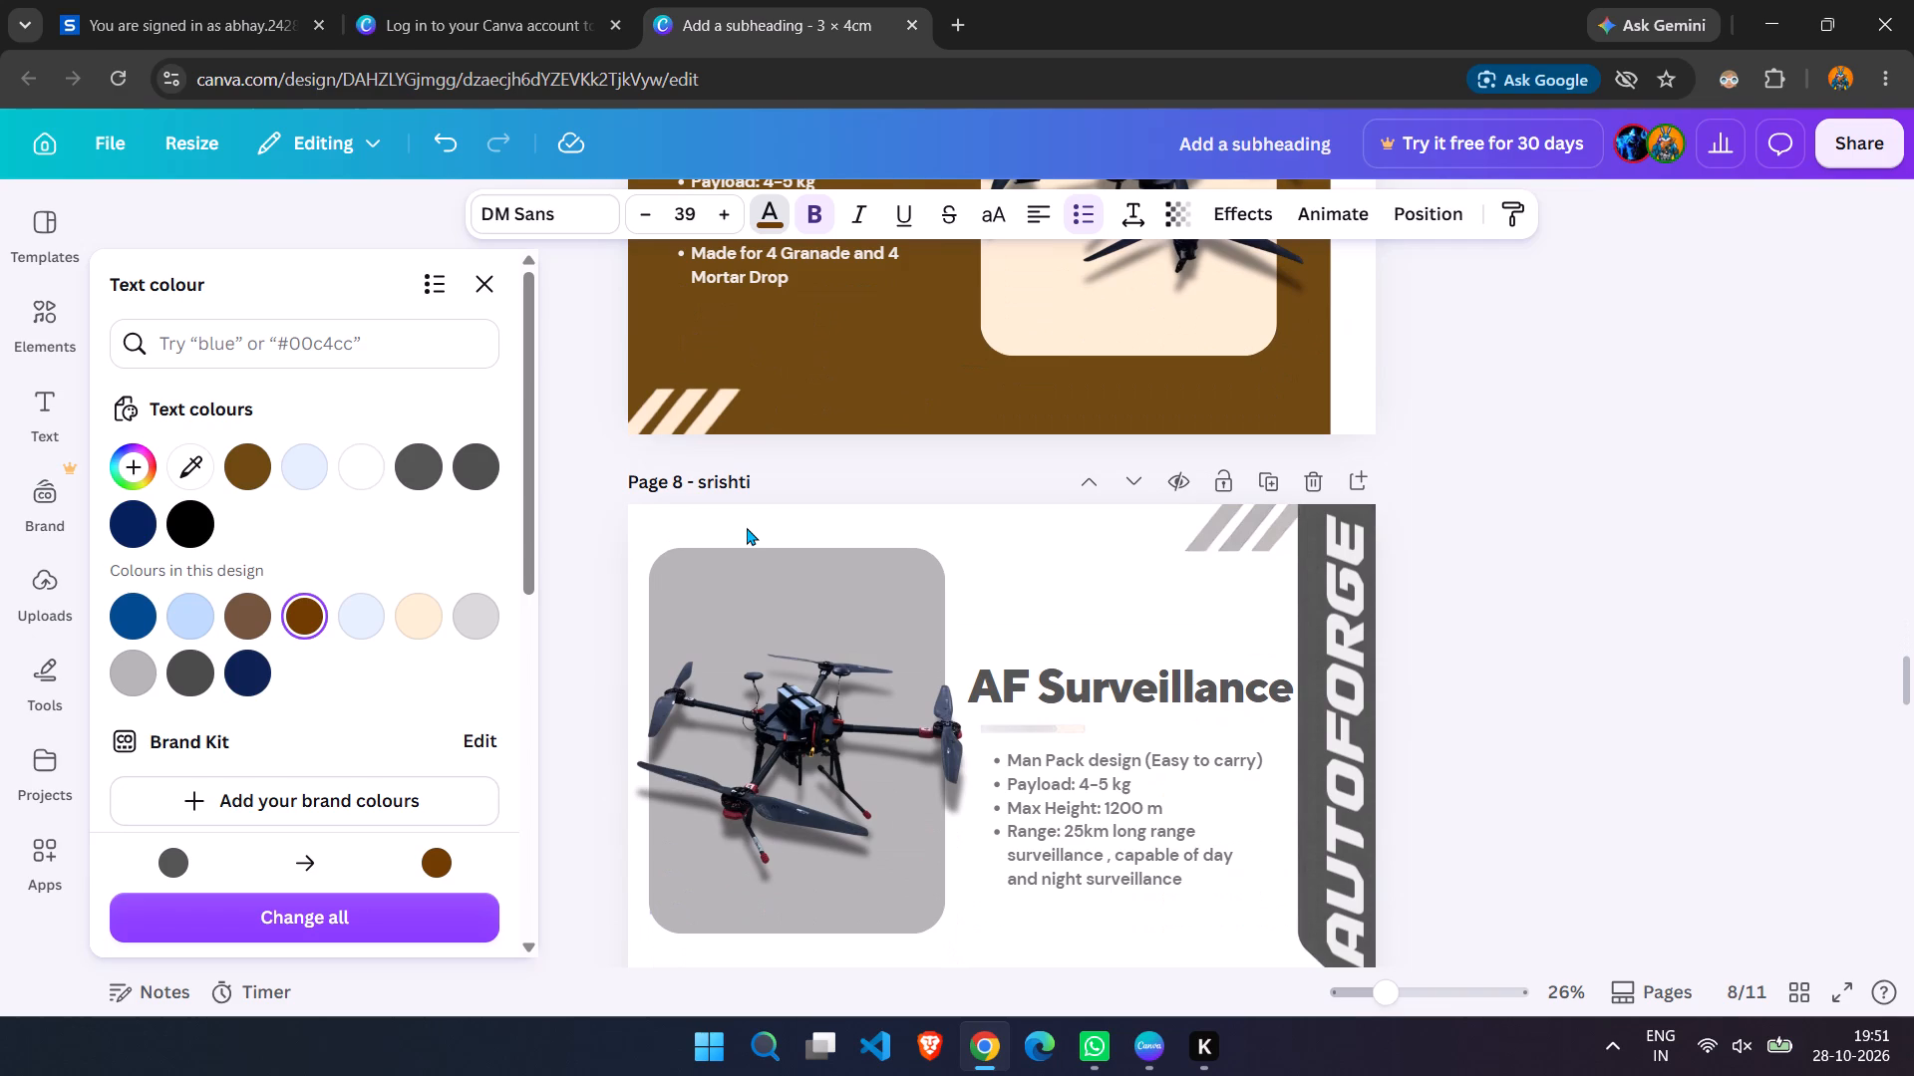
{"action": "scroll", "coordinate": [747, 527], "scroll_direction": "up", "scroll_amount": 16}
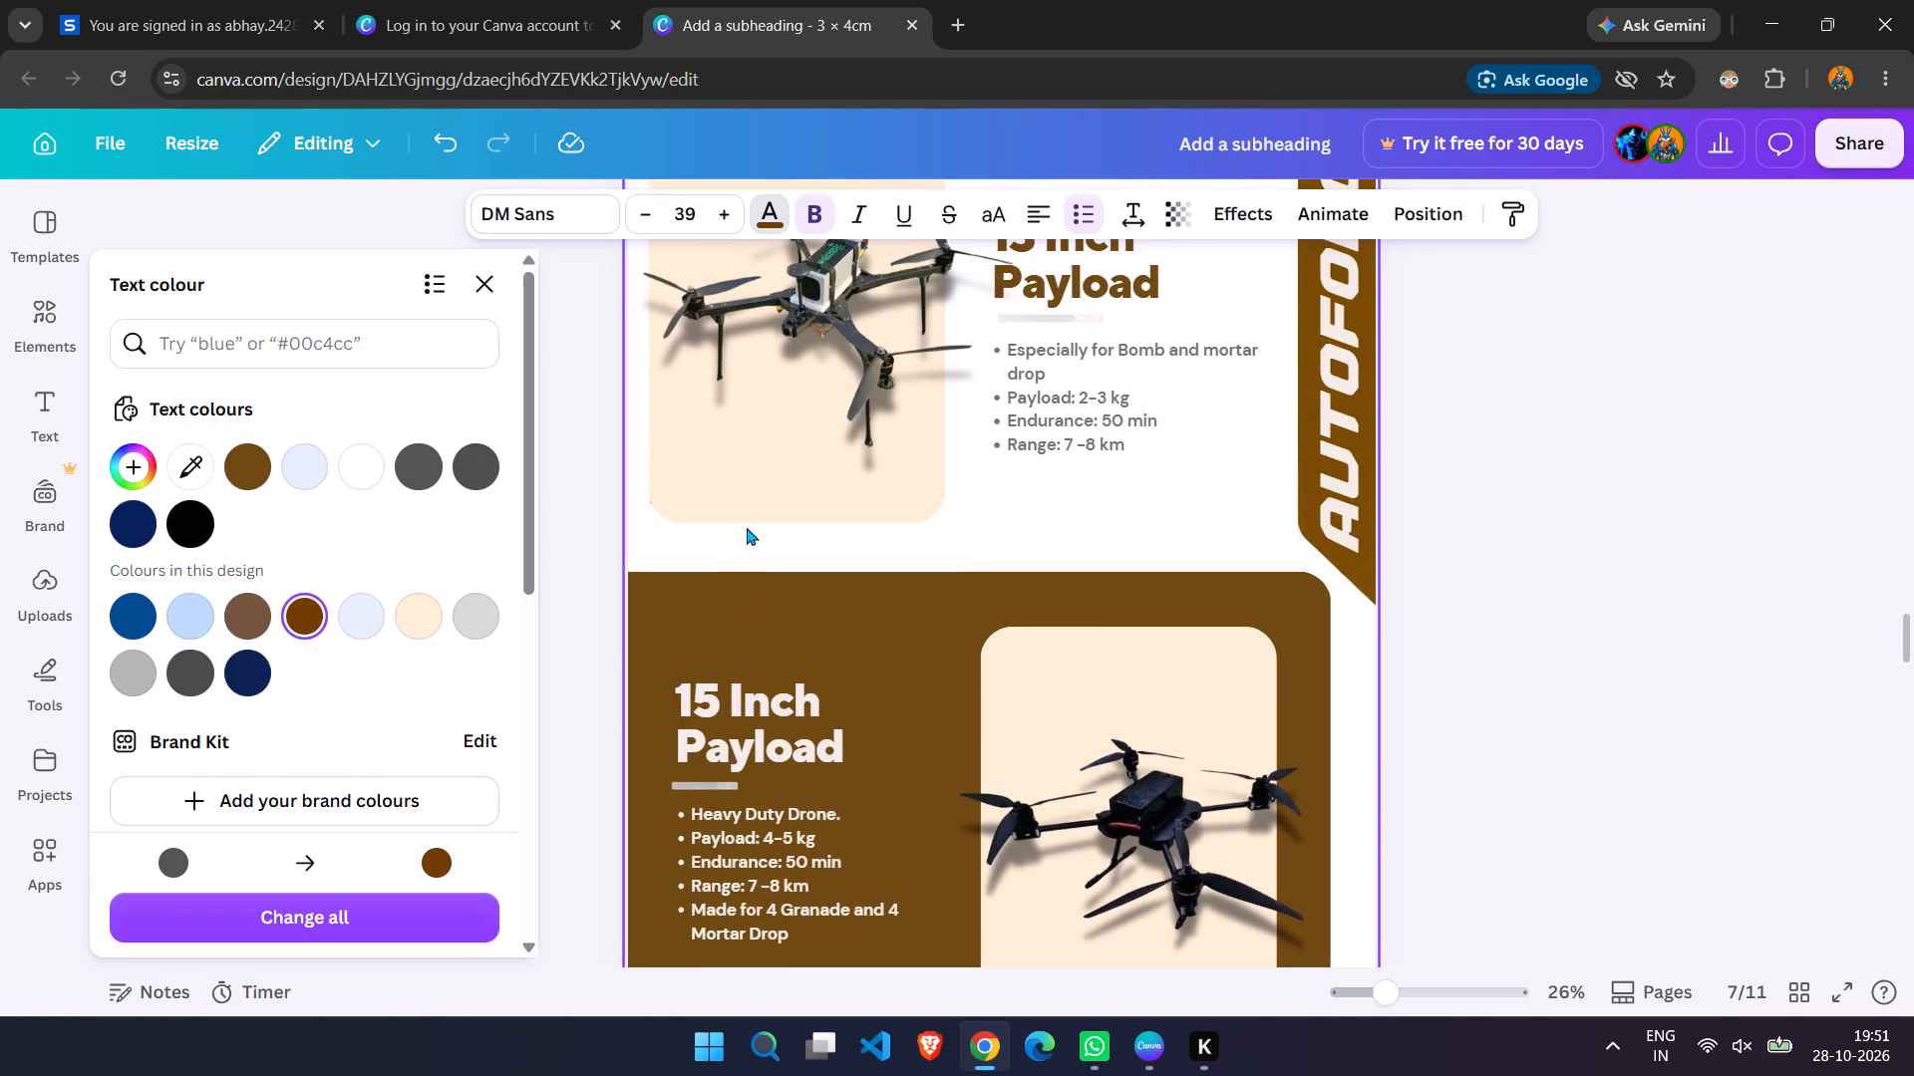
{"action": "scroll", "coordinate": [747, 527], "scroll_direction": "up", "scroll_amount": 17}
{"action": "scroll", "coordinate": [747, 527], "scroll_direction": "down", "scroll_amount": 11}
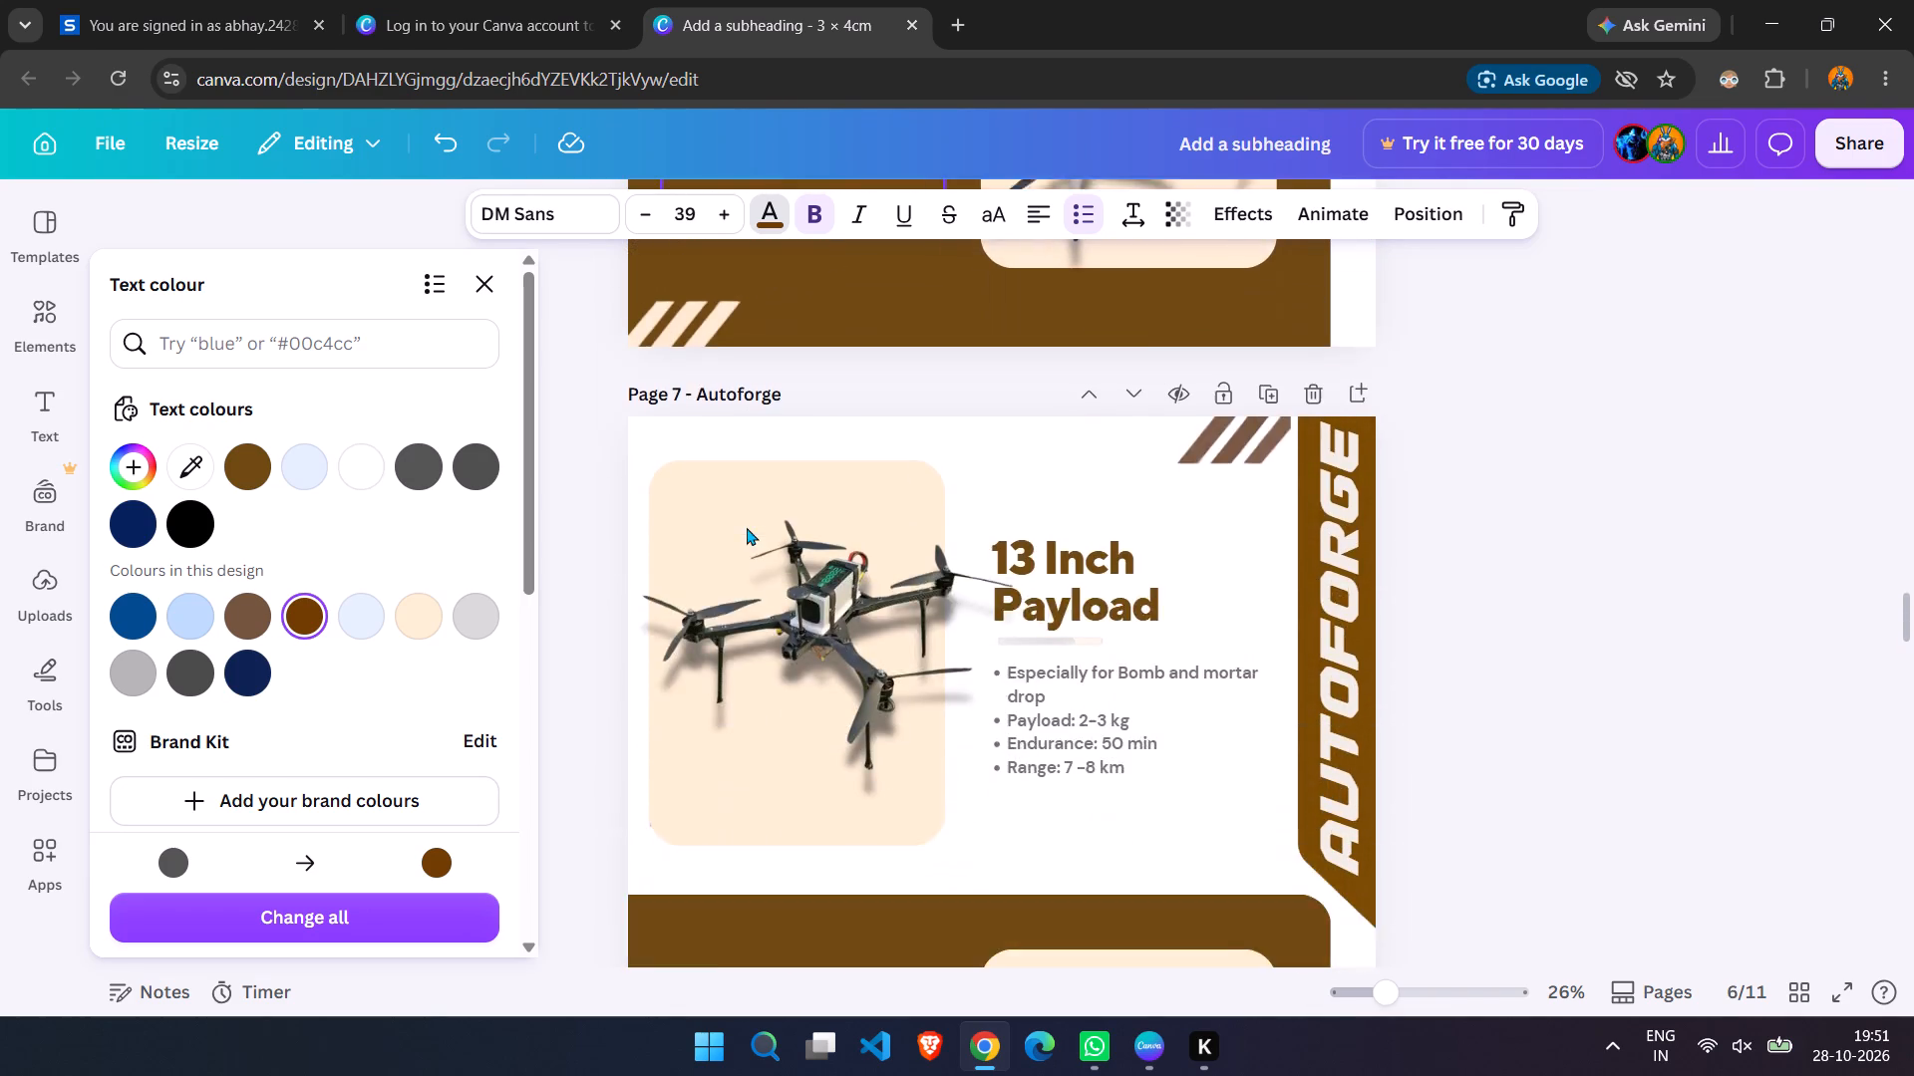
{"action": "scroll", "coordinate": [747, 527], "scroll_direction": "down", "scroll_amount": 18}
{"action": "scroll", "coordinate": [747, 527], "scroll_direction": "down", "scroll_amount": 9}
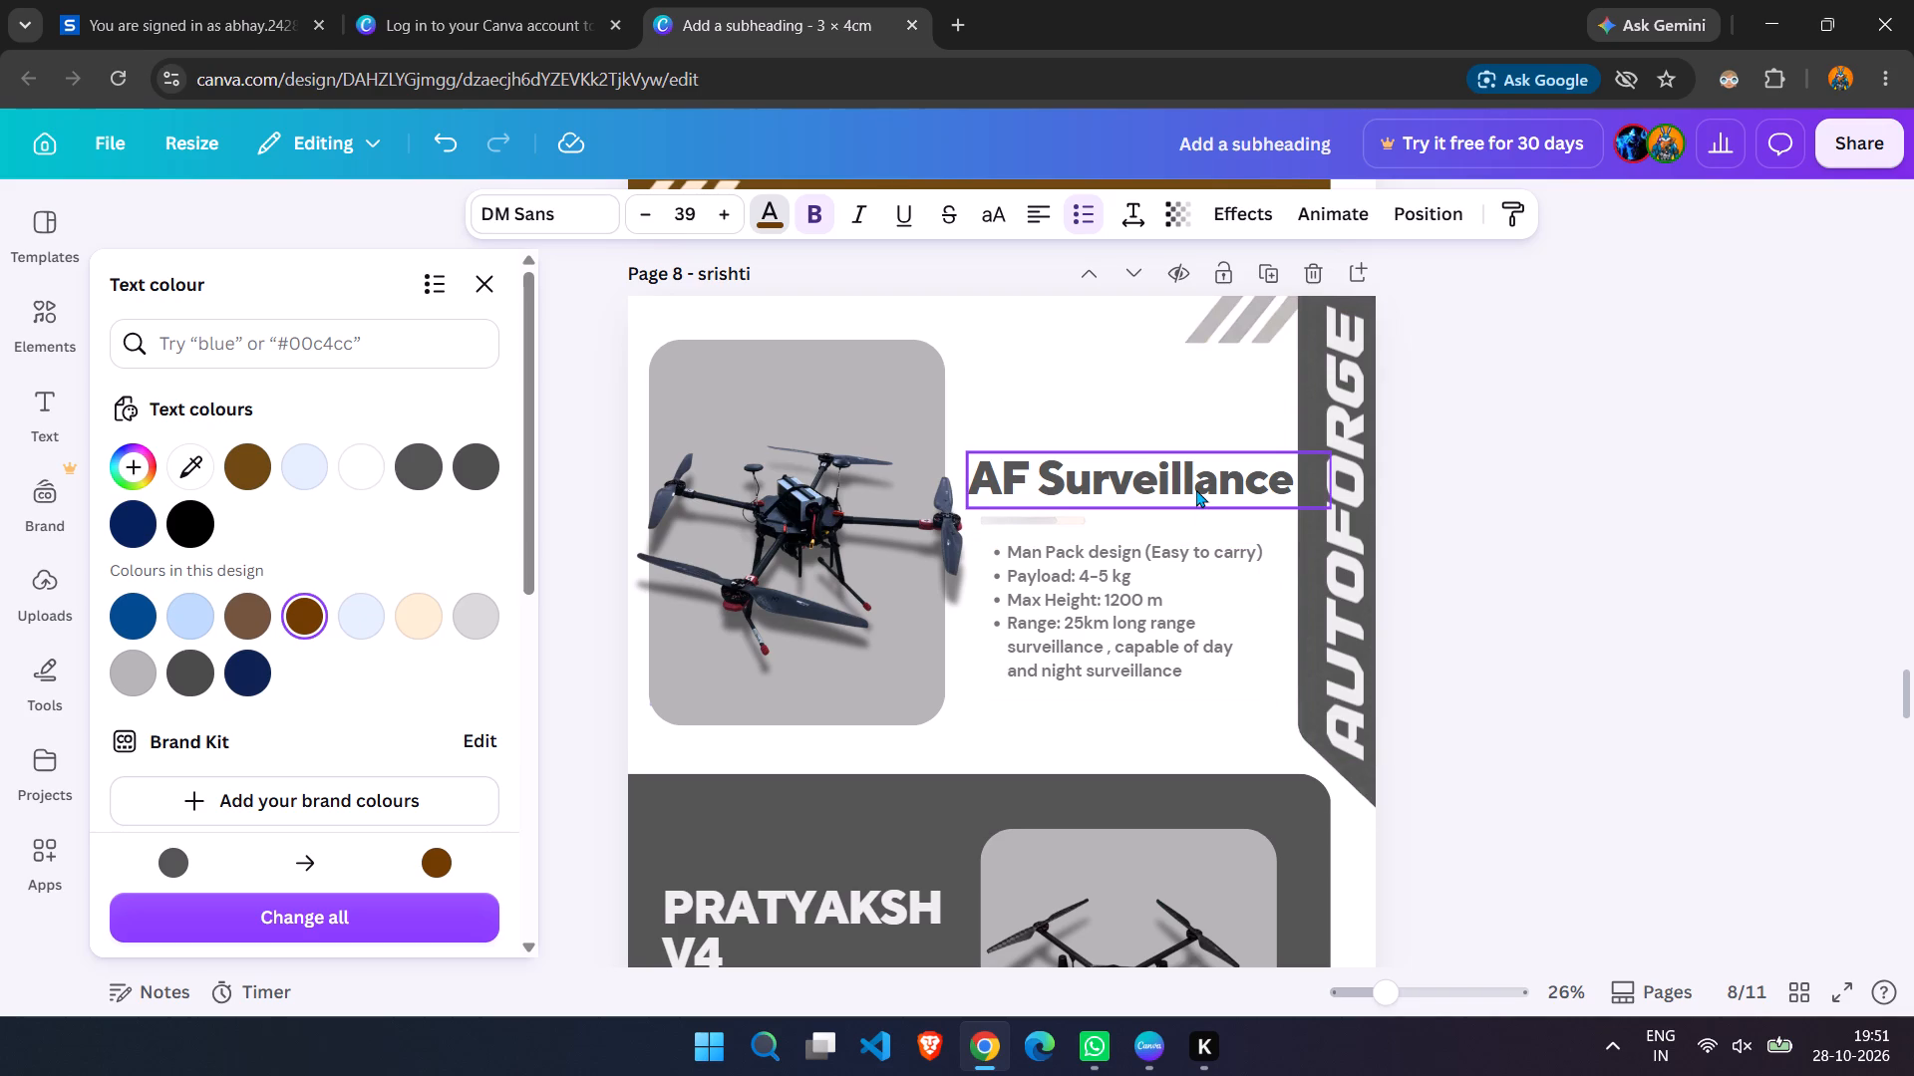
{"action": "scroll", "coordinate": [937, 612], "scroll_direction": "down", "scroll_amount": 1}
{"action": "scroll", "coordinate": [937, 612], "scroll_direction": "up", "scroll_amount": 17}
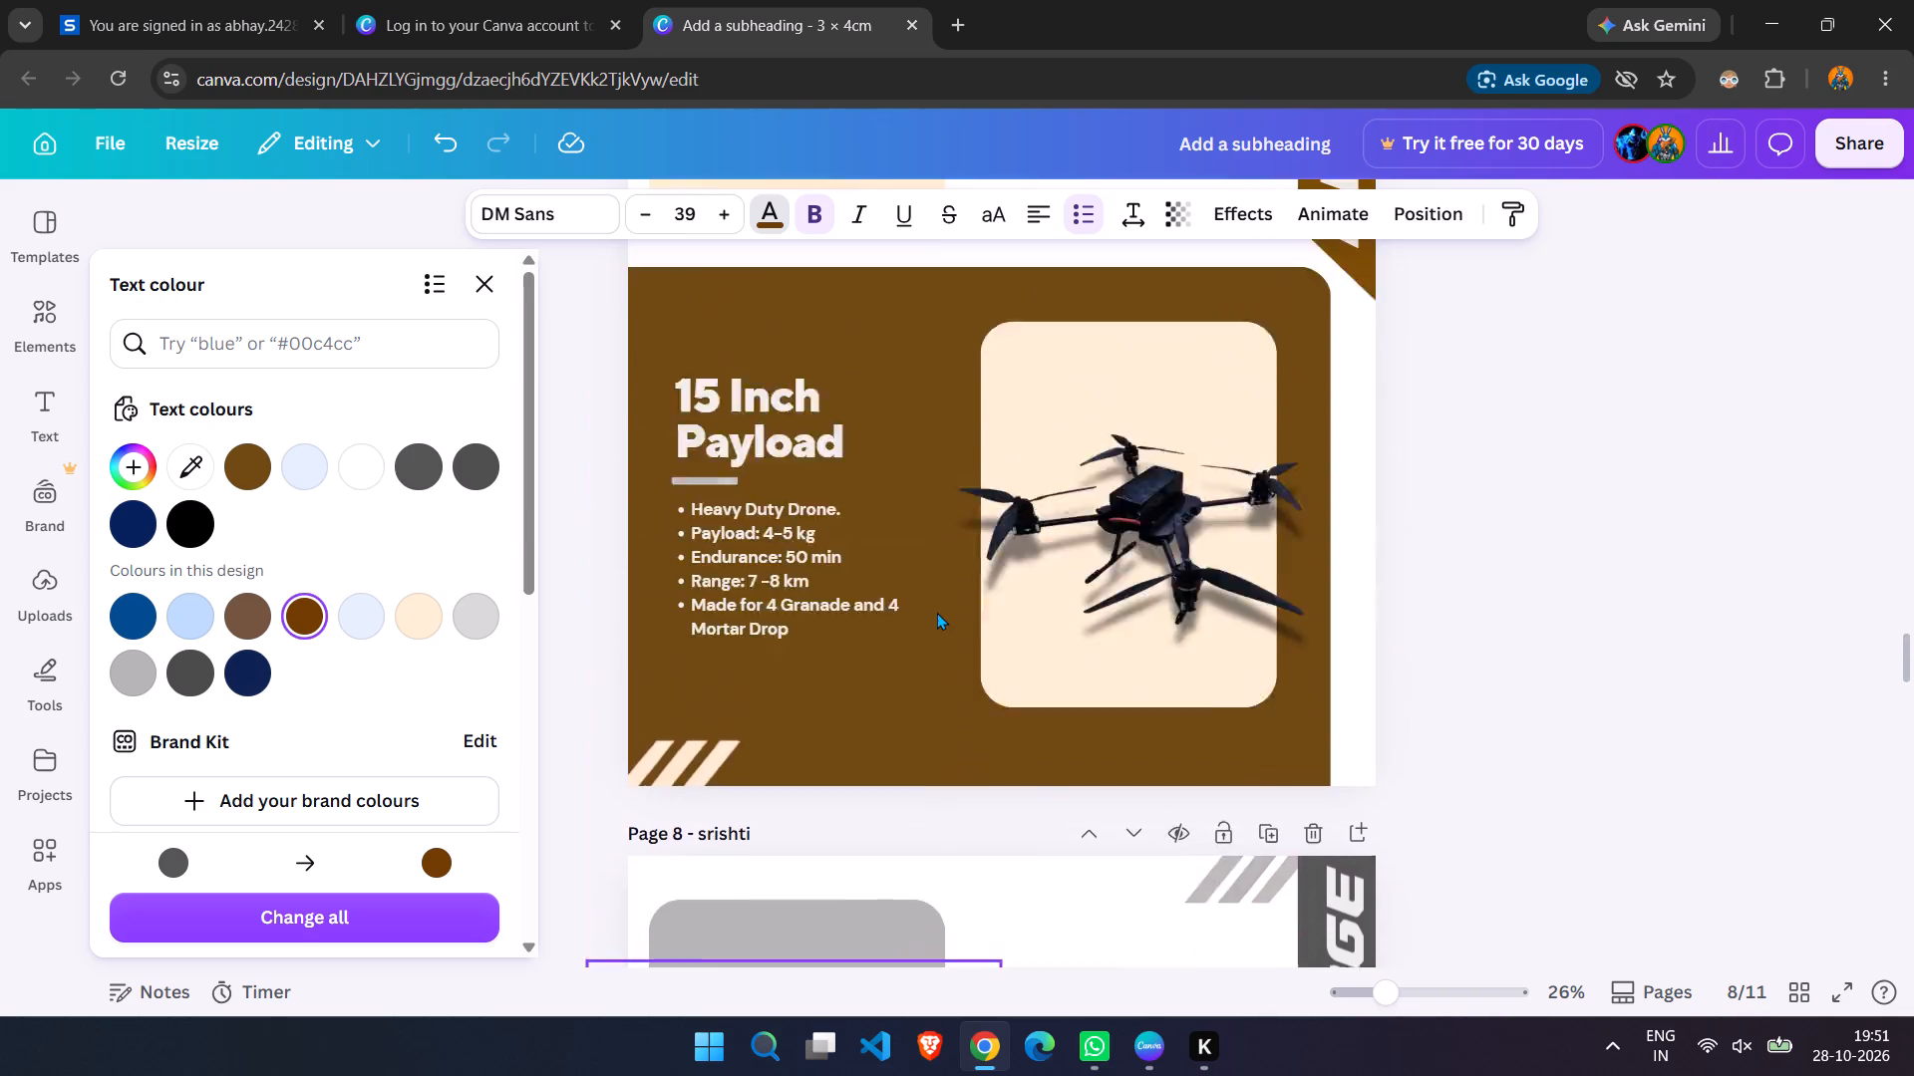
{"action": "scroll", "coordinate": [937, 612], "scroll_direction": "up", "scroll_amount": 11}
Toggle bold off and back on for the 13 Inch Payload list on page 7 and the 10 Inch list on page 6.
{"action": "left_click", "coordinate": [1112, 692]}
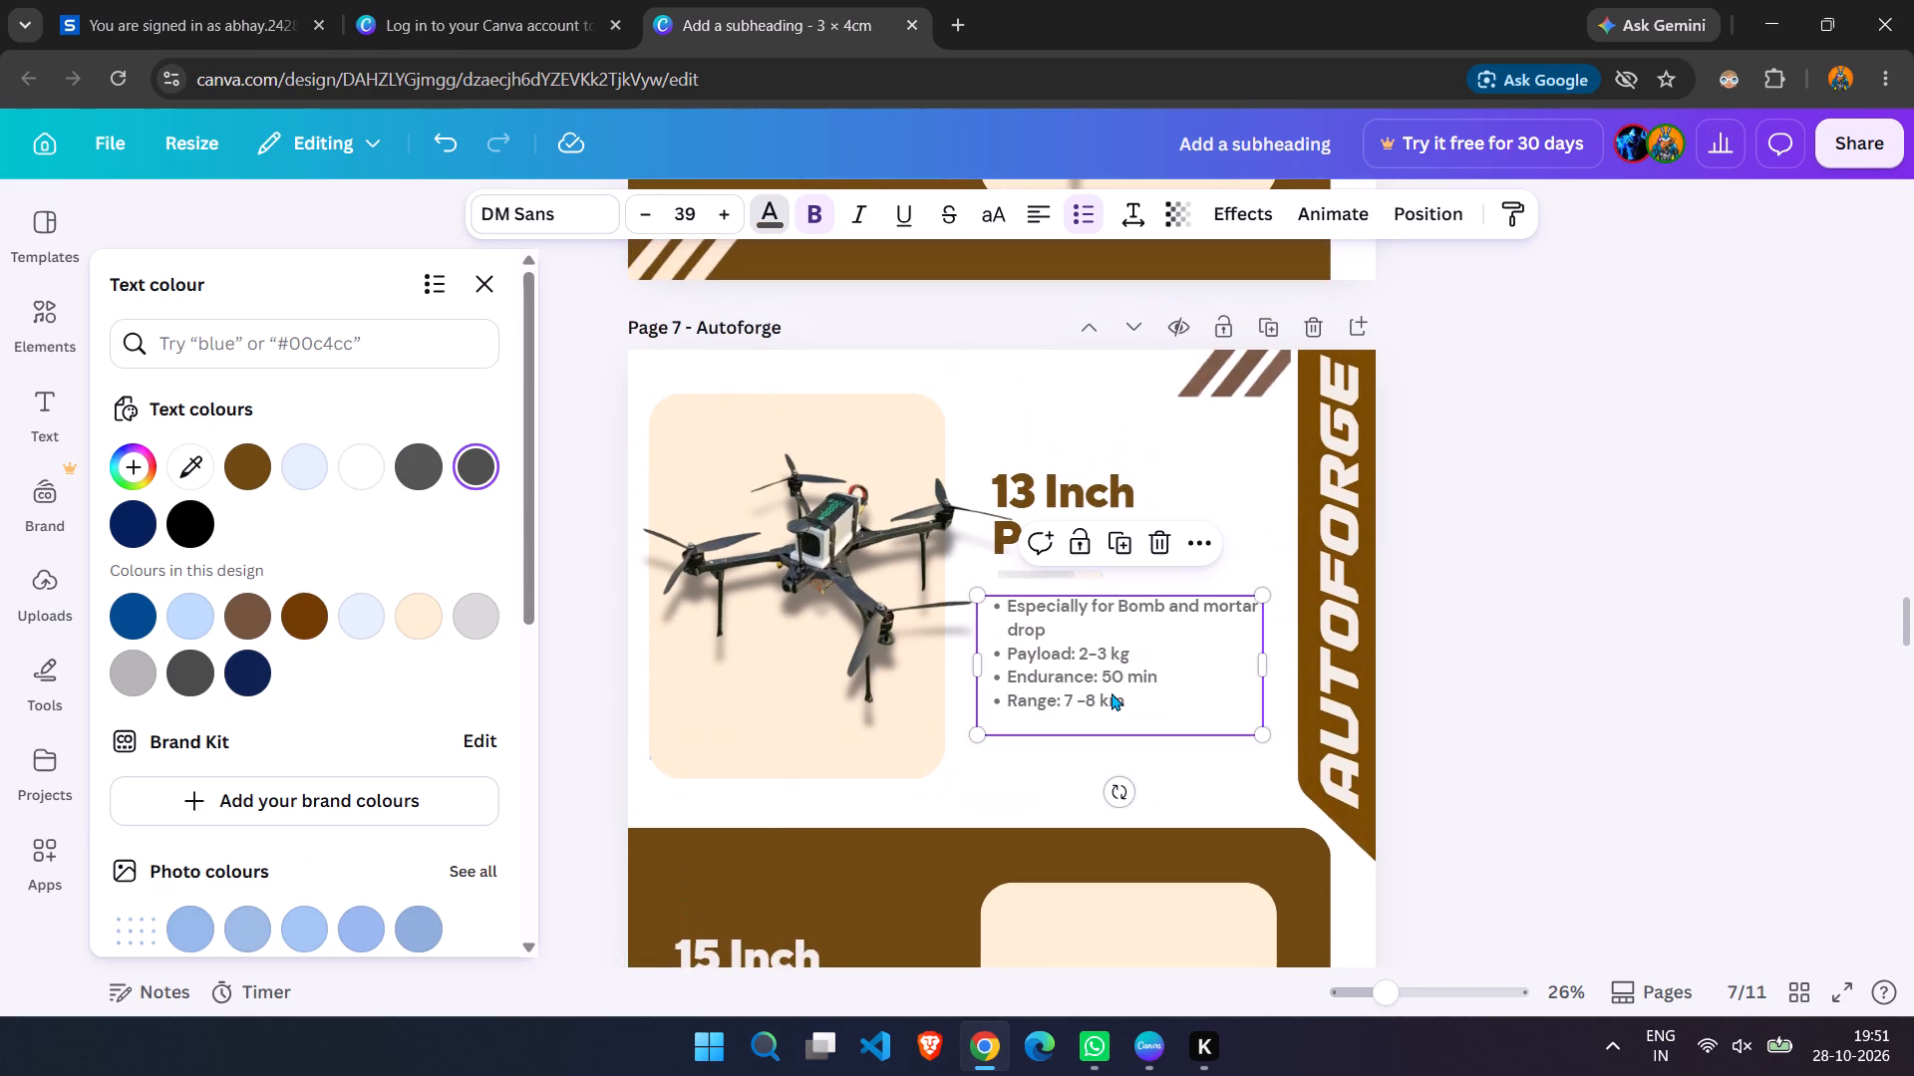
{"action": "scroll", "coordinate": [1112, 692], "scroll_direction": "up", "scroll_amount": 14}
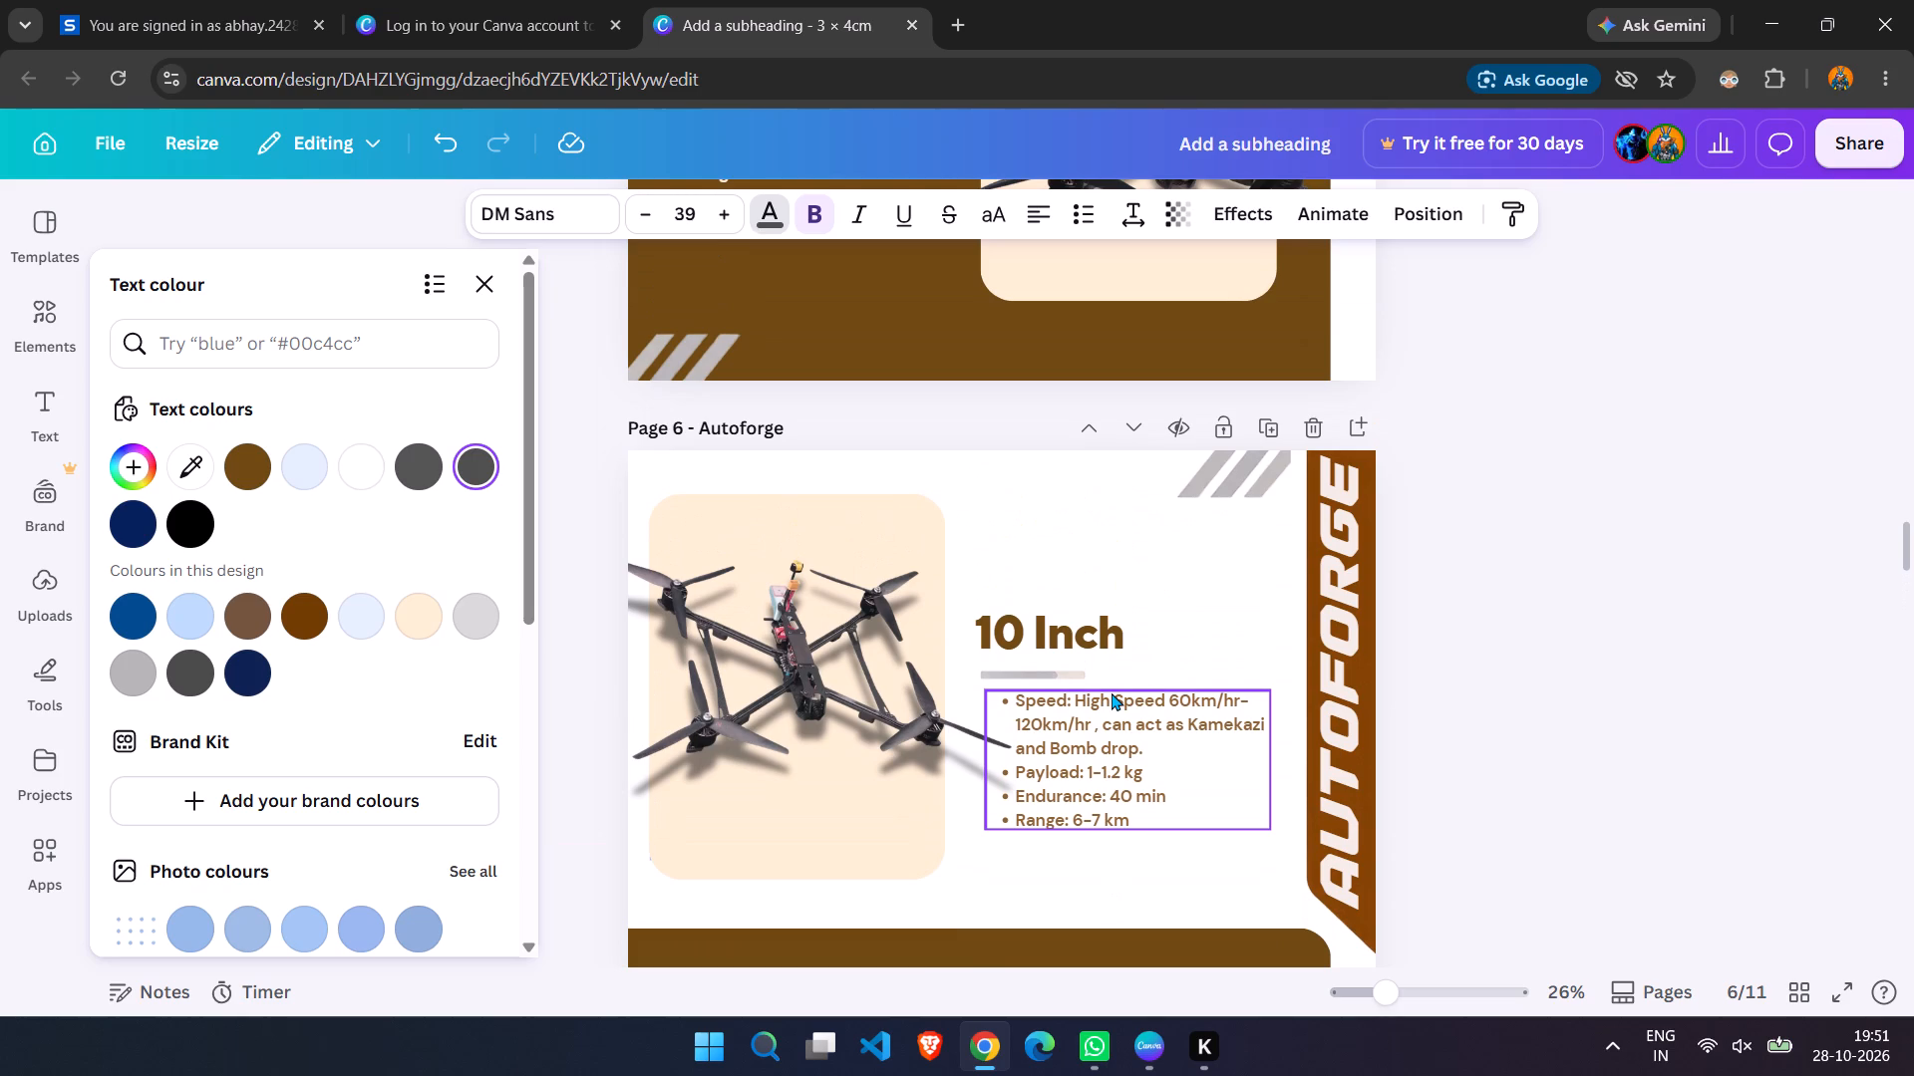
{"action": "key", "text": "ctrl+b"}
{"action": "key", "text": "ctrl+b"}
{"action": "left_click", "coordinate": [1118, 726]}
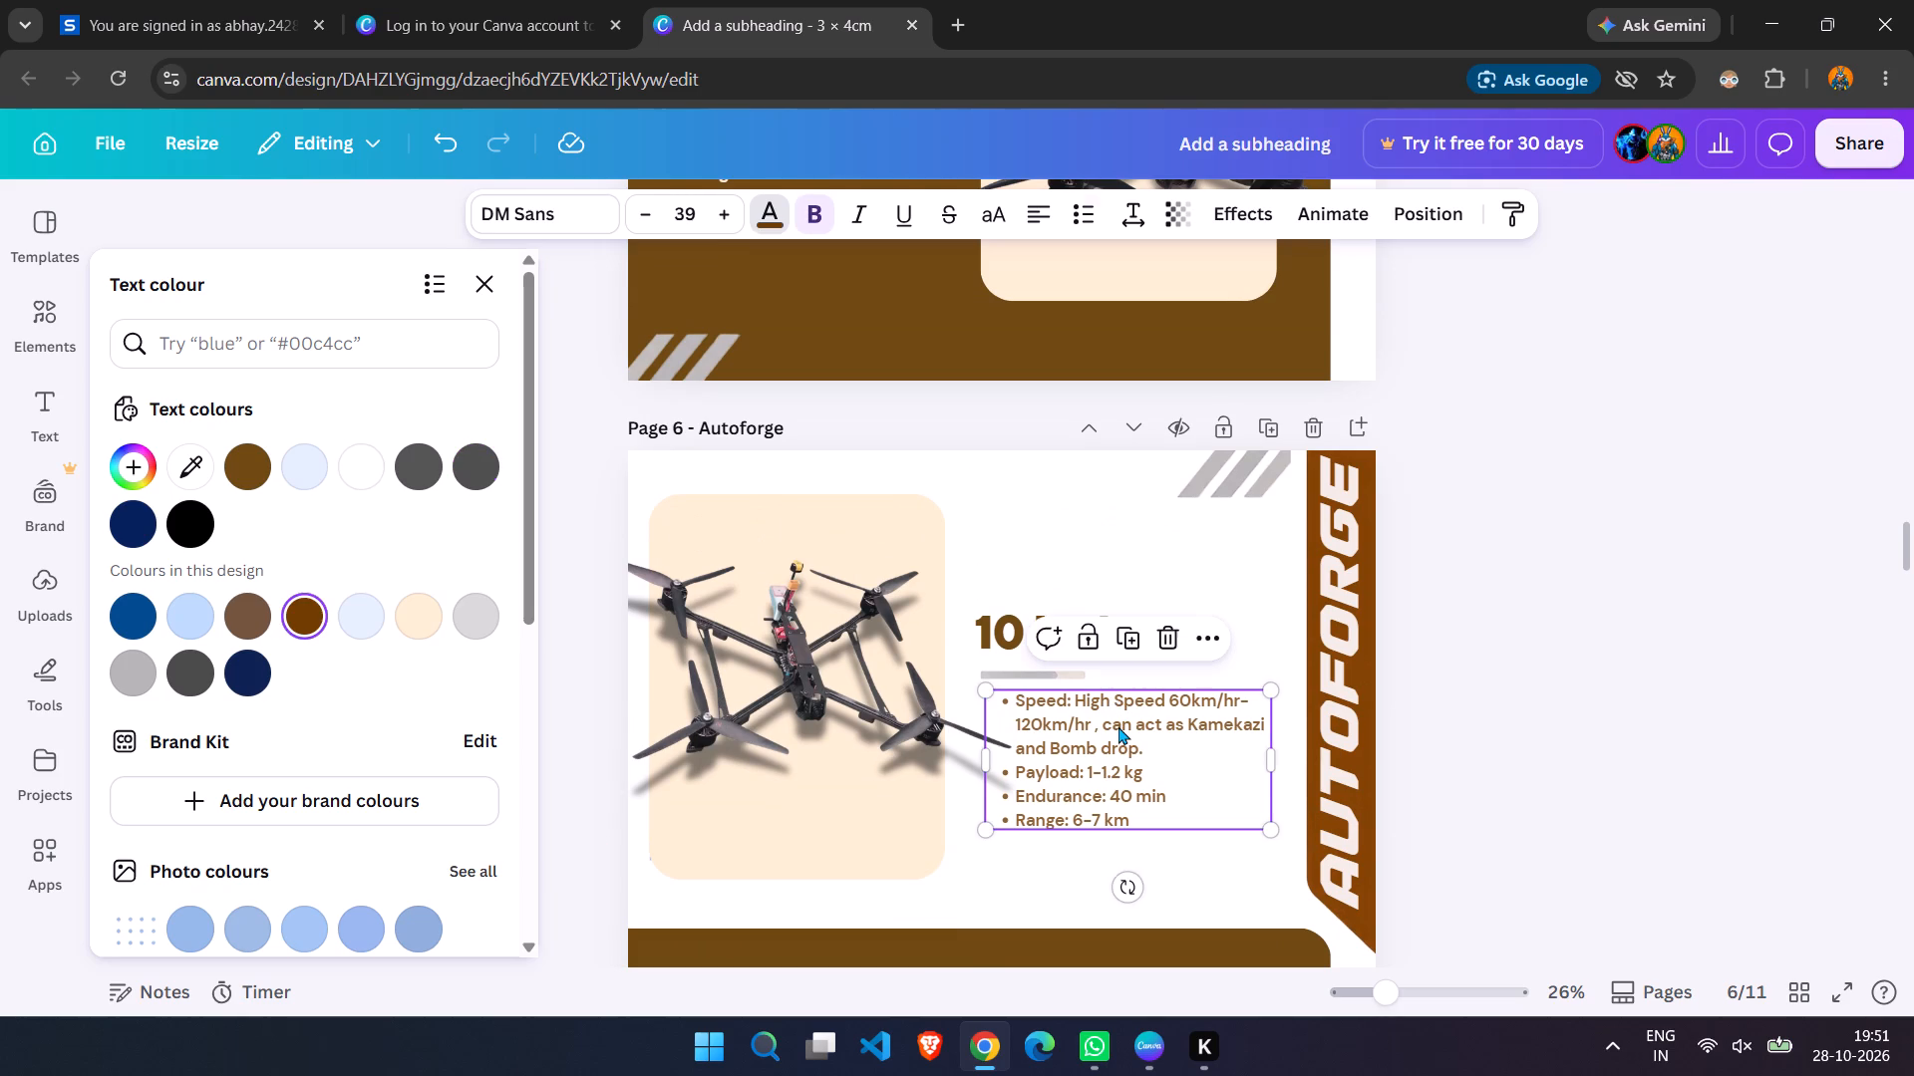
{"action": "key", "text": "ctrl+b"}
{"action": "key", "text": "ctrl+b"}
Recolour the 5 Inch heading and the specification list below it on page 5 dark brown, #6f4911.
{"action": "scroll", "coordinate": [1118, 726], "scroll_direction": "up", "scroll_amount": 1}
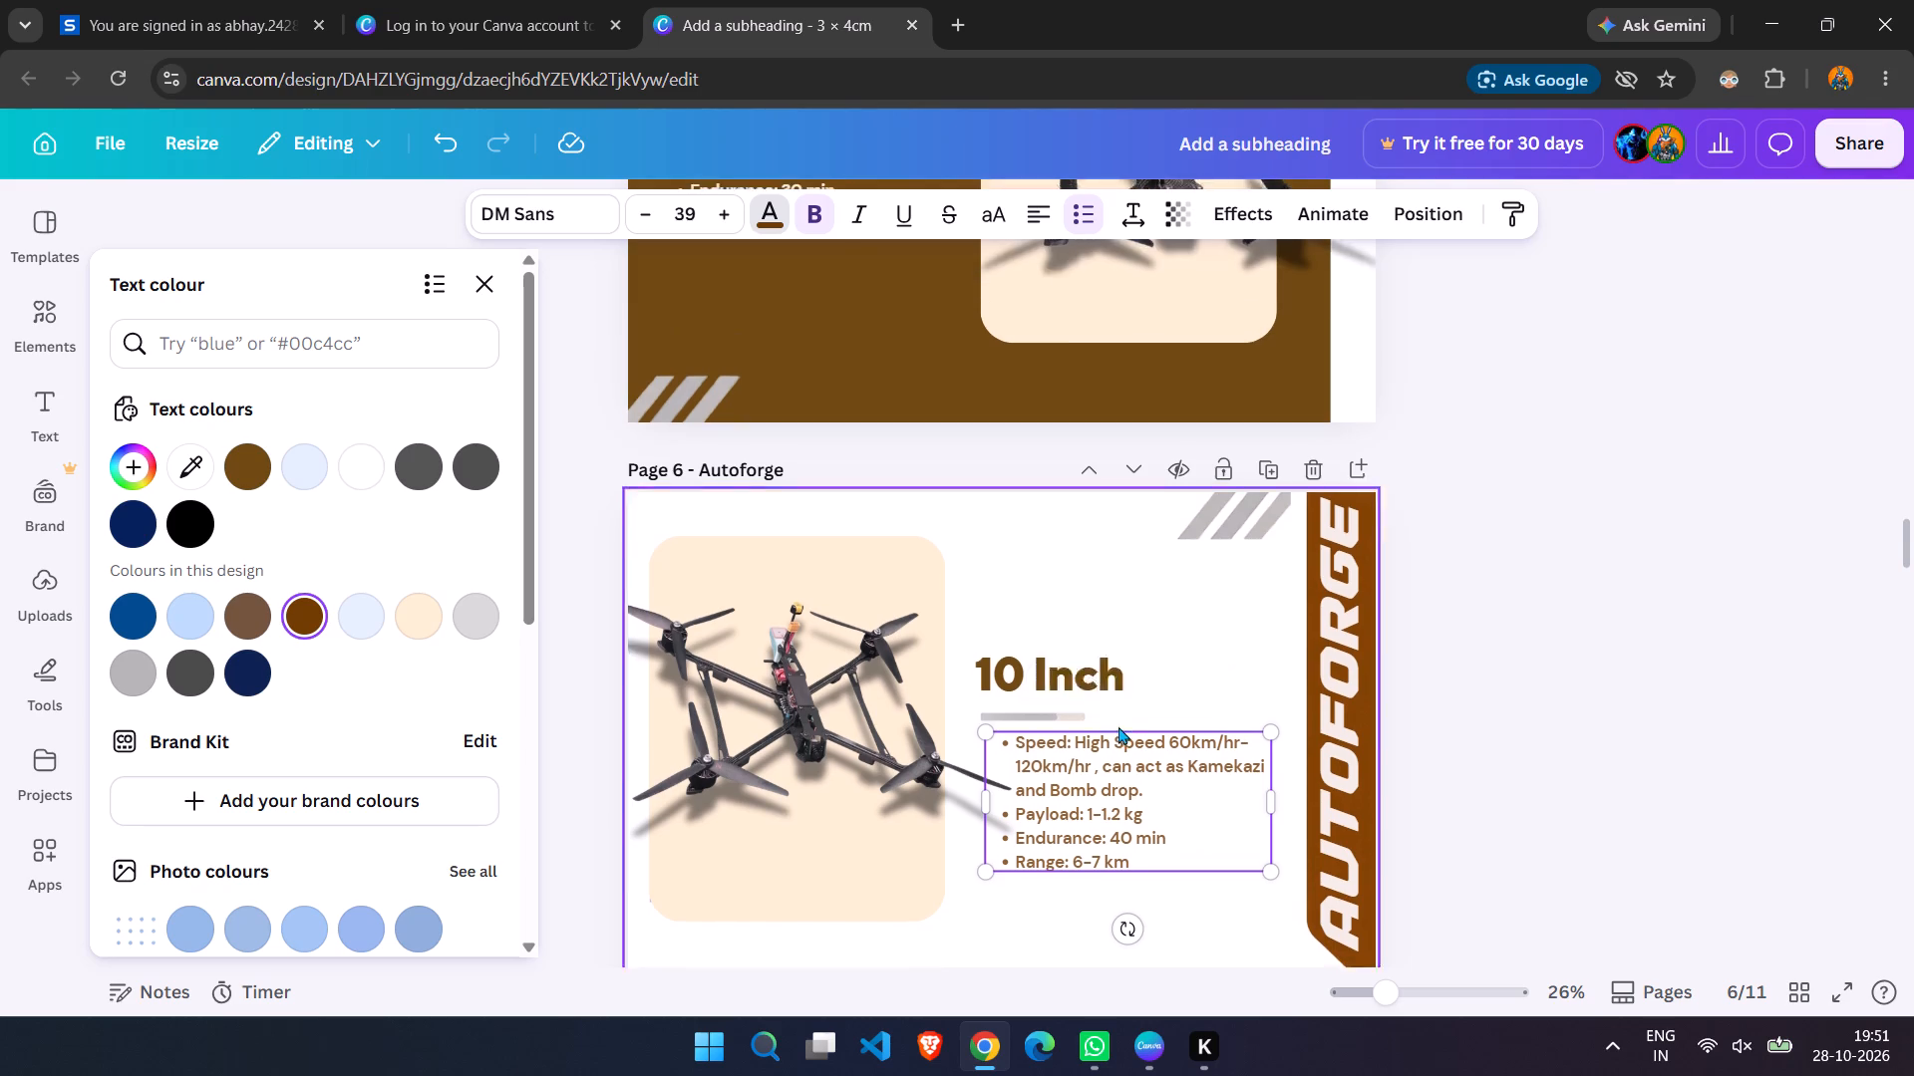
{"action": "scroll", "coordinate": [1118, 726], "scroll_direction": "up", "scroll_amount": 2}
{"action": "scroll", "coordinate": [1118, 726], "scroll_direction": "down", "scroll_amount": 4}
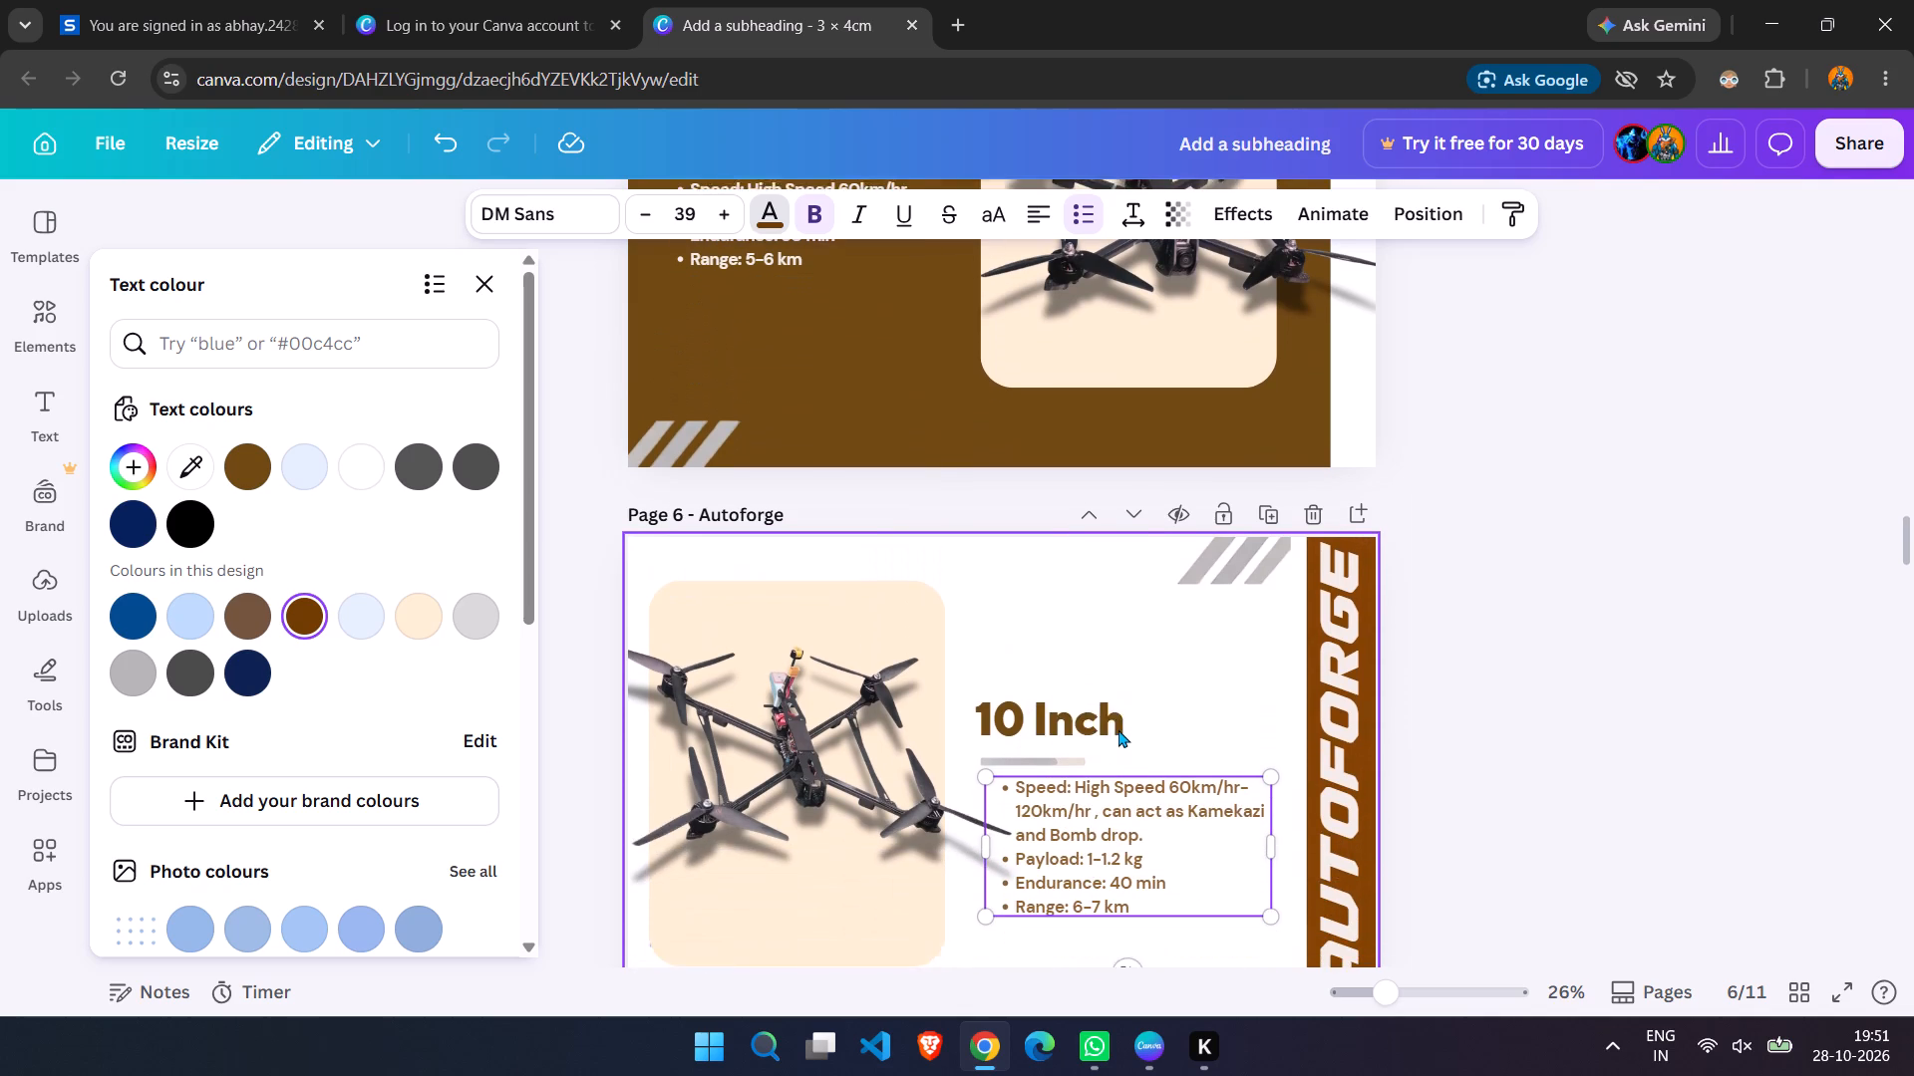
{"action": "scroll", "coordinate": [1117, 729], "scroll_direction": "up", "scroll_amount": 8}
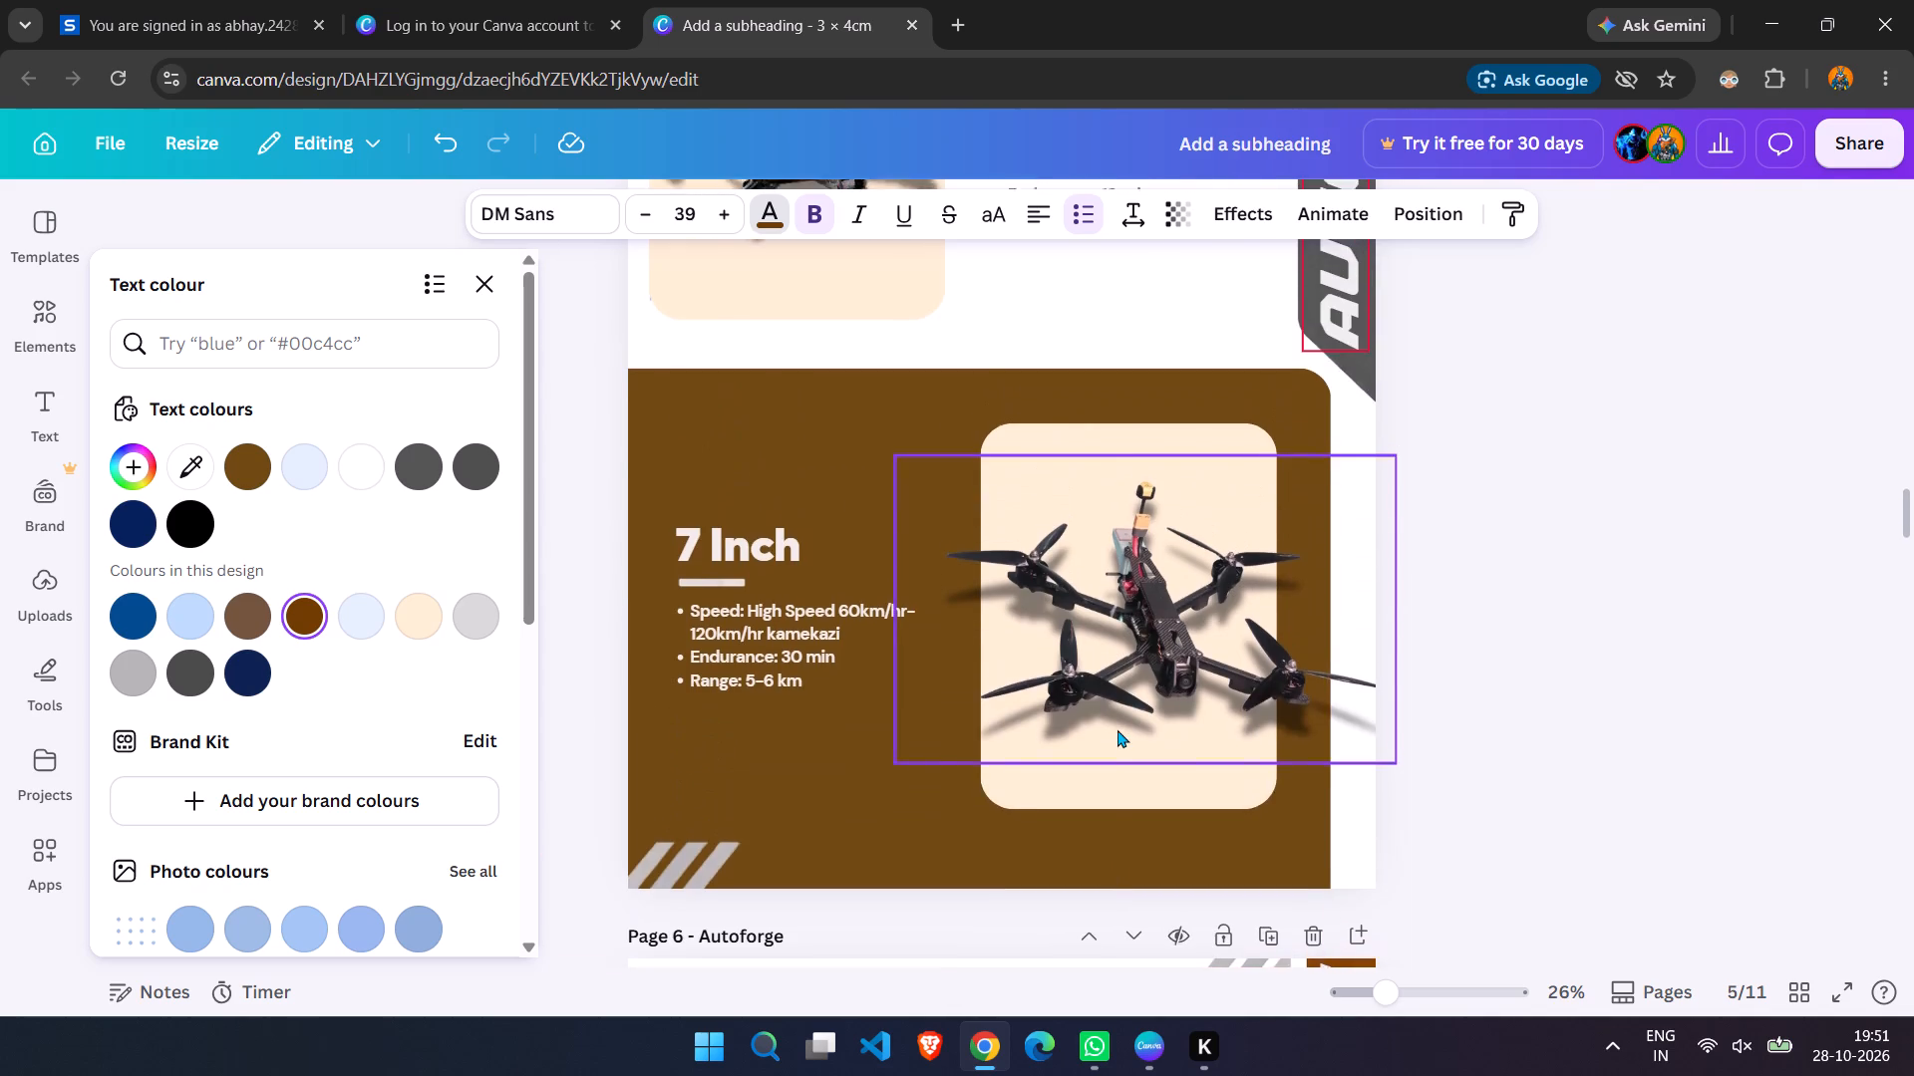
{"action": "scroll", "coordinate": [1117, 729], "scroll_direction": "up", "scroll_amount": 6}
{"action": "scroll", "coordinate": [1117, 729], "scroll_direction": "down", "scroll_amount": 7}
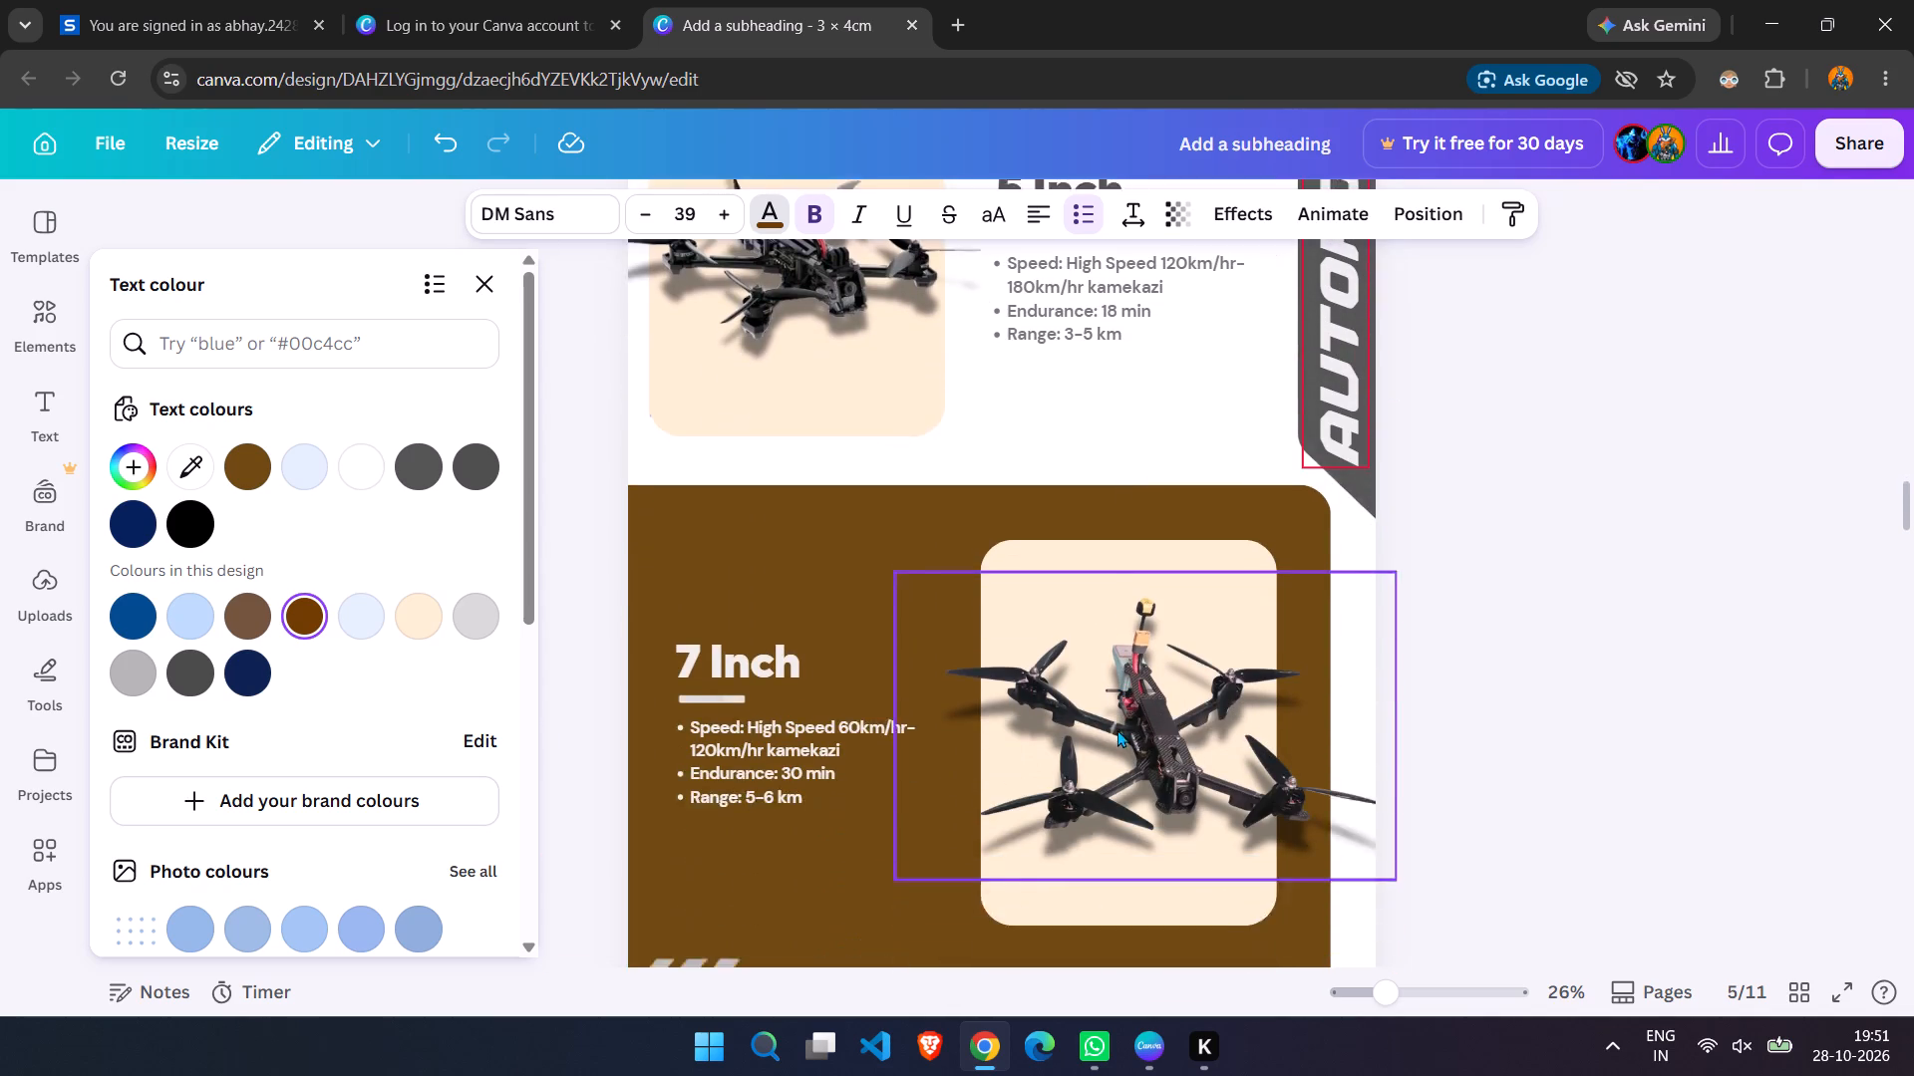
{"action": "scroll", "coordinate": [1117, 729], "scroll_direction": "down", "scroll_amount": 14}
{"action": "scroll", "coordinate": [1098, 481], "scroll_direction": "up", "scroll_amount": 10}
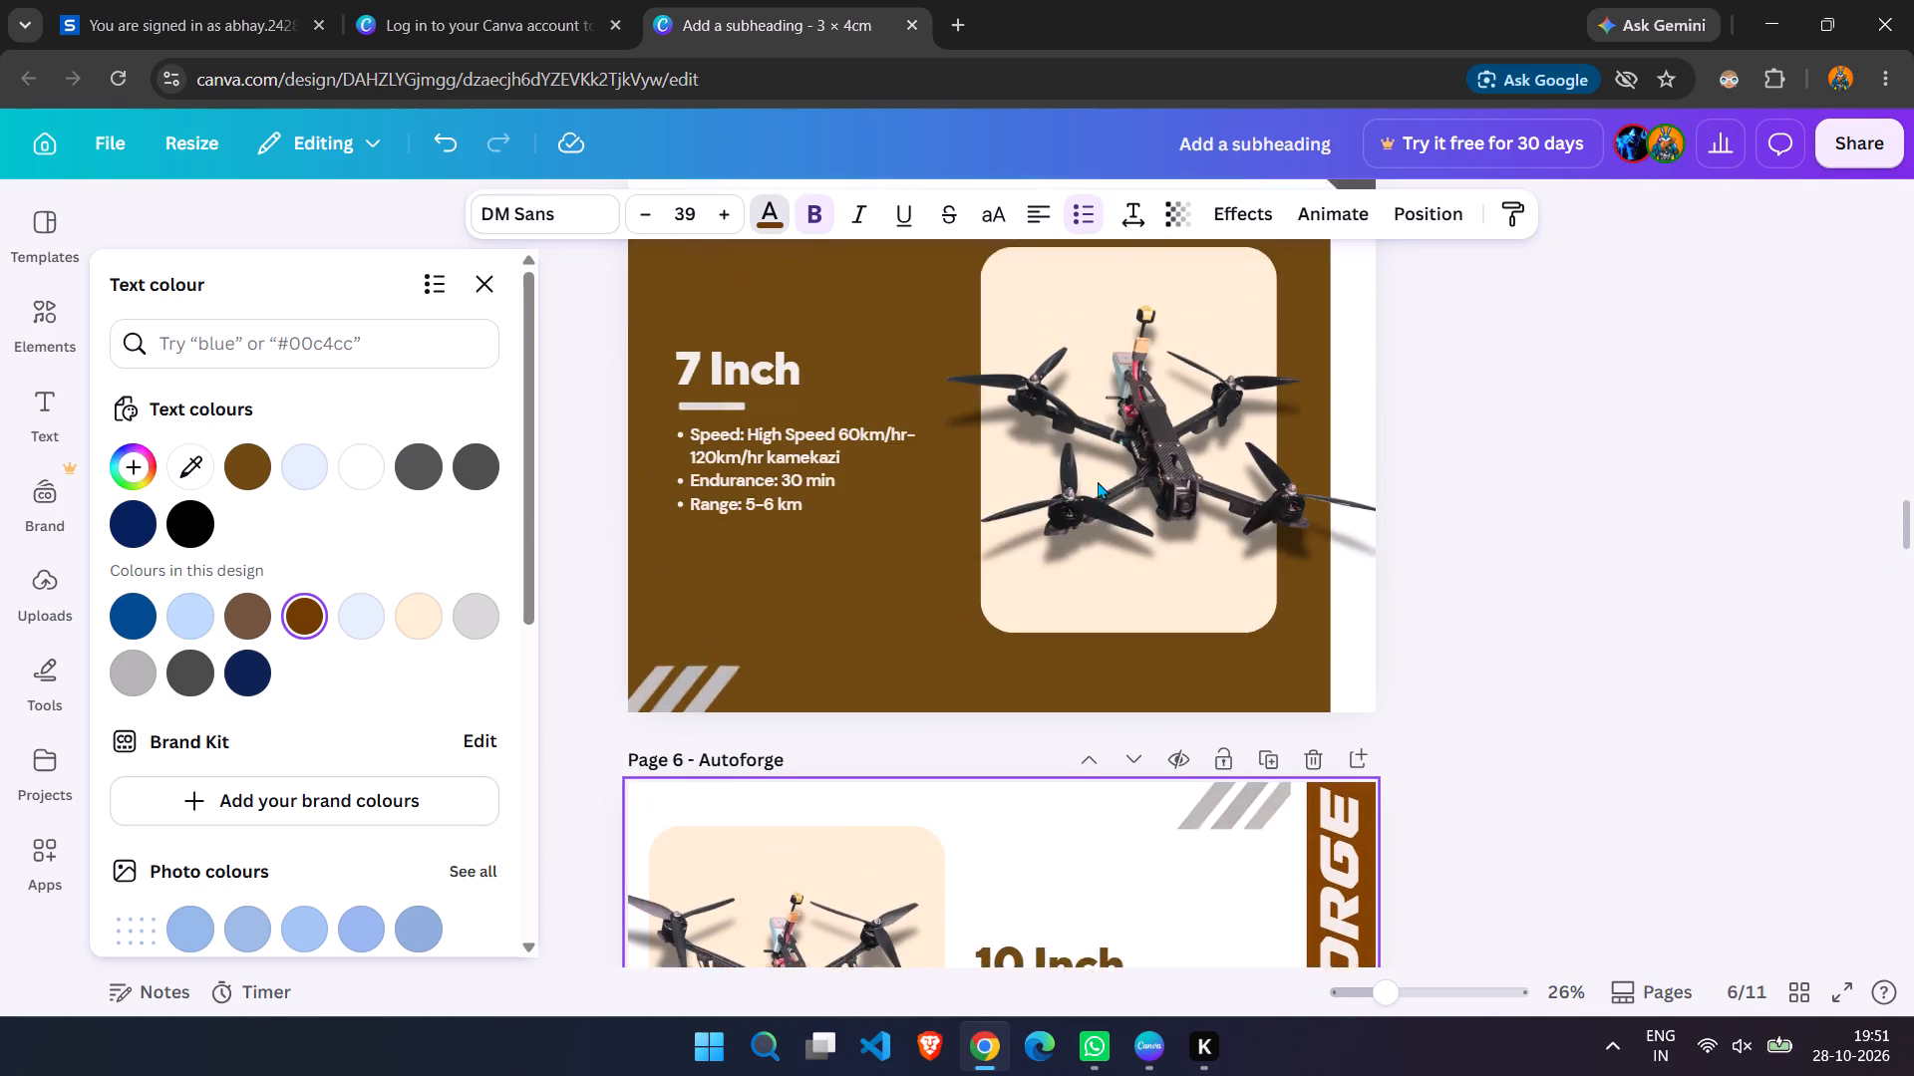
{"action": "scroll", "coordinate": [1098, 481], "scroll_direction": "up", "scroll_amount": 12}
{"action": "left_click", "coordinate": [1080, 461]}
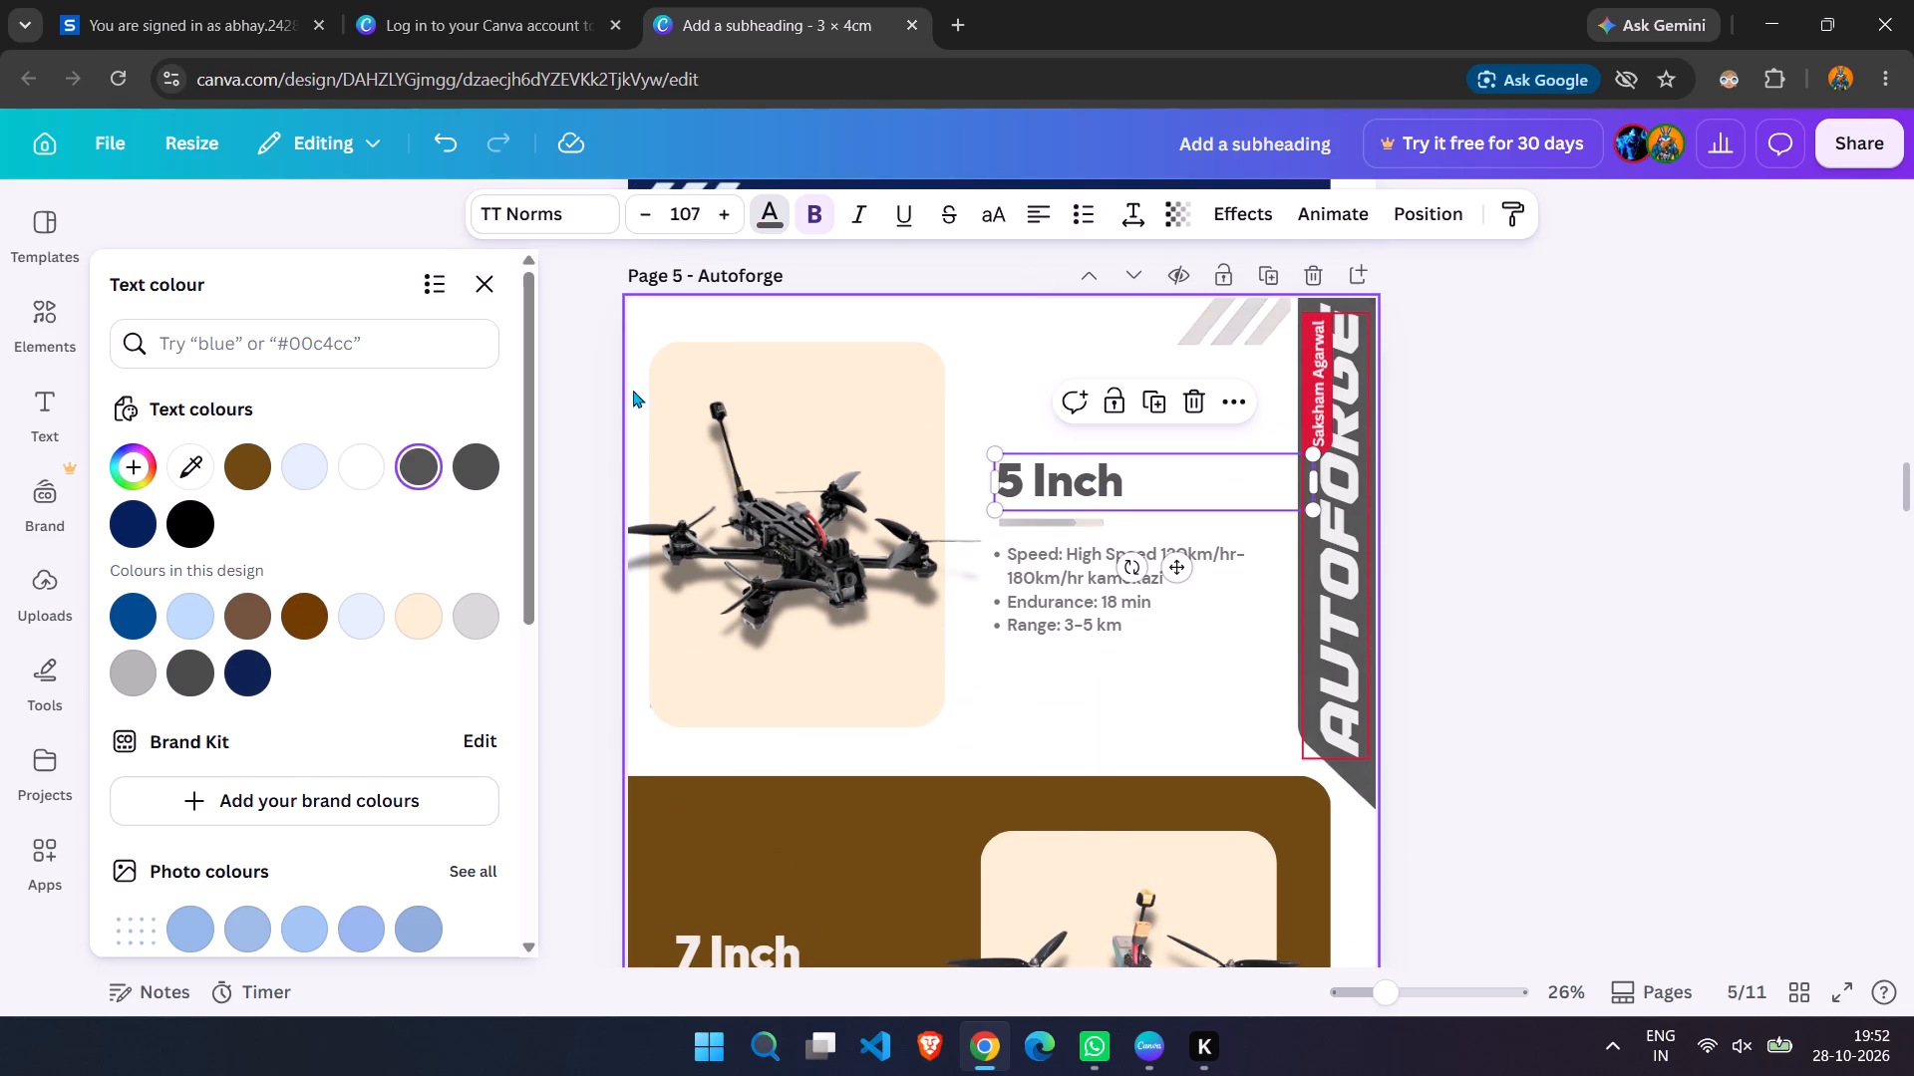
{"action": "left_click", "coordinate": [250, 478]}
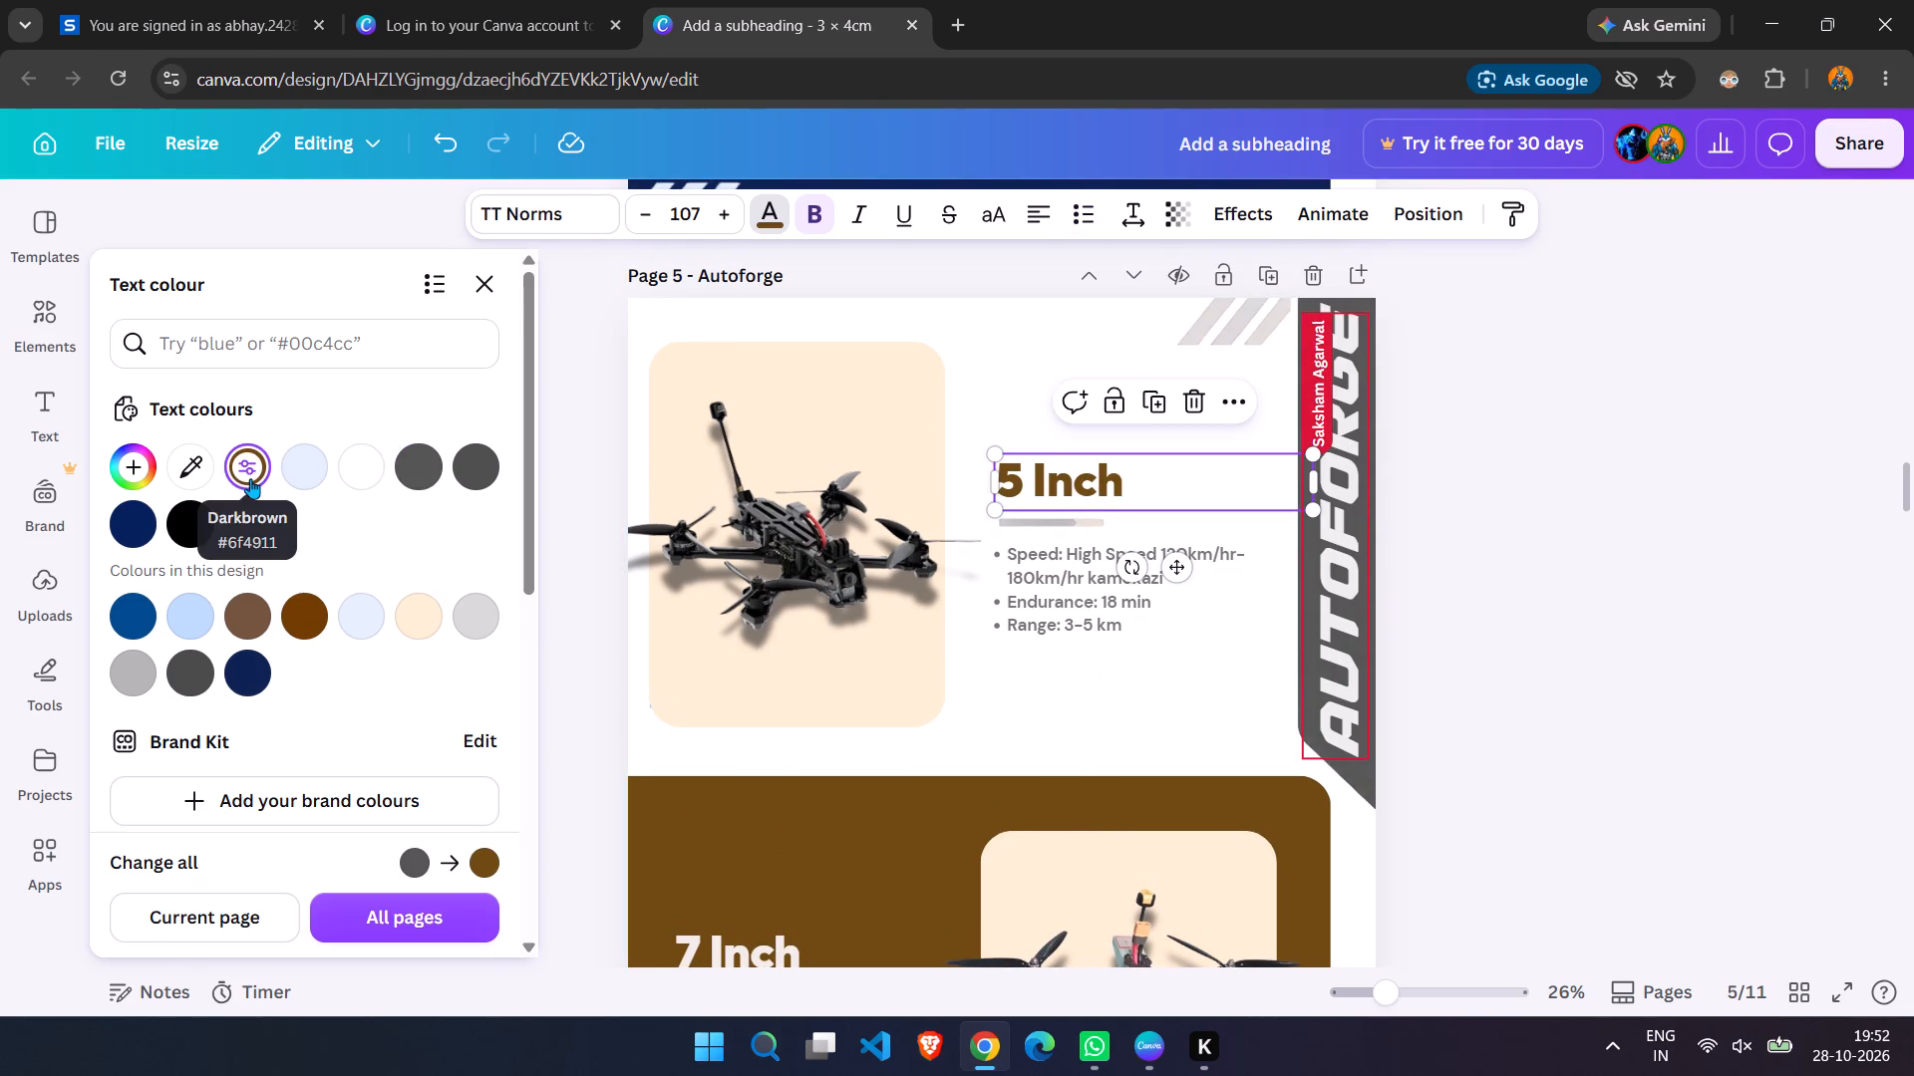
{"action": "left_click", "coordinate": [1031, 627]}
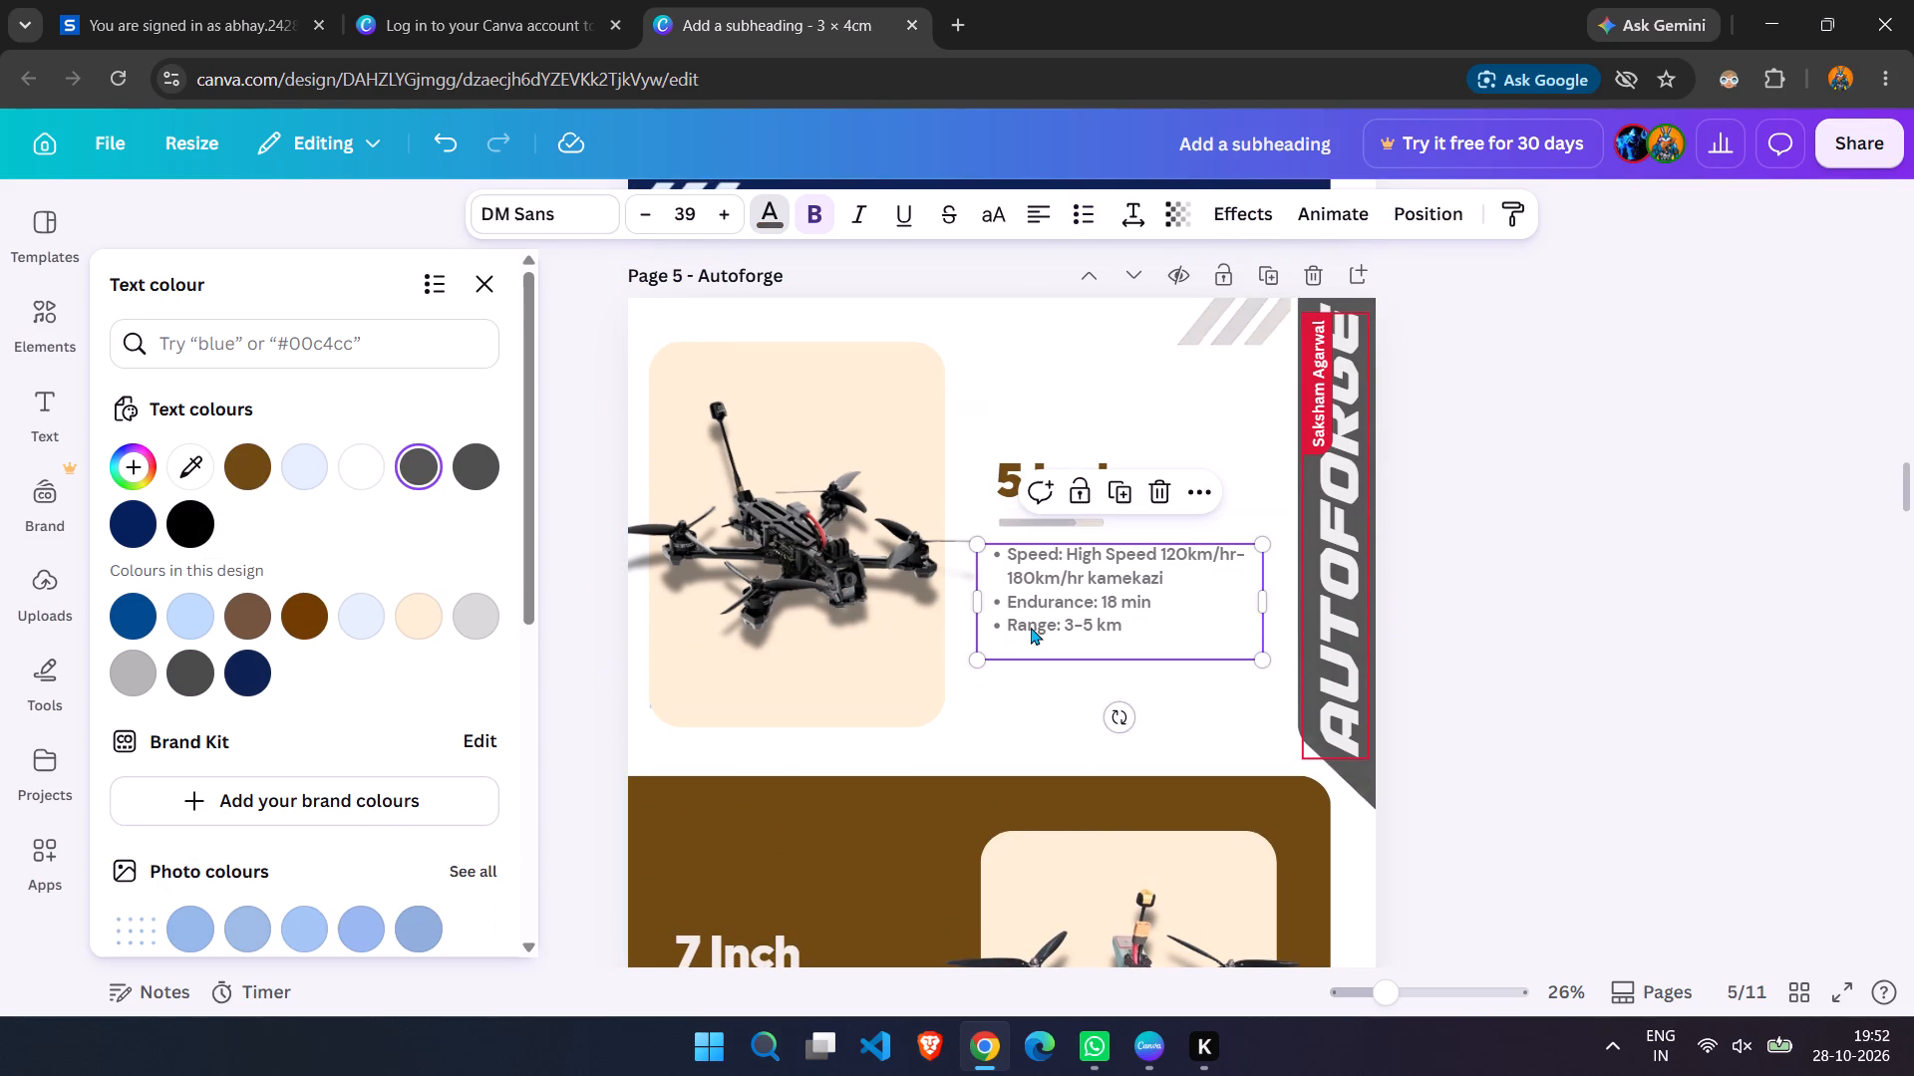
{"action": "left_click", "coordinate": [232, 466]}
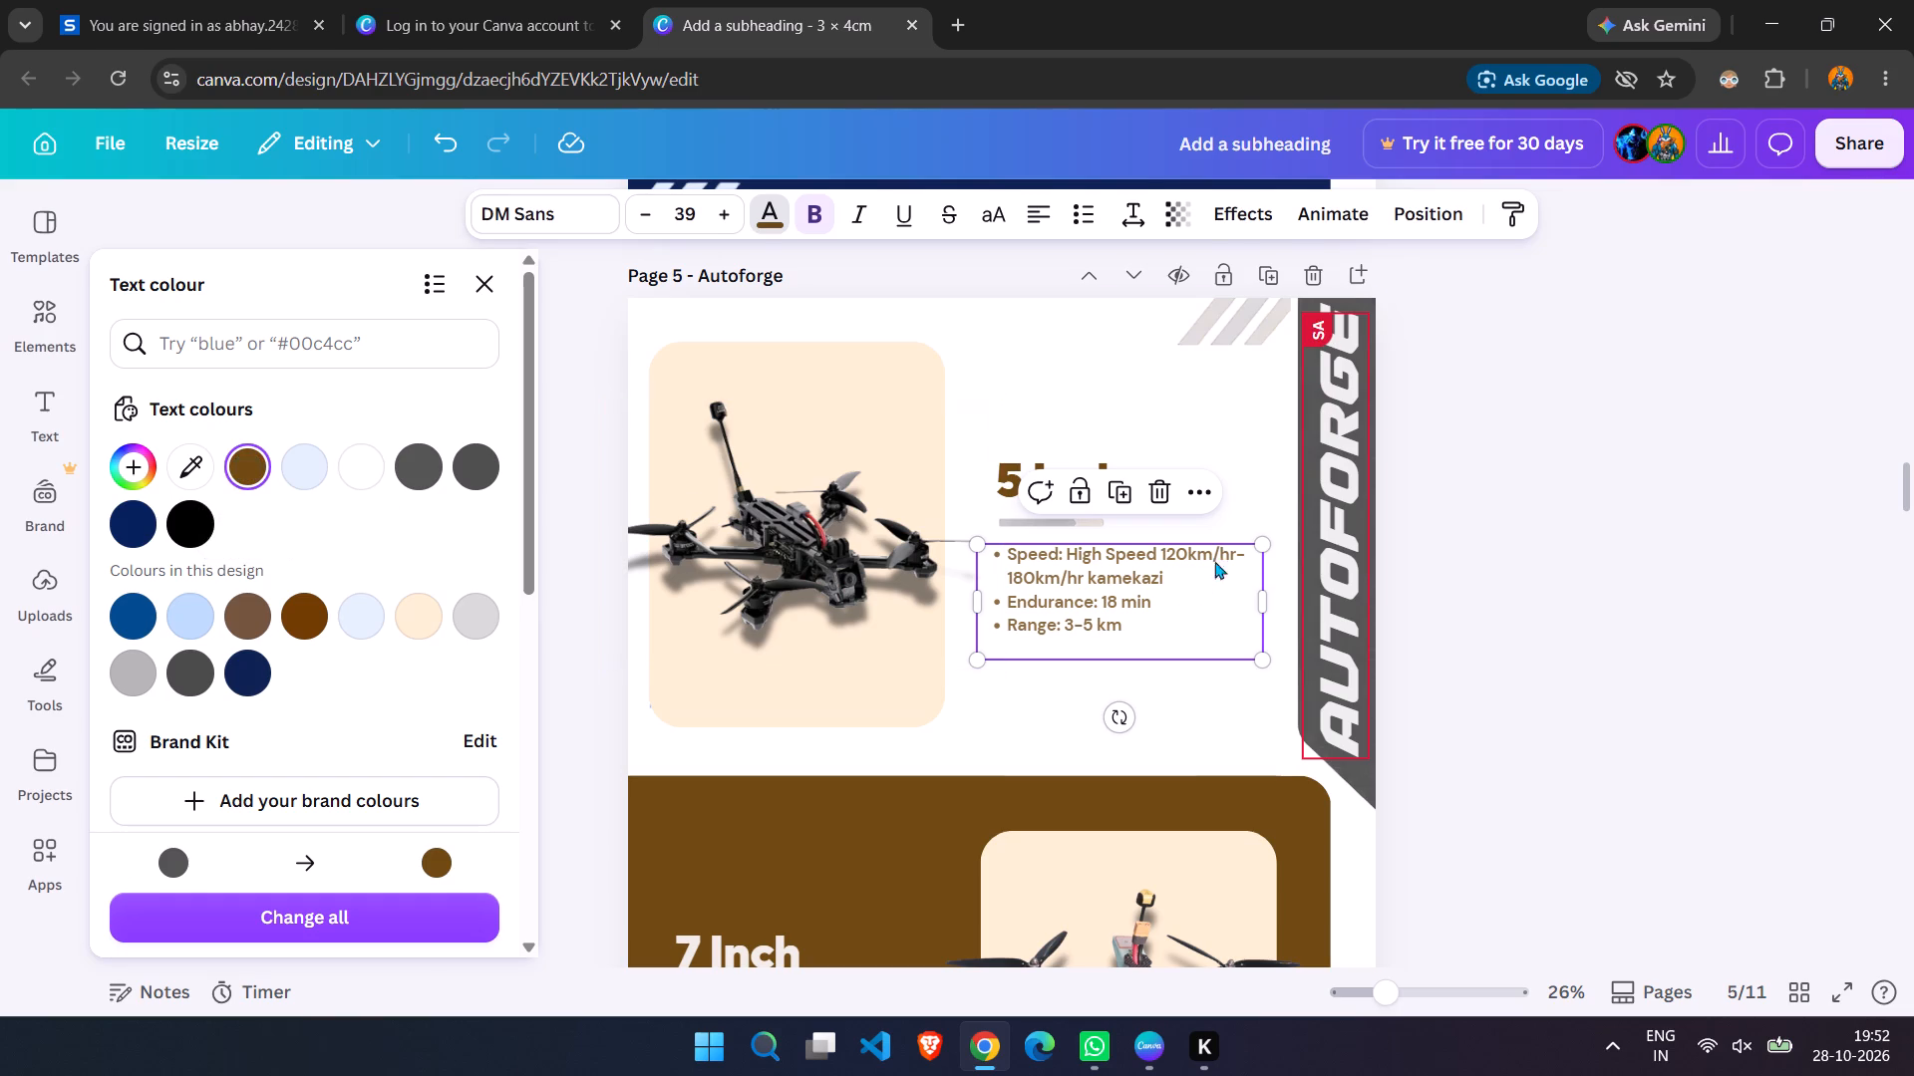
Recolour the grey vertical AUTOFORGE banner shape on page 5 dark brown, #703c00.
{"action": "left_click", "coordinate": [1364, 778]}
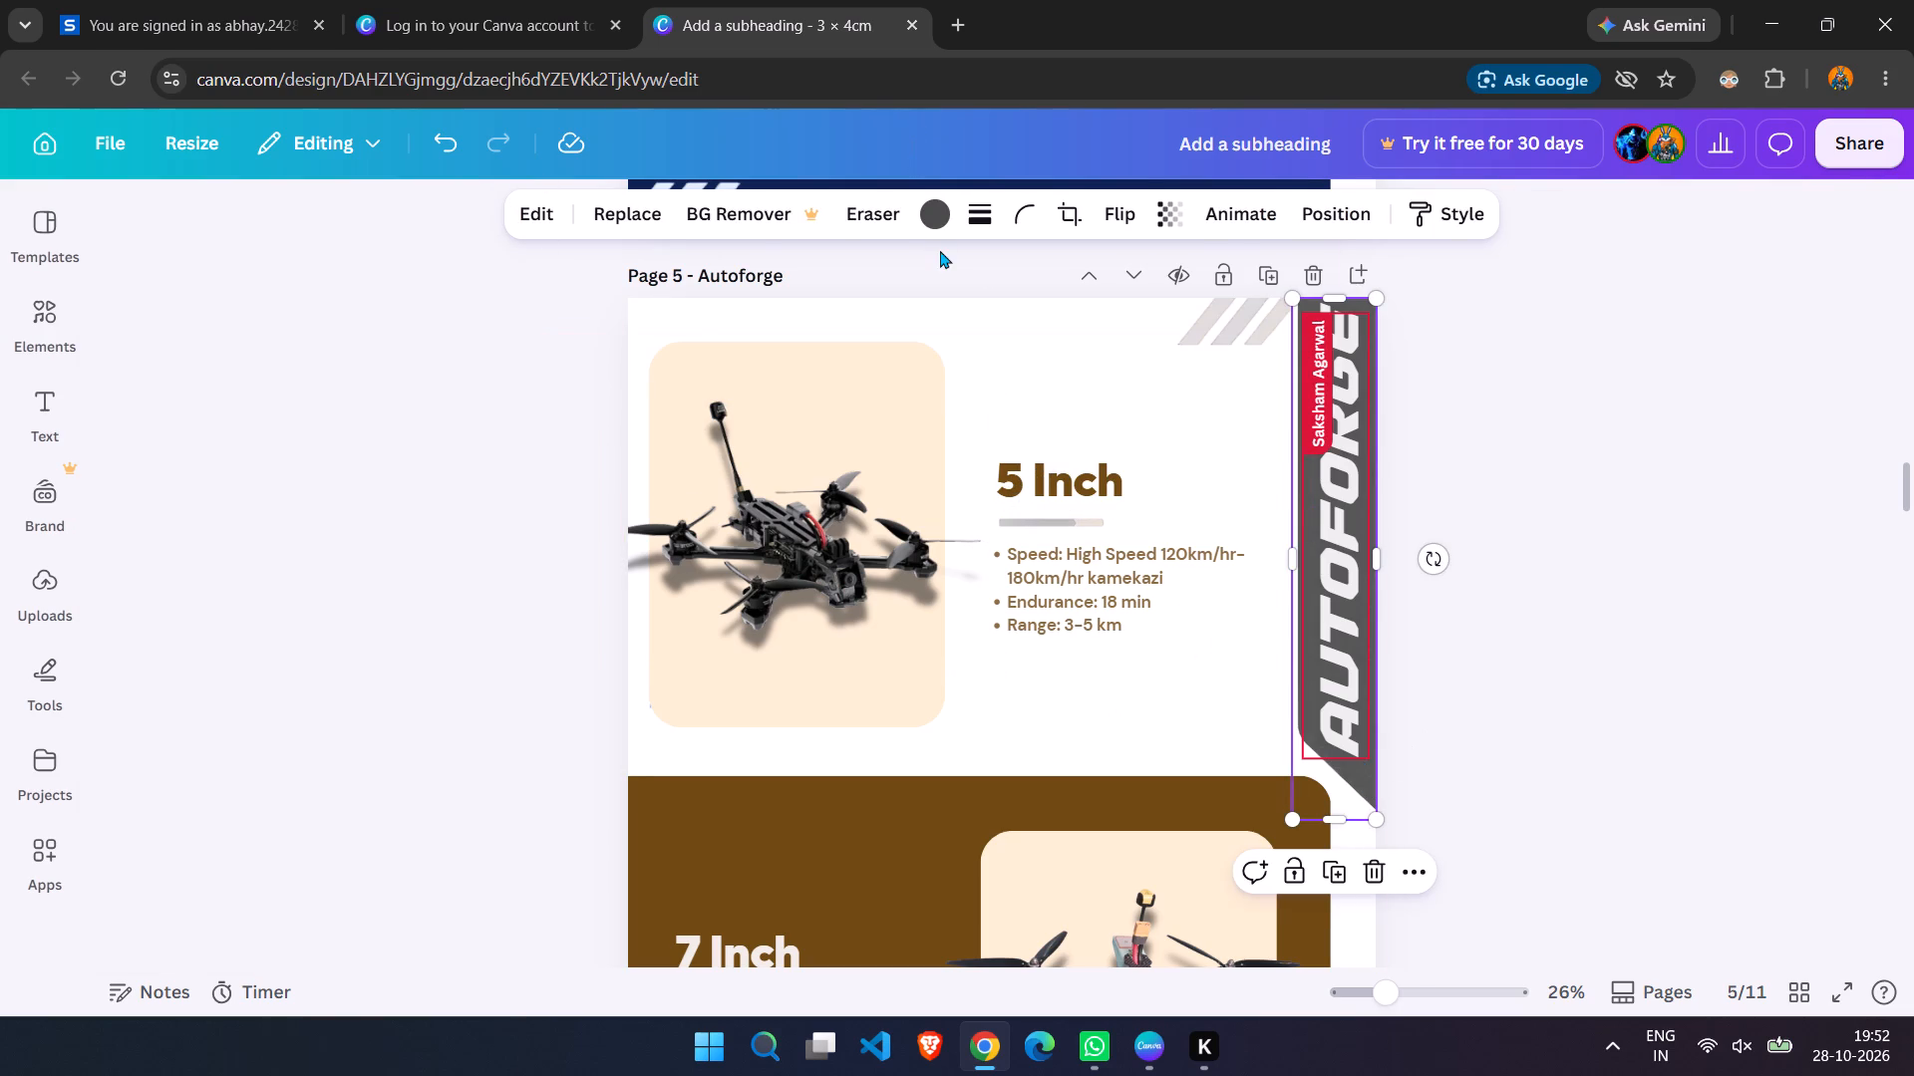
{"action": "left_click", "coordinate": [920, 208]}
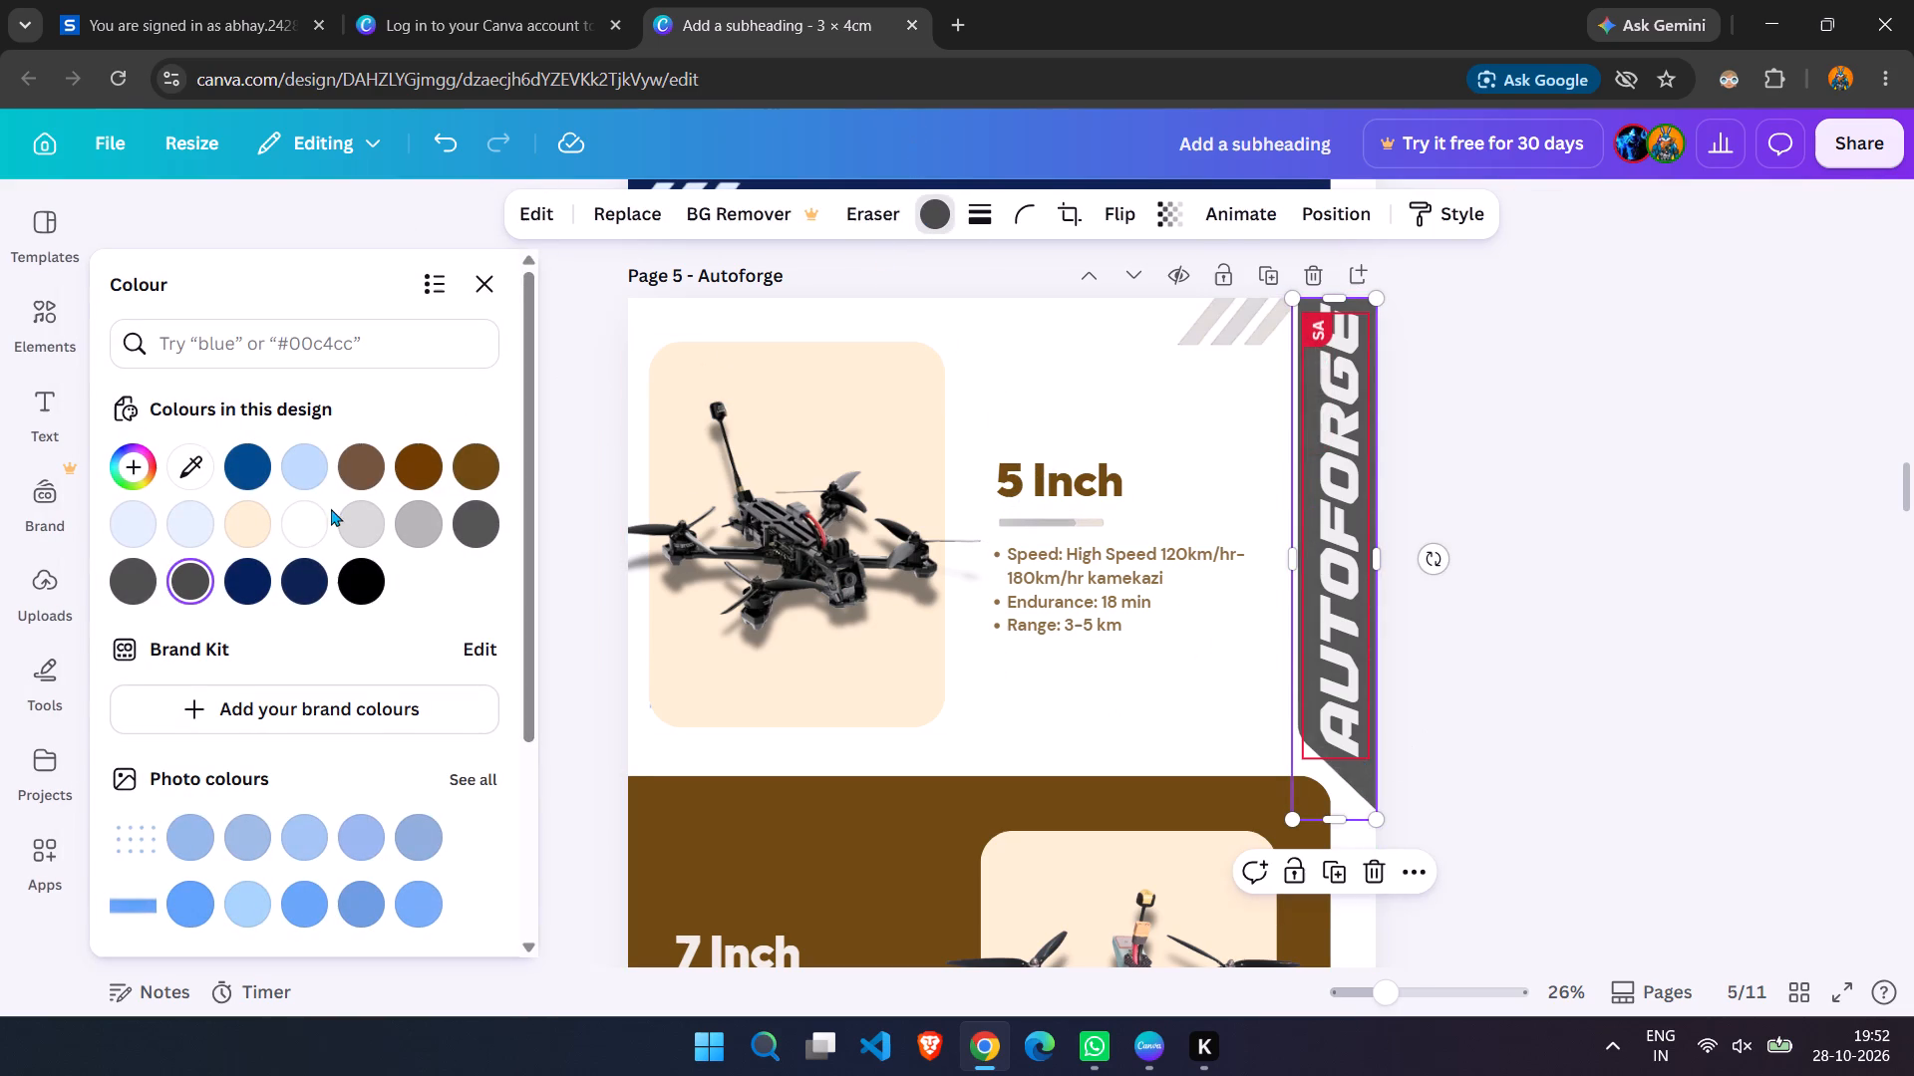
{"action": "left_click", "coordinate": [399, 472]}
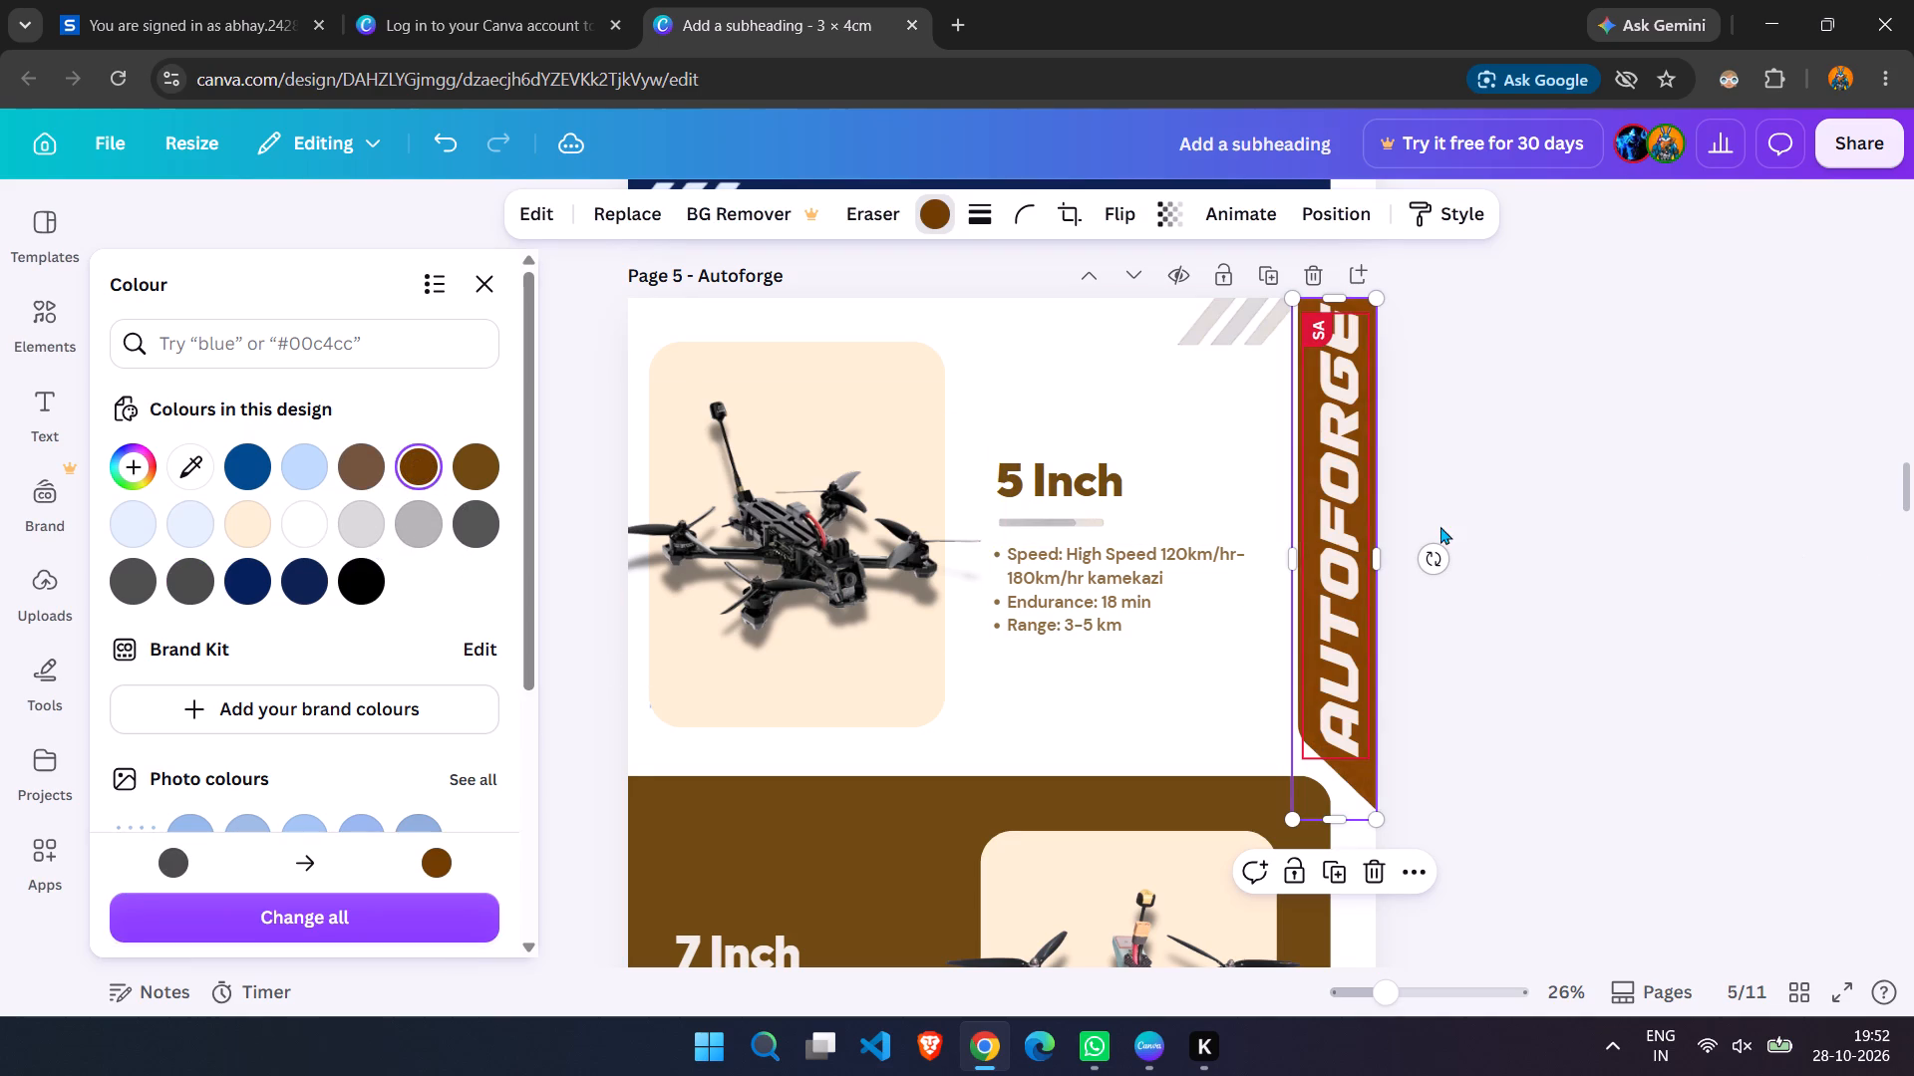
{"action": "left_click", "coordinate": [1498, 497]}
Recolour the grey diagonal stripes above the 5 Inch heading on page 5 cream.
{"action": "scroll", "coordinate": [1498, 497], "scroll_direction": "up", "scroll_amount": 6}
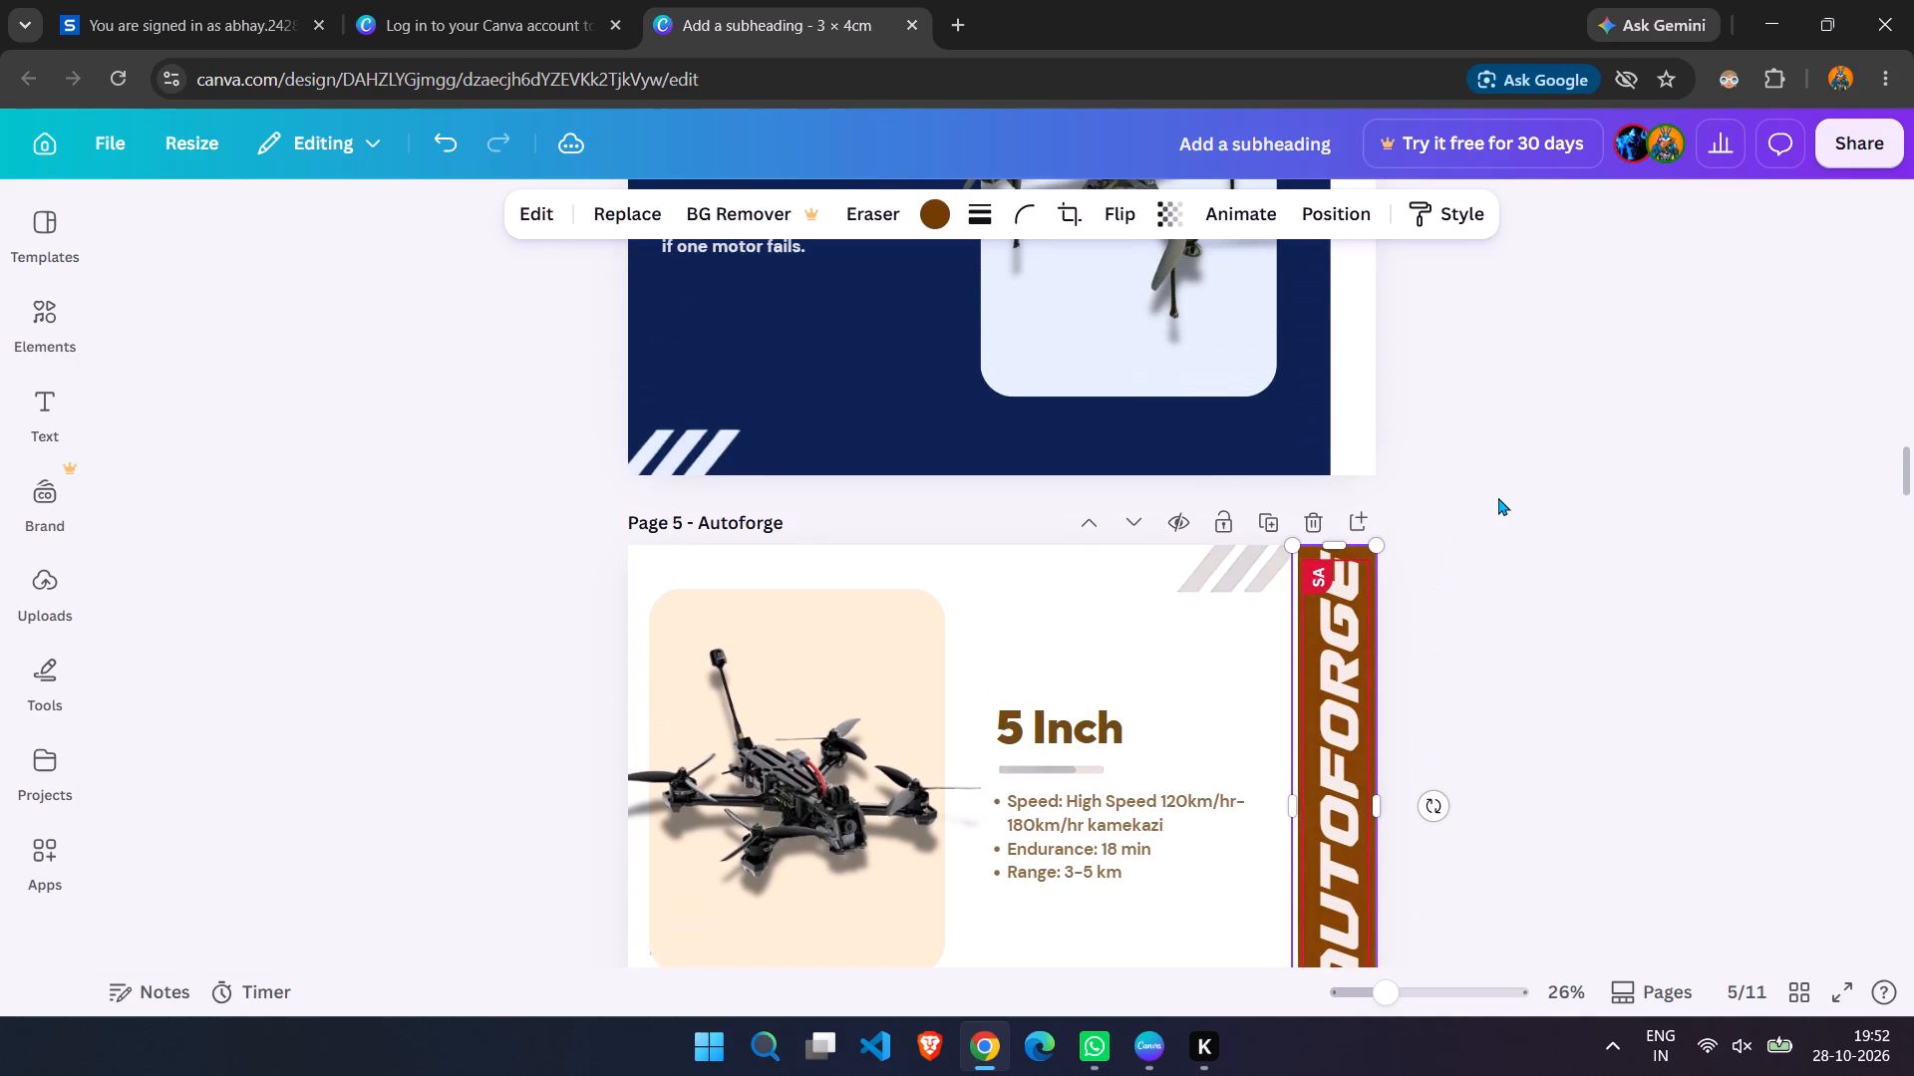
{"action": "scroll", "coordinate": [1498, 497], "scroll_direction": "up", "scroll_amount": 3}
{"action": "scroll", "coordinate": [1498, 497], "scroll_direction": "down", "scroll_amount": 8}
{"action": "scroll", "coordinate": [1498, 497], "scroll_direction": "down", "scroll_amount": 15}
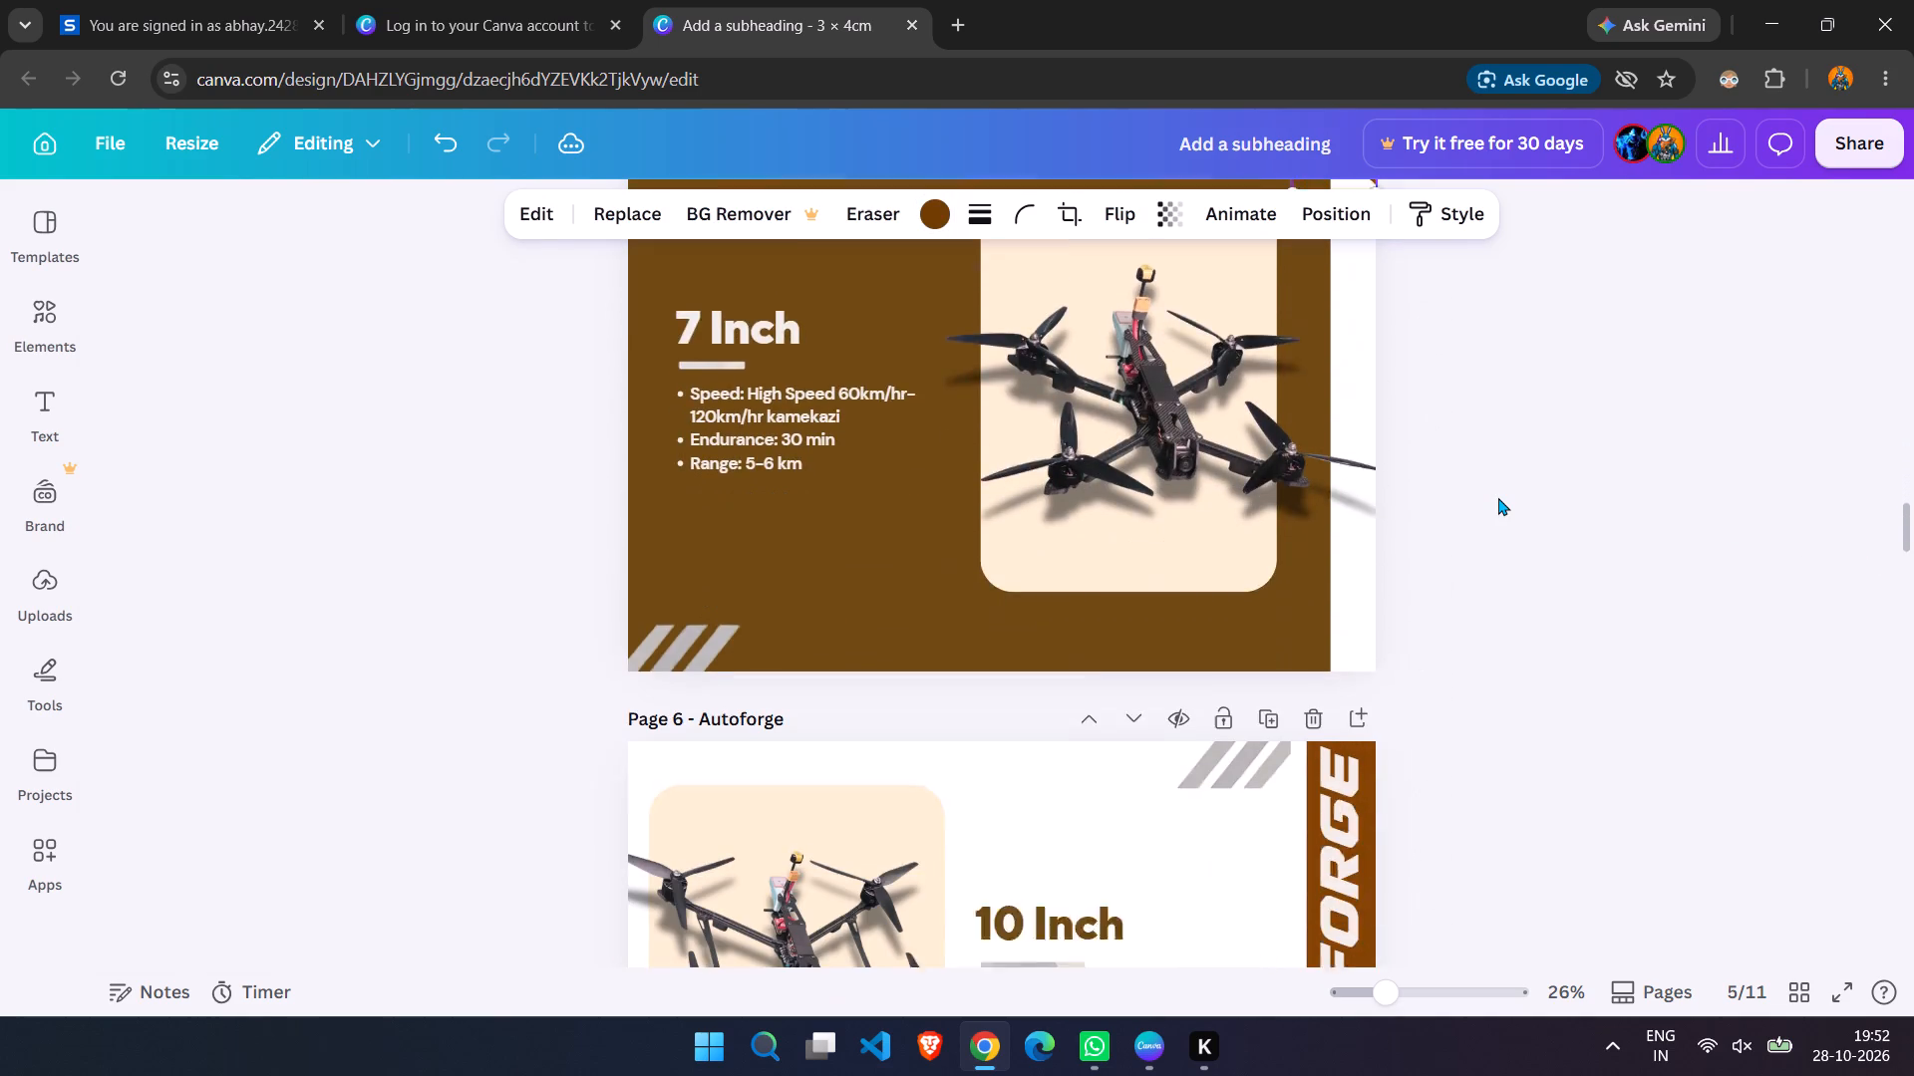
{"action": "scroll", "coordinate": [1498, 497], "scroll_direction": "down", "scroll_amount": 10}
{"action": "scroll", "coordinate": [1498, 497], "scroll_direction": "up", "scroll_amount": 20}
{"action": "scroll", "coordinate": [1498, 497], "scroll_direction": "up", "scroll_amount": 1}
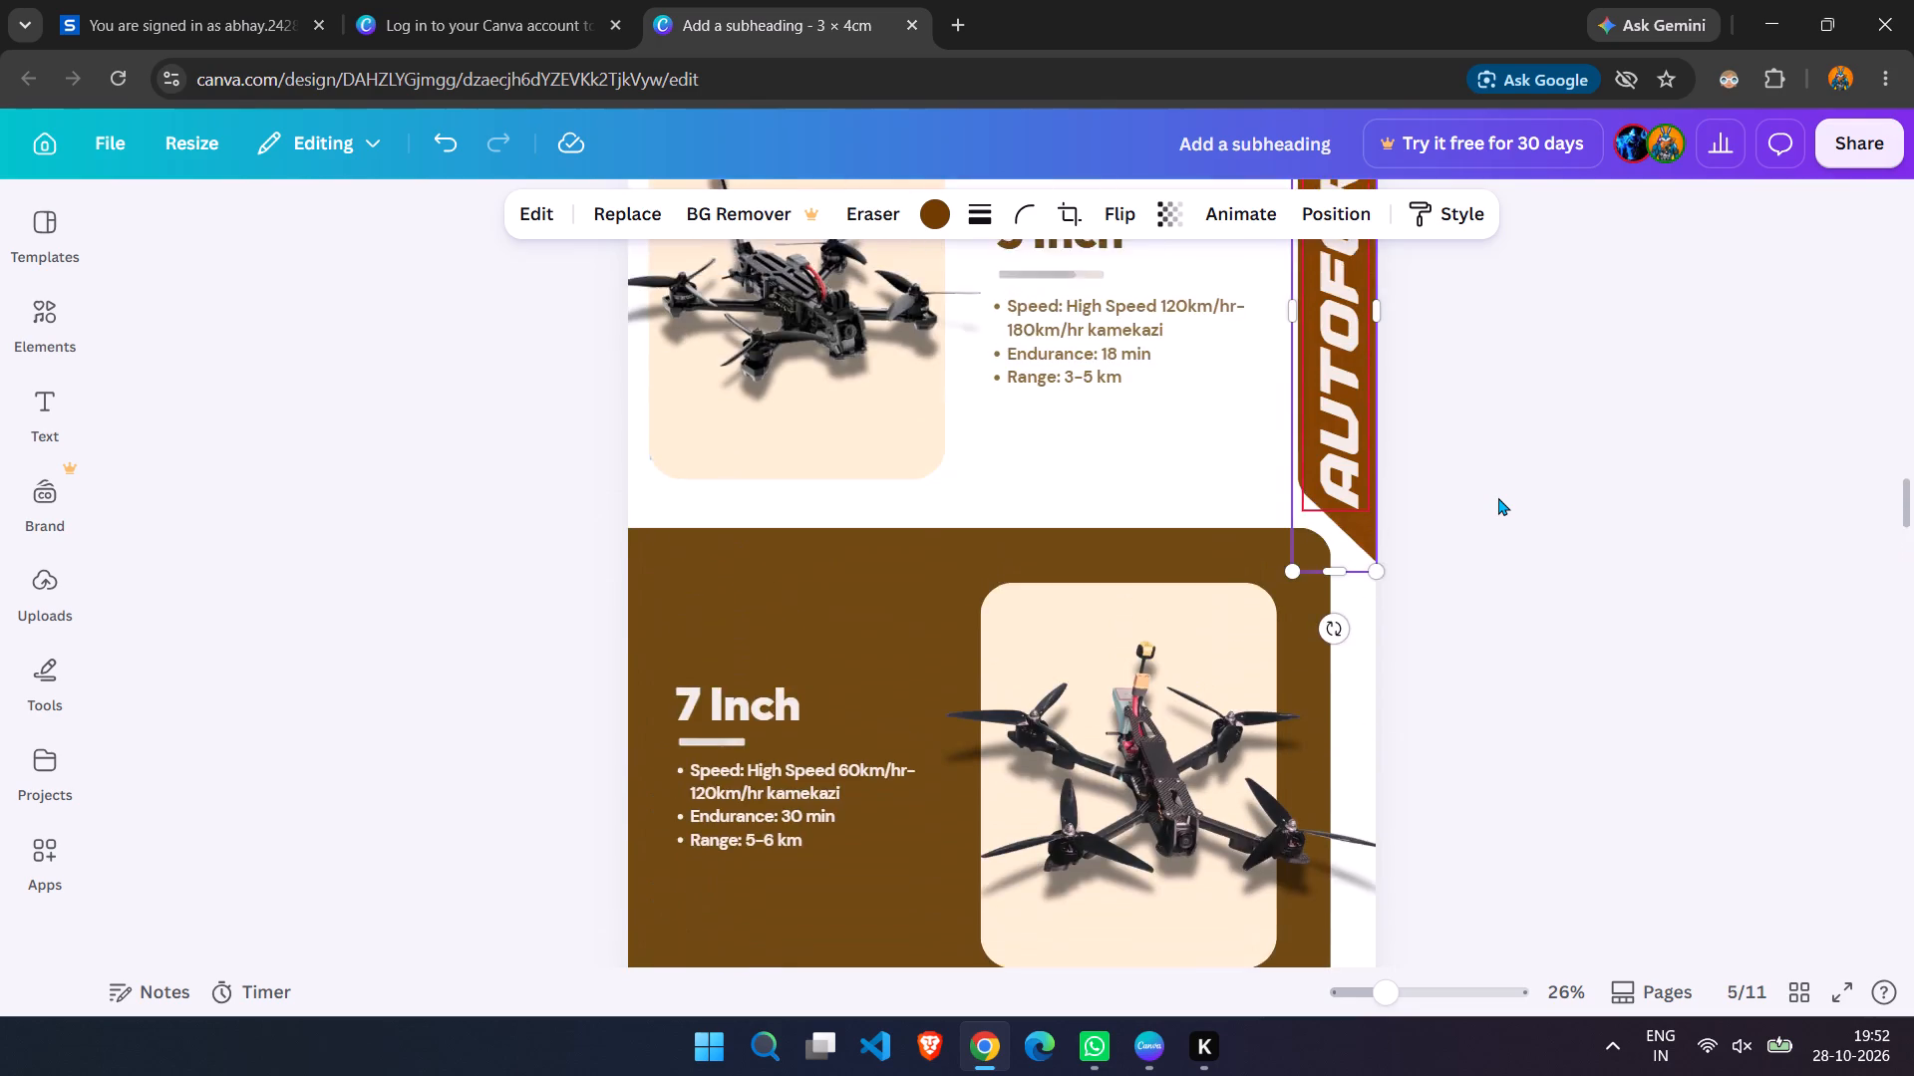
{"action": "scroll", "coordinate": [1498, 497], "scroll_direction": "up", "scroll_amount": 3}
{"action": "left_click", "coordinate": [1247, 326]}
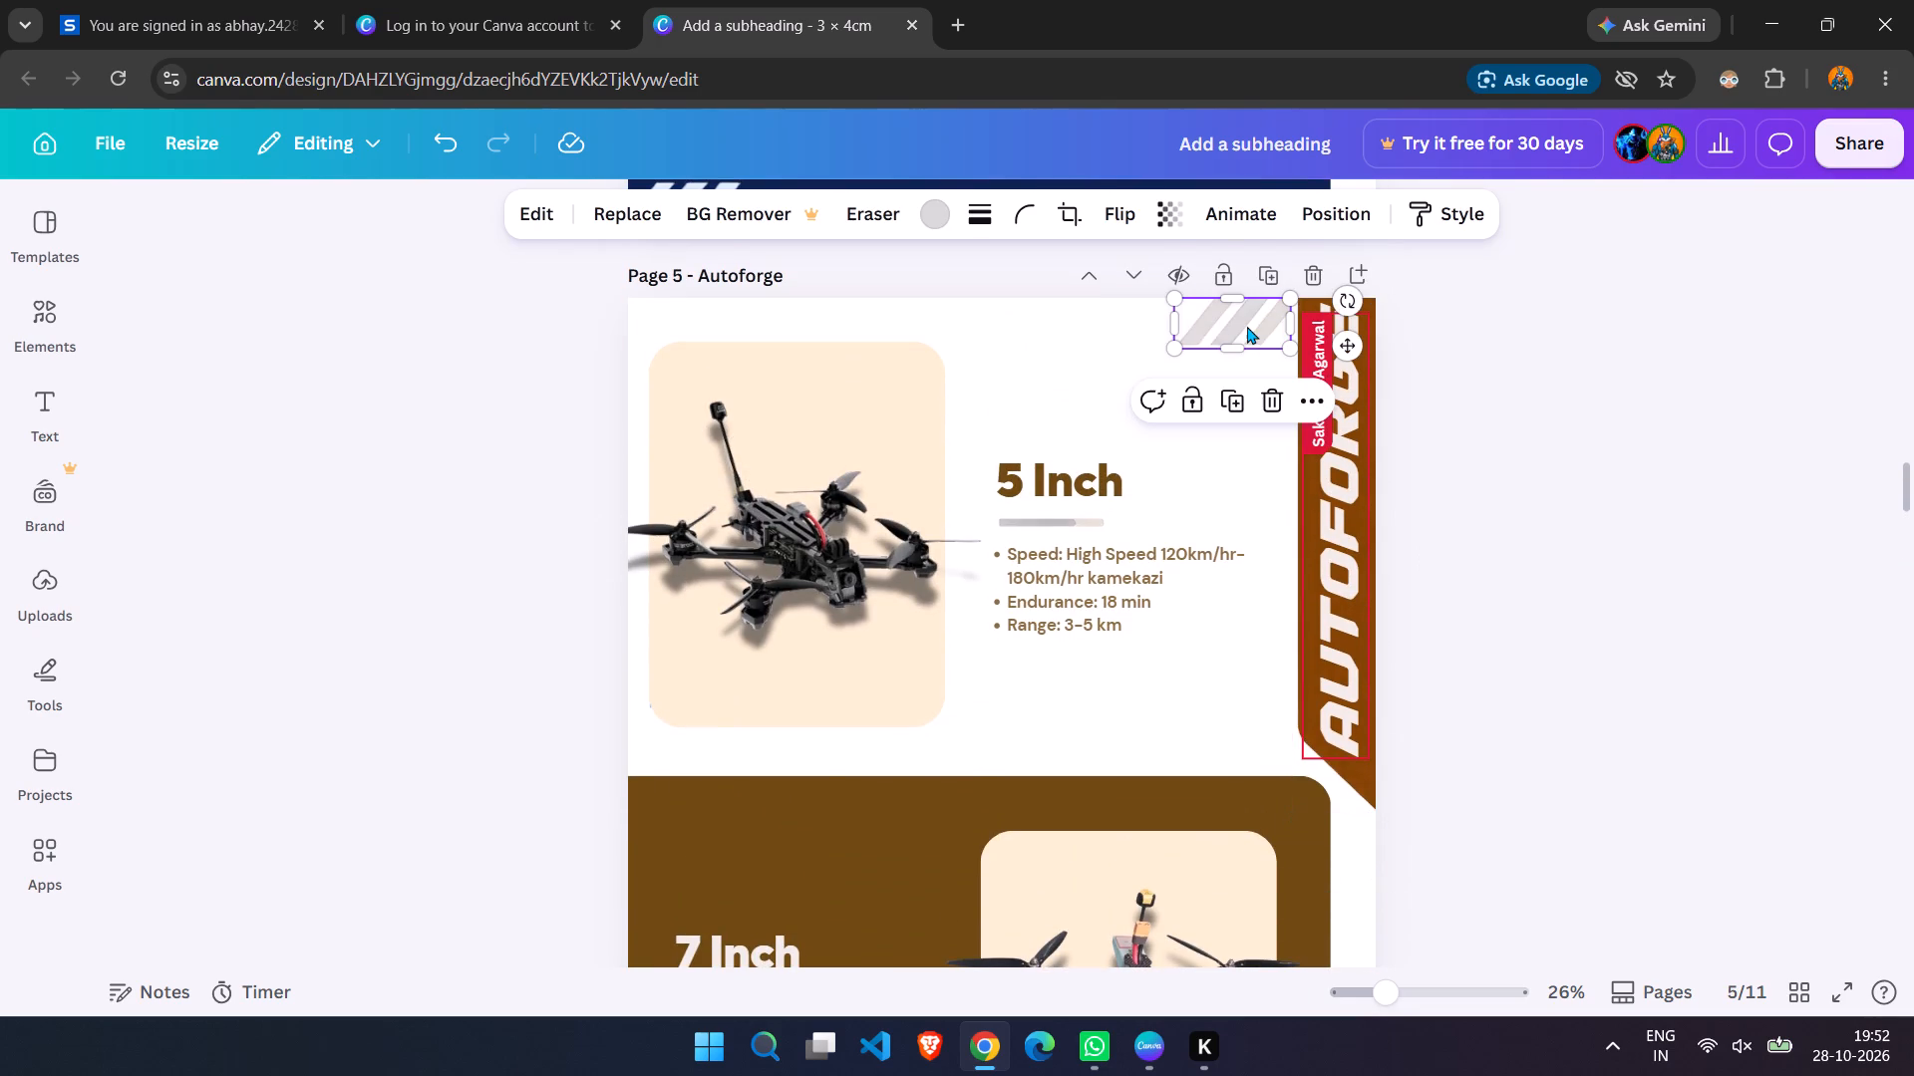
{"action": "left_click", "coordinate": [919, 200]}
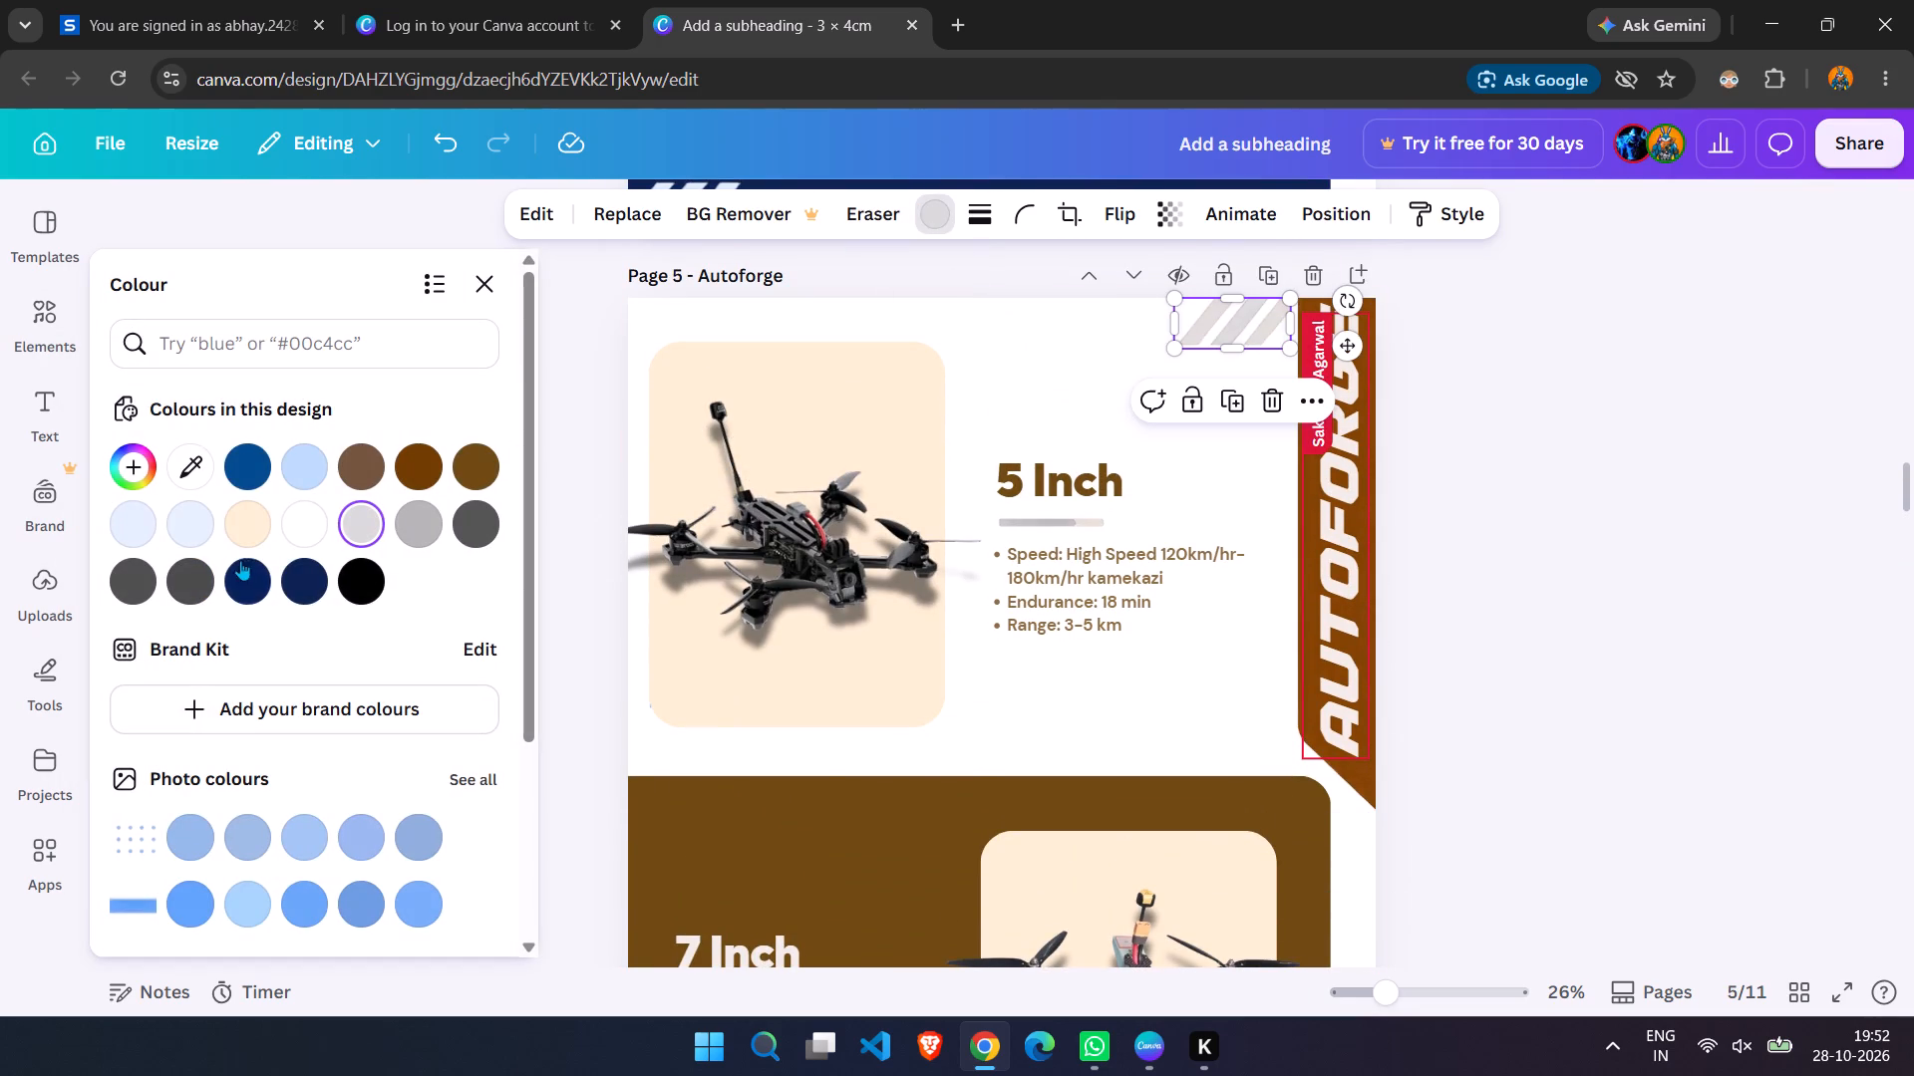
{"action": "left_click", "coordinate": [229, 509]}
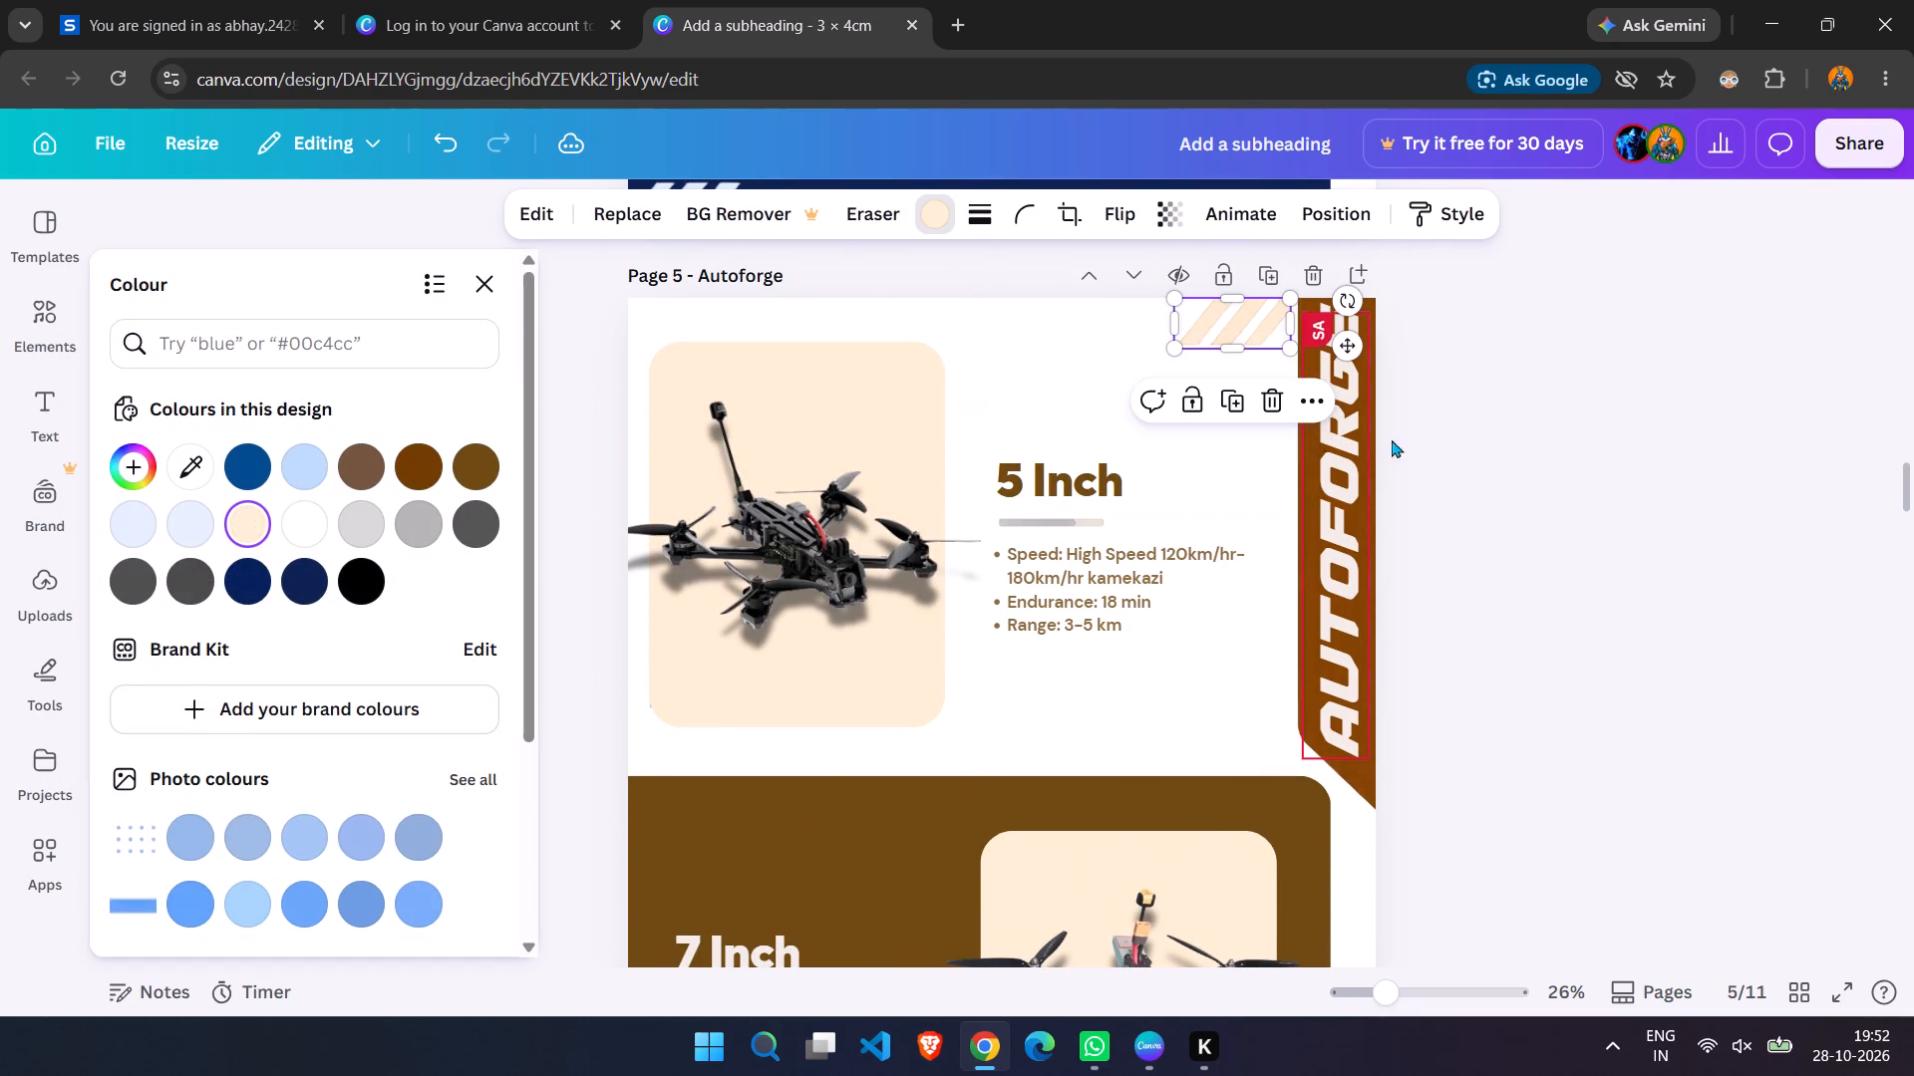
Check the stripe colours on pages 6 and 7 and recolour the diagonal stripes above the 5 Inch heading on page 5 dark brown, #703c00.
{"action": "scroll", "coordinate": [1483, 354], "scroll_direction": "down", "scroll_amount": 17}
{"action": "scroll", "coordinate": [1501, 354], "scroll_direction": "down", "scroll_amount": 4}
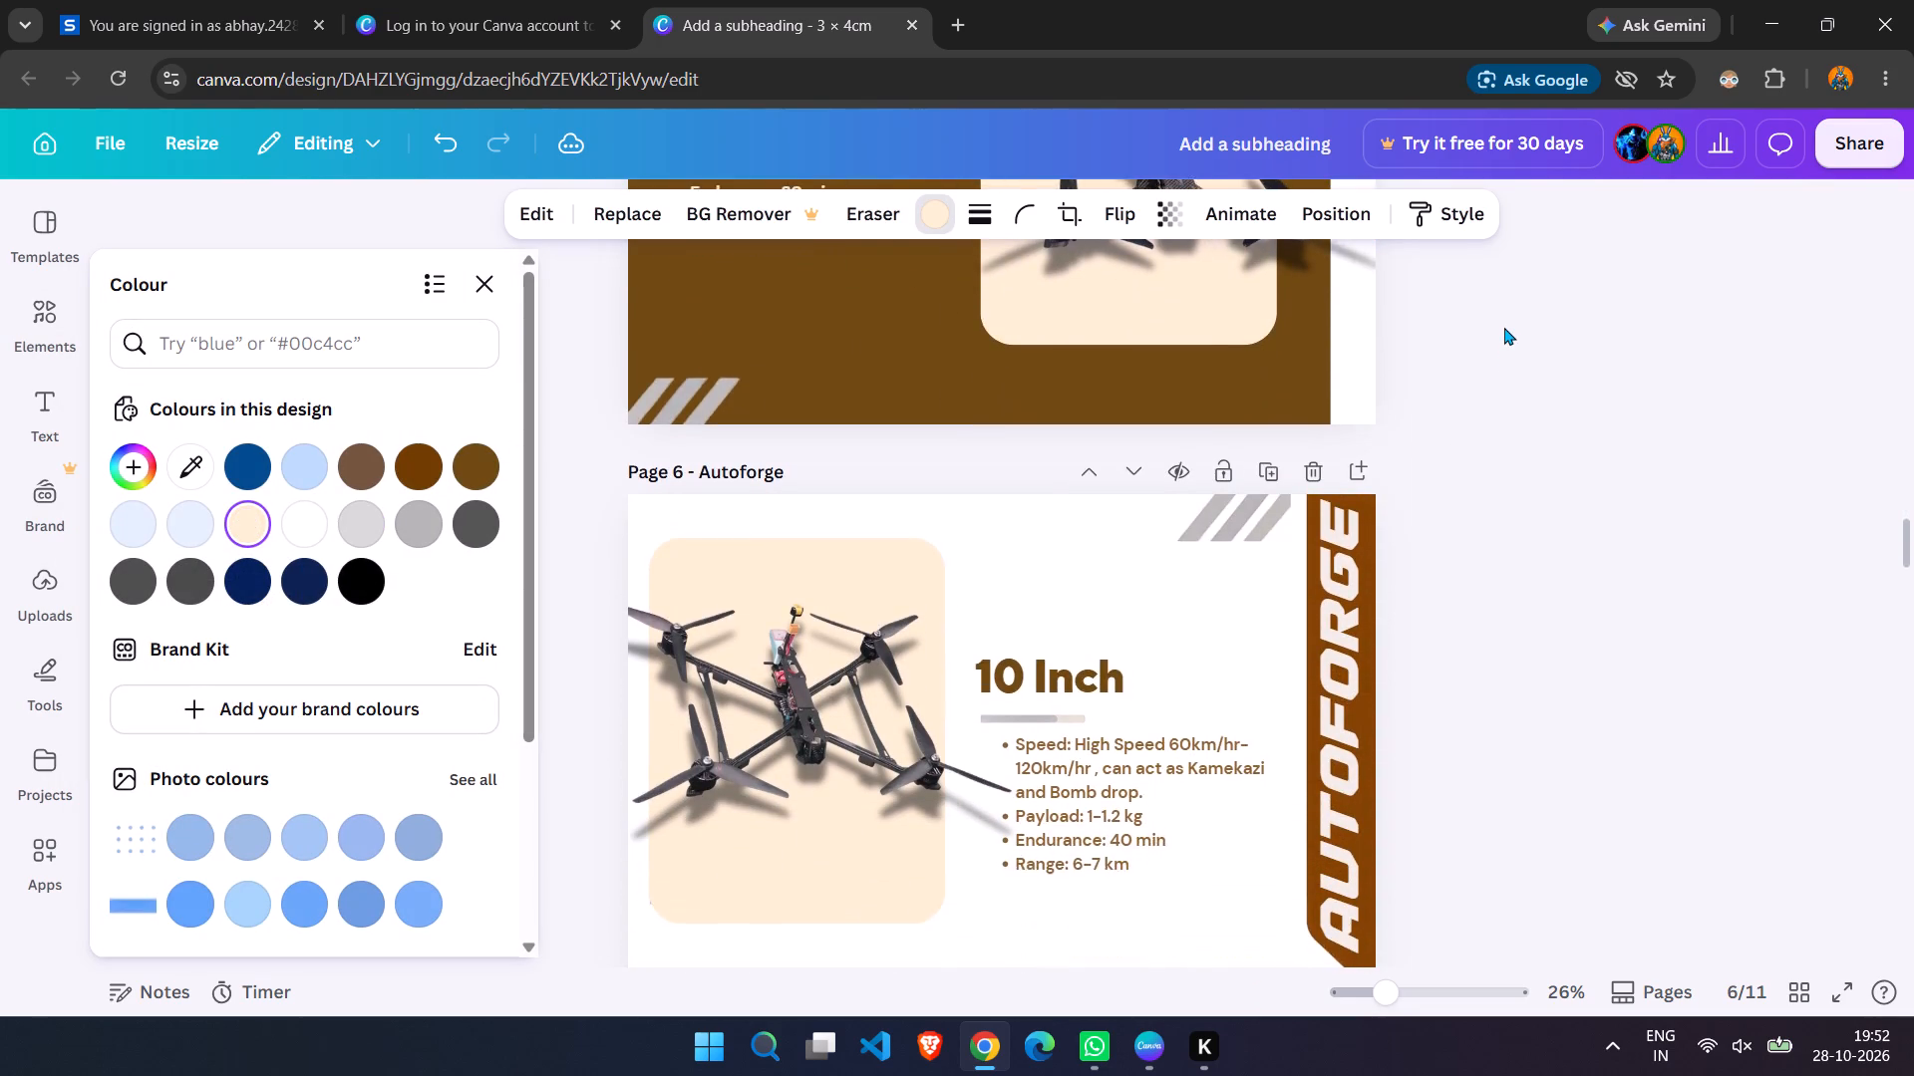
{"action": "scroll", "coordinate": [1504, 326], "scroll_direction": "down", "scroll_amount": 14}
{"action": "scroll", "coordinate": [1504, 314], "scroll_direction": "down", "scroll_amount": 17}
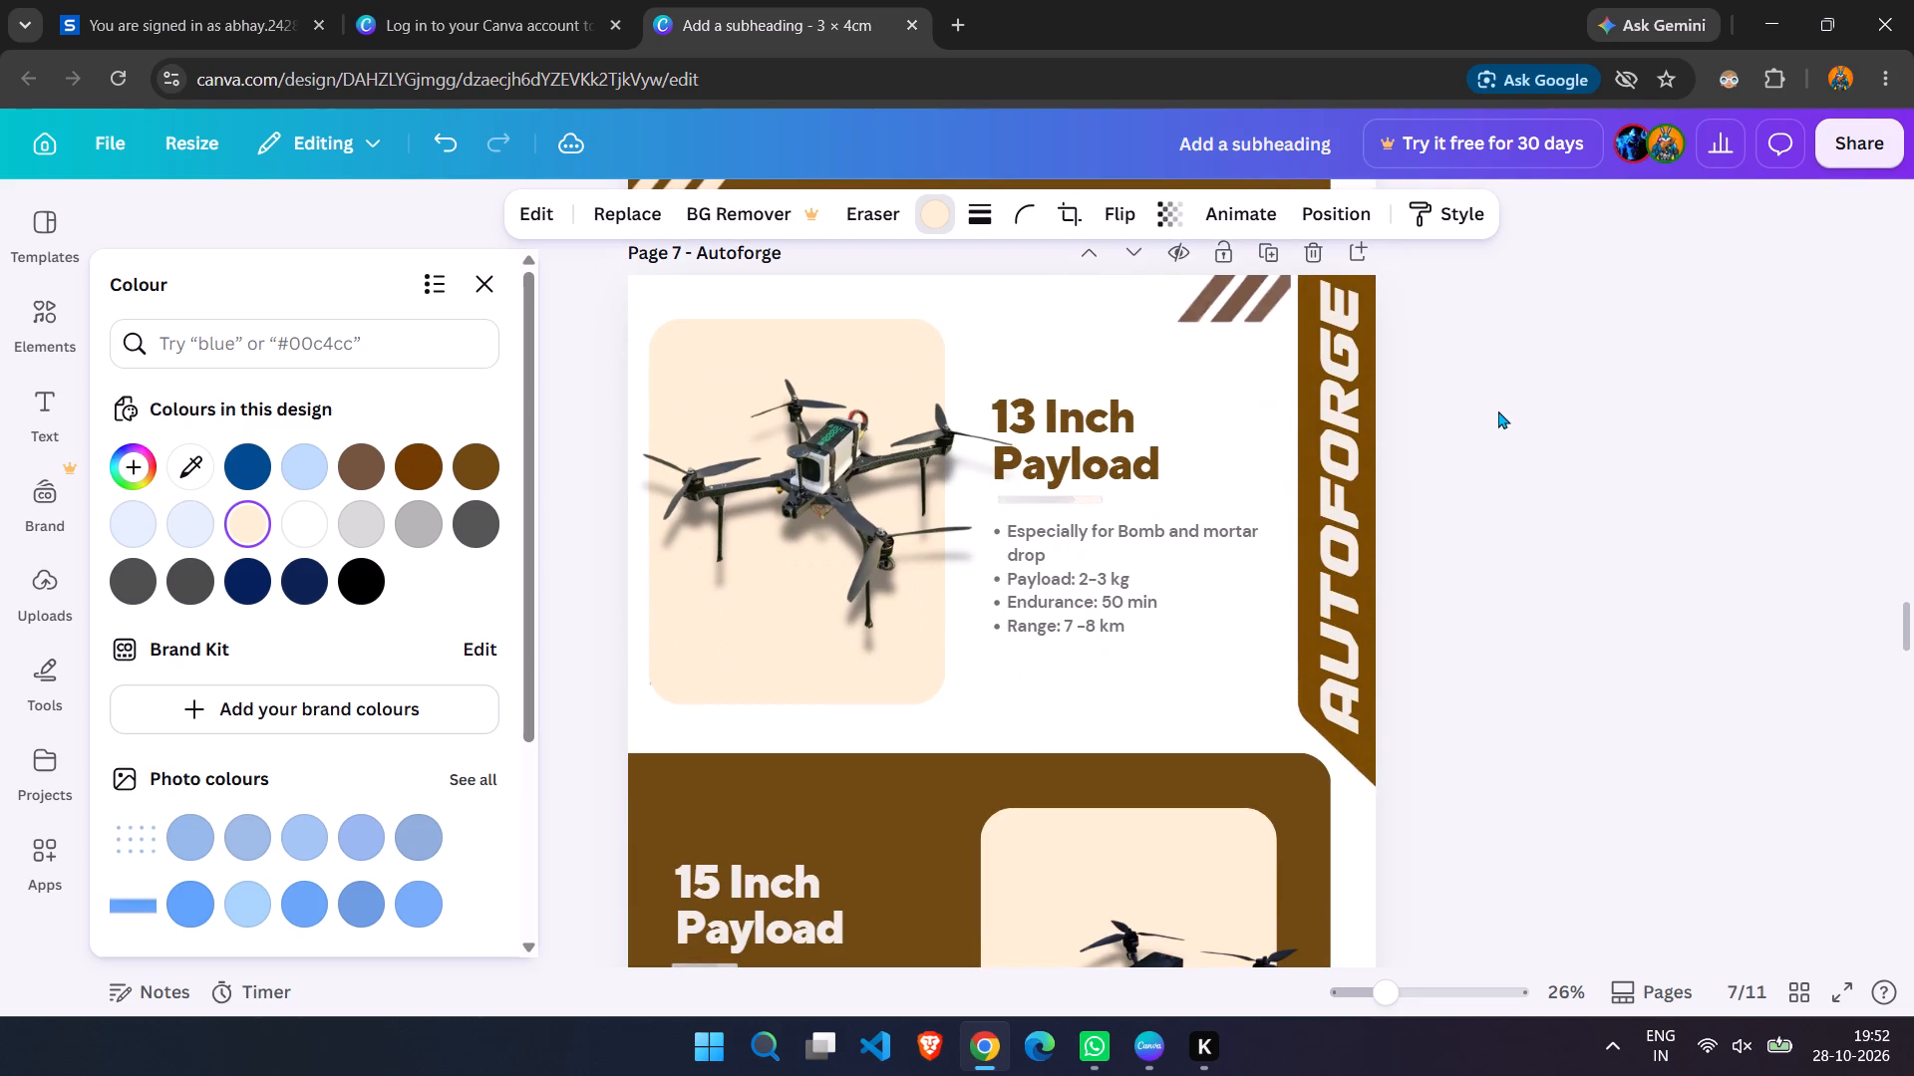
{"action": "scroll", "coordinate": [1499, 422], "scroll_direction": "up", "scroll_amount": 10}
{"action": "scroll", "coordinate": [1499, 422], "scroll_direction": "down", "scroll_amount": 1}
{"action": "scroll", "coordinate": [1499, 422], "scroll_direction": "up", "scroll_amount": 20}
{"action": "scroll", "coordinate": [1499, 422], "scroll_direction": "up", "scroll_amount": 19}
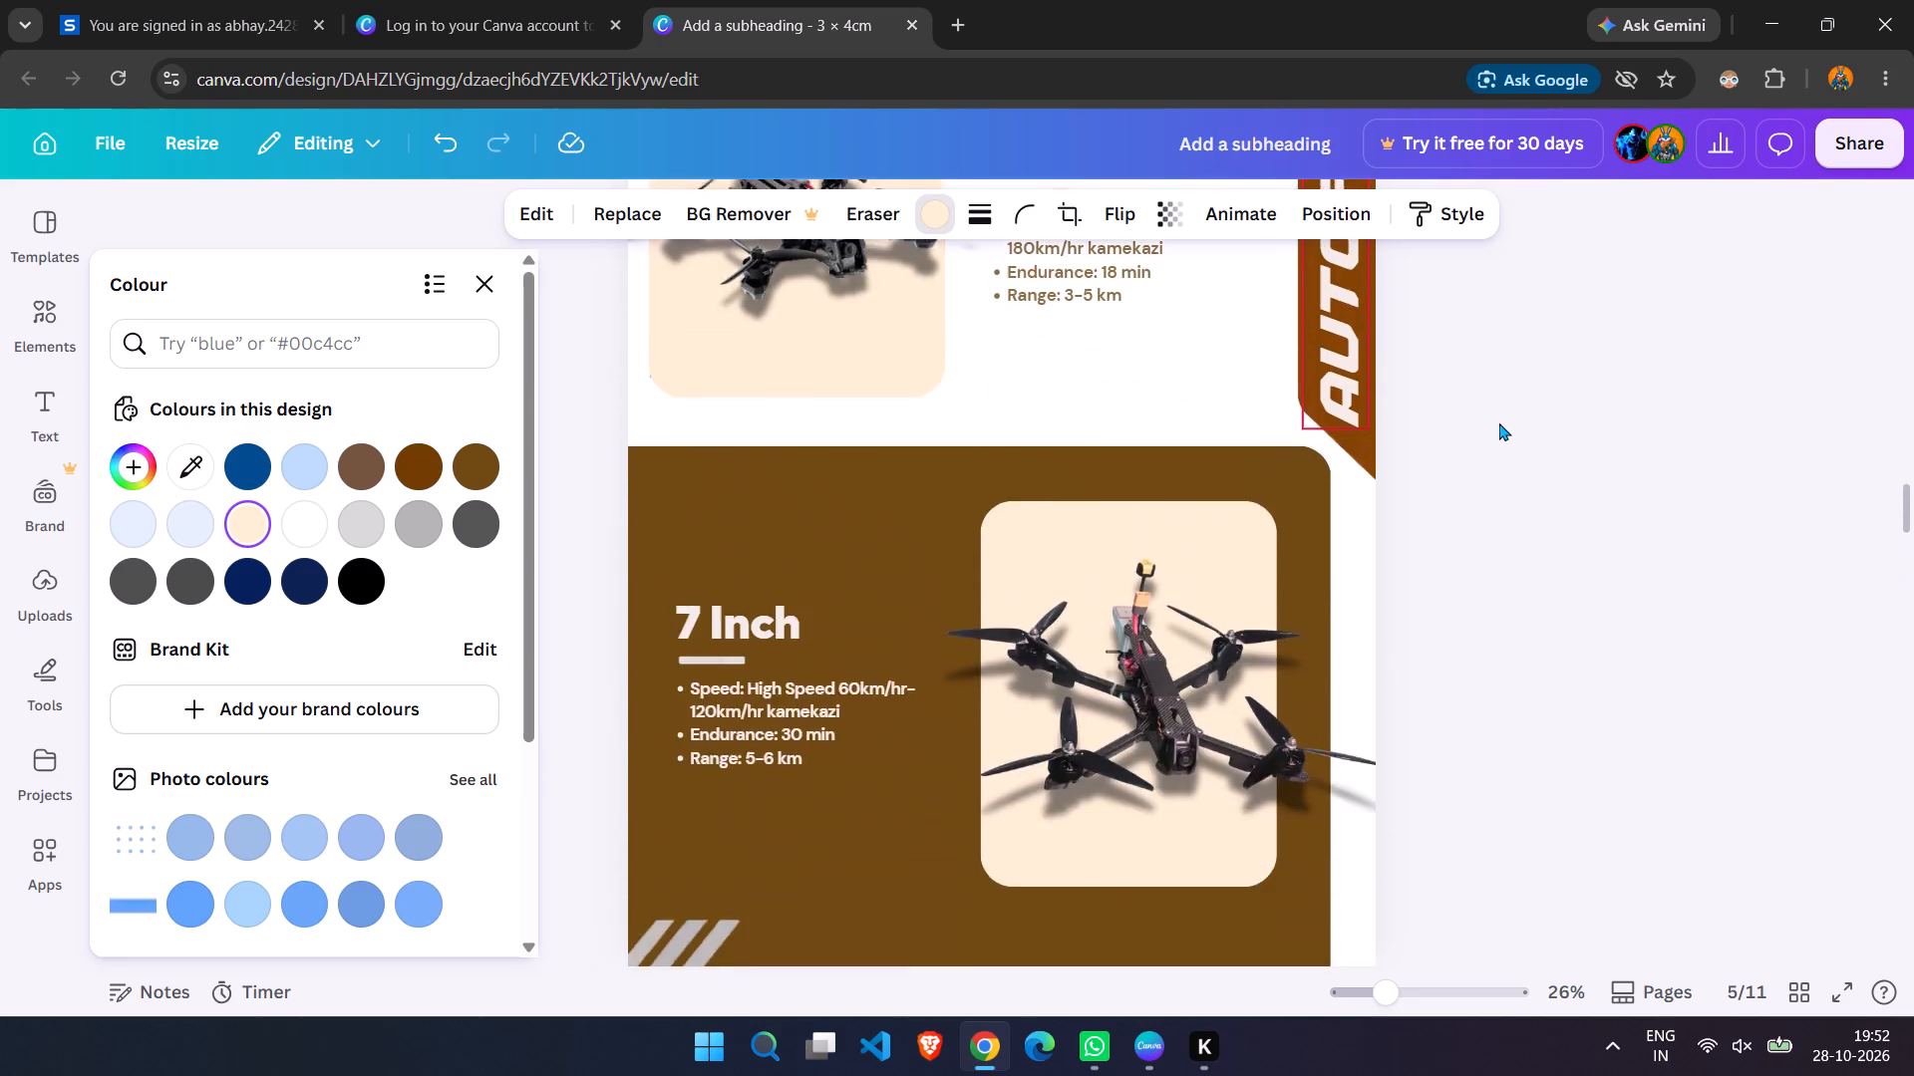
{"action": "scroll", "coordinate": [1499, 422], "scroll_direction": "up", "scroll_amount": 10}
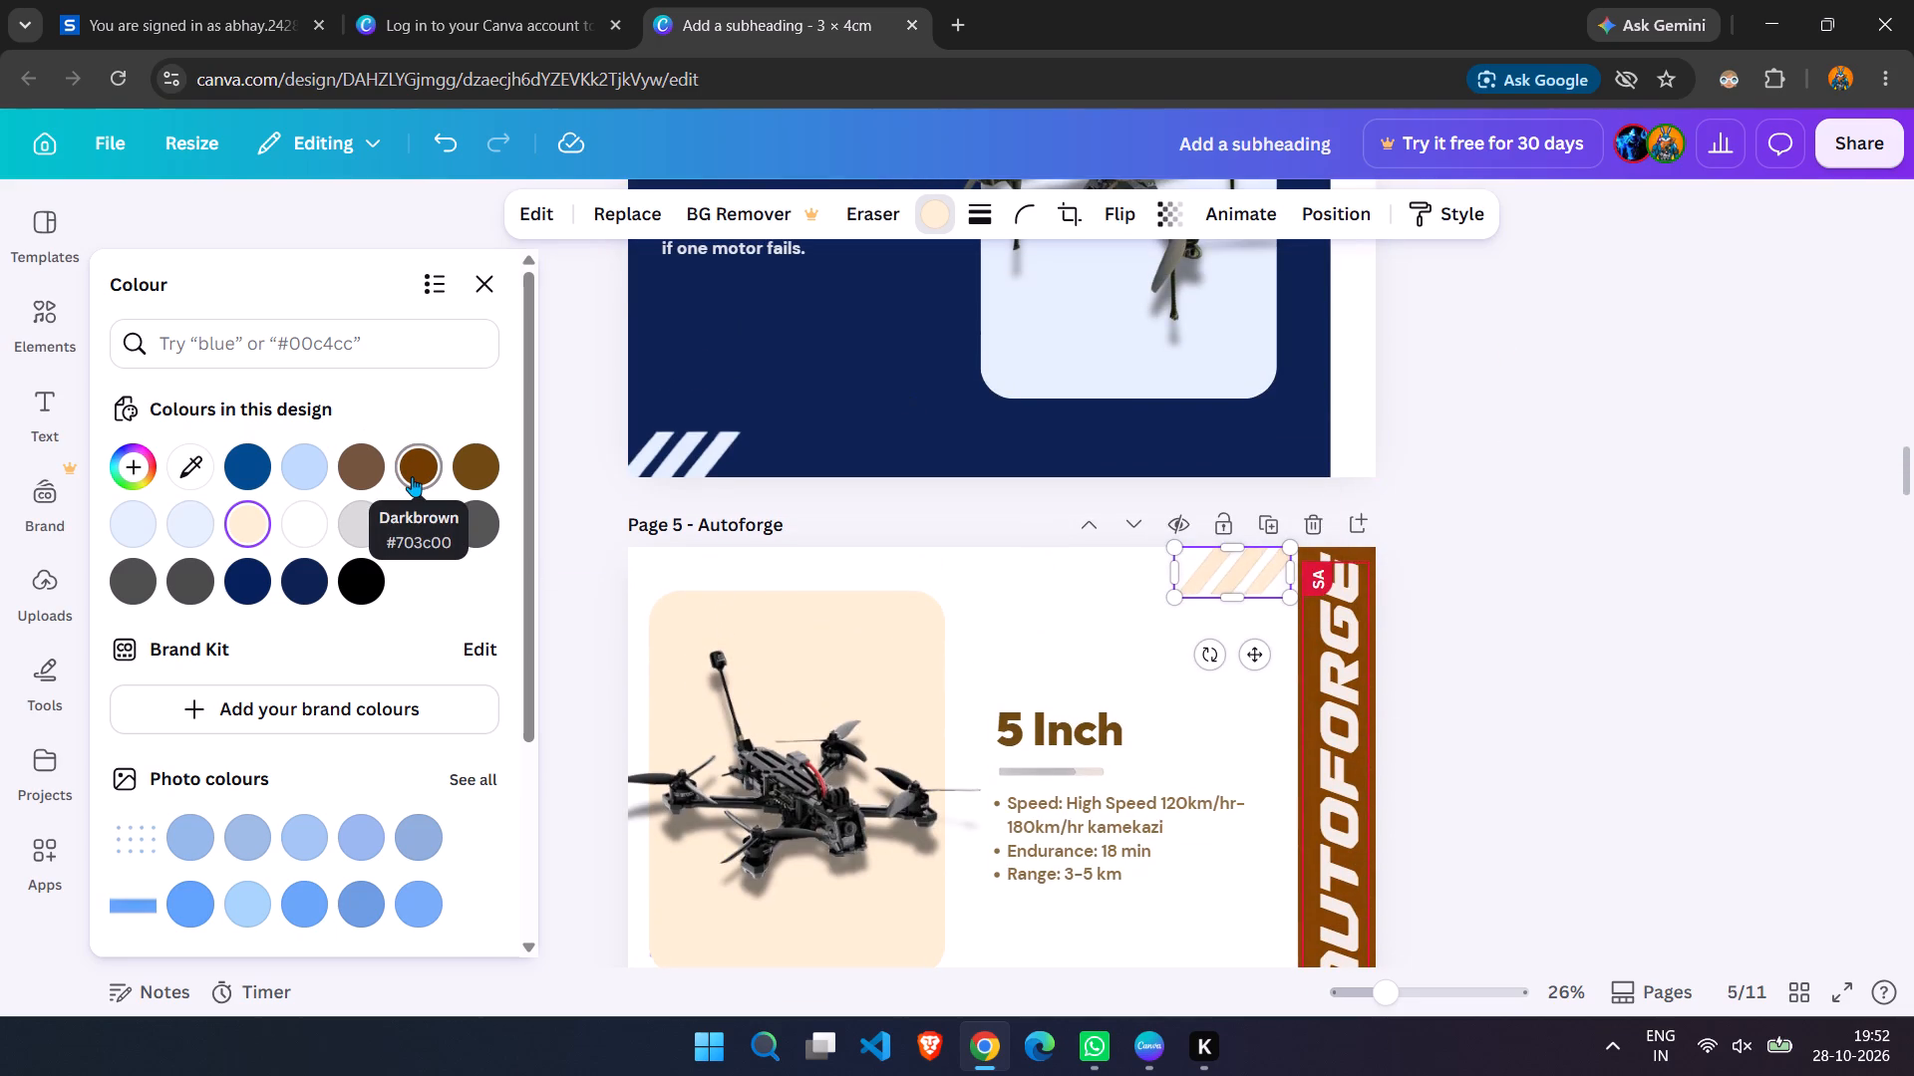
{"action": "left_click", "coordinate": [412, 476]}
Recolour the grey diagonal stripes in the bottom corner of the 7 Inch design on page 5 cream.
{"action": "scroll", "coordinate": [1291, 472], "scroll_direction": "down", "scroll_amount": 11}
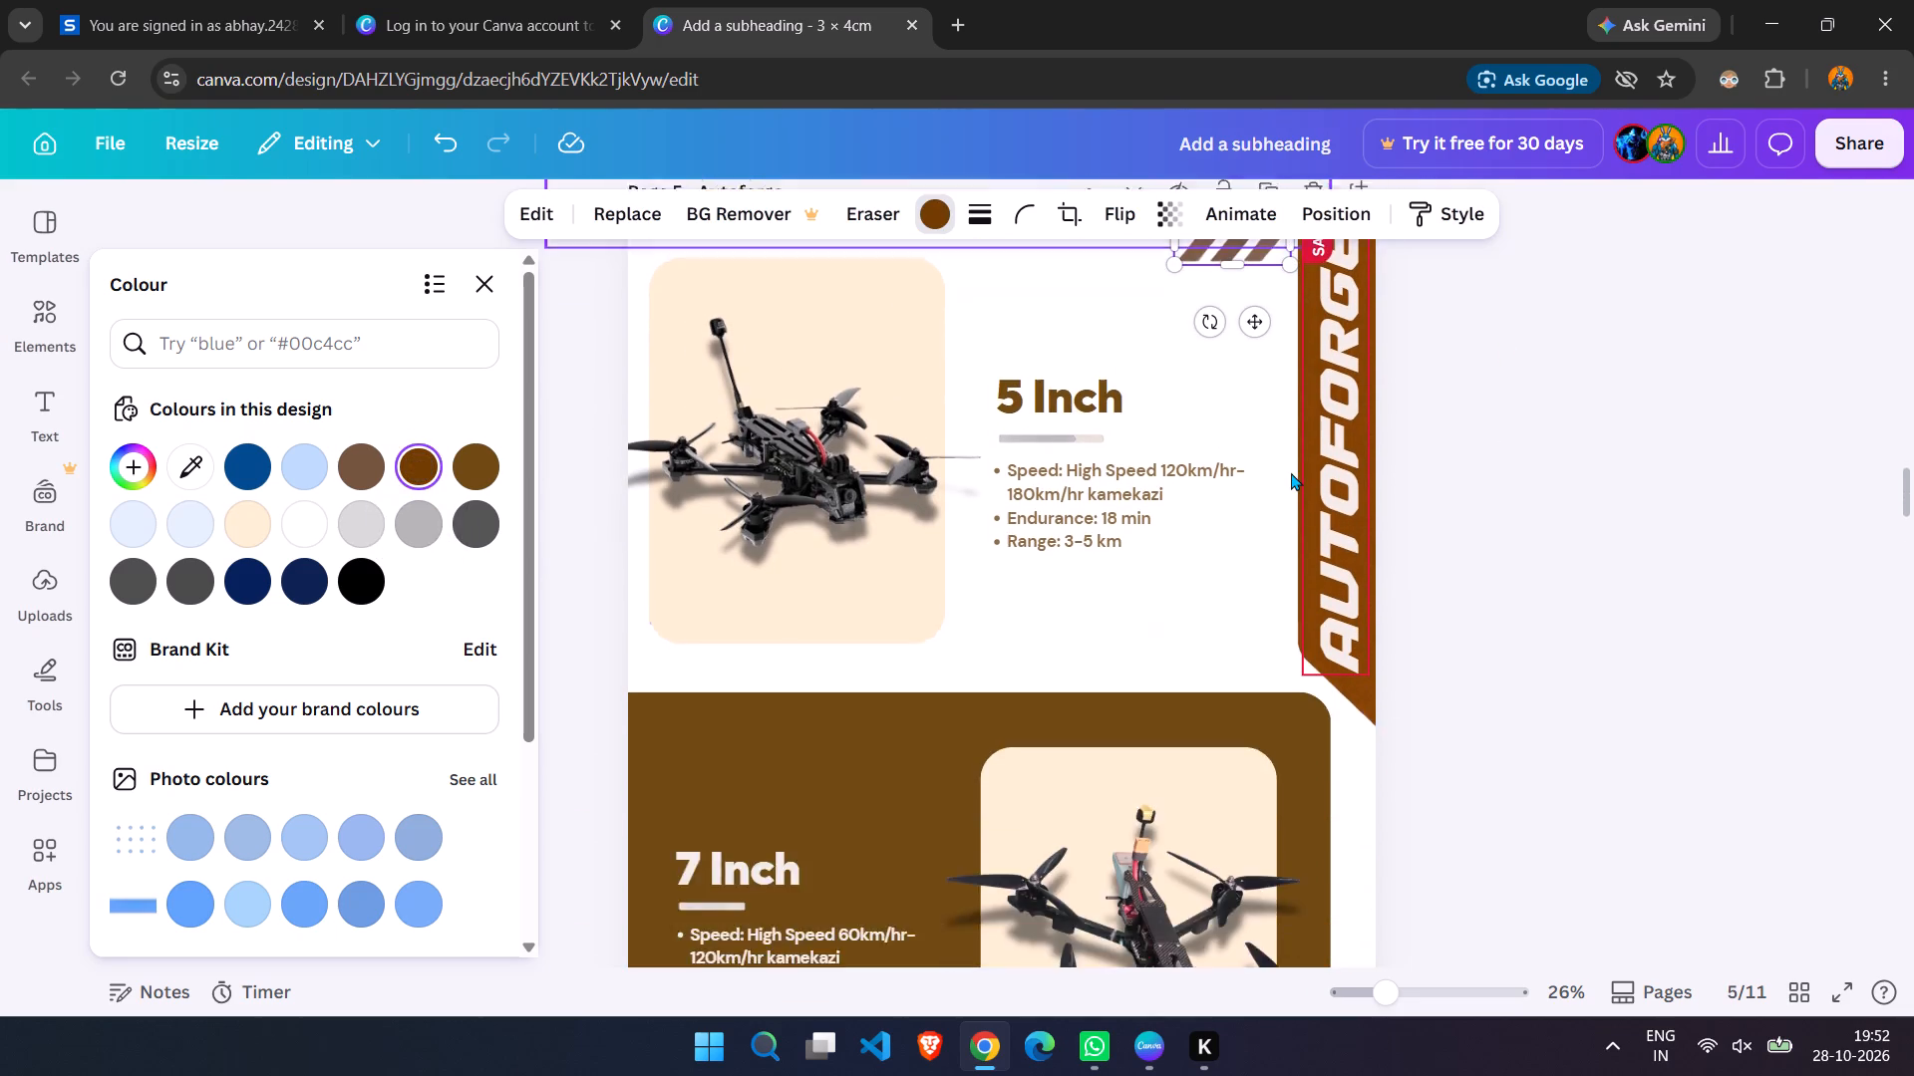
{"action": "scroll", "coordinate": [1291, 472], "scroll_direction": "down", "scroll_amount": 6}
{"action": "left_click", "coordinate": [646, 828]}
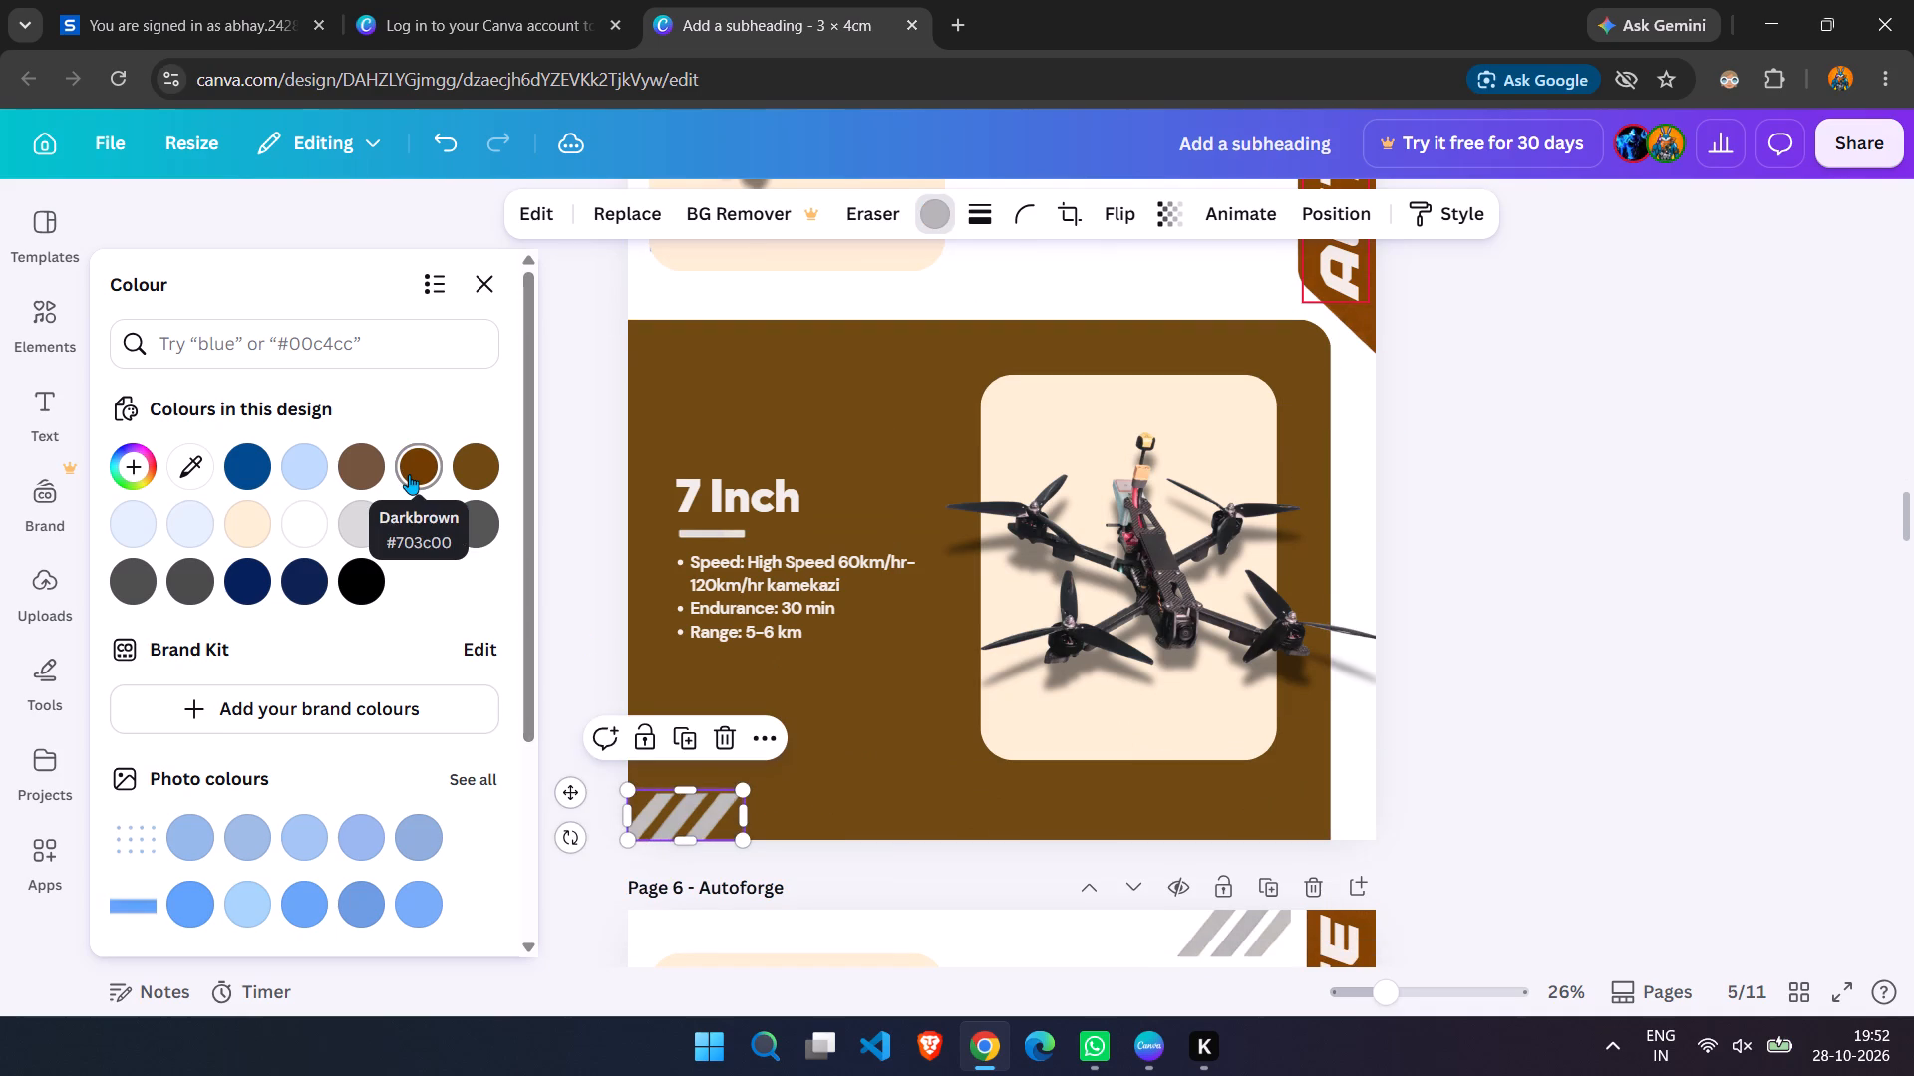
{"action": "left_click", "coordinate": [231, 516]}
Recolour the grey diagonal stripes above the 10 Inch heading on page 6 dark brown, #703c00.
{"action": "scroll", "coordinate": [1175, 506], "scroll_direction": "down", "scroll_amount": 11}
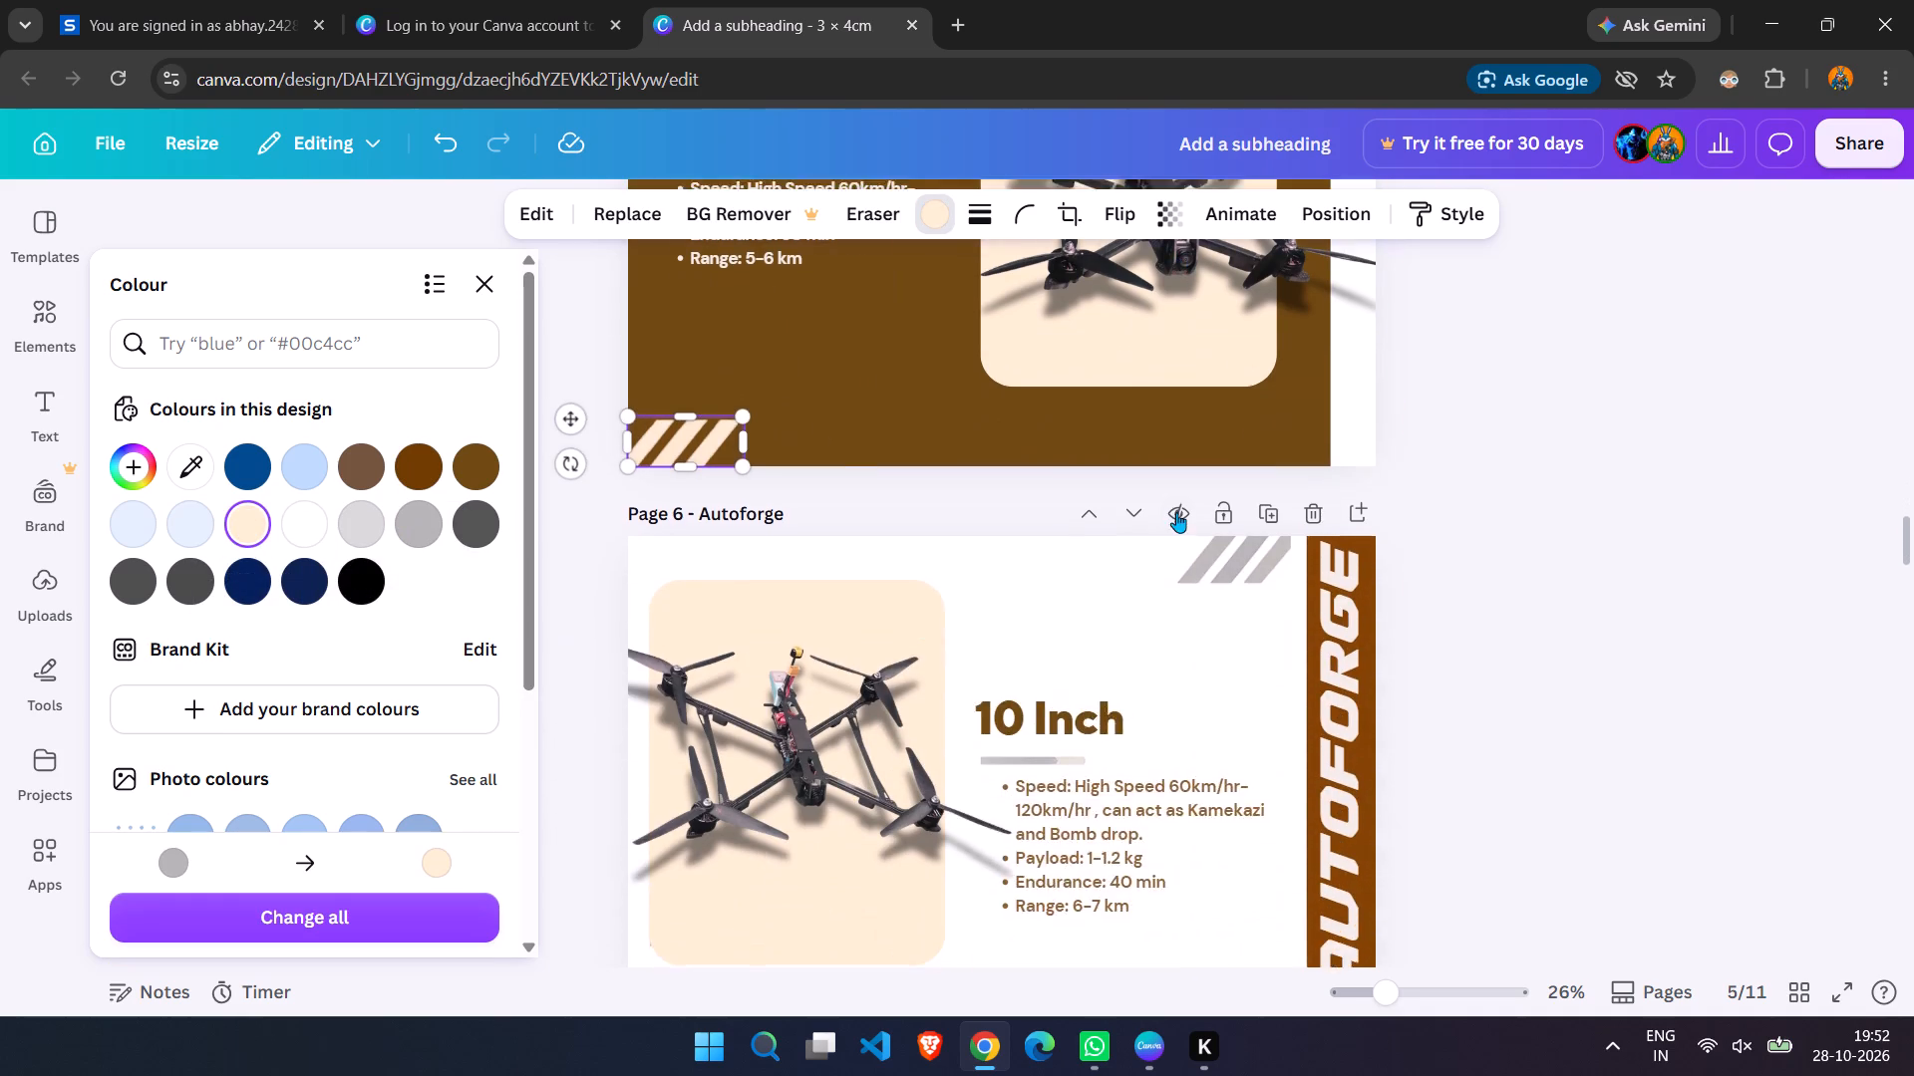
{"action": "scroll", "coordinate": [1176, 512], "scroll_direction": "down", "scroll_amount": 4}
{"action": "left_click", "coordinate": [1249, 308]}
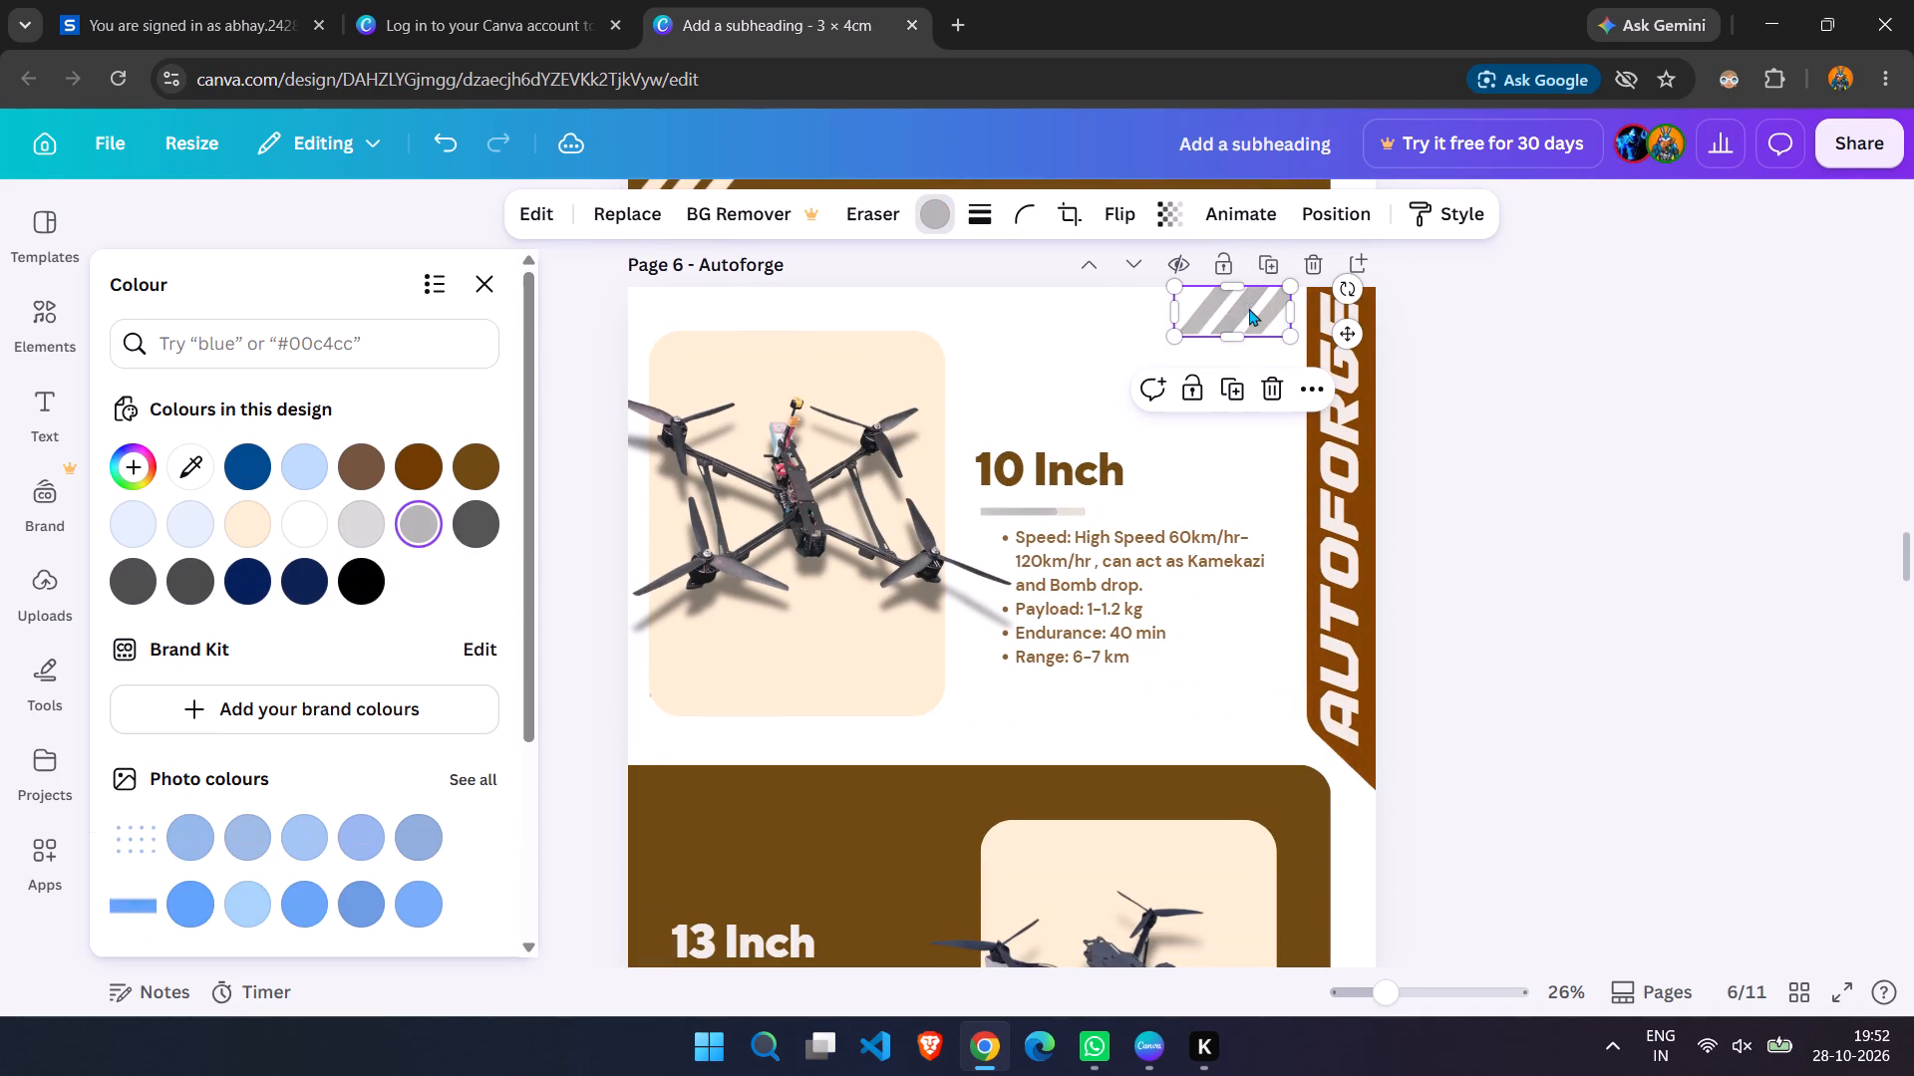
{"action": "left_click", "coordinate": [430, 450]}
Compare the stripes, heading underlines and specification text colours of the drone designs on pages 5, 6 and 7.
{"action": "scroll", "coordinate": [816, 472], "scroll_direction": "down", "scroll_amount": 6}
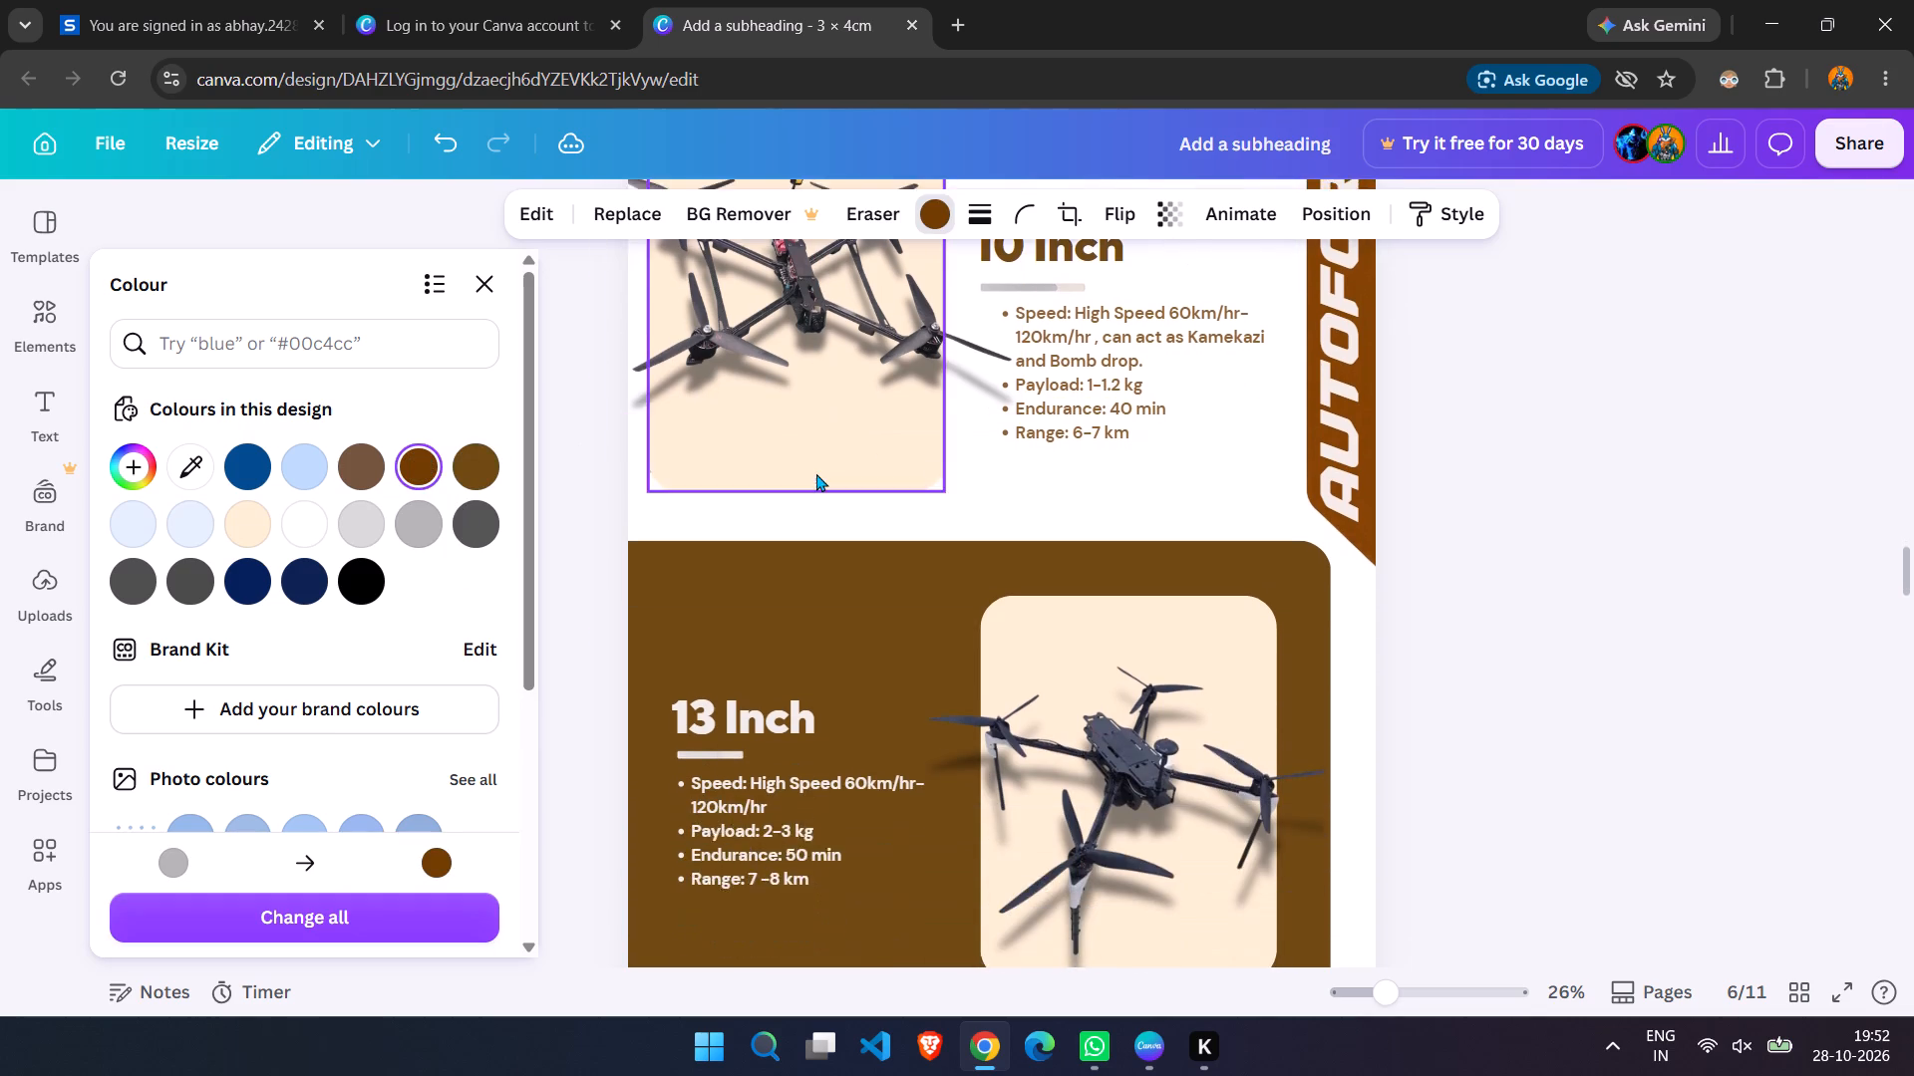
{"action": "scroll", "coordinate": [816, 473], "scroll_direction": "down", "scroll_amount": 8}
{"action": "scroll", "coordinate": [694, 676], "scroll_direction": "down", "scroll_amount": 8}
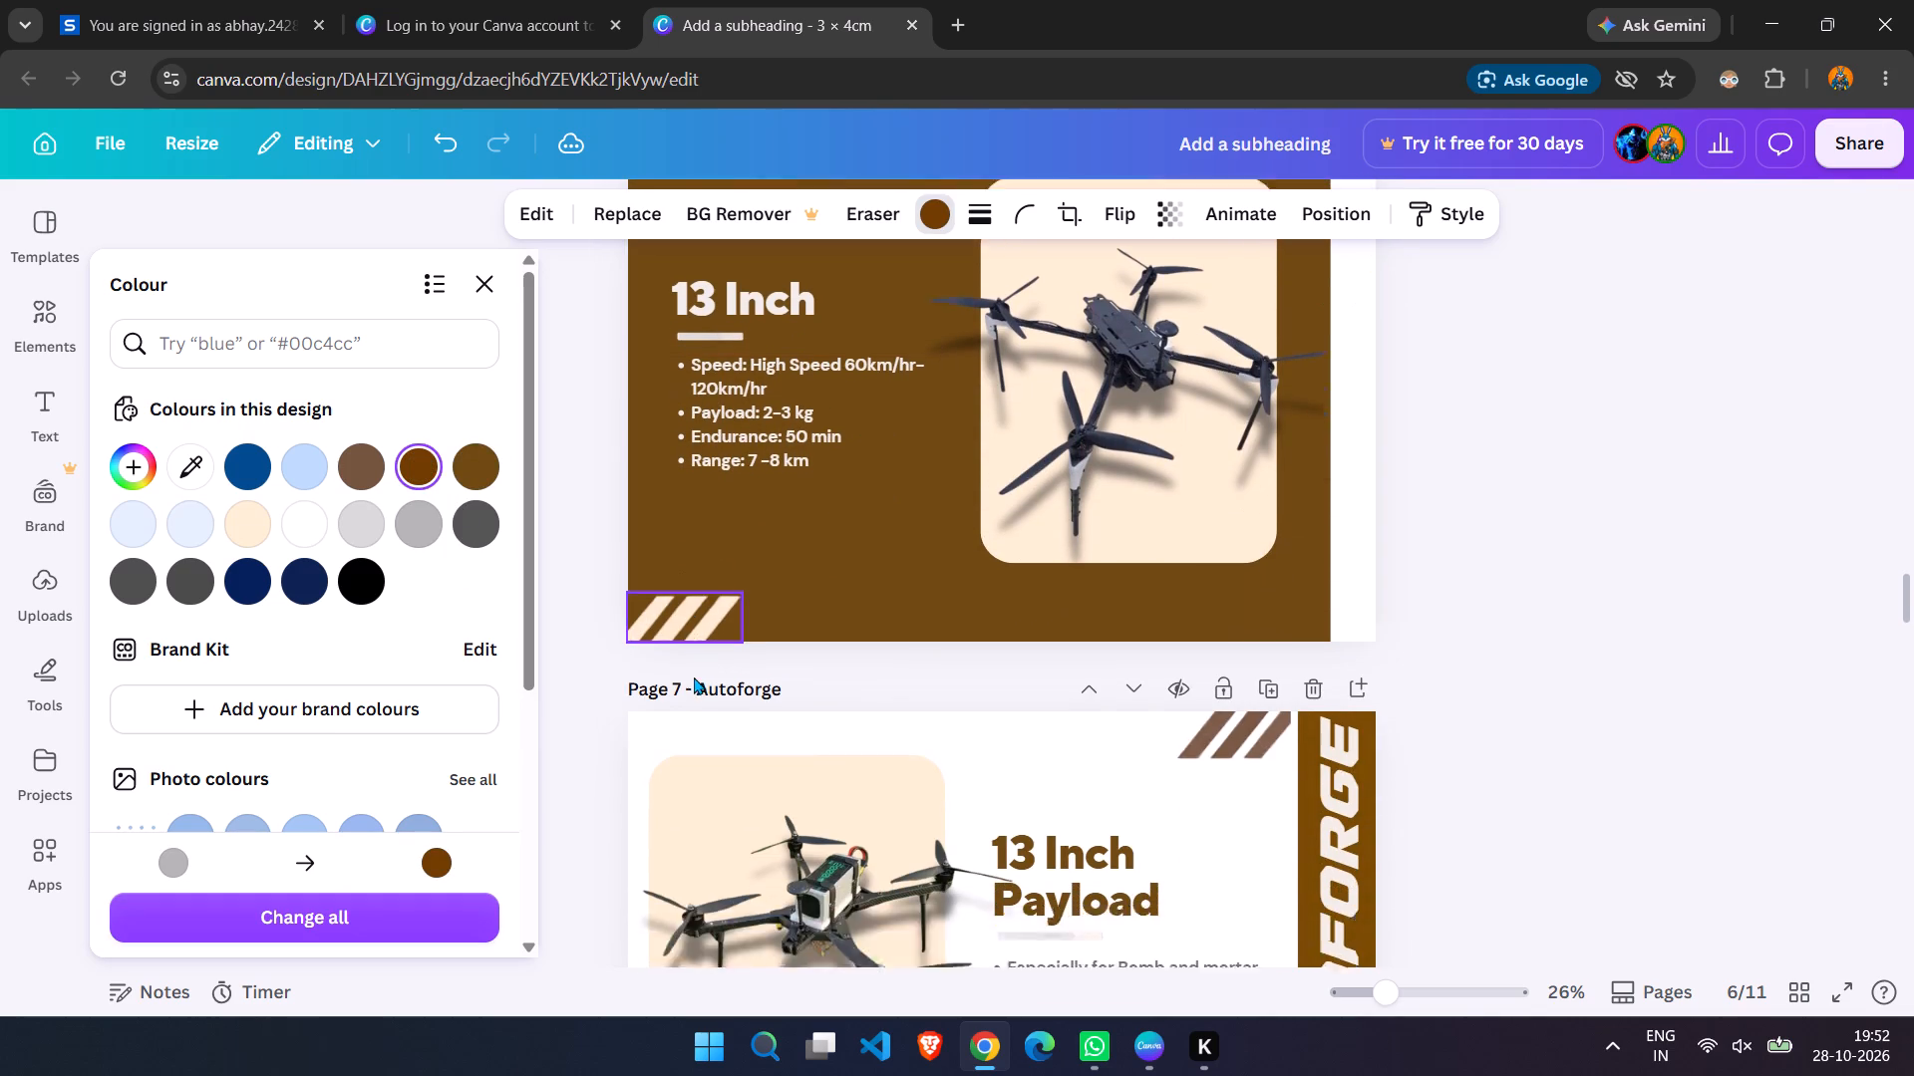
{"action": "scroll", "coordinate": [694, 676], "scroll_direction": "down", "scroll_amount": 1}
{"action": "scroll", "coordinate": [694, 676], "scroll_direction": "up", "scroll_amount": 17}
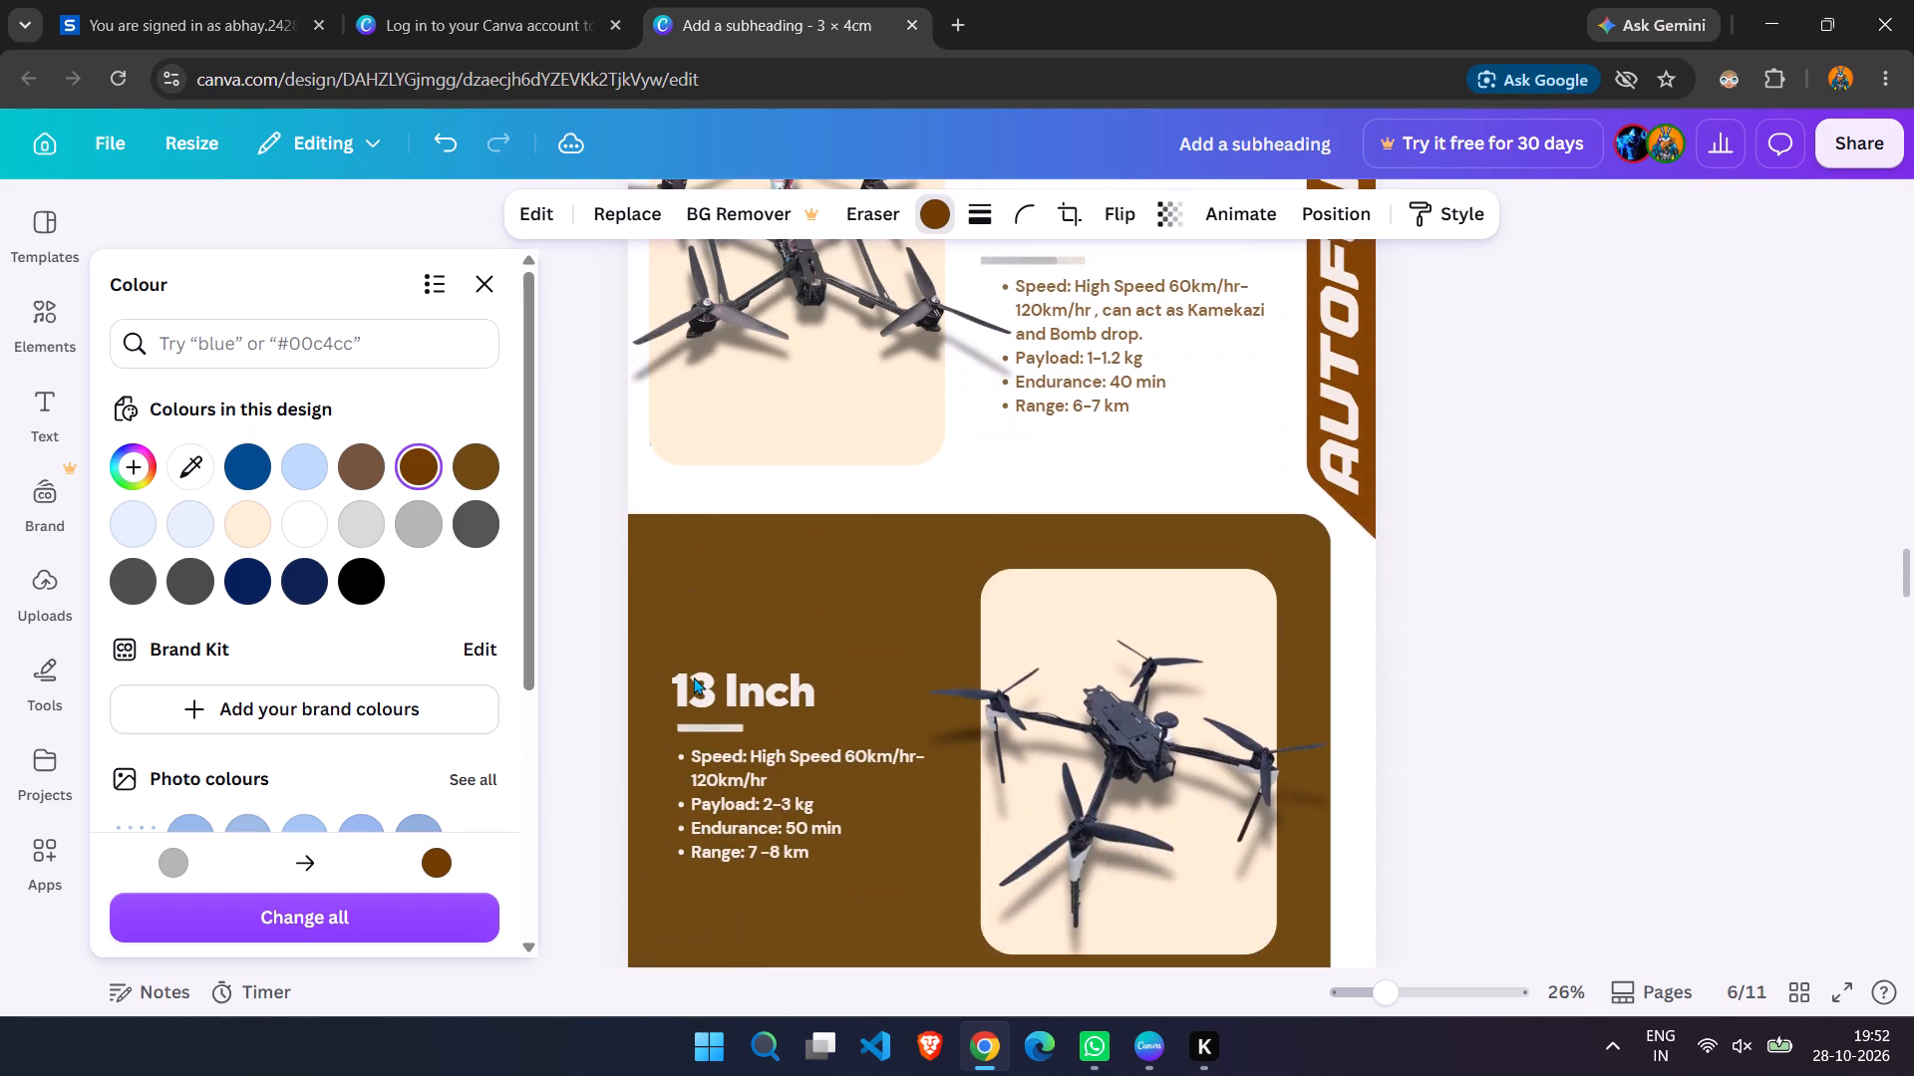
{"action": "scroll", "coordinate": [694, 676], "scroll_direction": "up", "scroll_amount": 16}
{"action": "scroll", "coordinate": [700, 676], "scroll_direction": "up", "scroll_amount": 8}
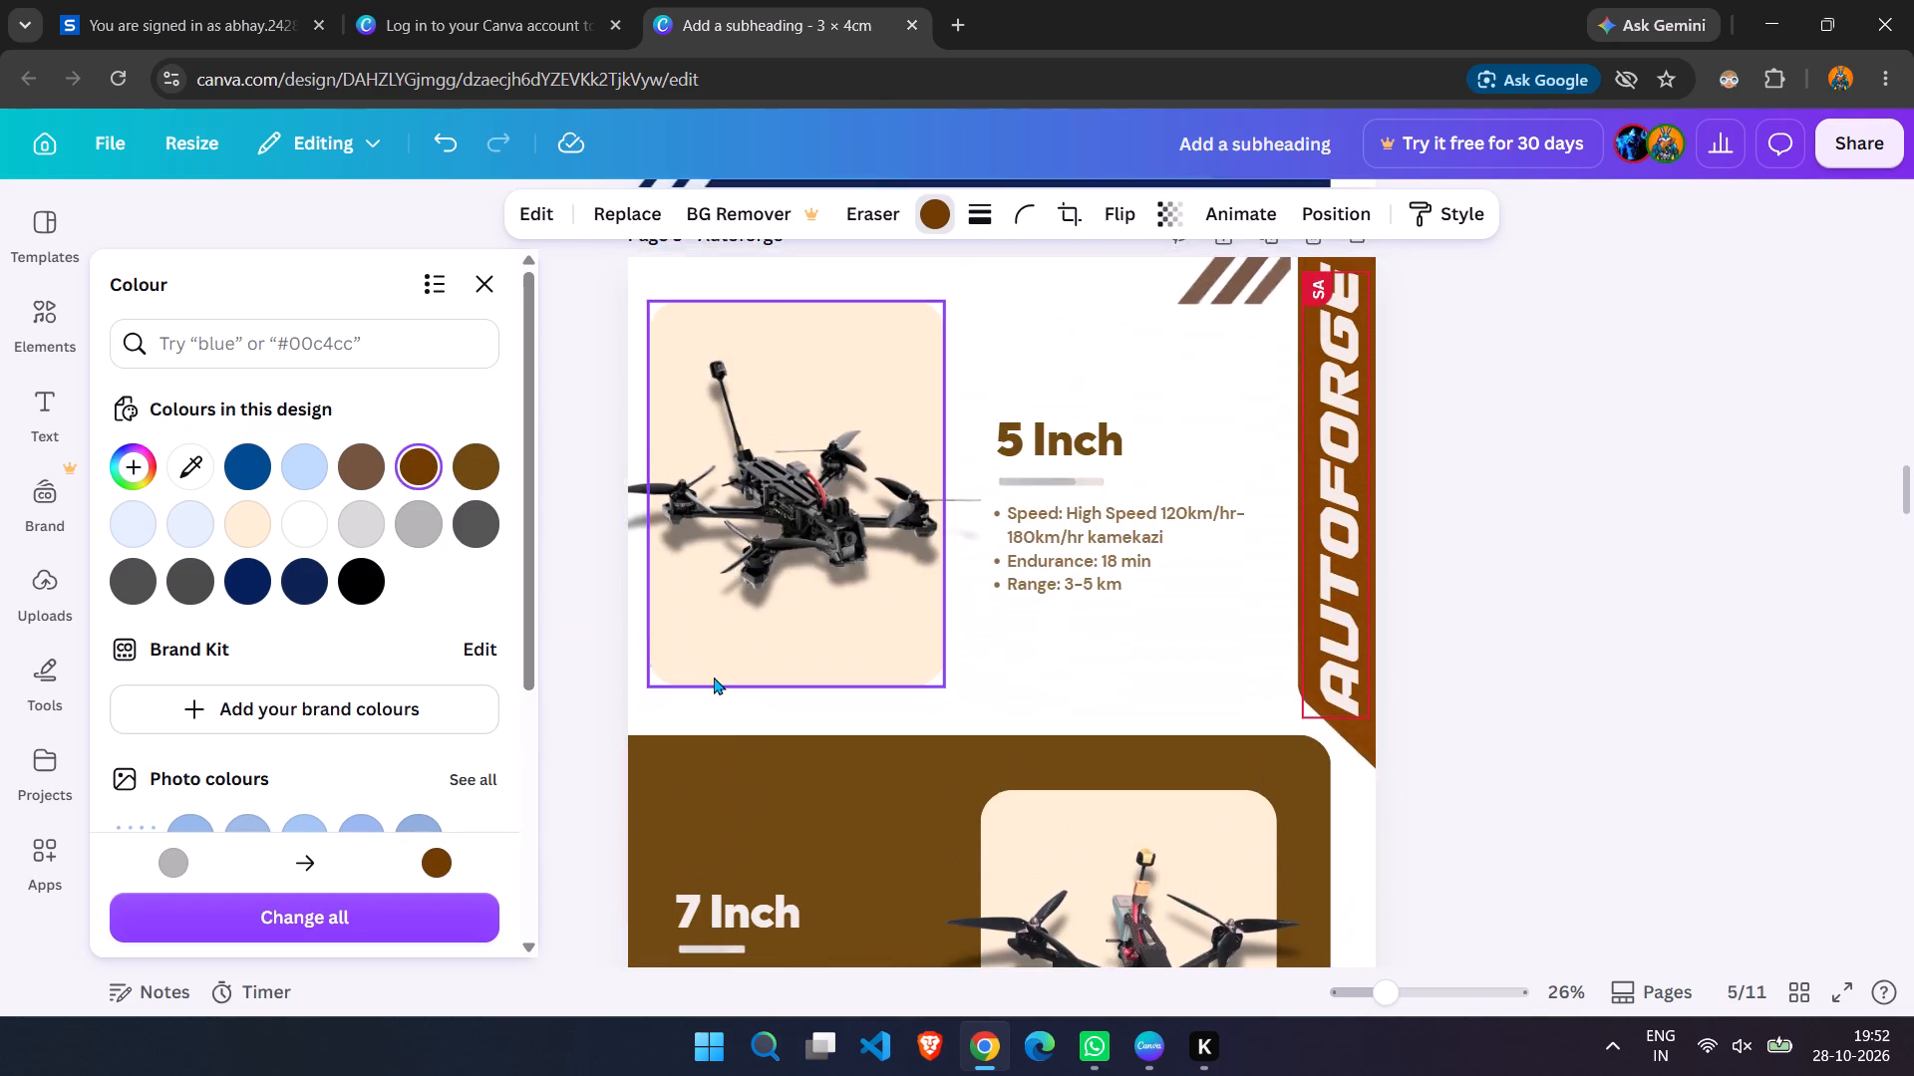
{"action": "scroll", "coordinate": [716, 673], "scroll_direction": "up", "scroll_amount": 15}
{"action": "scroll", "coordinate": [716, 673], "scroll_direction": "down", "scroll_amount": 17}
{"action": "left_click", "coordinate": [1058, 472]}
{"action": "scroll", "coordinate": [1062, 472], "scroll_direction": "down", "scroll_amount": 8}
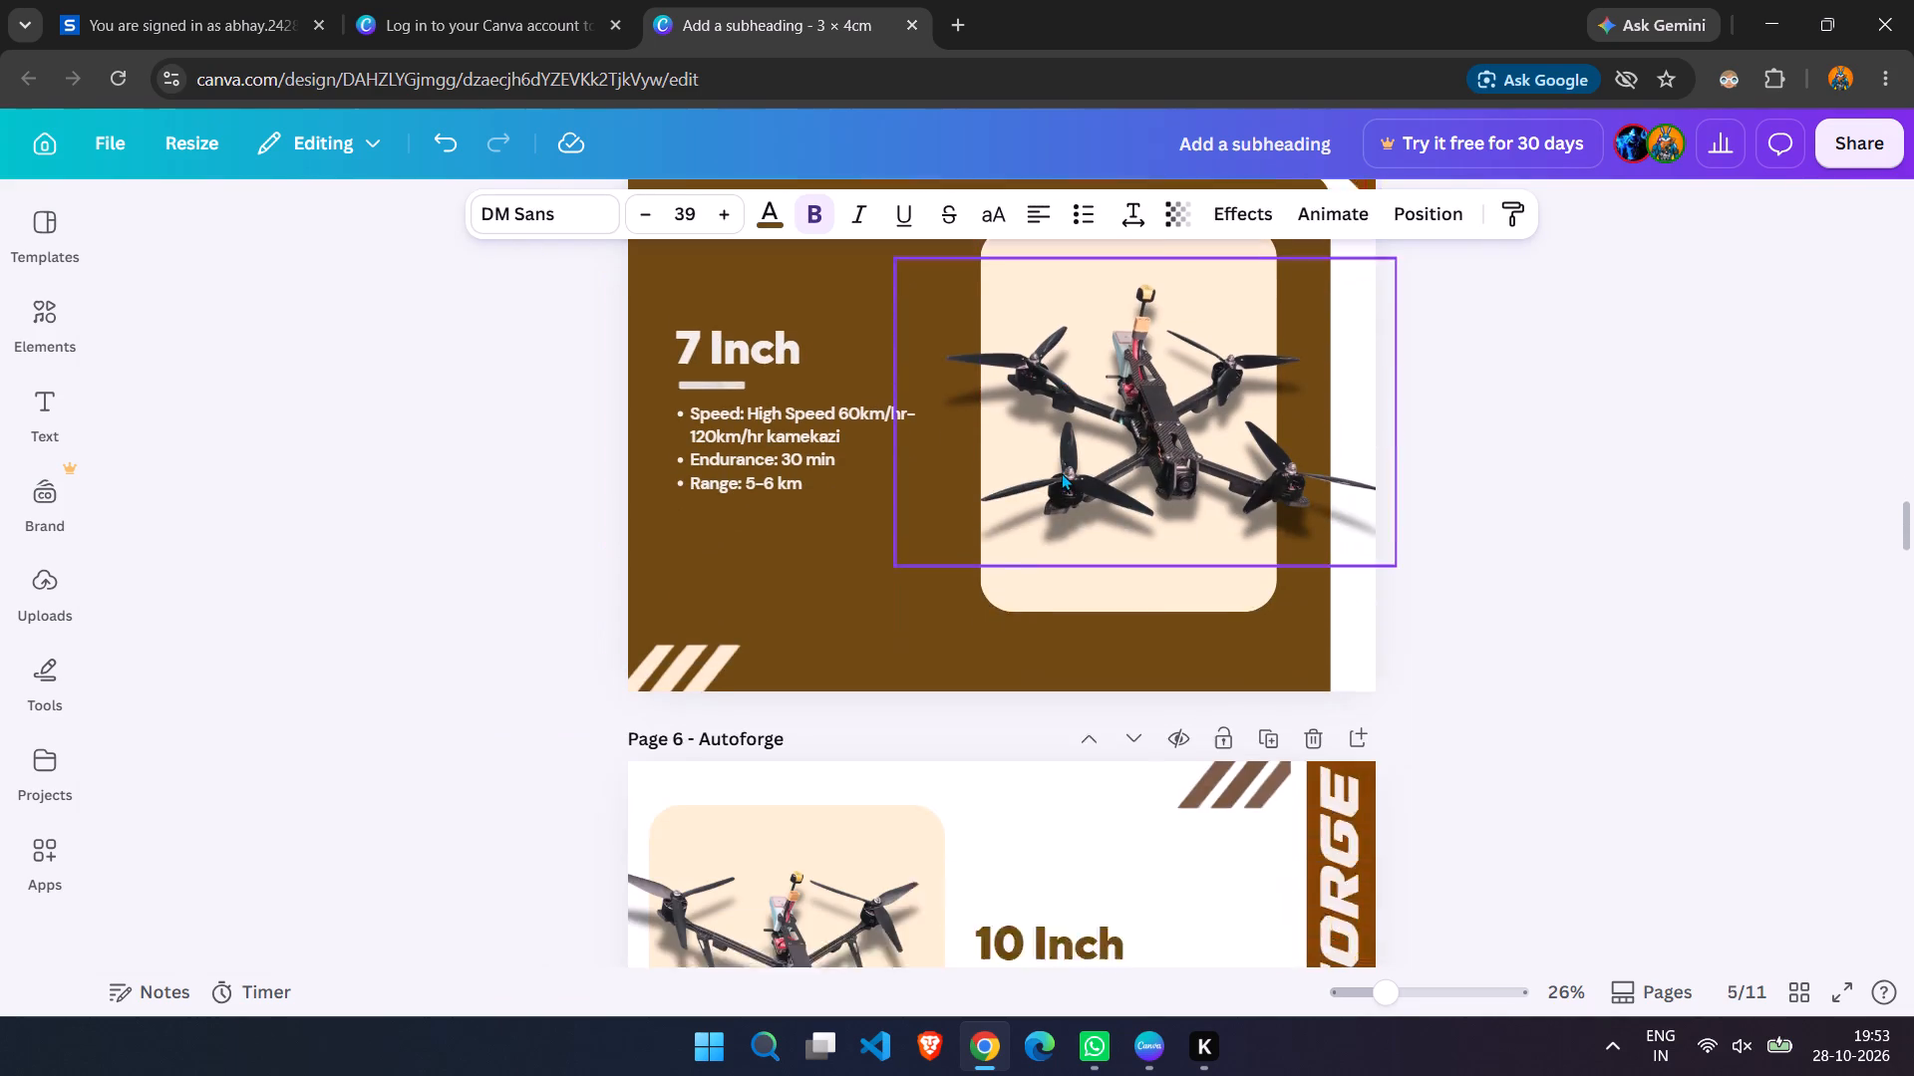
{"action": "scroll", "coordinate": [1064, 472], "scroll_direction": "down", "scroll_amount": 17}
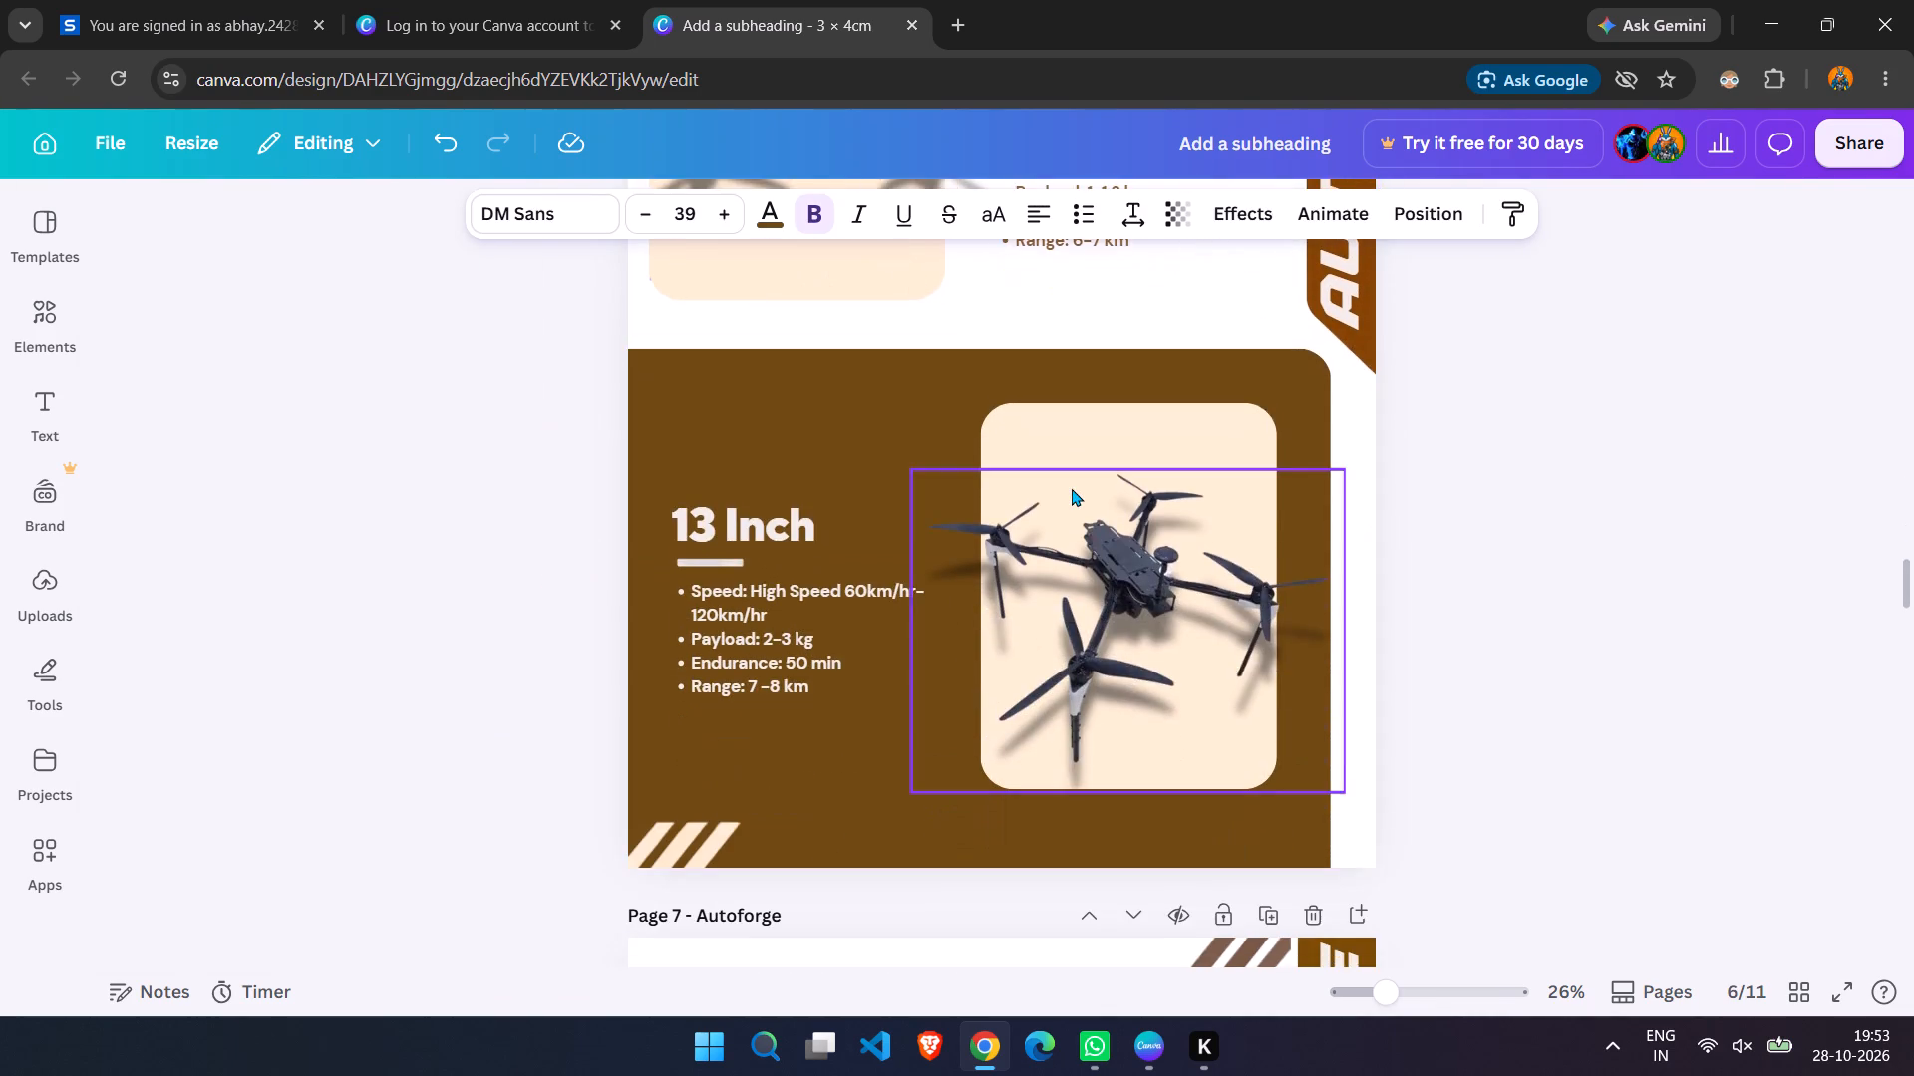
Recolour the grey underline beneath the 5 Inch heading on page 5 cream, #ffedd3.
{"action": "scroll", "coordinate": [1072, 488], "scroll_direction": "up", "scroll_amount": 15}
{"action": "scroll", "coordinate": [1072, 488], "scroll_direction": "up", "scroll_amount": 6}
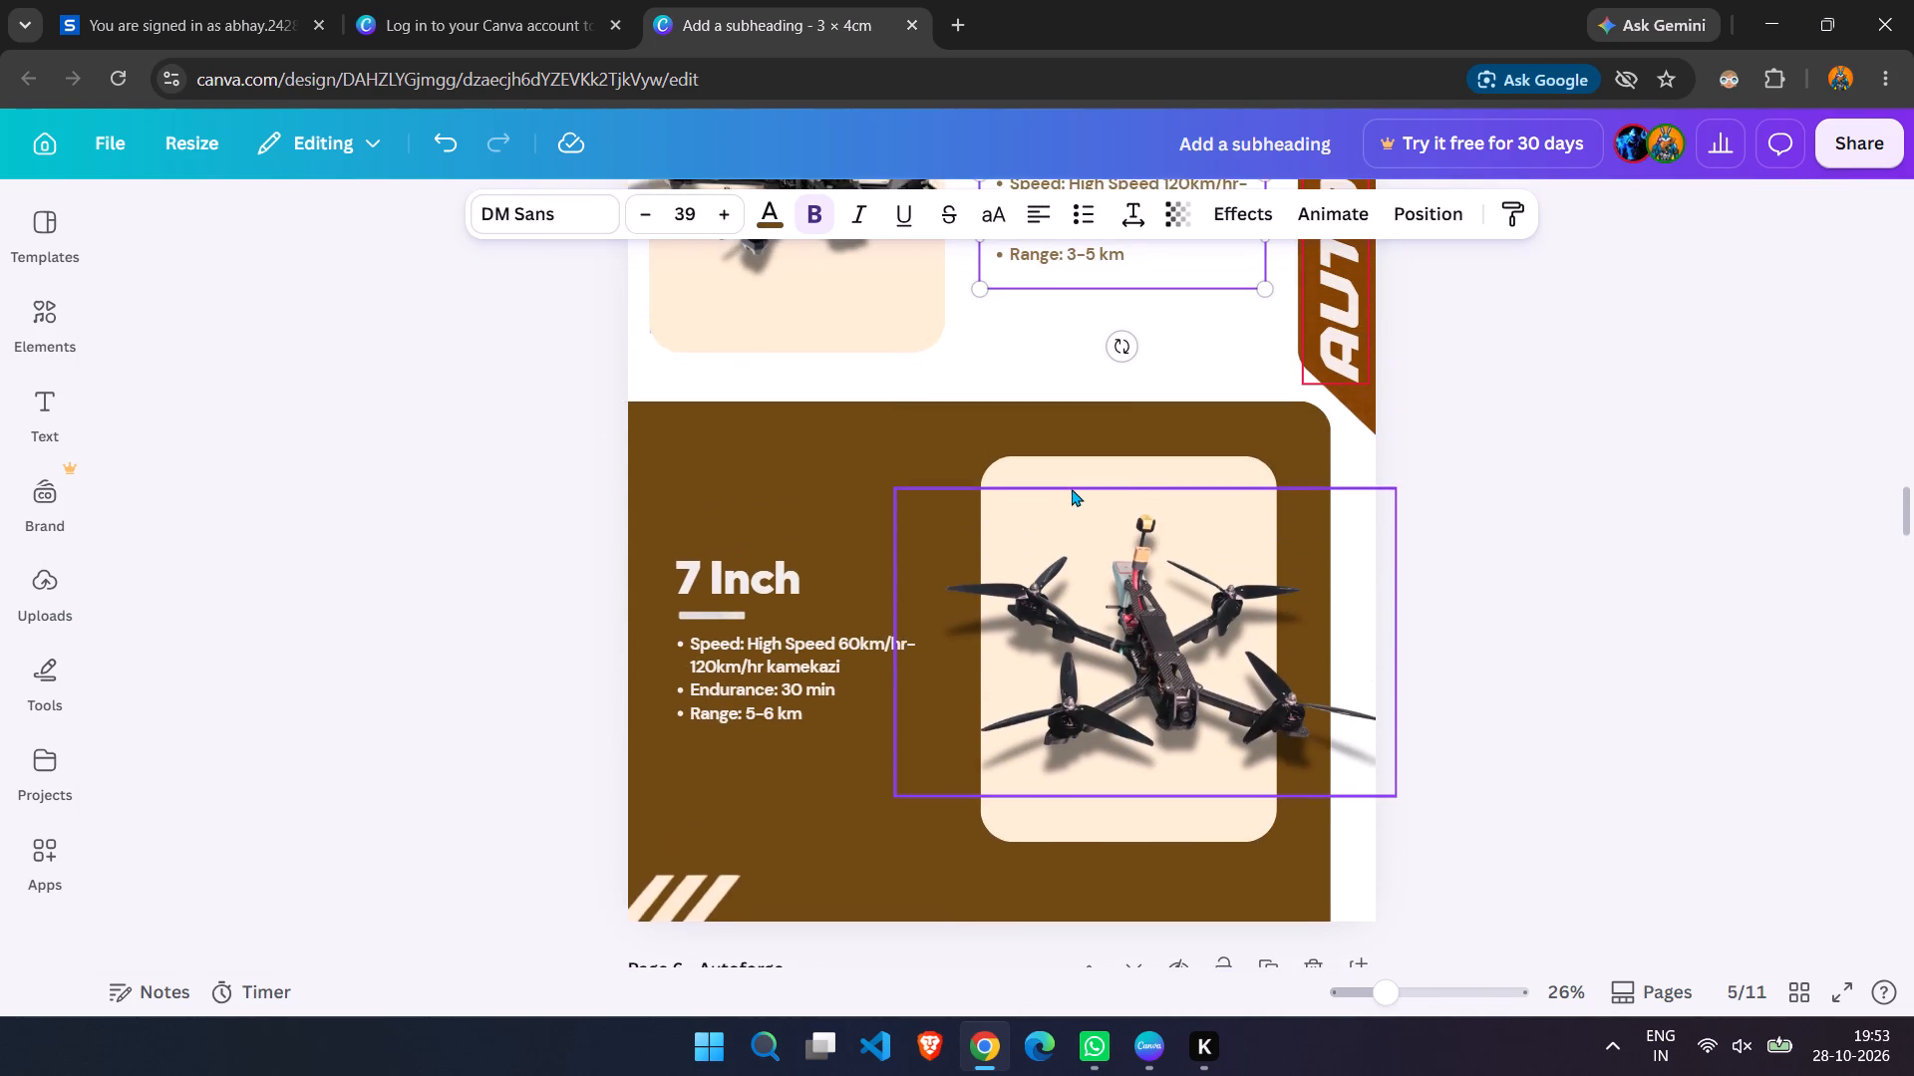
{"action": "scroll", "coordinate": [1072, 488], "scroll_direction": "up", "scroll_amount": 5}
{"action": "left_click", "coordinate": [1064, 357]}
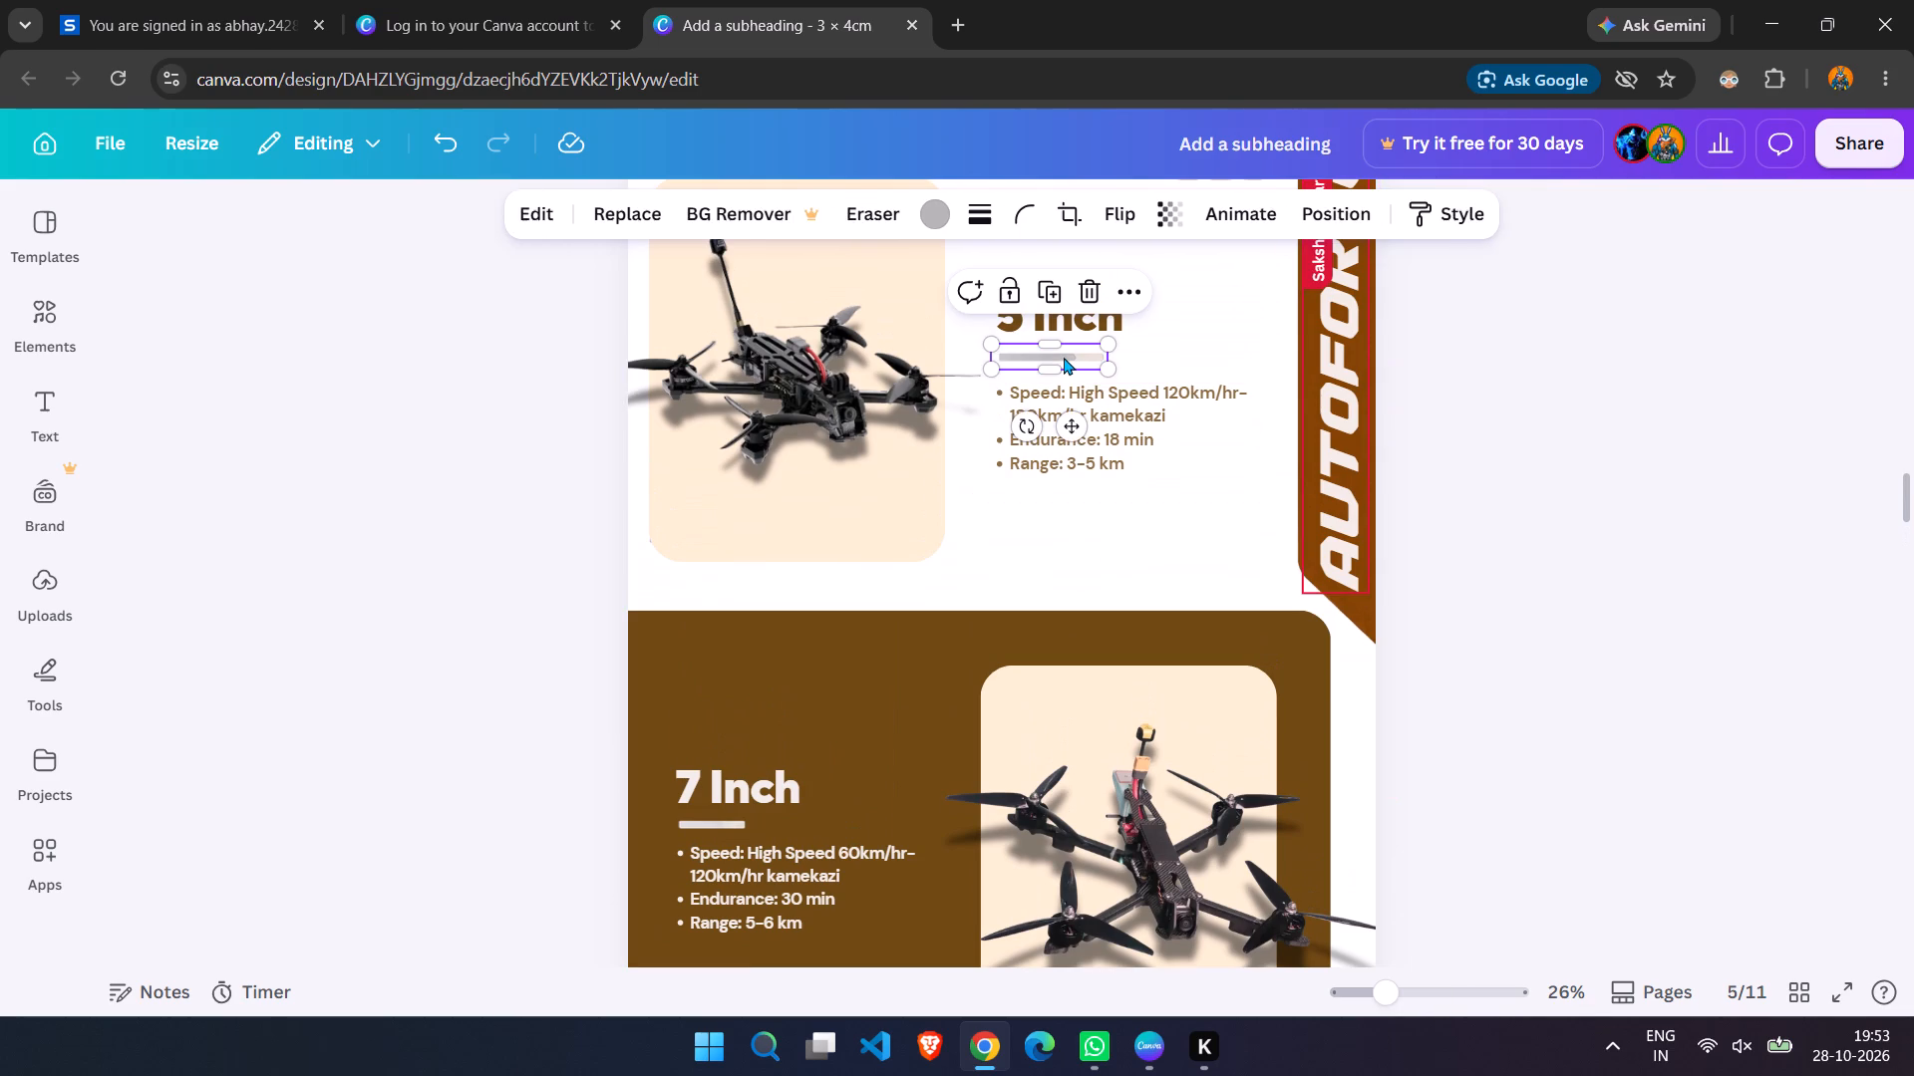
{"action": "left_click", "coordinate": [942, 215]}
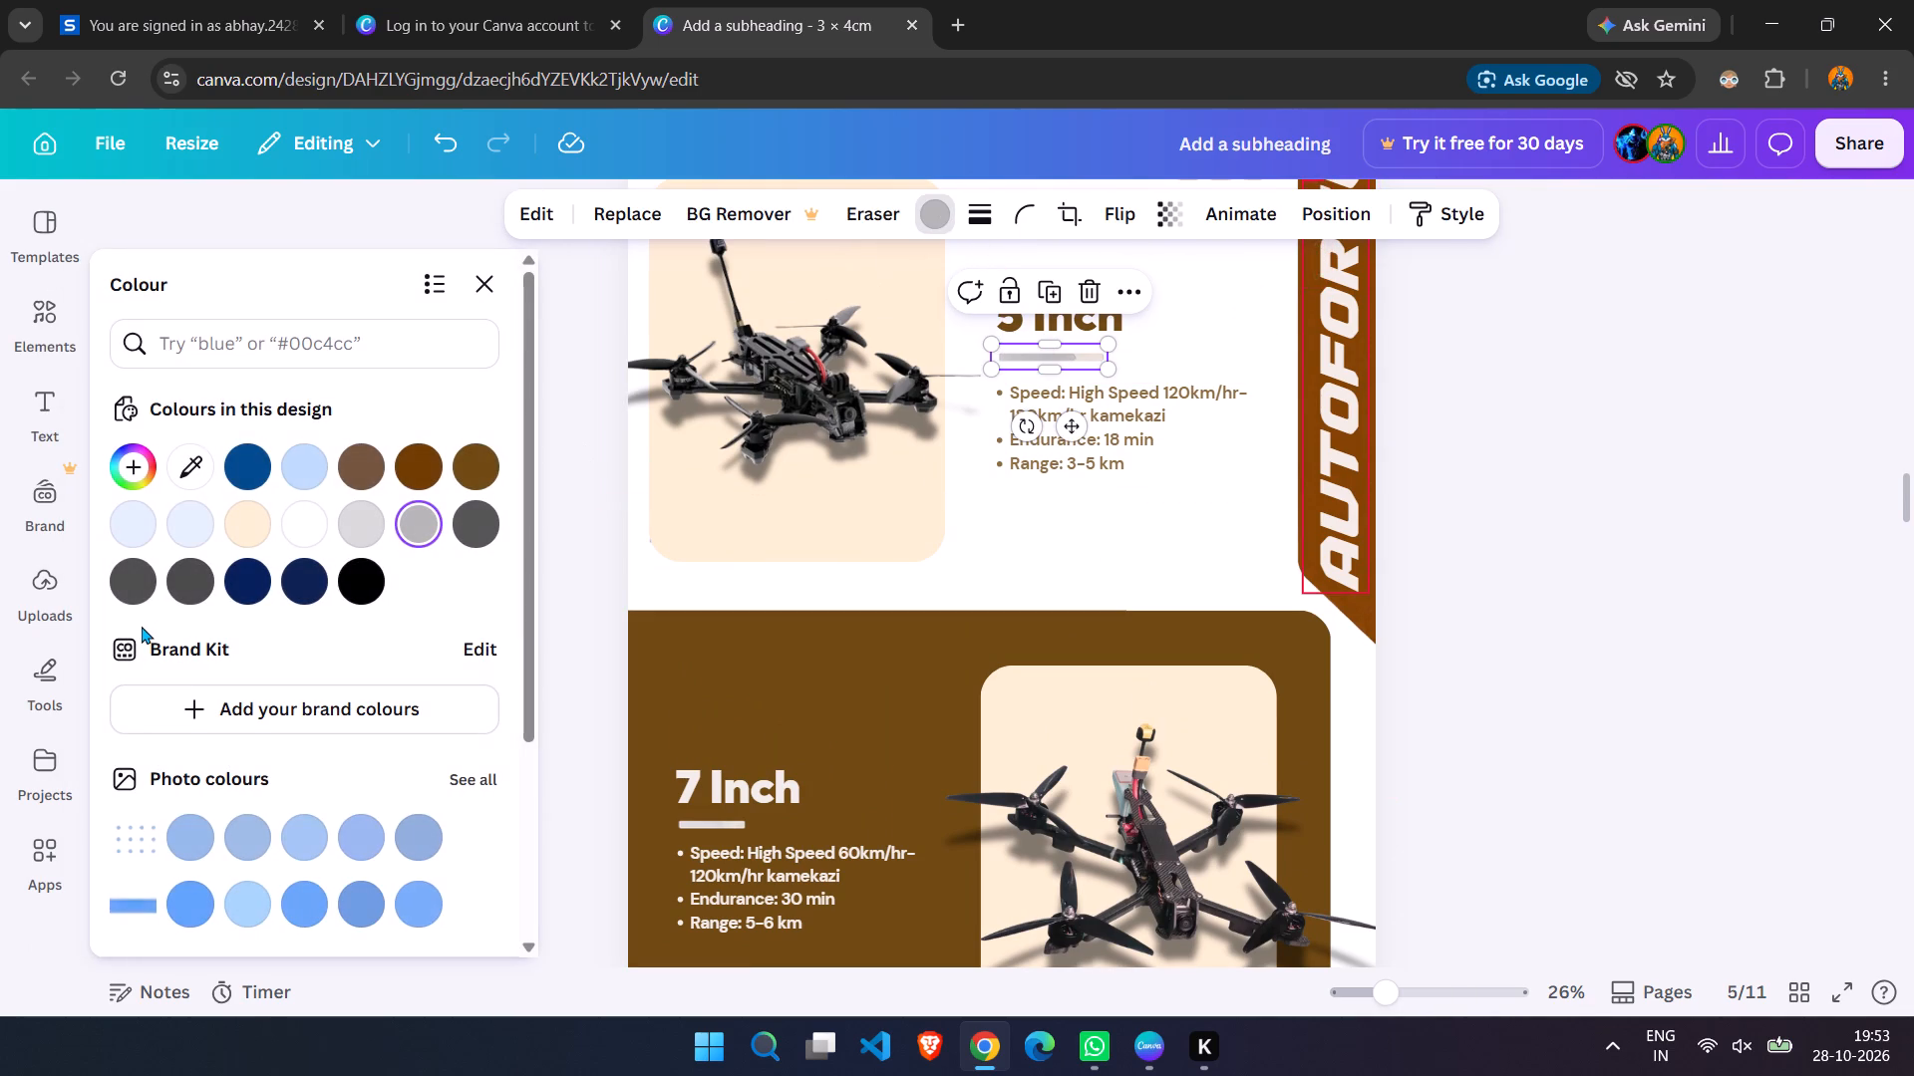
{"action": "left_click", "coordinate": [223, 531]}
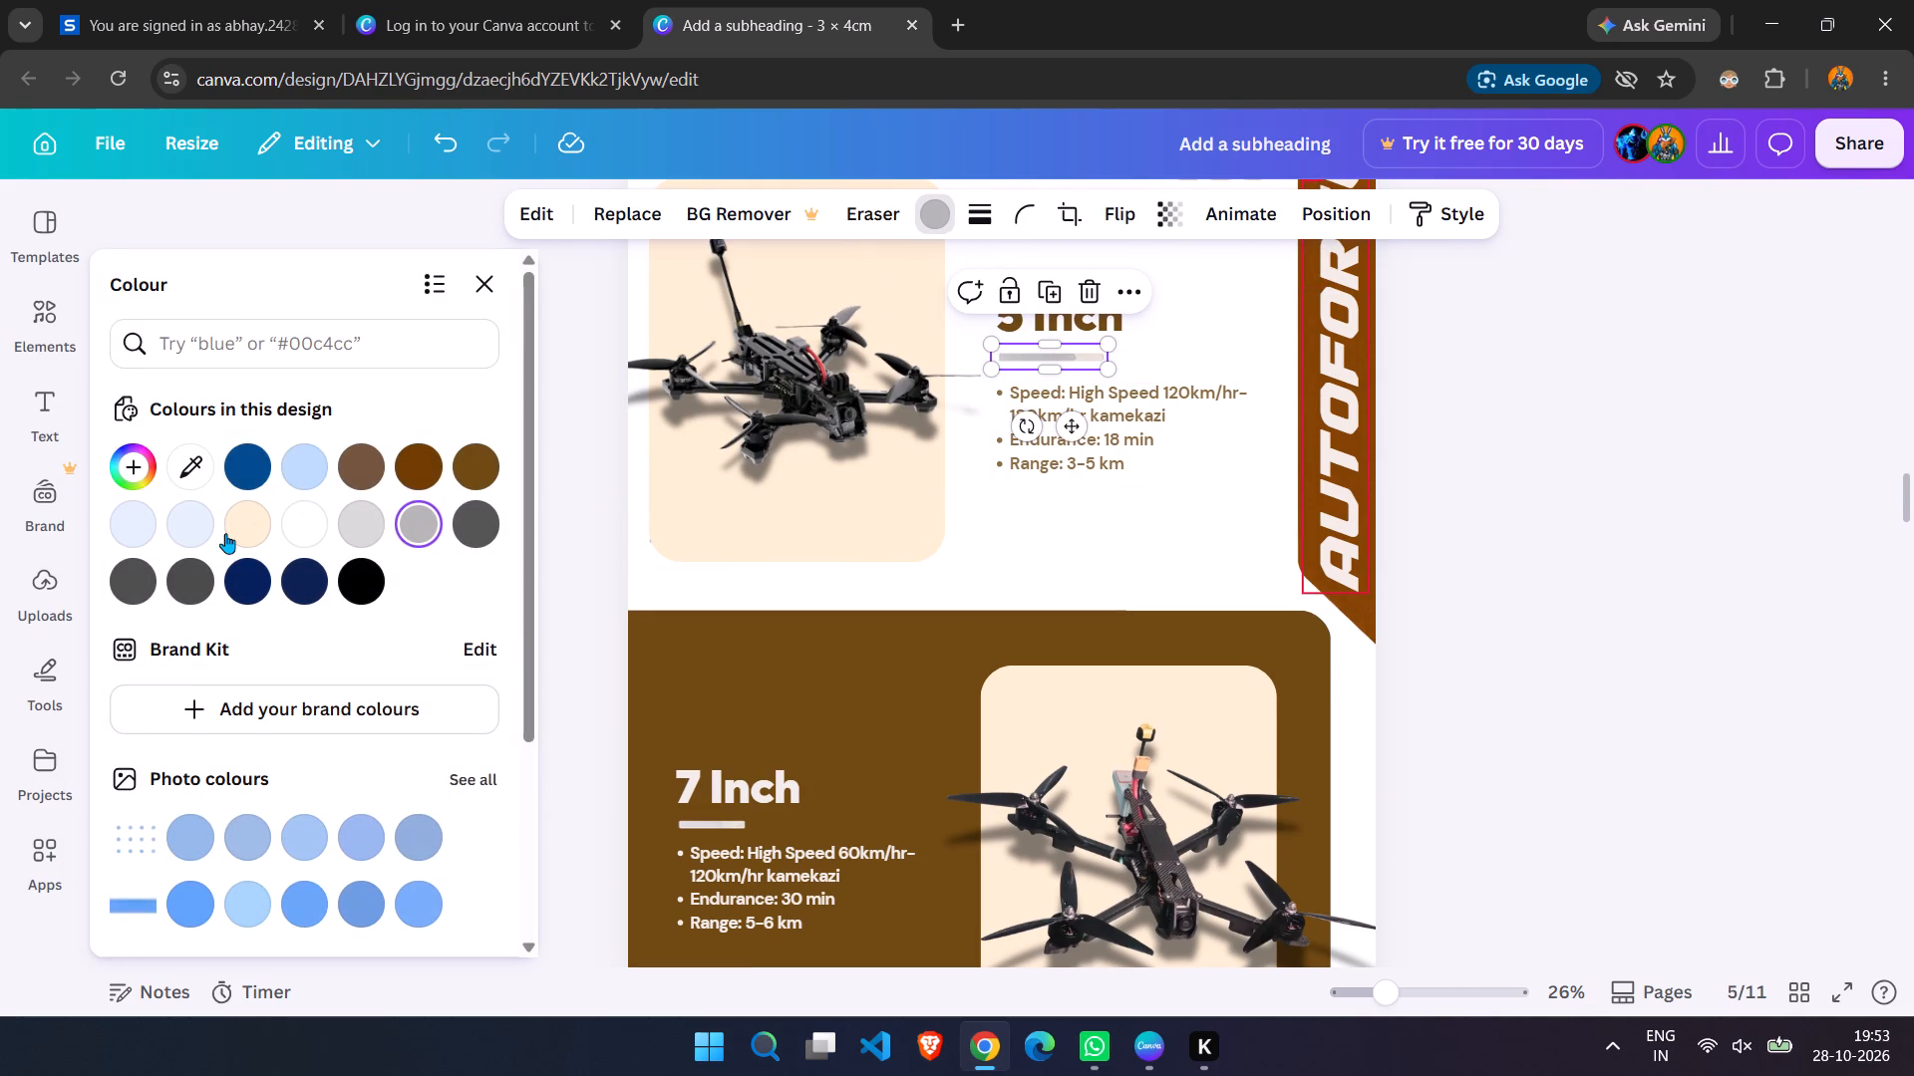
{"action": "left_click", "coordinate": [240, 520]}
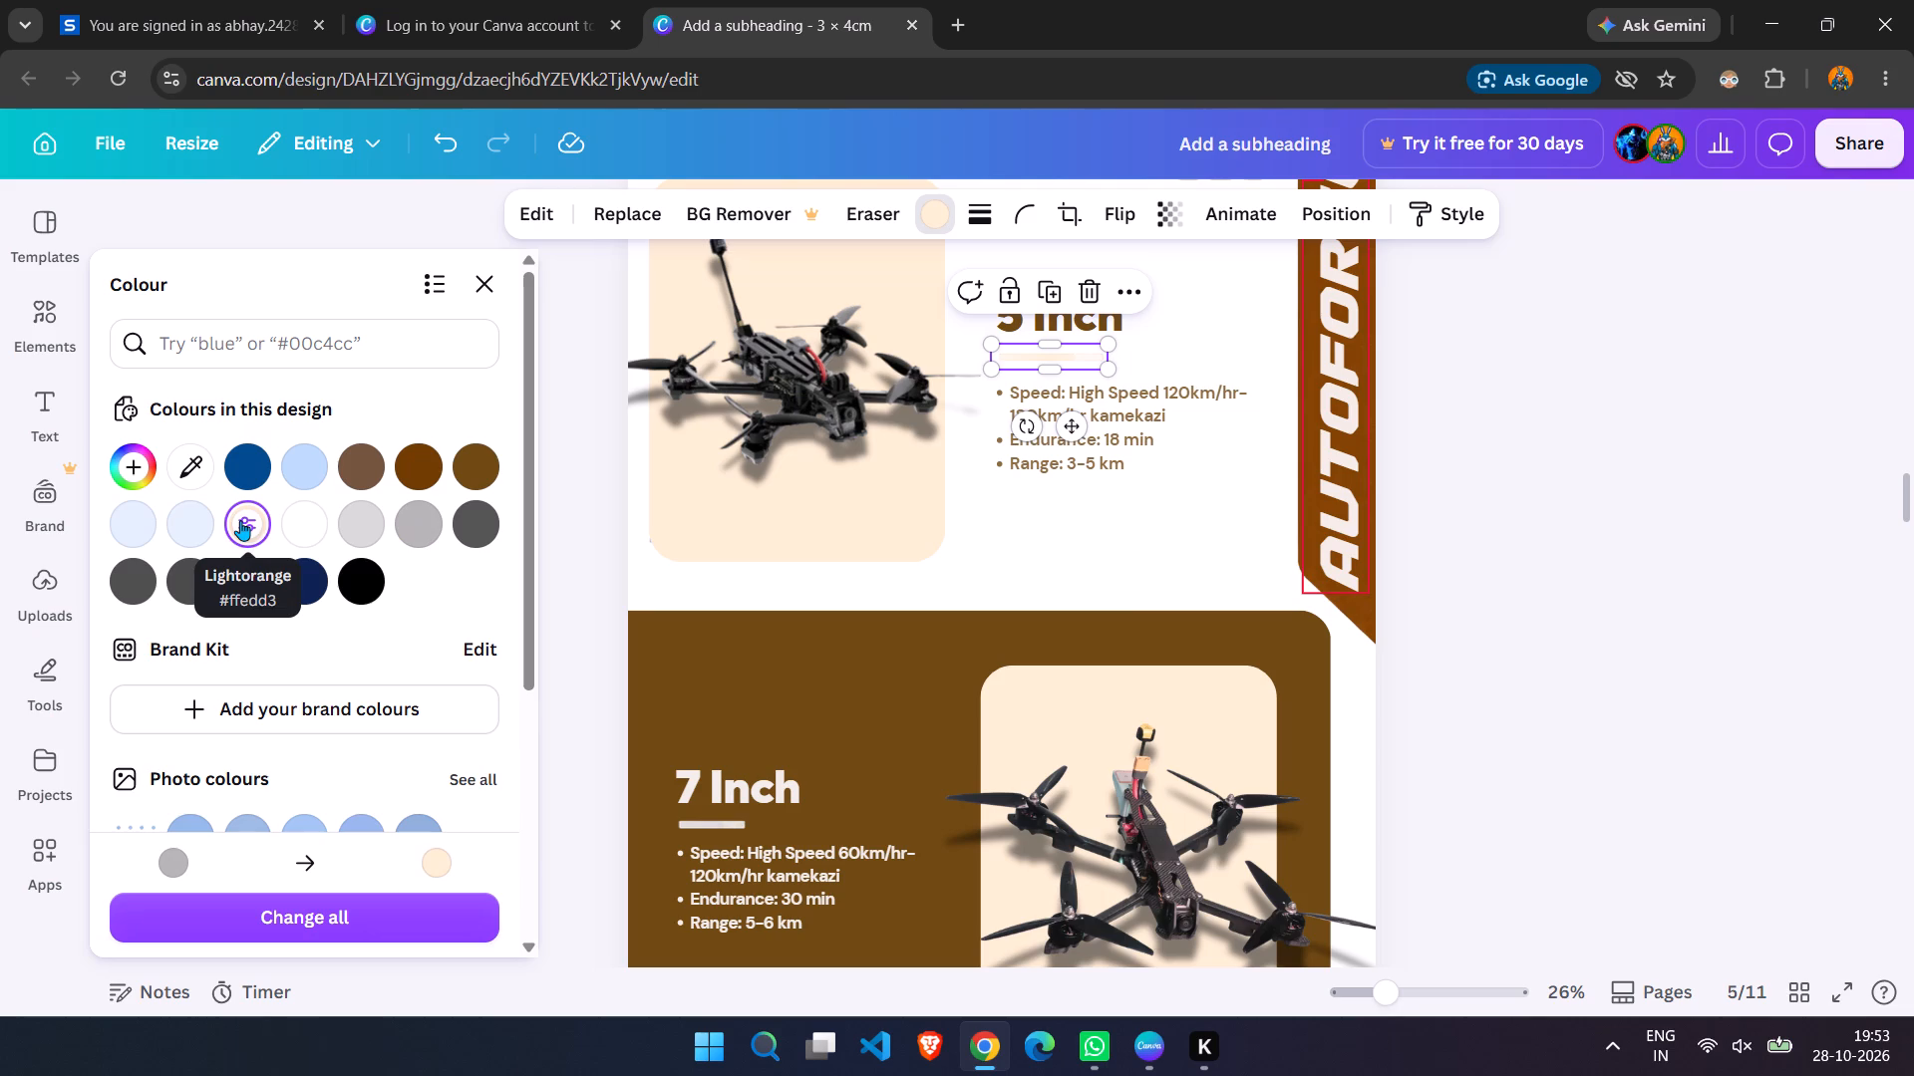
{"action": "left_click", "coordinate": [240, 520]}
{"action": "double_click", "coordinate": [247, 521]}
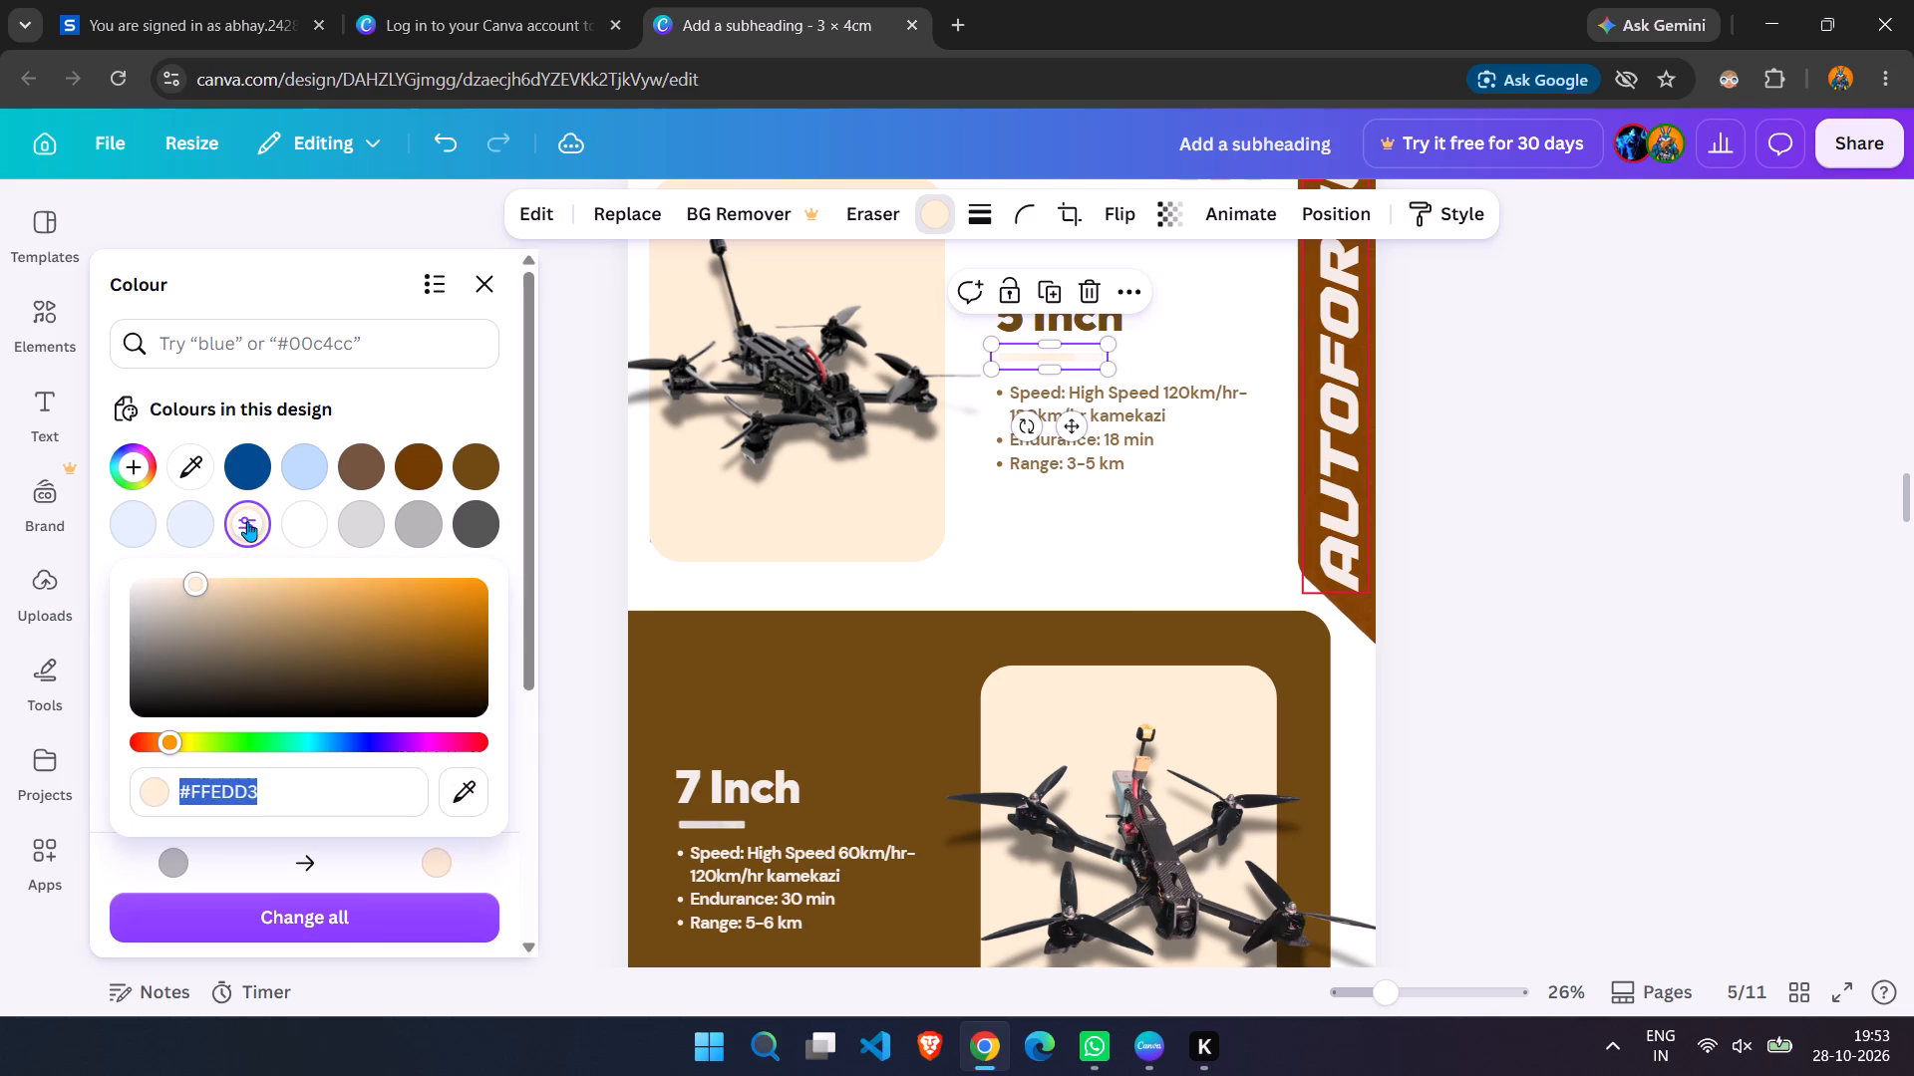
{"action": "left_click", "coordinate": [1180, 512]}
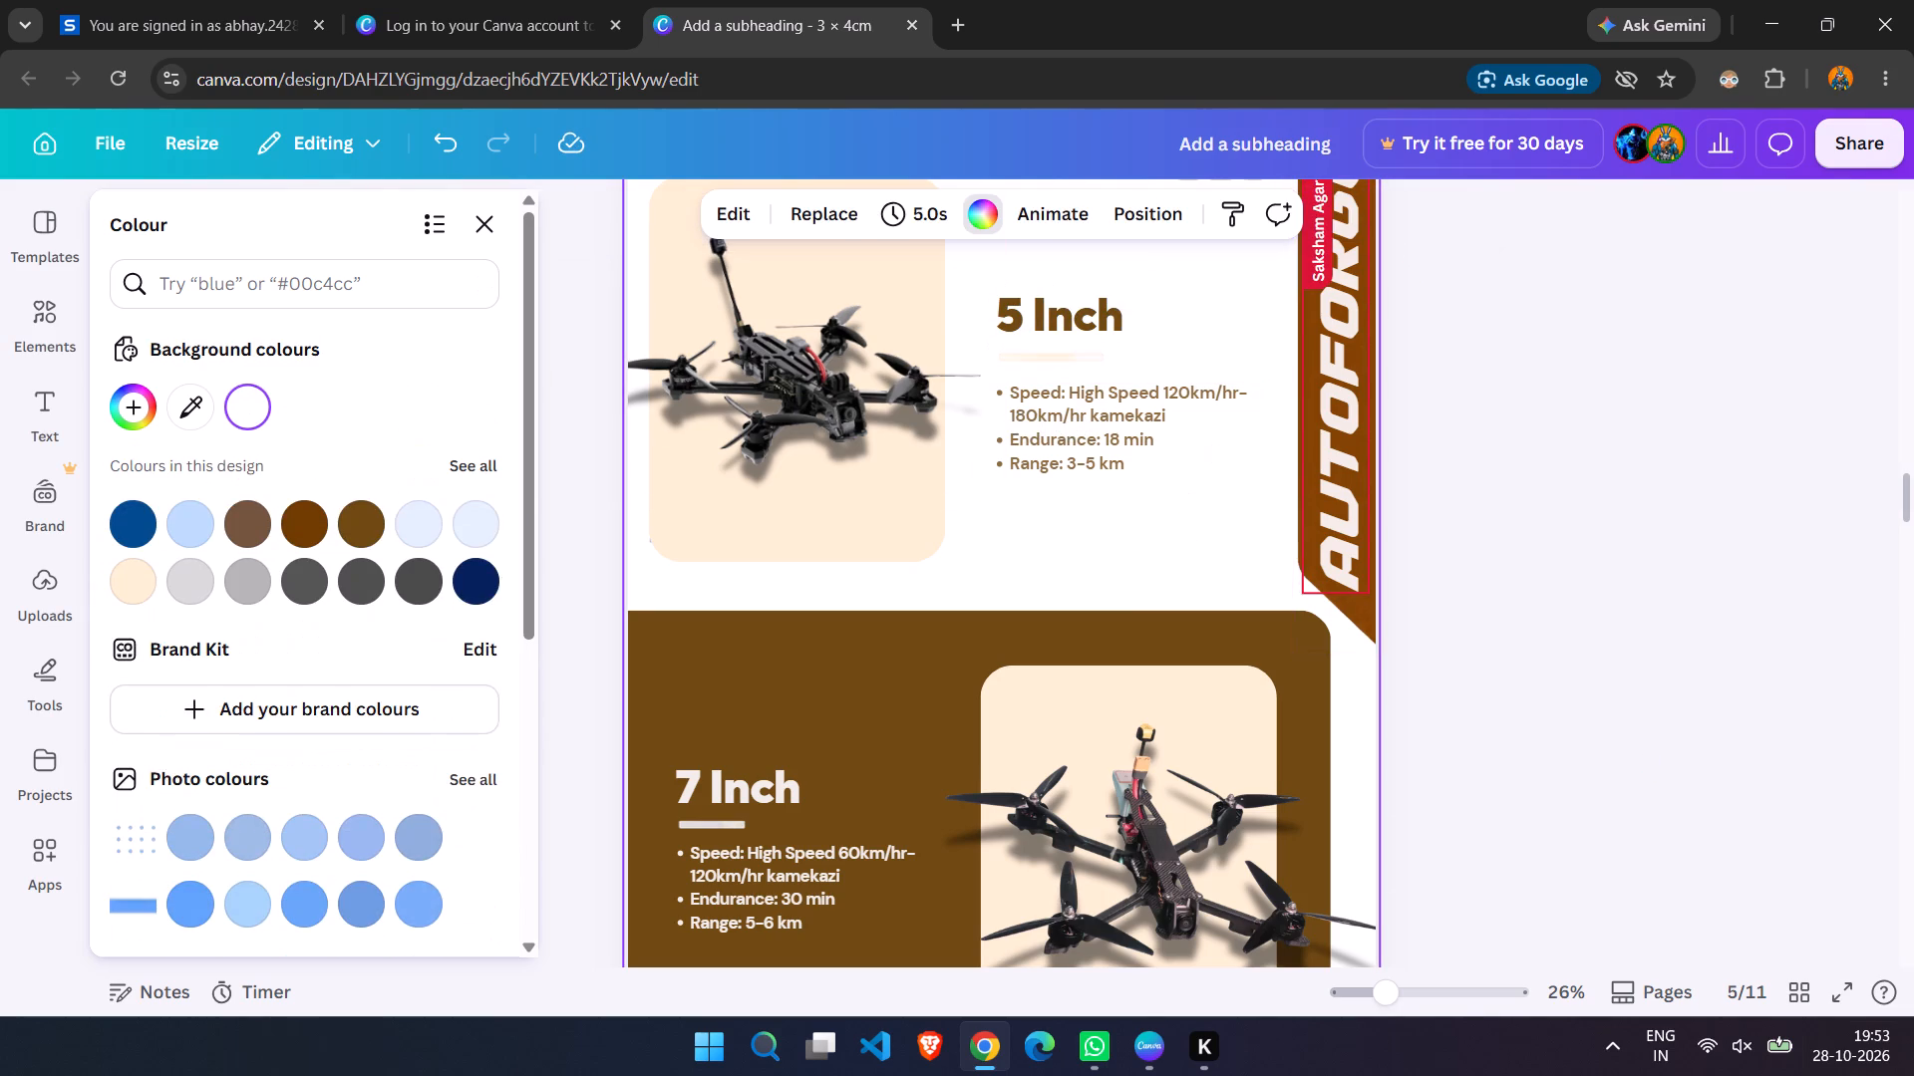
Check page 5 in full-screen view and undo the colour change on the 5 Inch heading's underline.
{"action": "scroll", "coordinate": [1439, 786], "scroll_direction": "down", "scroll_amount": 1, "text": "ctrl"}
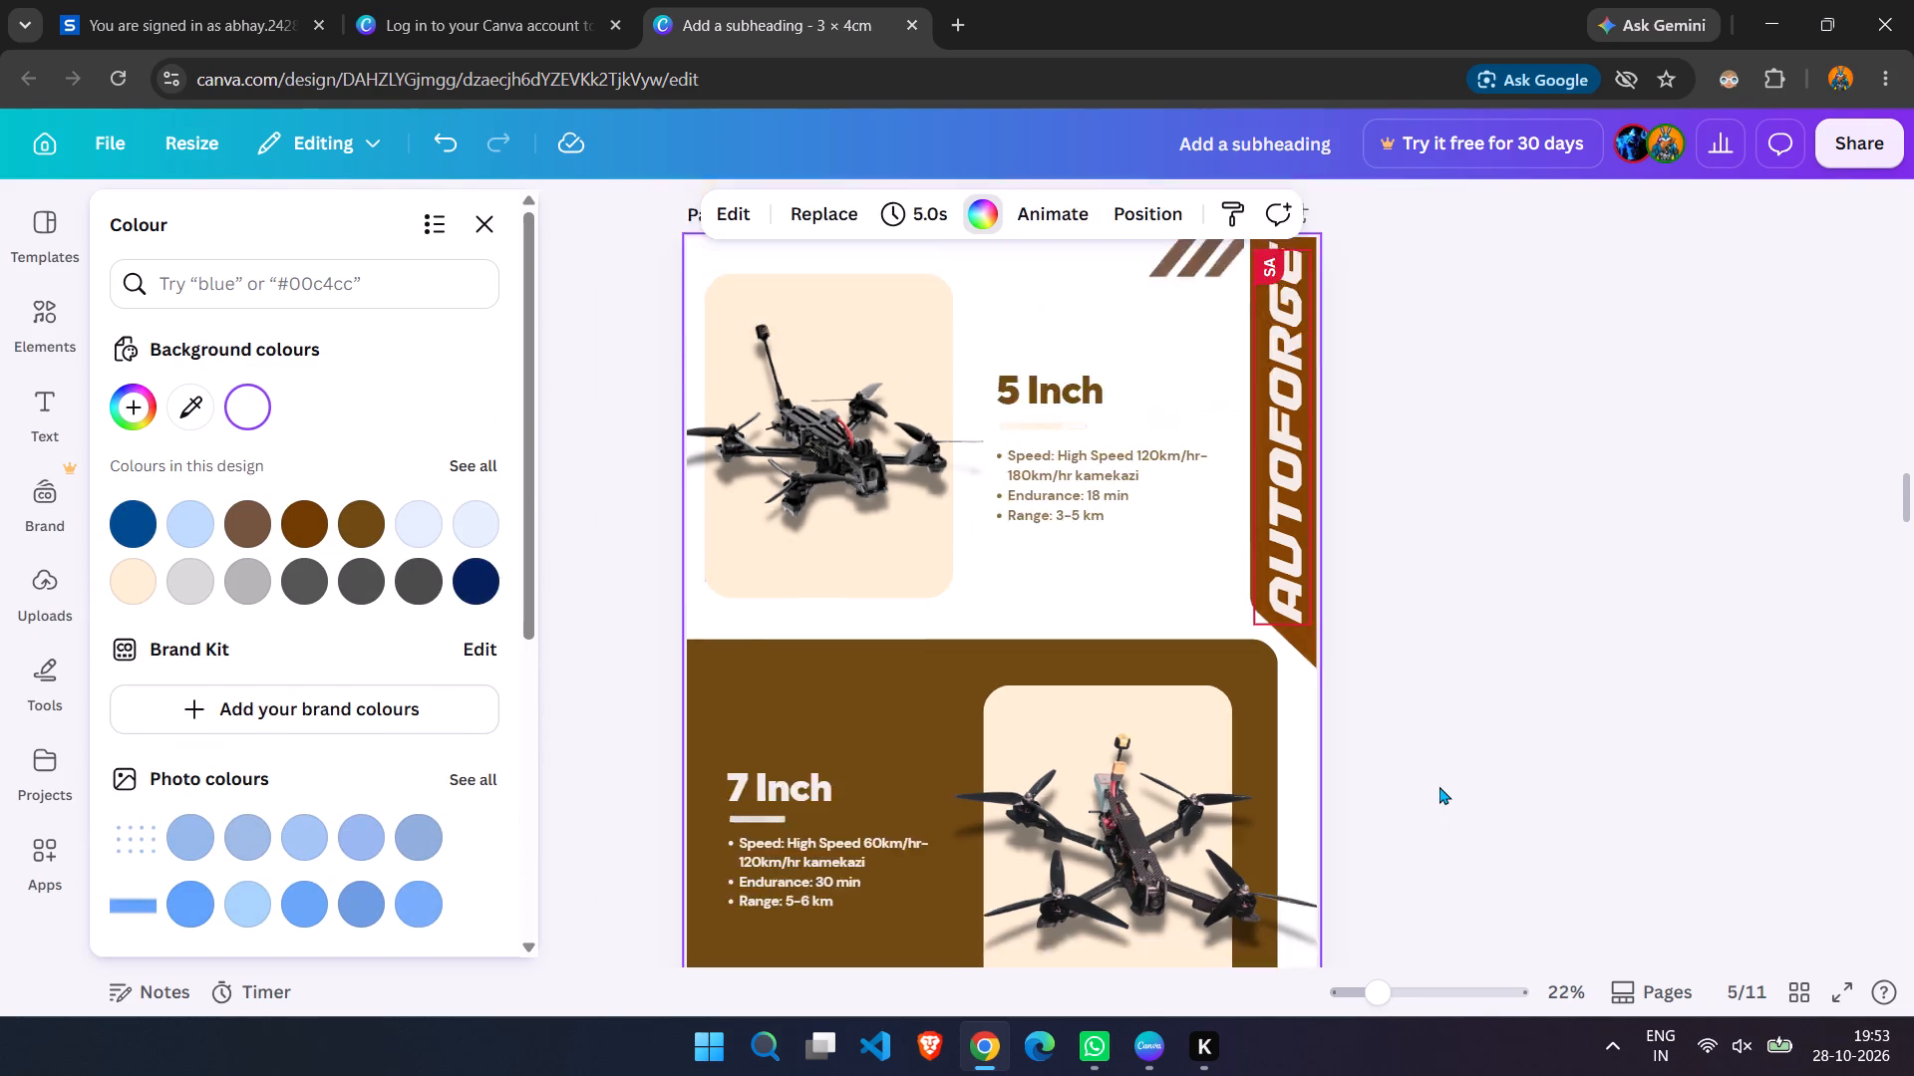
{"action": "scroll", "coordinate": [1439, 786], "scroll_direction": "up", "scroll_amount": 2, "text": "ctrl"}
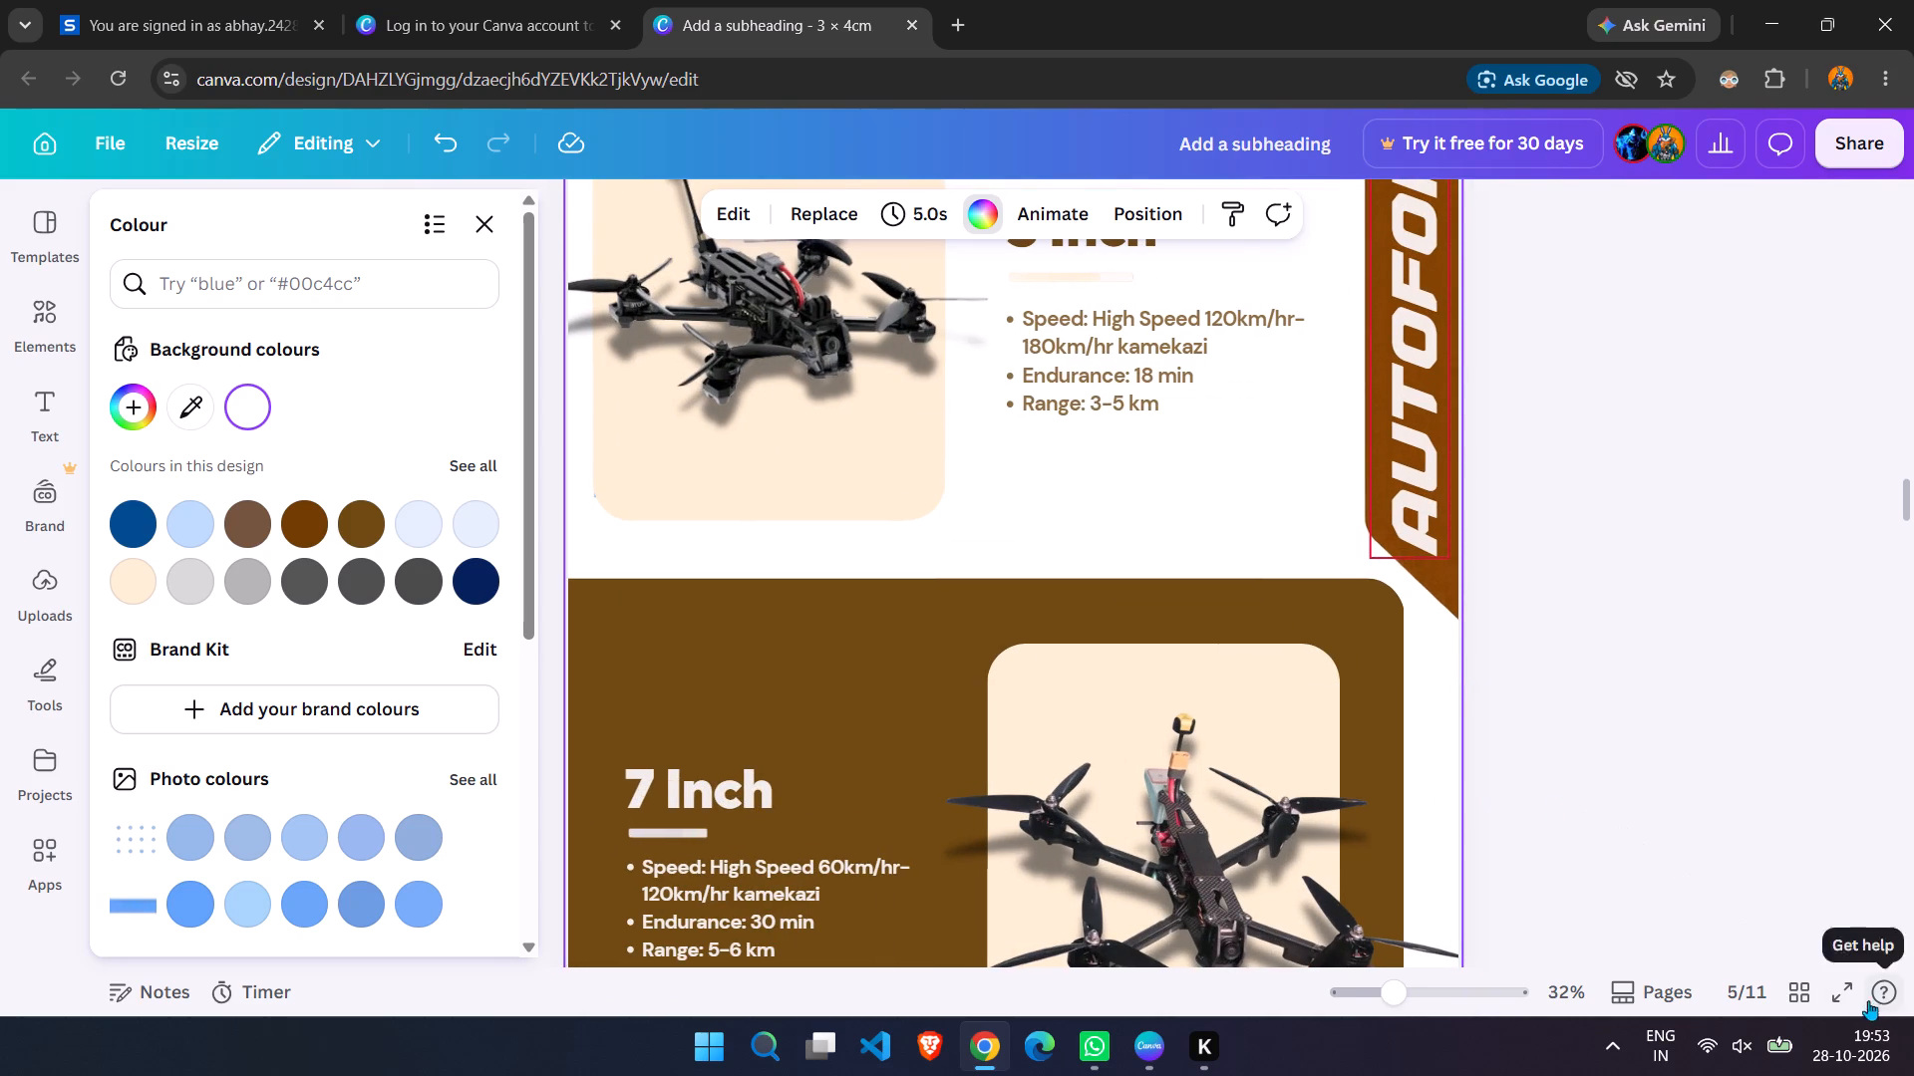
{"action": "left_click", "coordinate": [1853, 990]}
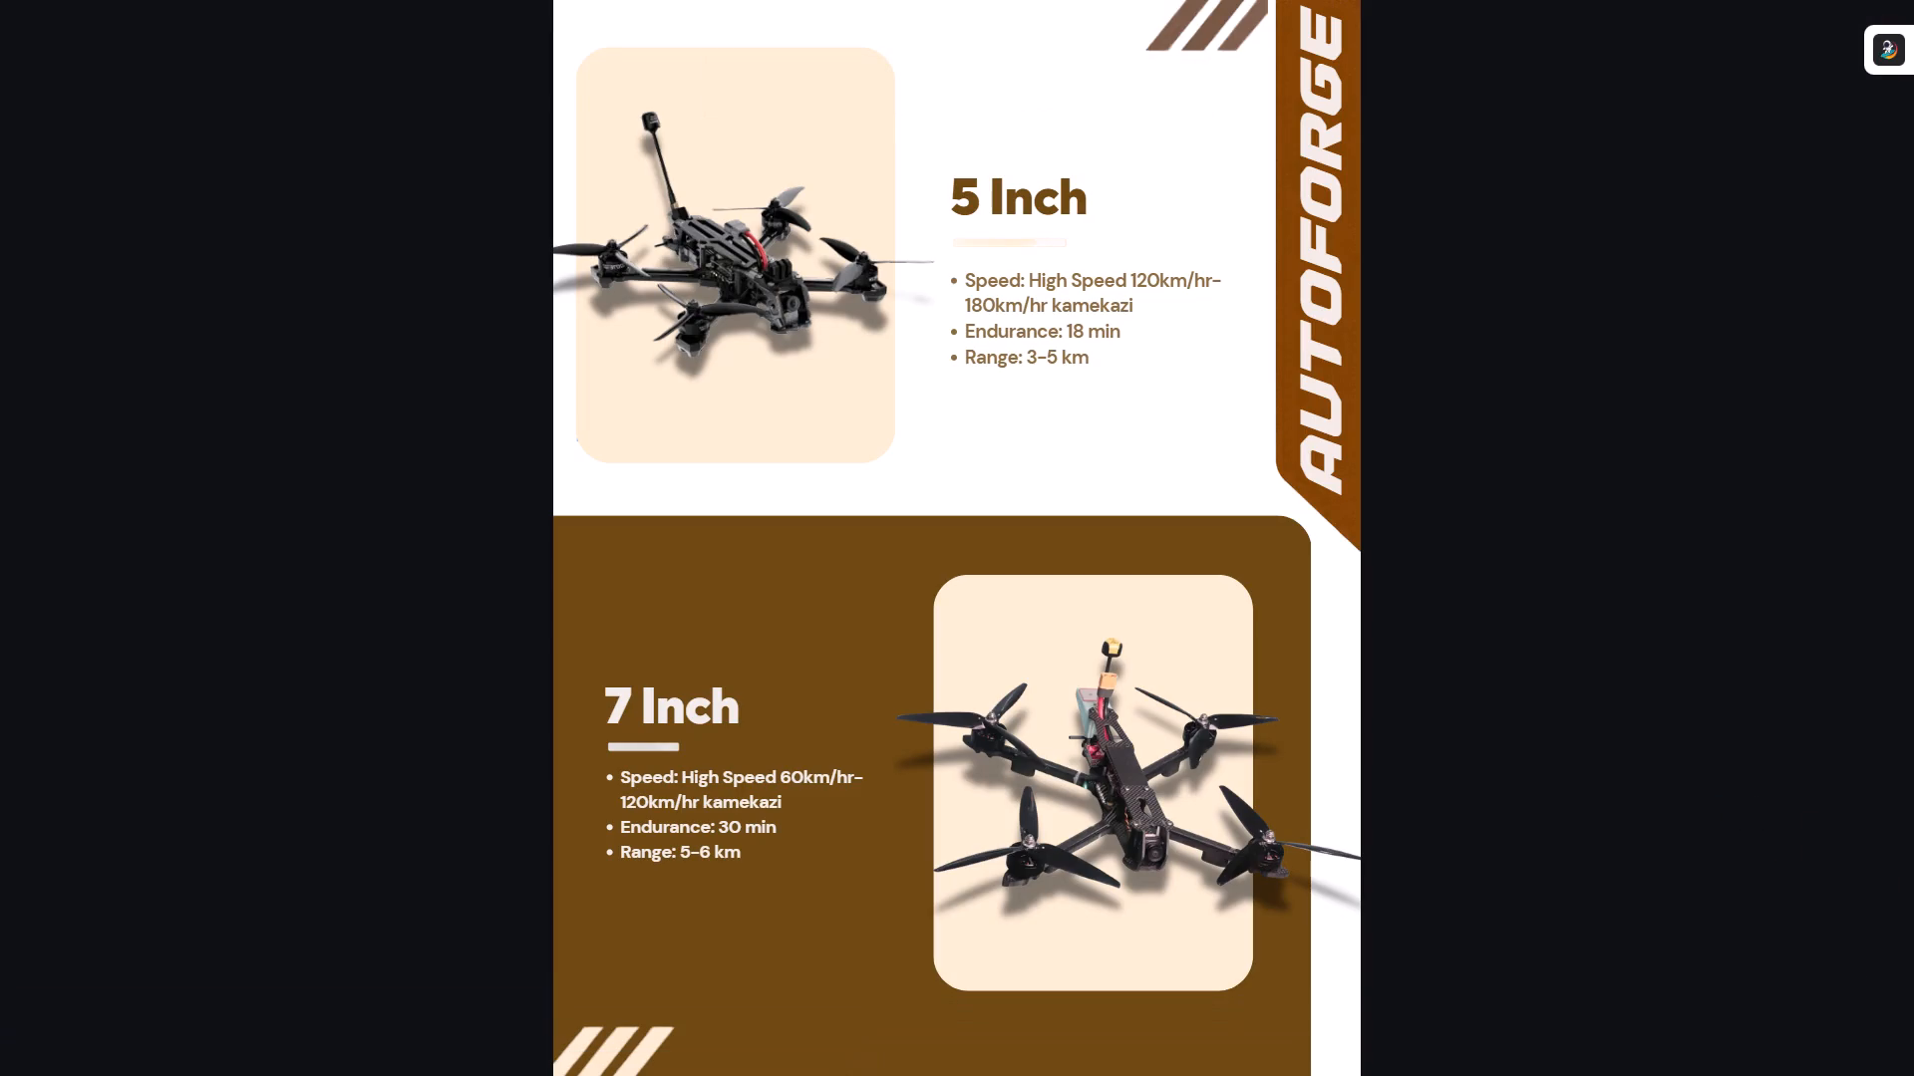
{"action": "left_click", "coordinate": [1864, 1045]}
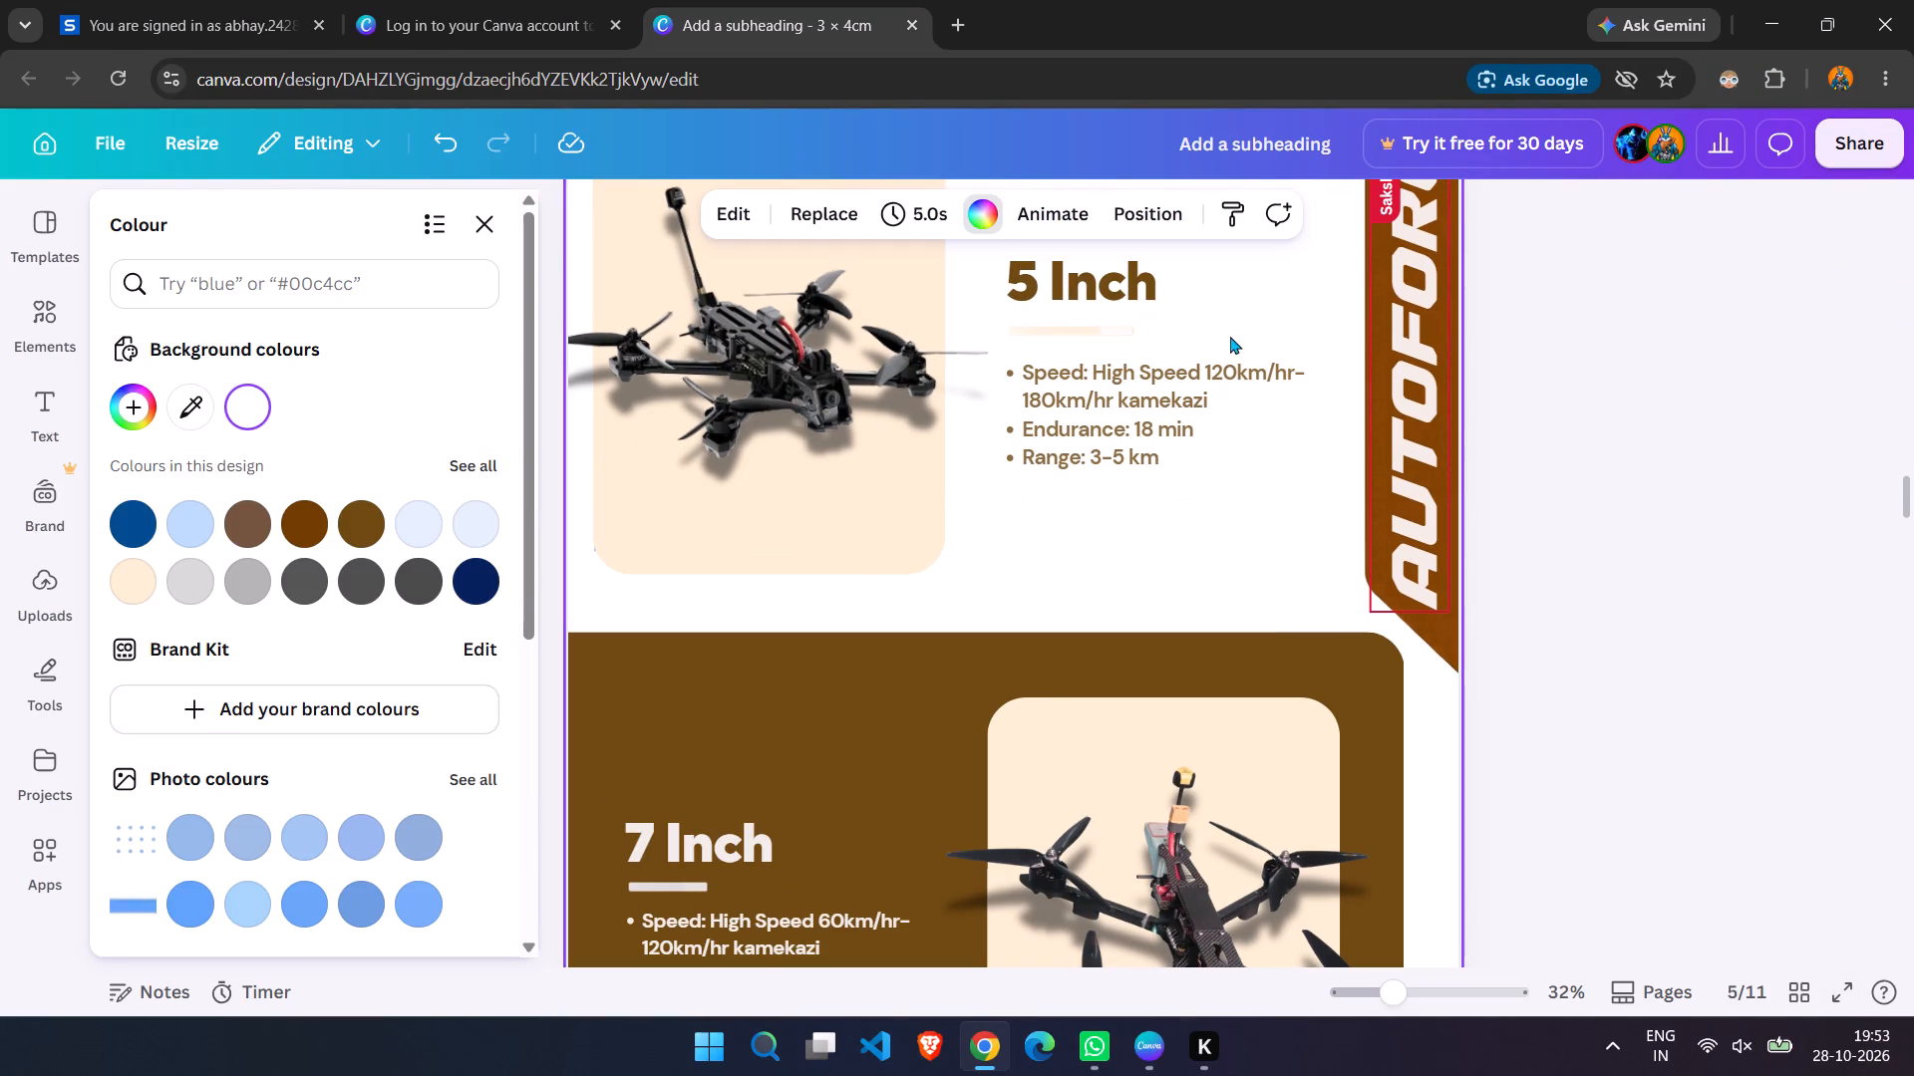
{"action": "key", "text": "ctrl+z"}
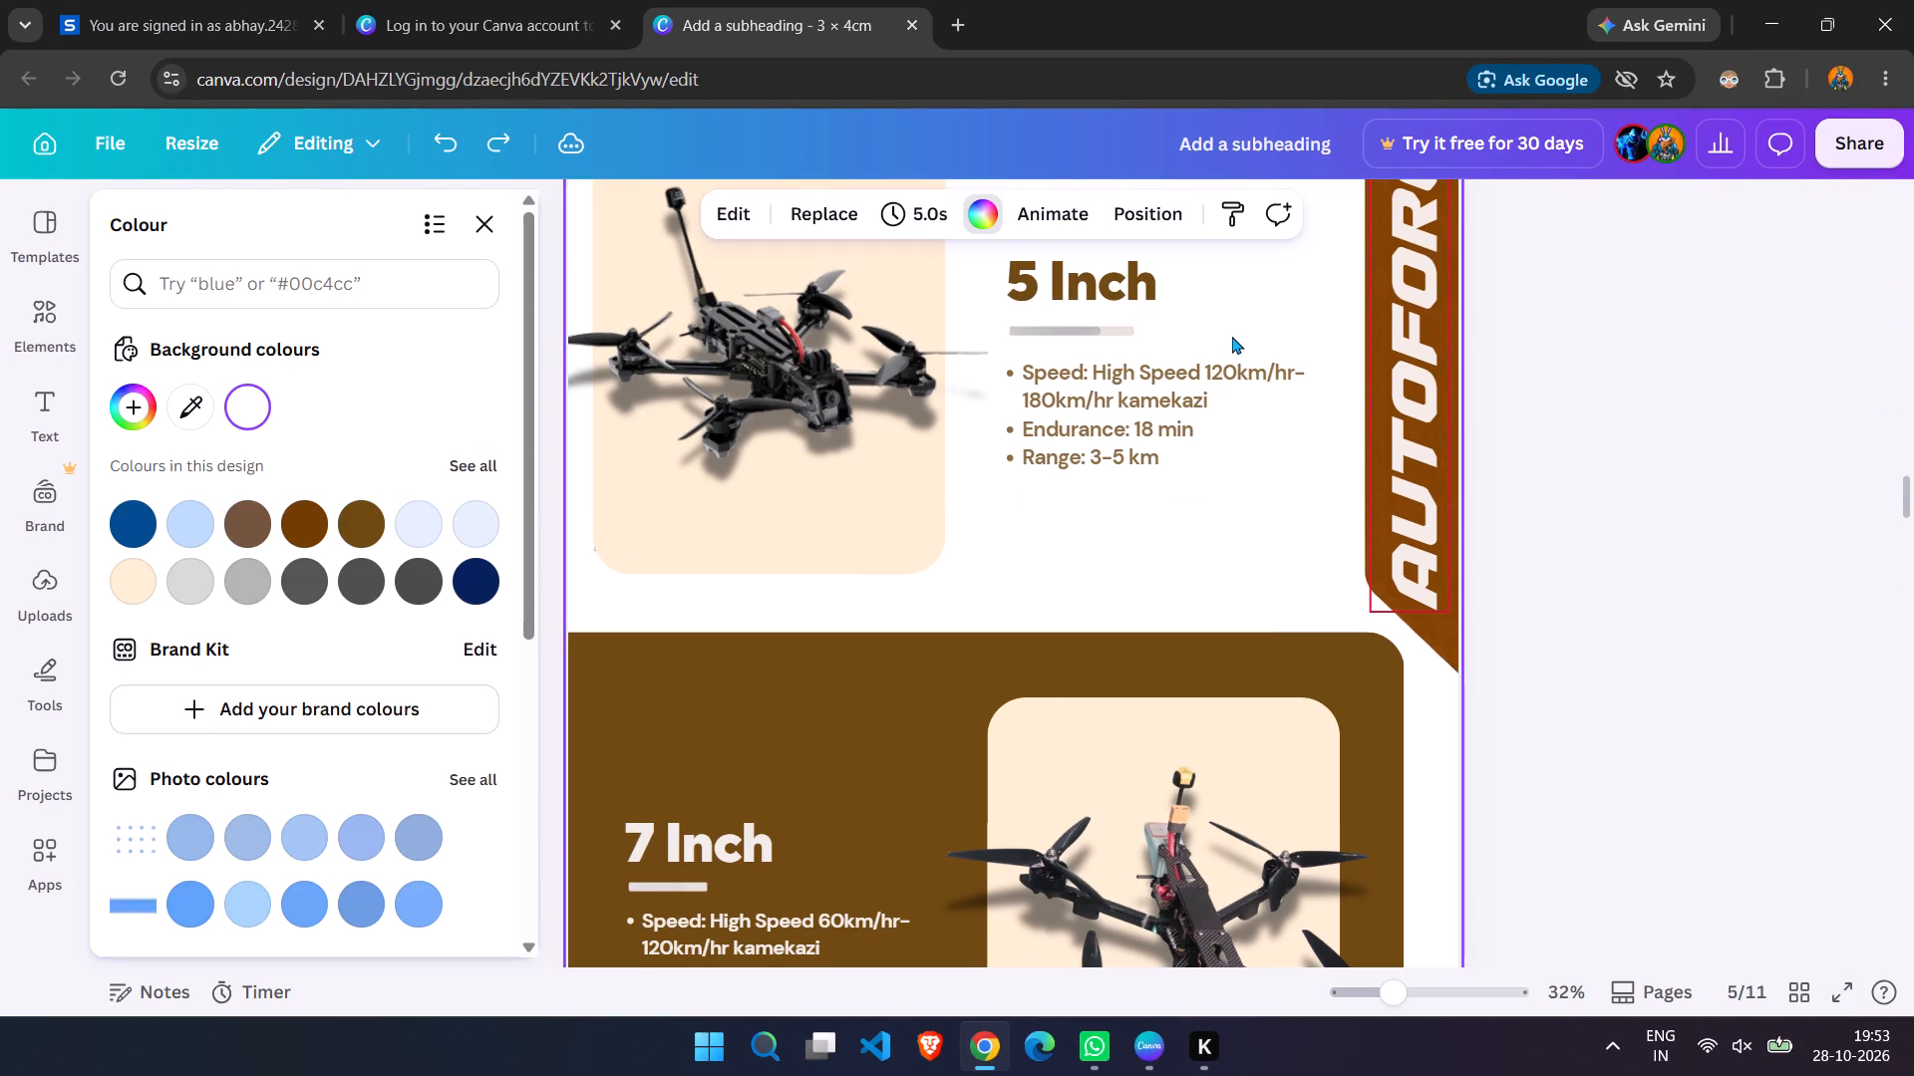
Recolour the grey rounded panel behind the AF Surveillance drone on page 8 cream.
{"action": "scroll", "coordinate": [1232, 336], "scroll_direction": "down", "scroll_amount": 7}
{"action": "scroll", "coordinate": [1232, 336], "scroll_direction": "up", "scroll_amount": 8}
{"action": "scroll", "coordinate": [1232, 336], "scroll_direction": "down", "scroll_amount": 17}
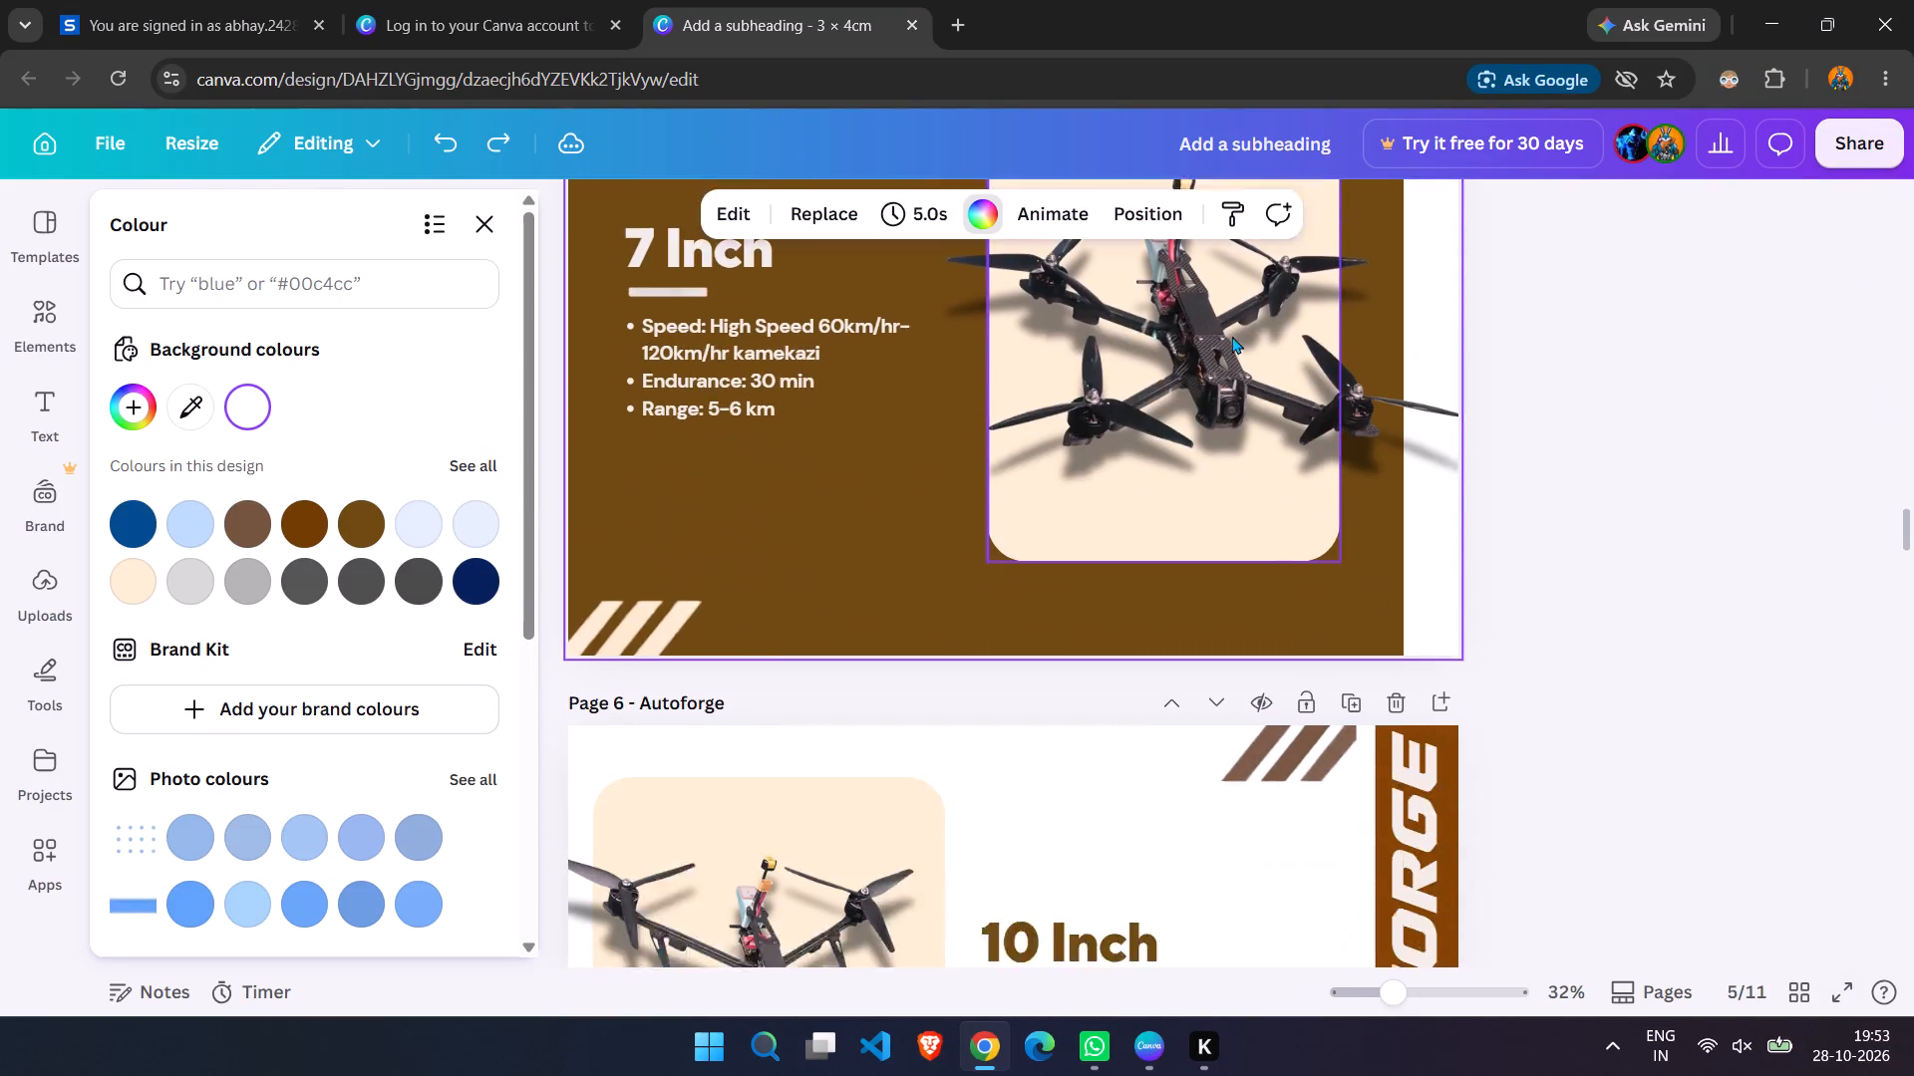
{"action": "scroll", "coordinate": [1232, 336], "scroll_direction": "down", "scroll_amount": 20}
{"action": "scroll", "coordinate": [1232, 336], "scroll_direction": "down", "scroll_amount": 20}
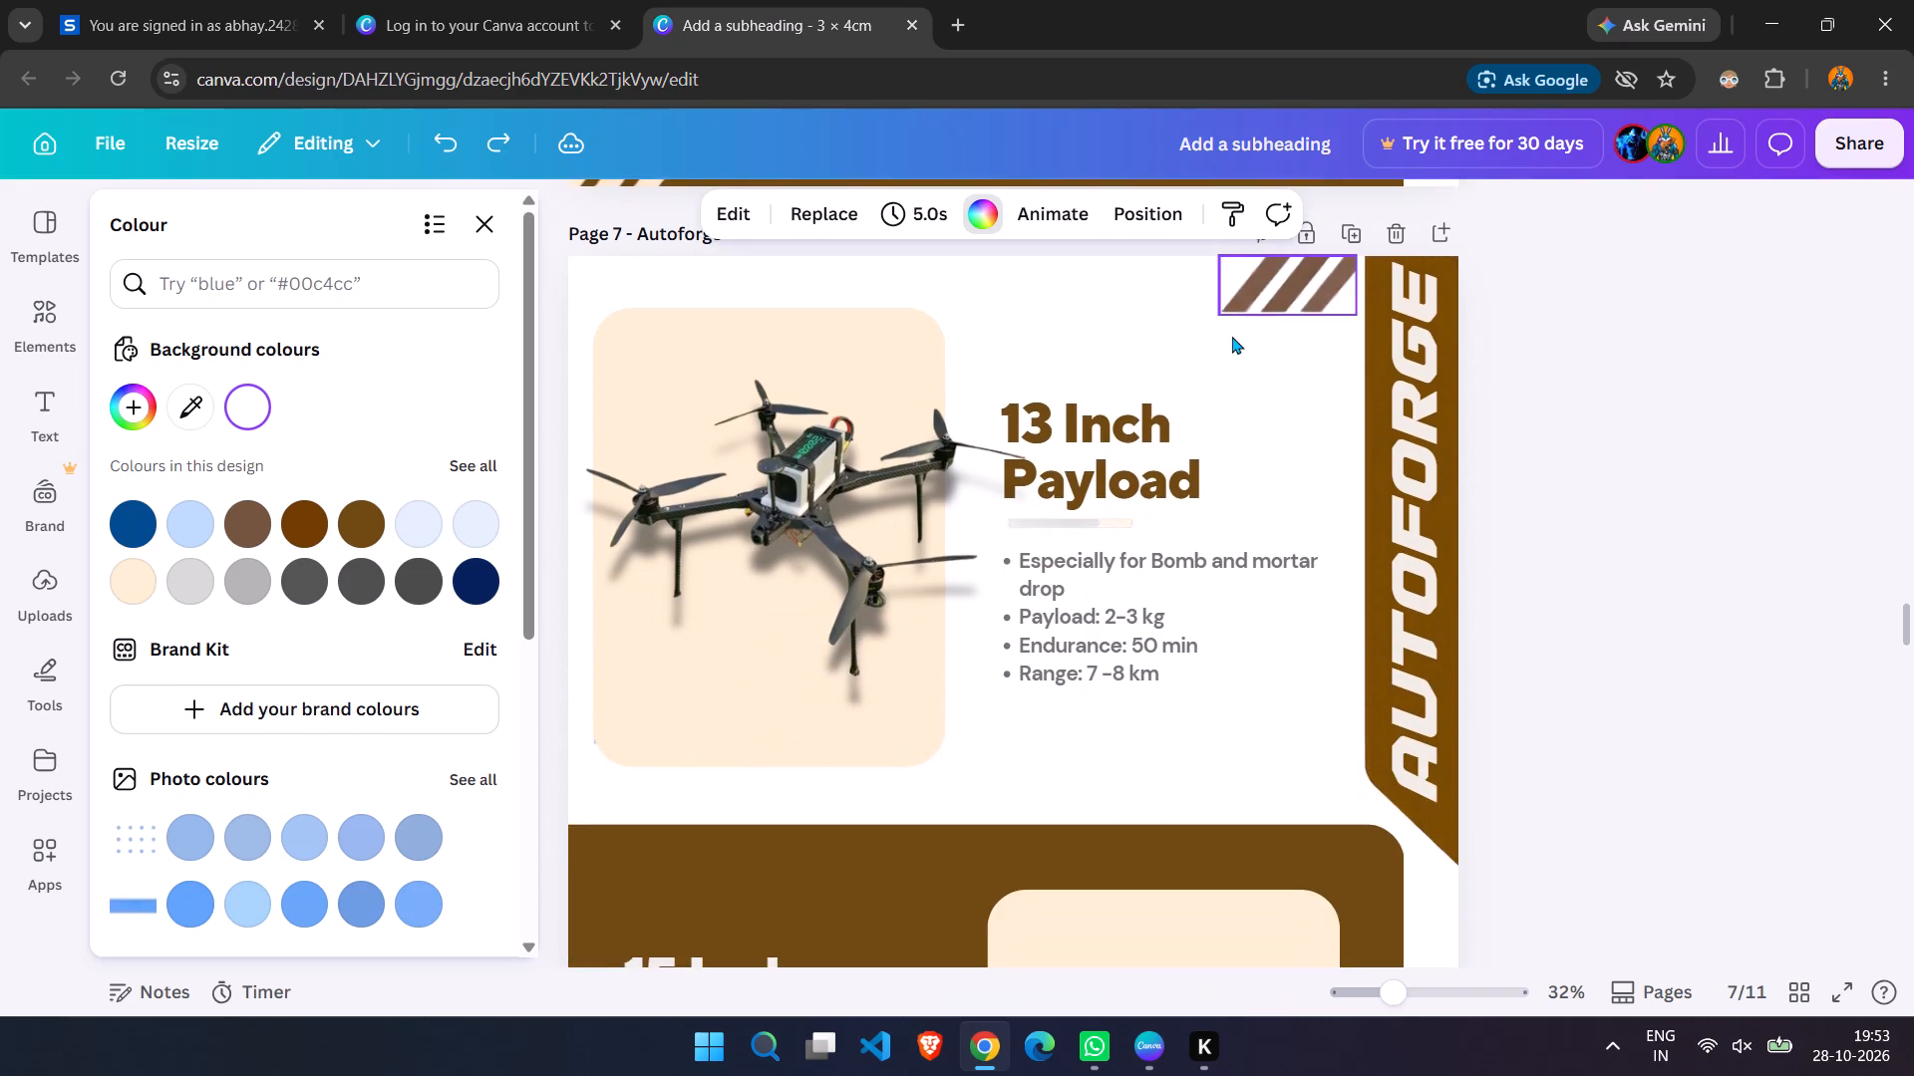
{"action": "scroll", "coordinate": [1232, 336], "scroll_direction": "down", "scroll_amount": 20}
{"action": "scroll", "coordinate": [1232, 336], "scroll_direction": "down", "scroll_amount": 8}
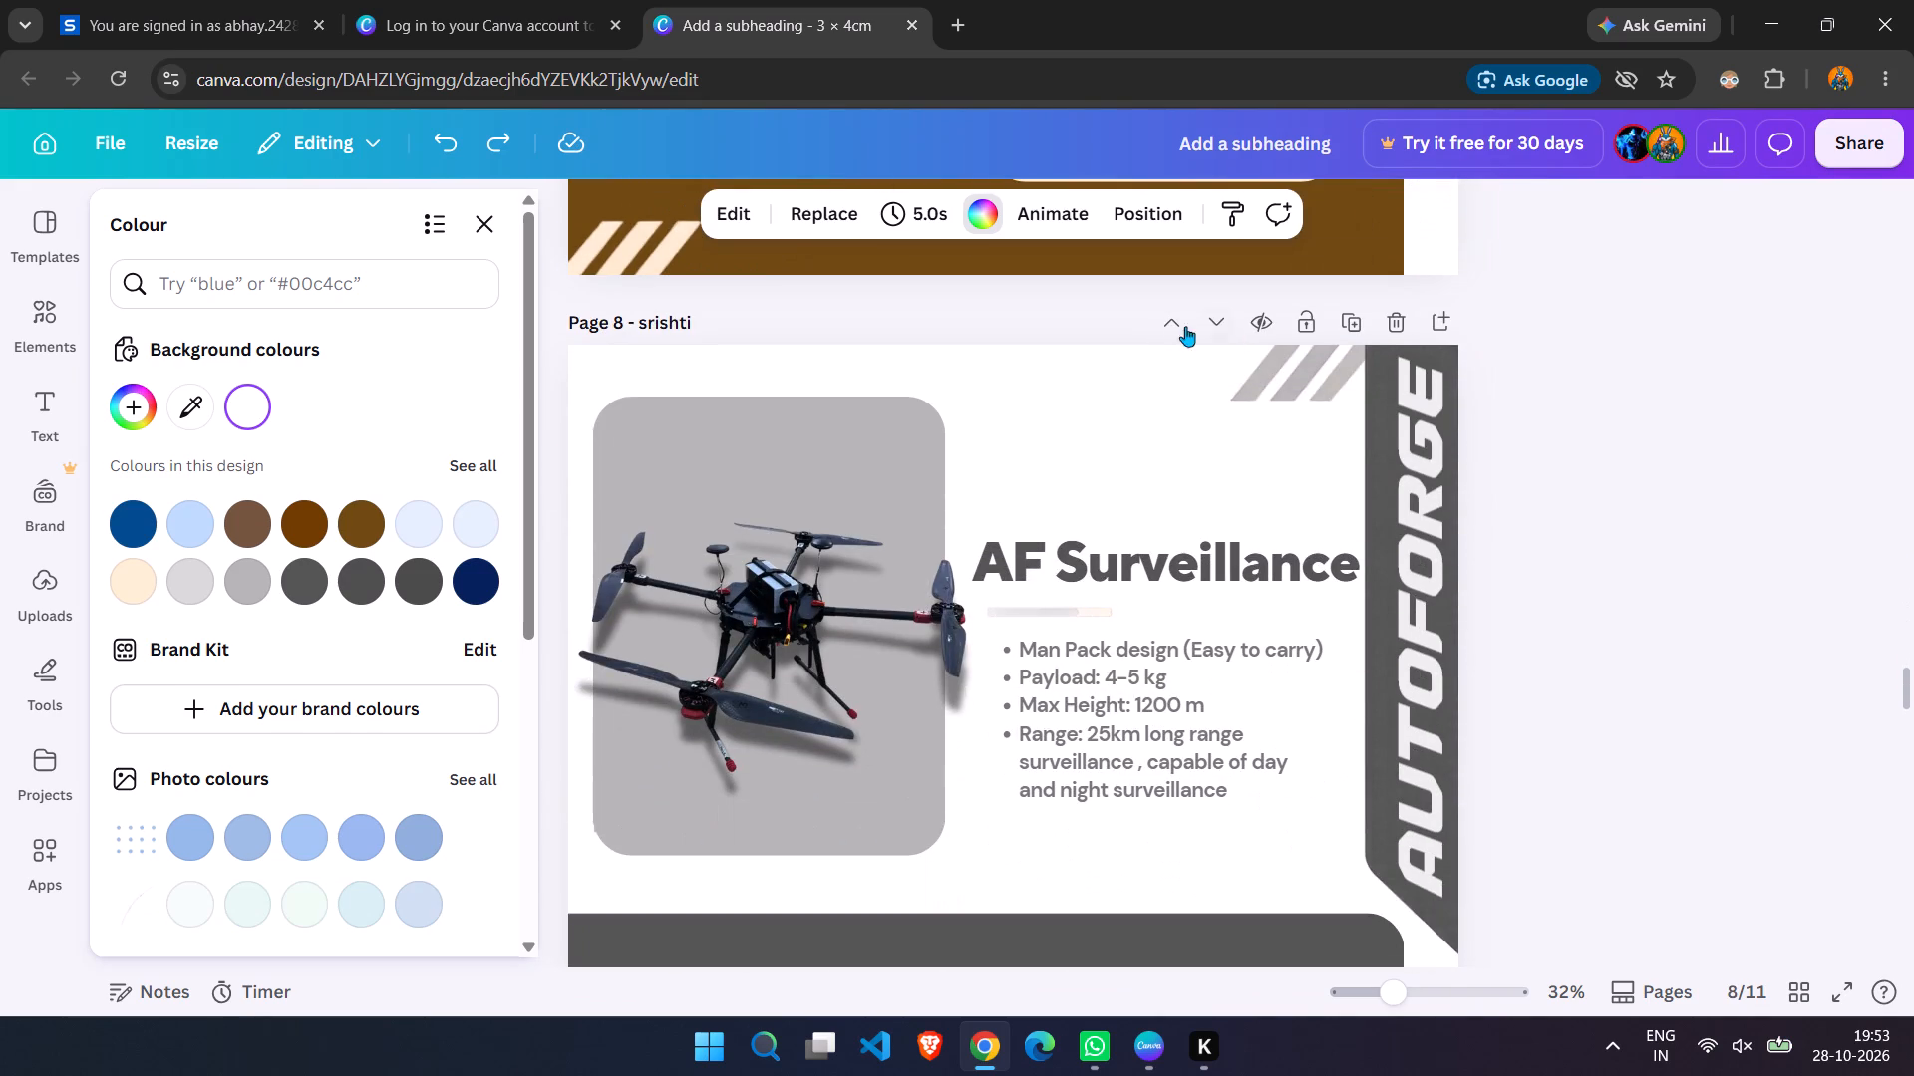
{"action": "left_click", "coordinate": [866, 425]}
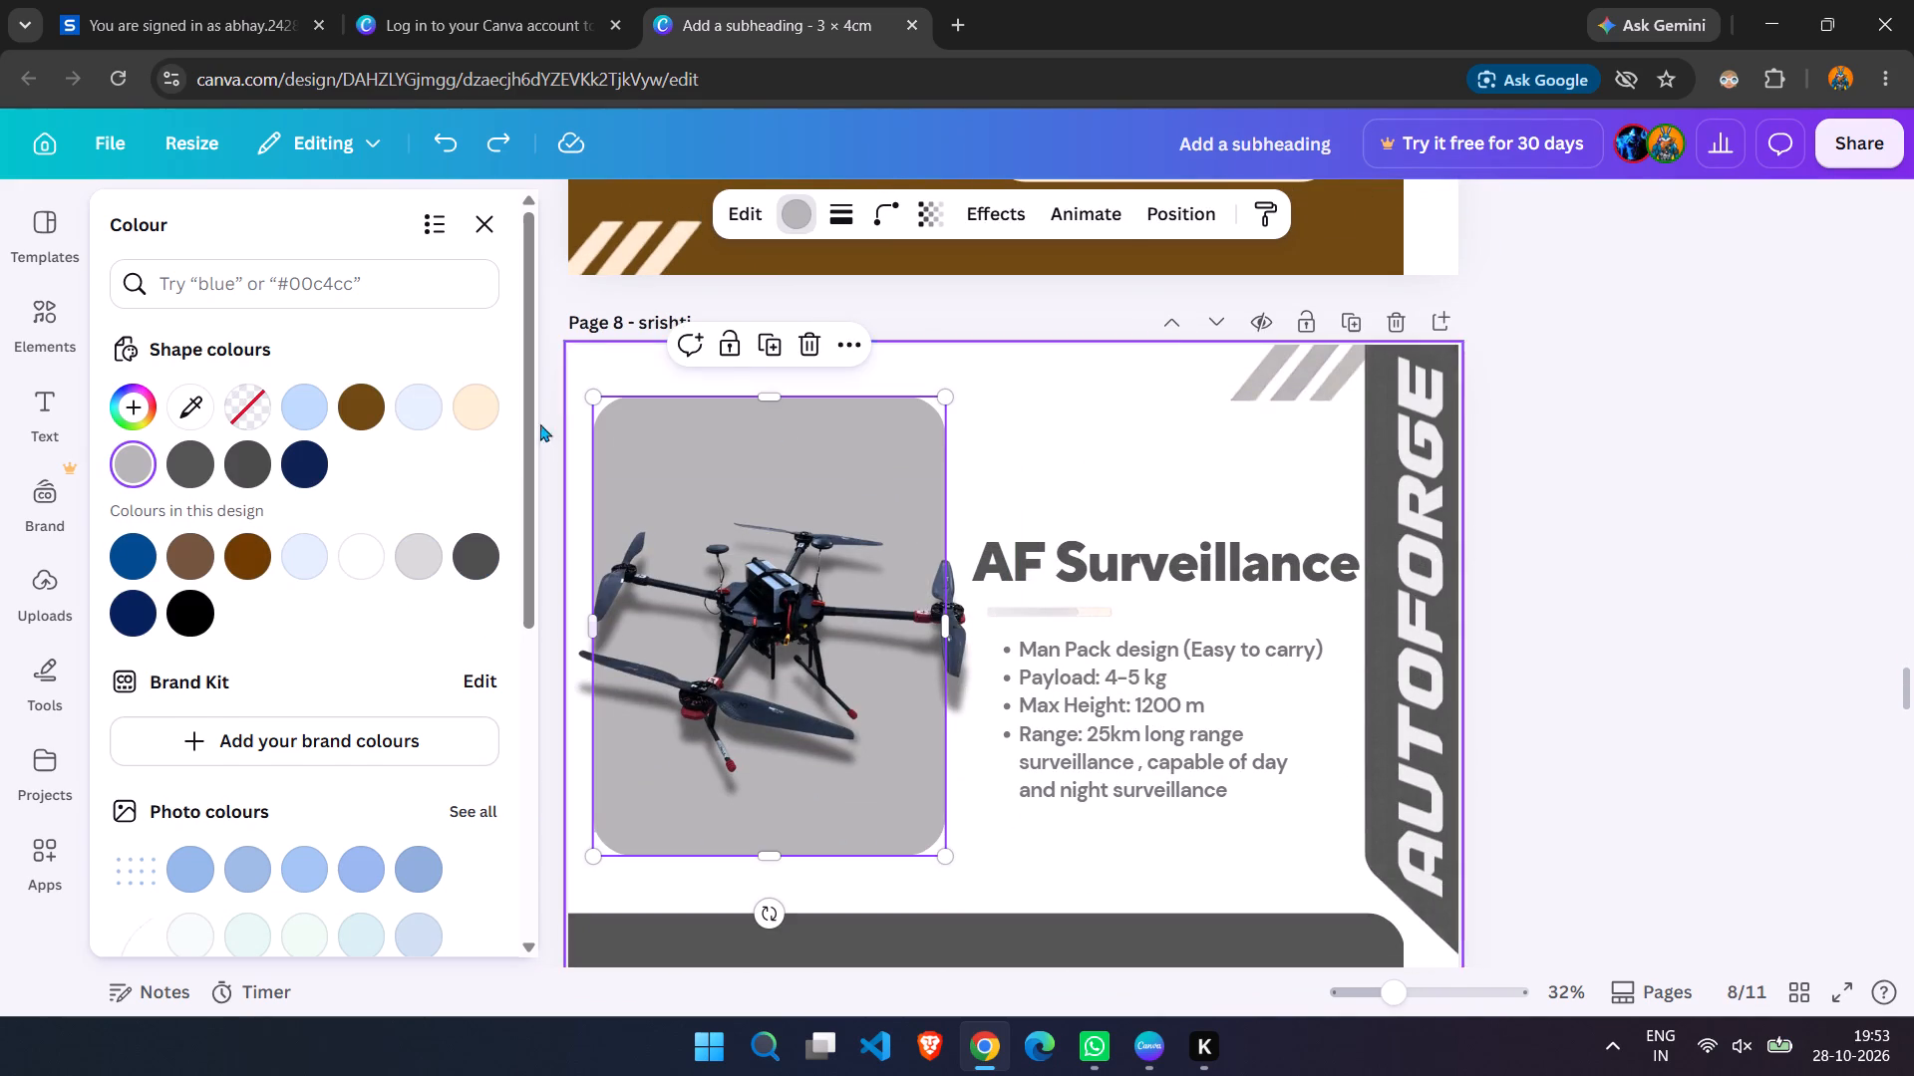
{"action": "left_click", "coordinate": [478, 406]}
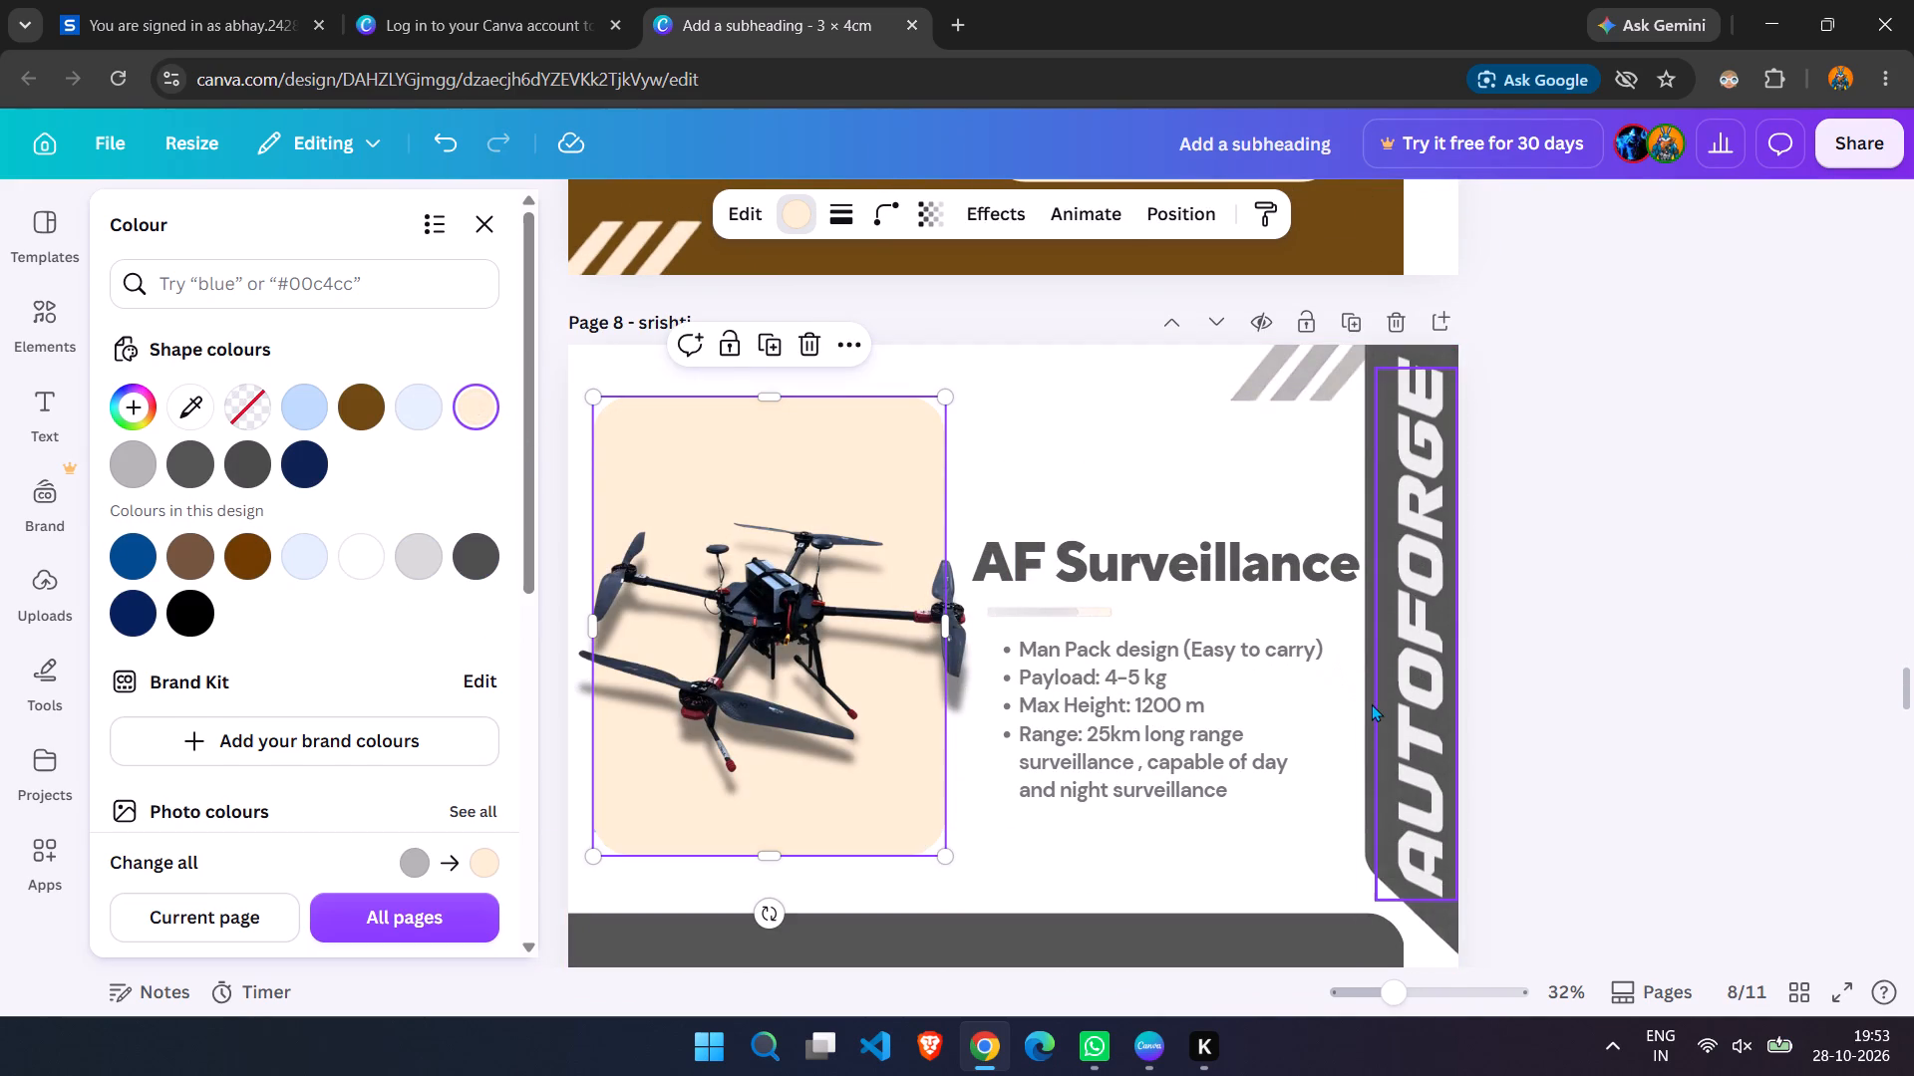
Recolour the dark grey banner behind the vertical AUTOFORGE text on page 8 reddish dark brown.
{"action": "left_click", "coordinate": [1373, 703]}
{"action": "left_click", "coordinate": [1440, 926]}
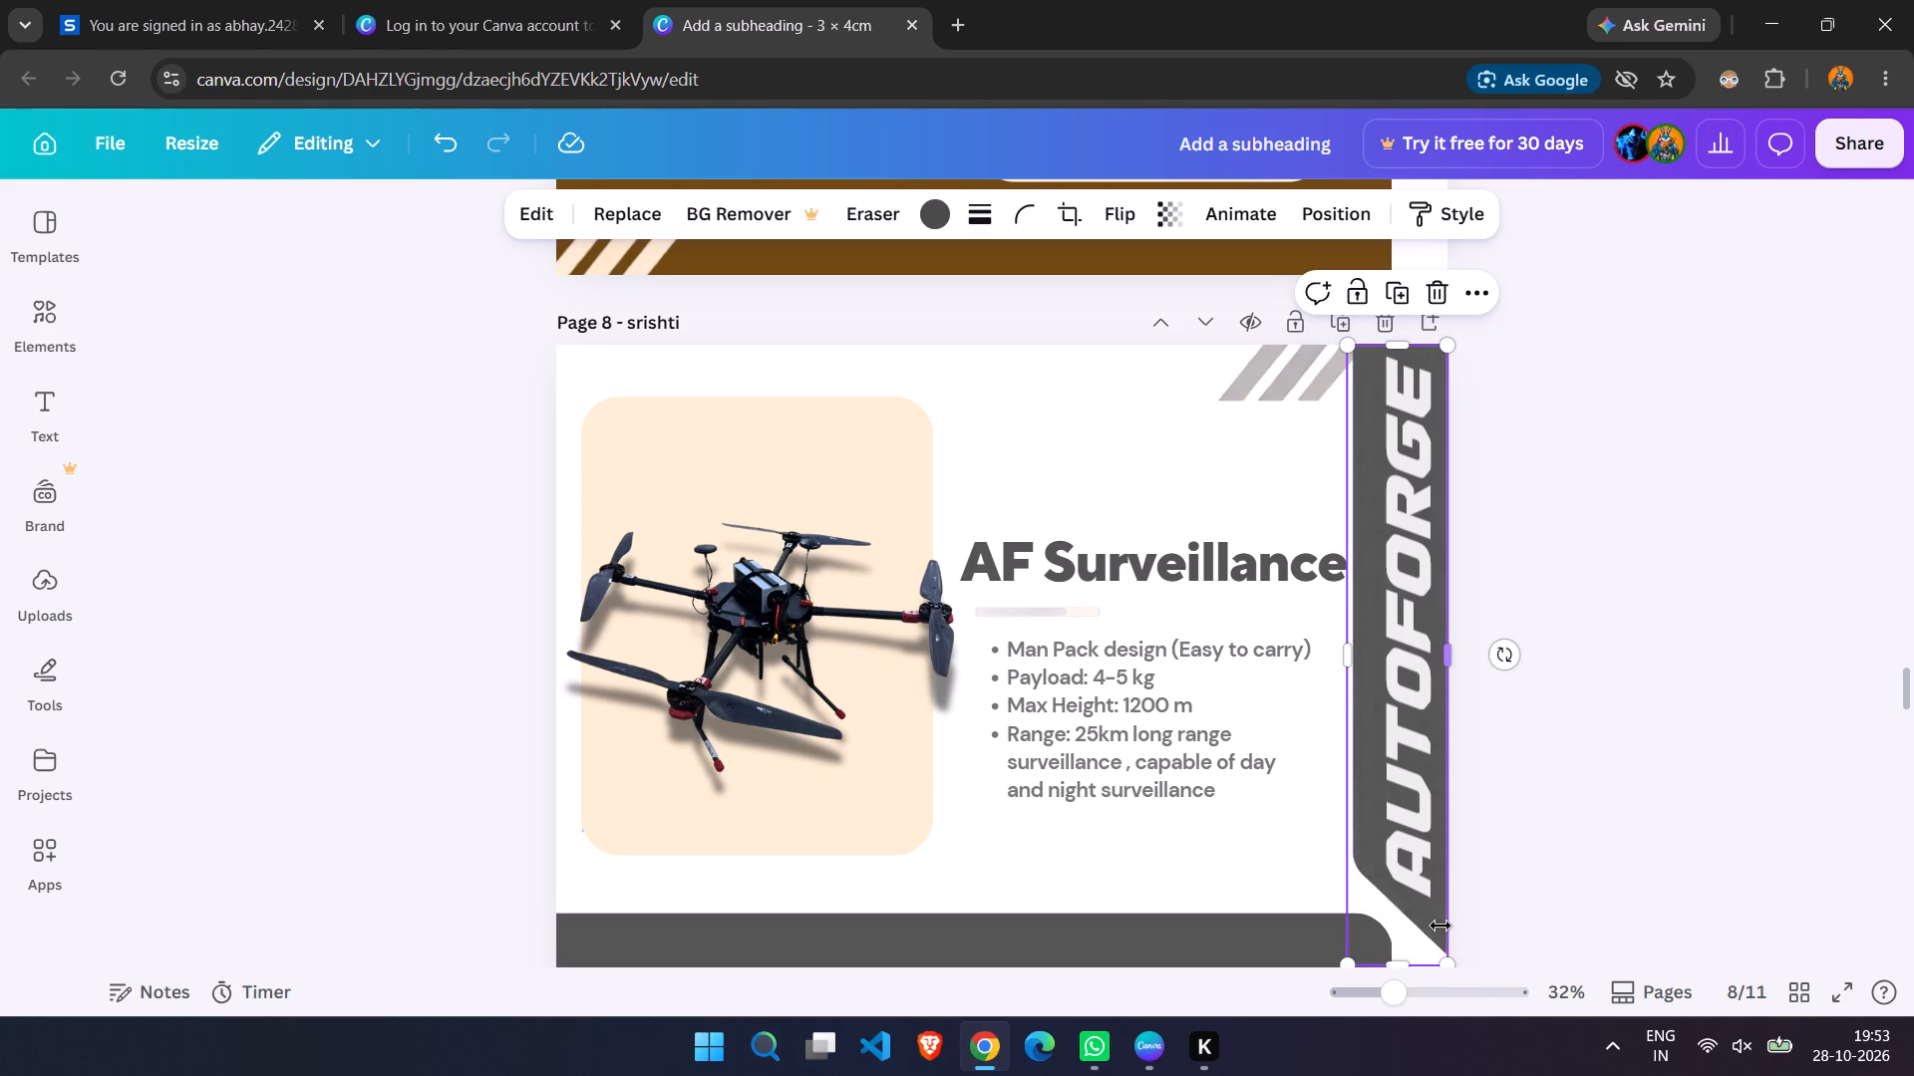
{"action": "left_click", "coordinate": [945, 219]}
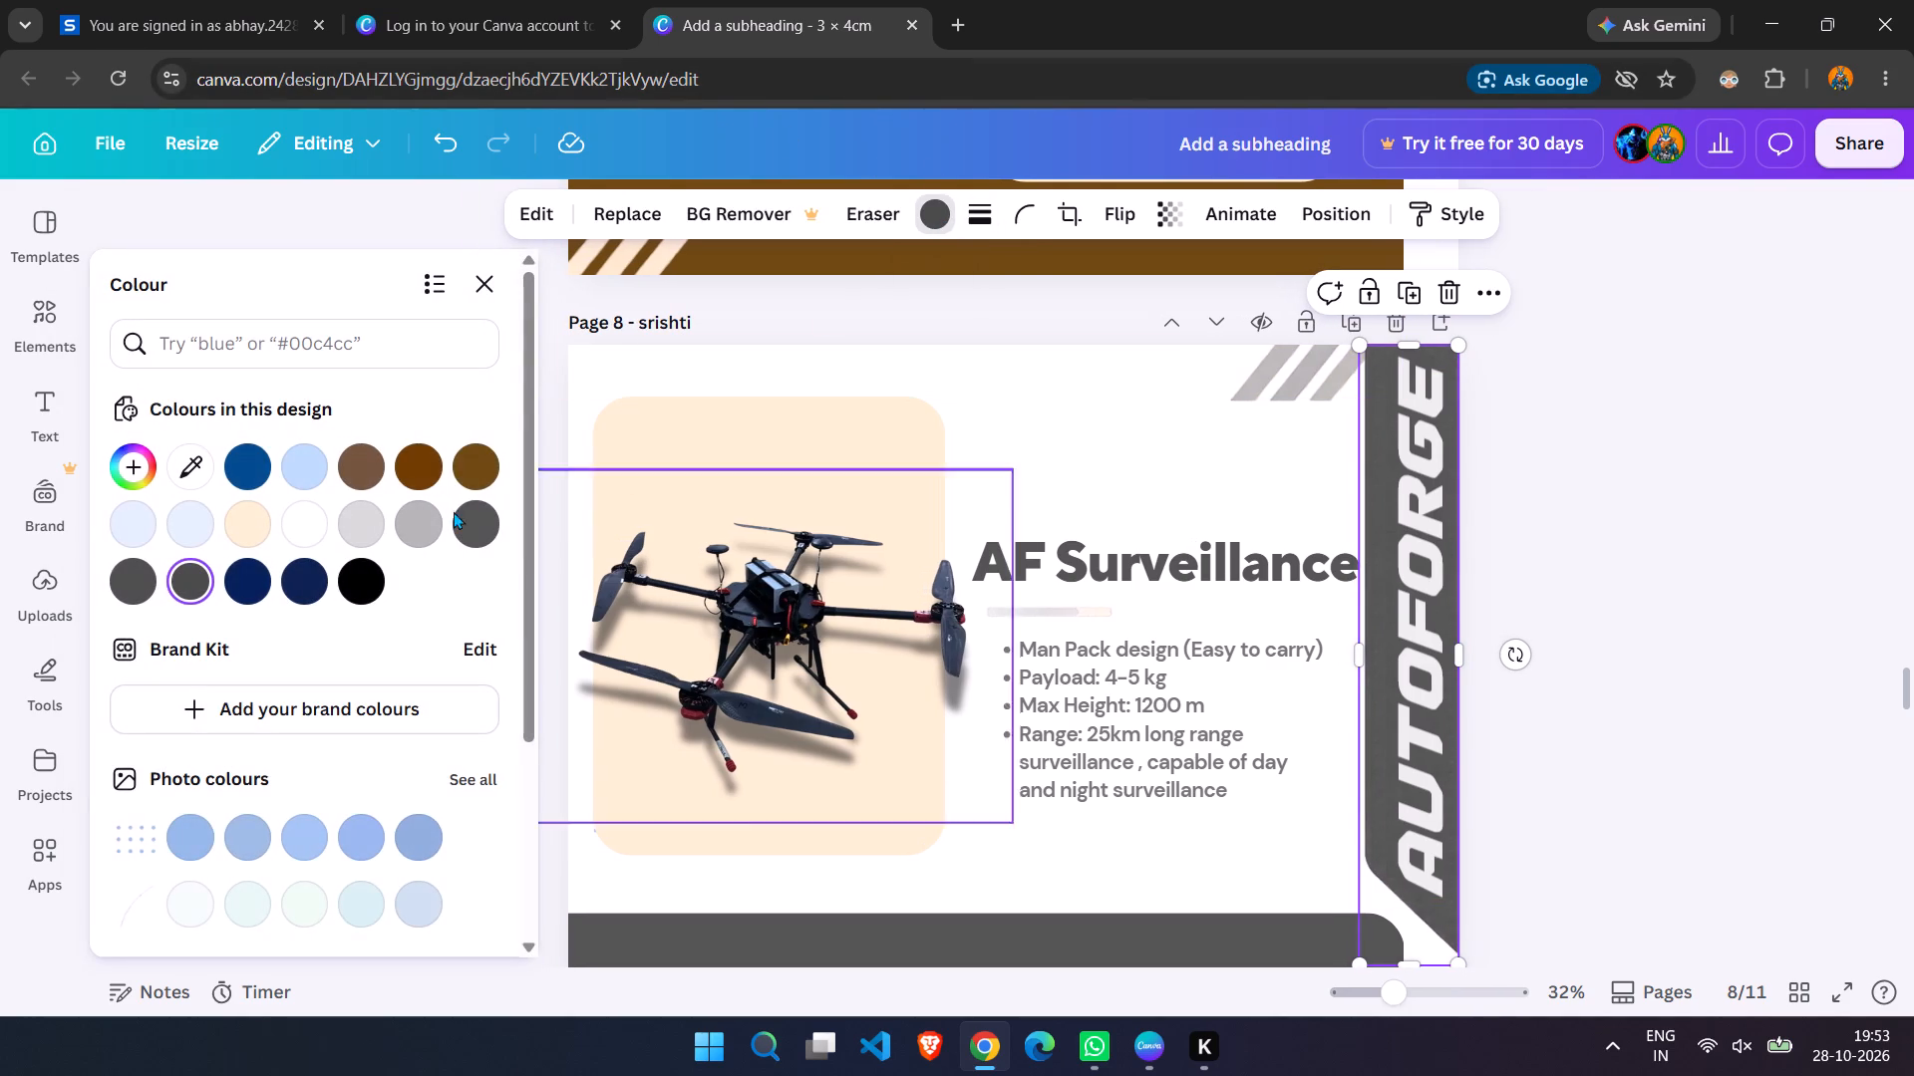
{"action": "left_click", "coordinate": [413, 460]}
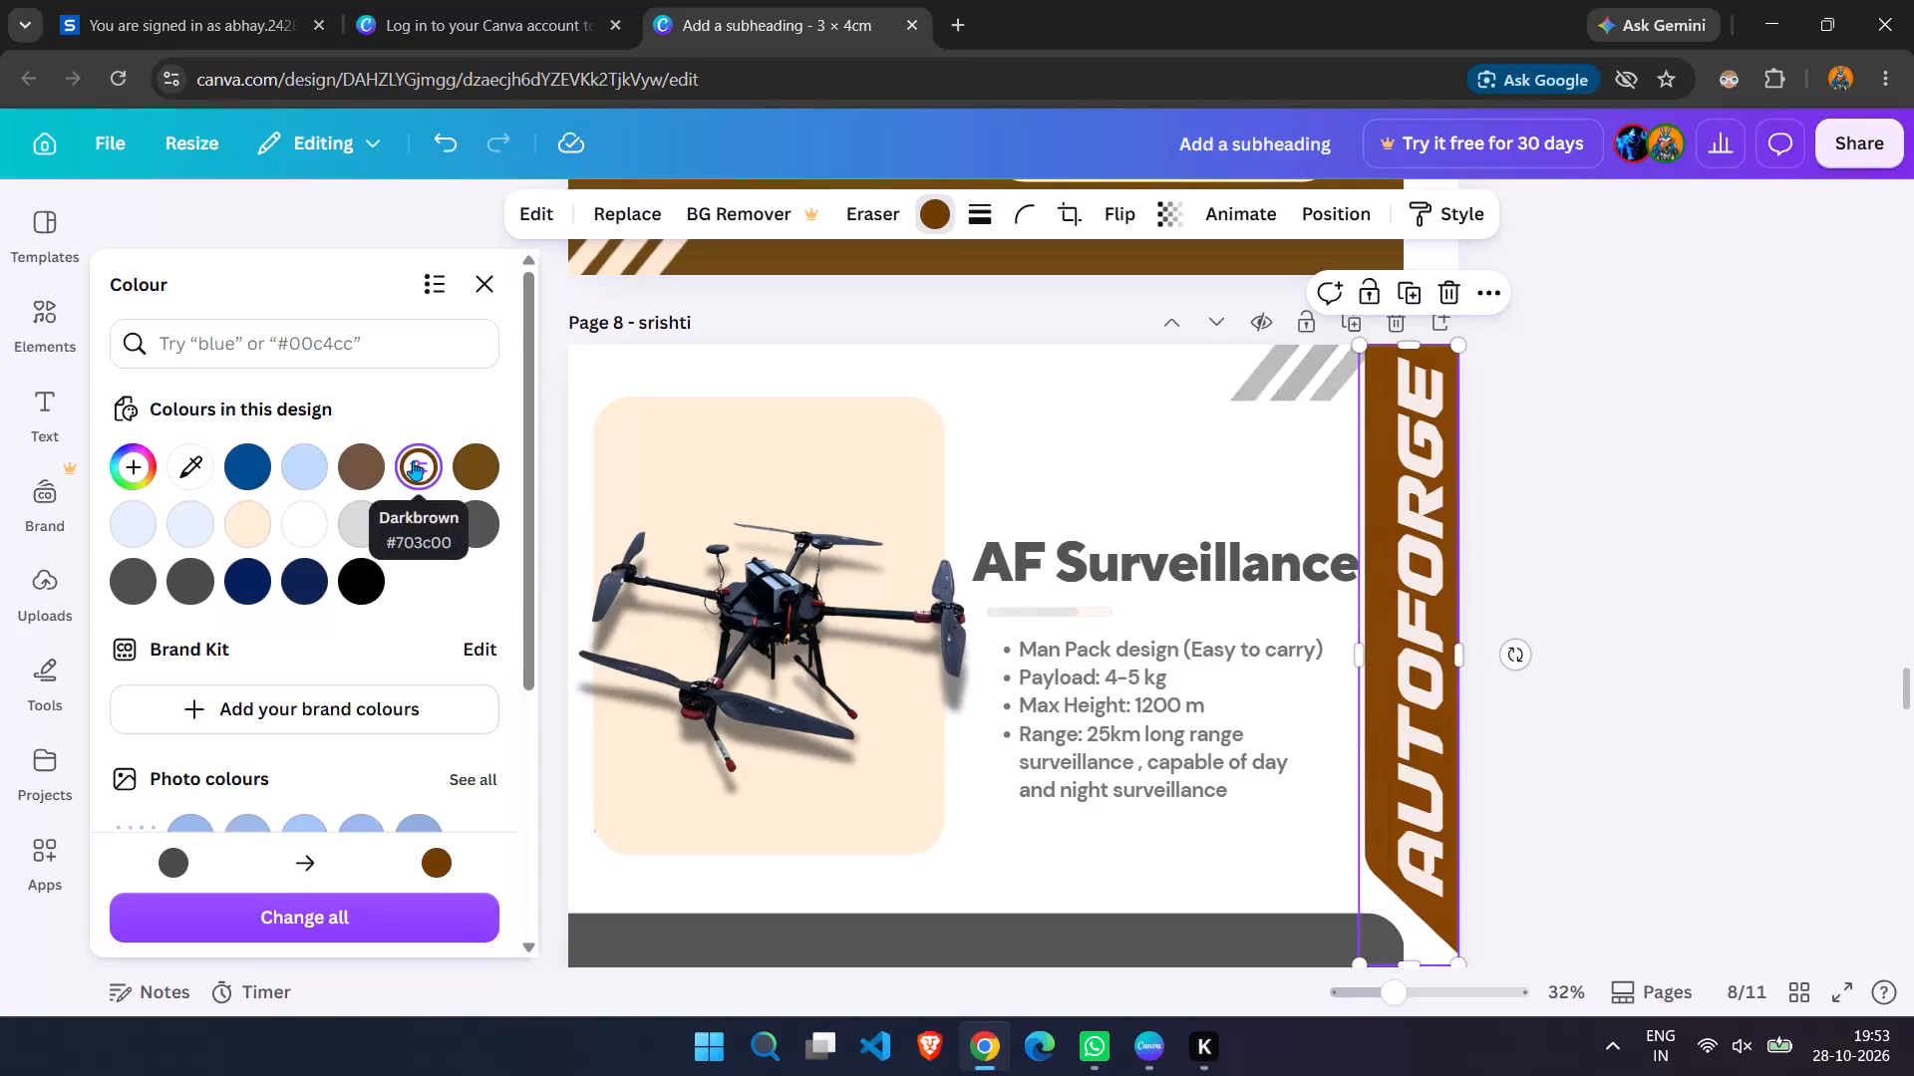
Recolour the AF Surveillance heading and its specification list on page 8 dark brown, #6f4911.
{"action": "left_click", "coordinate": [1144, 575]}
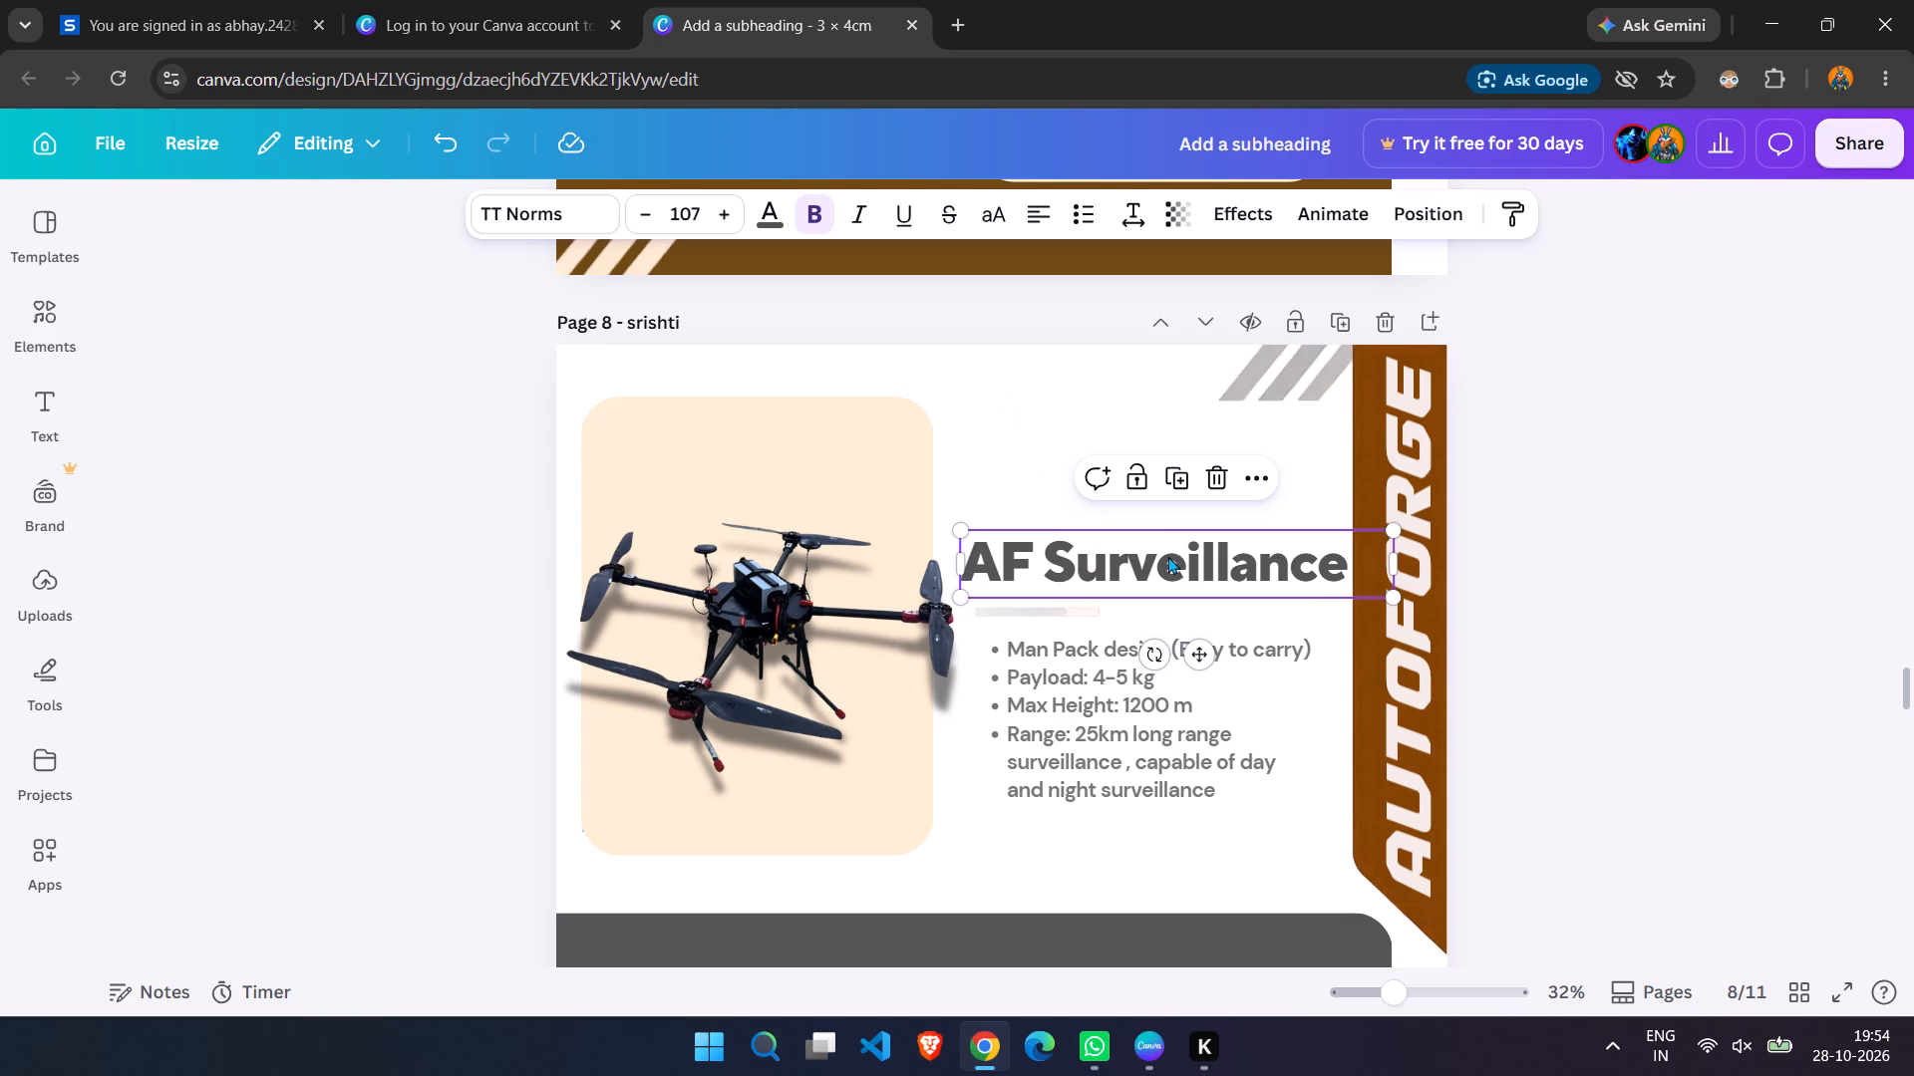
{"action": "left_click", "coordinate": [771, 216]}
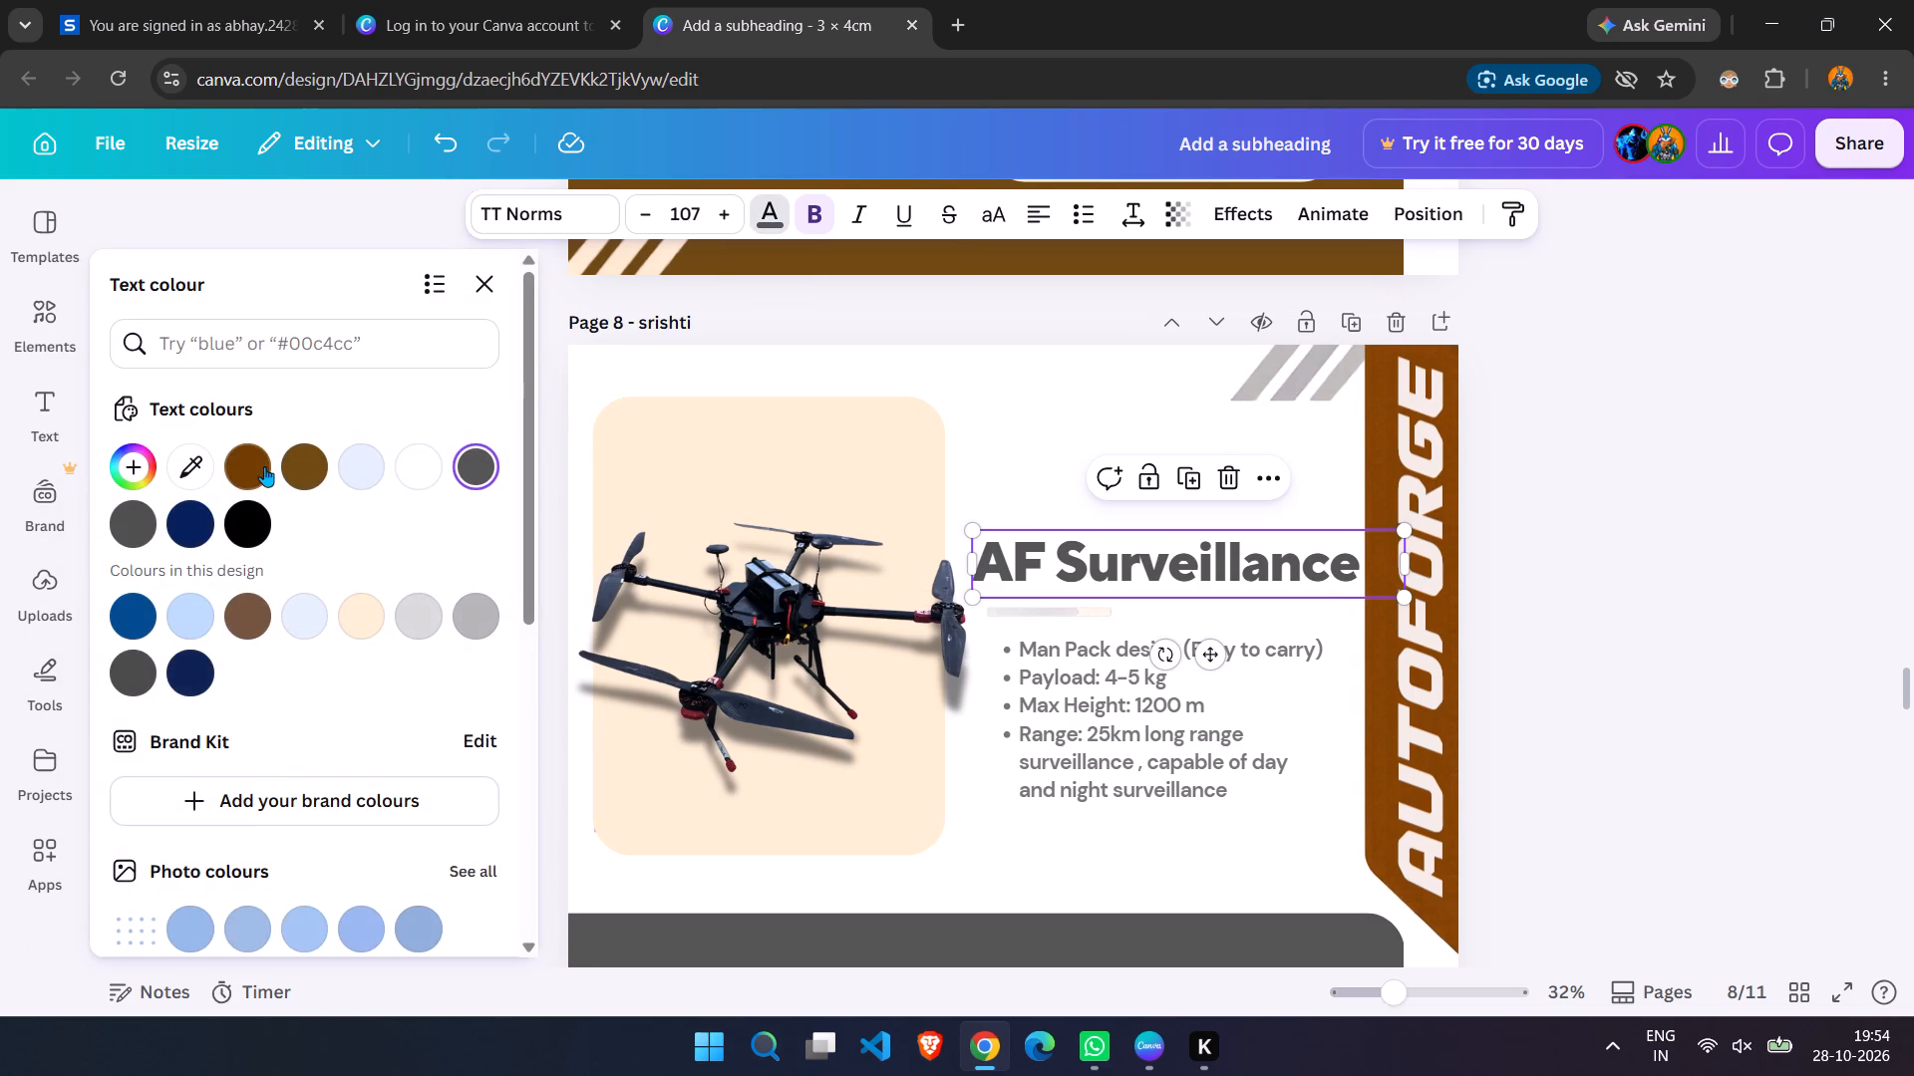
{"action": "left_click", "coordinate": [293, 474]}
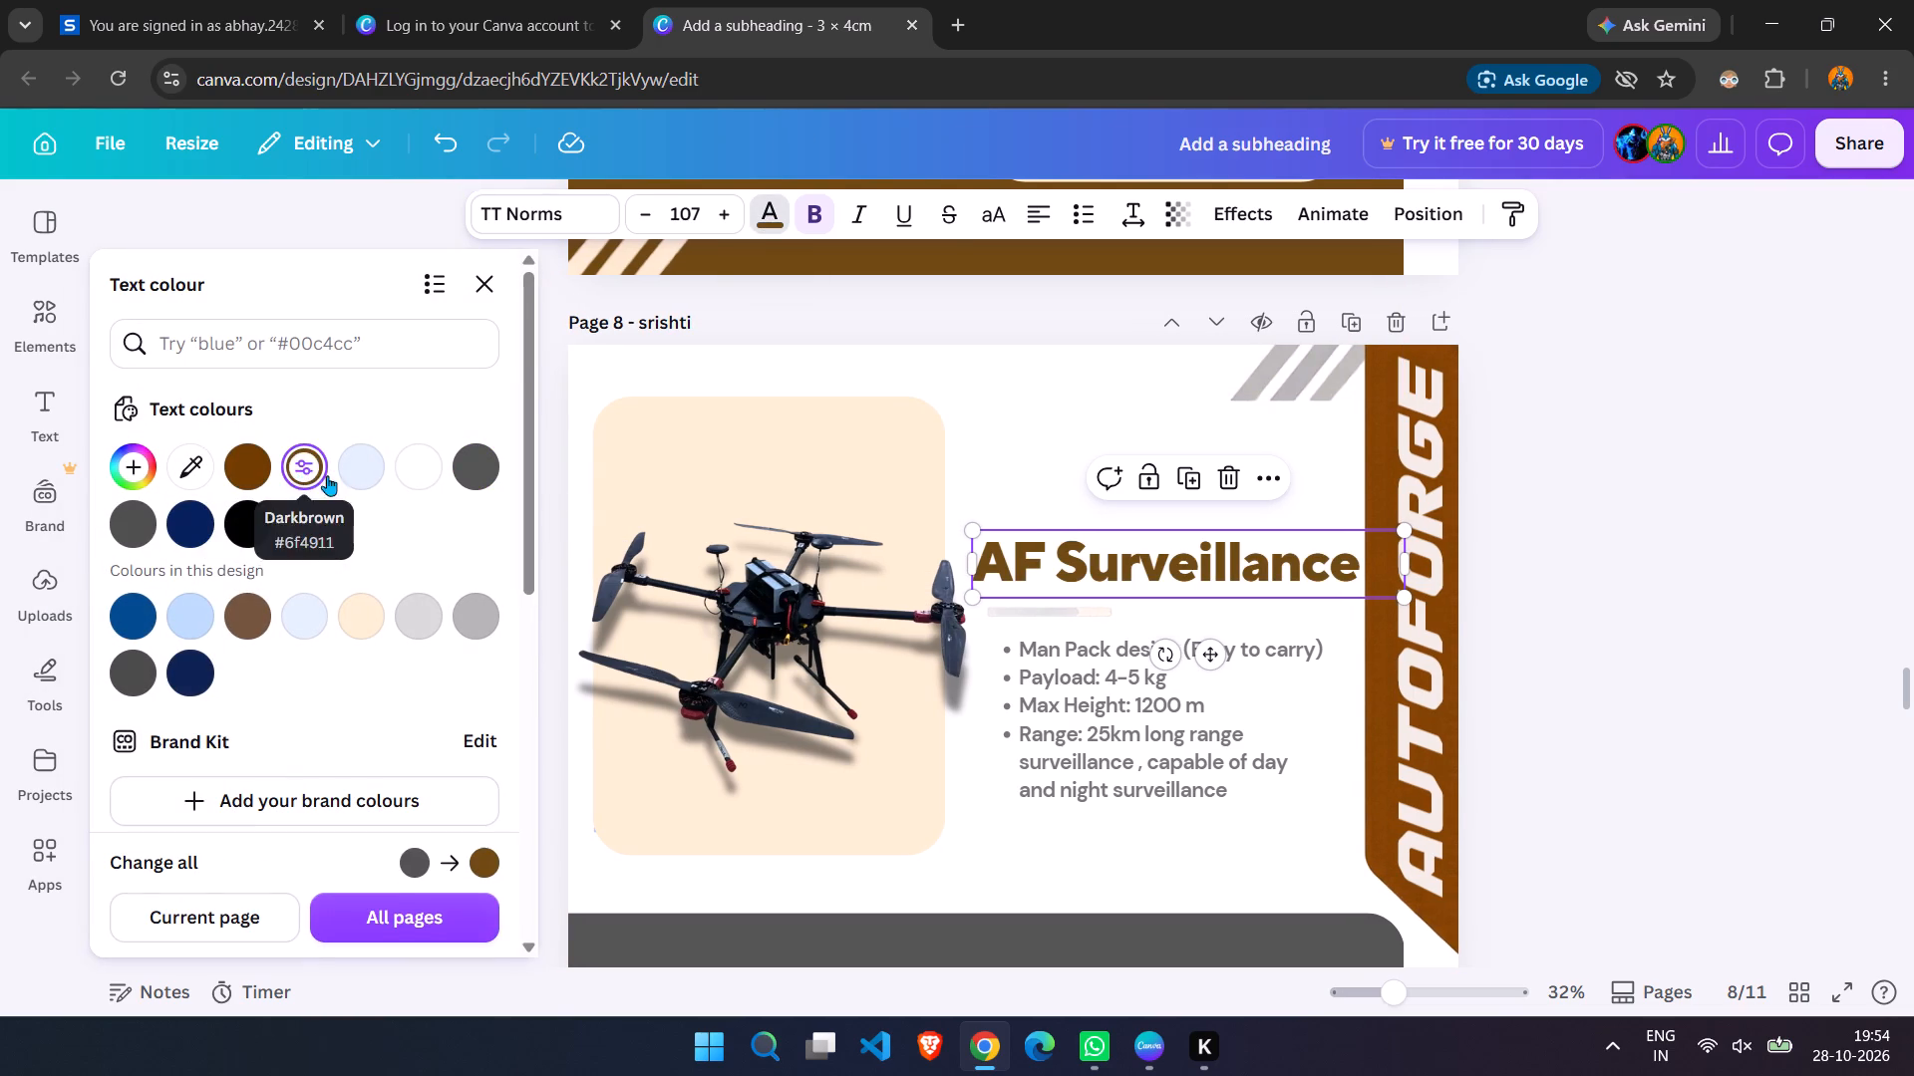
{"action": "left_click", "coordinate": [1075, 698]}
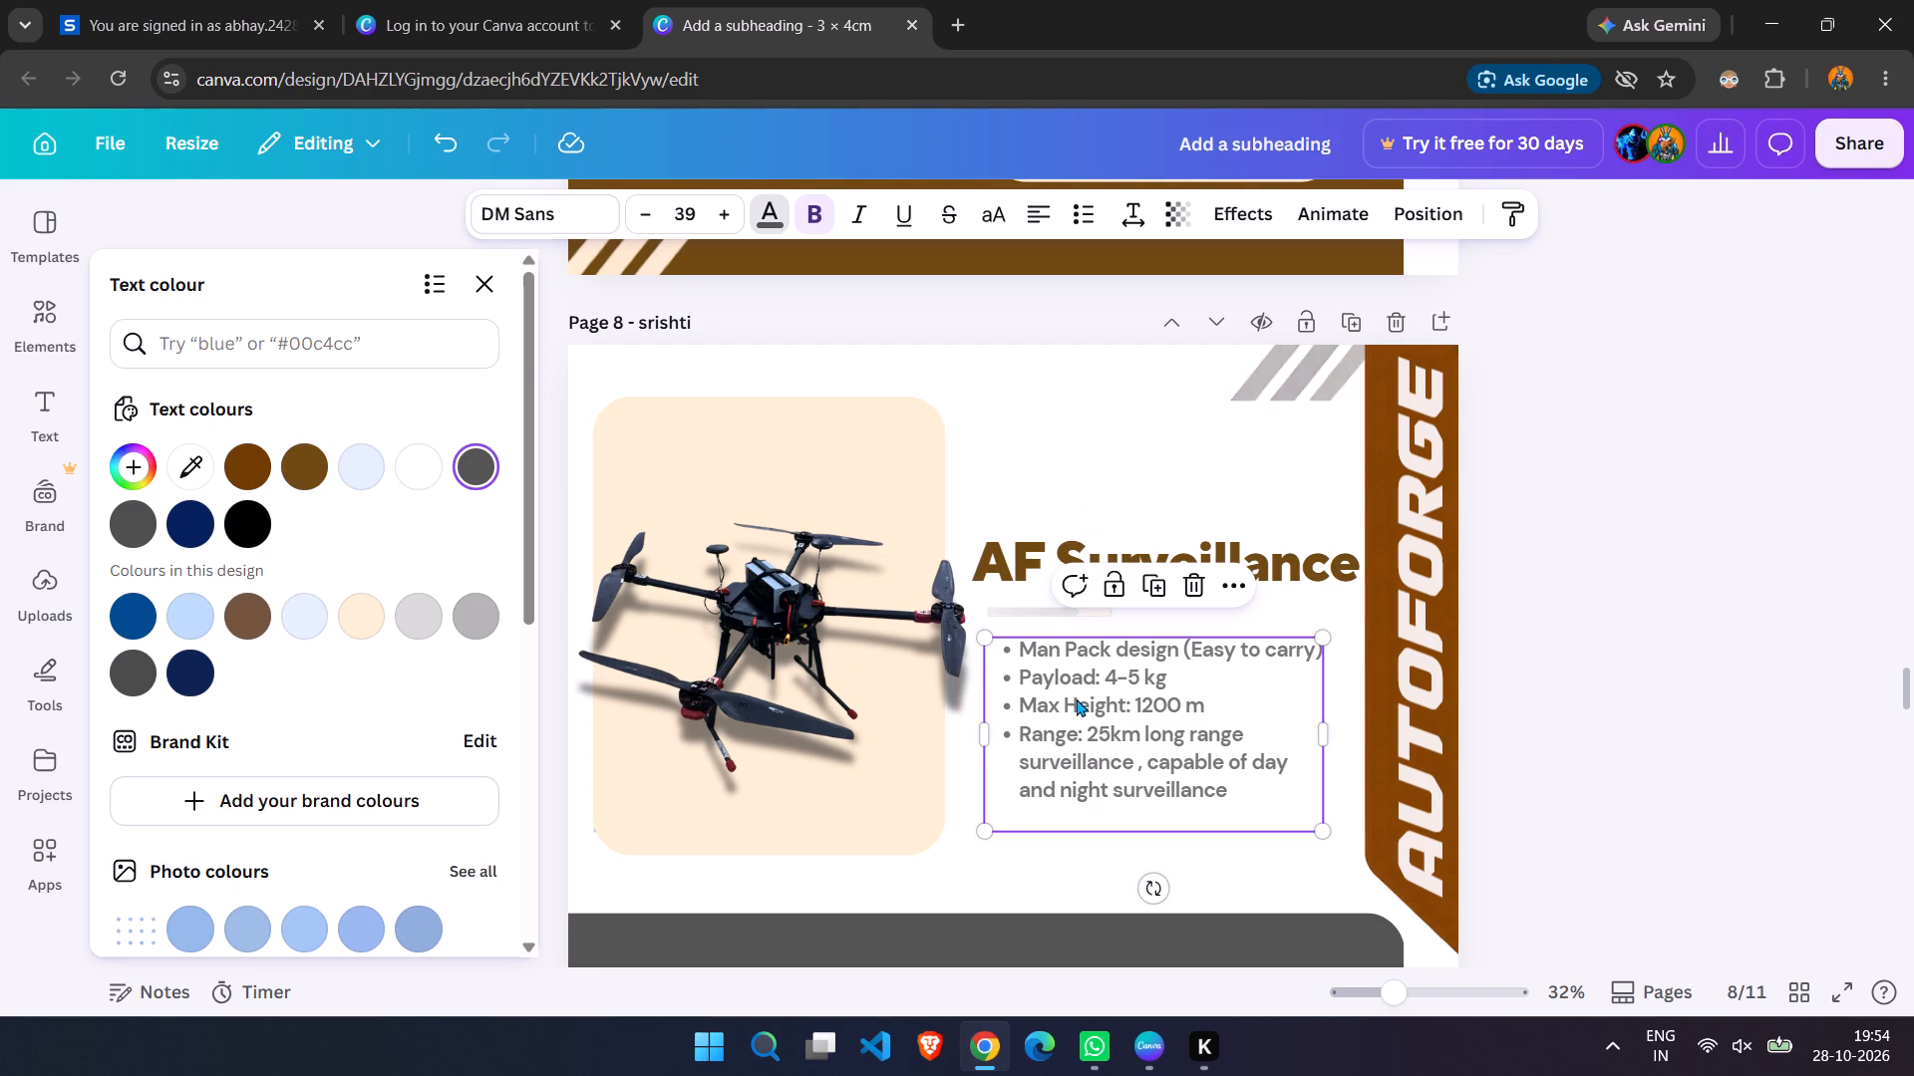
{"action": "left_click", "coordinate": [294, 475]}
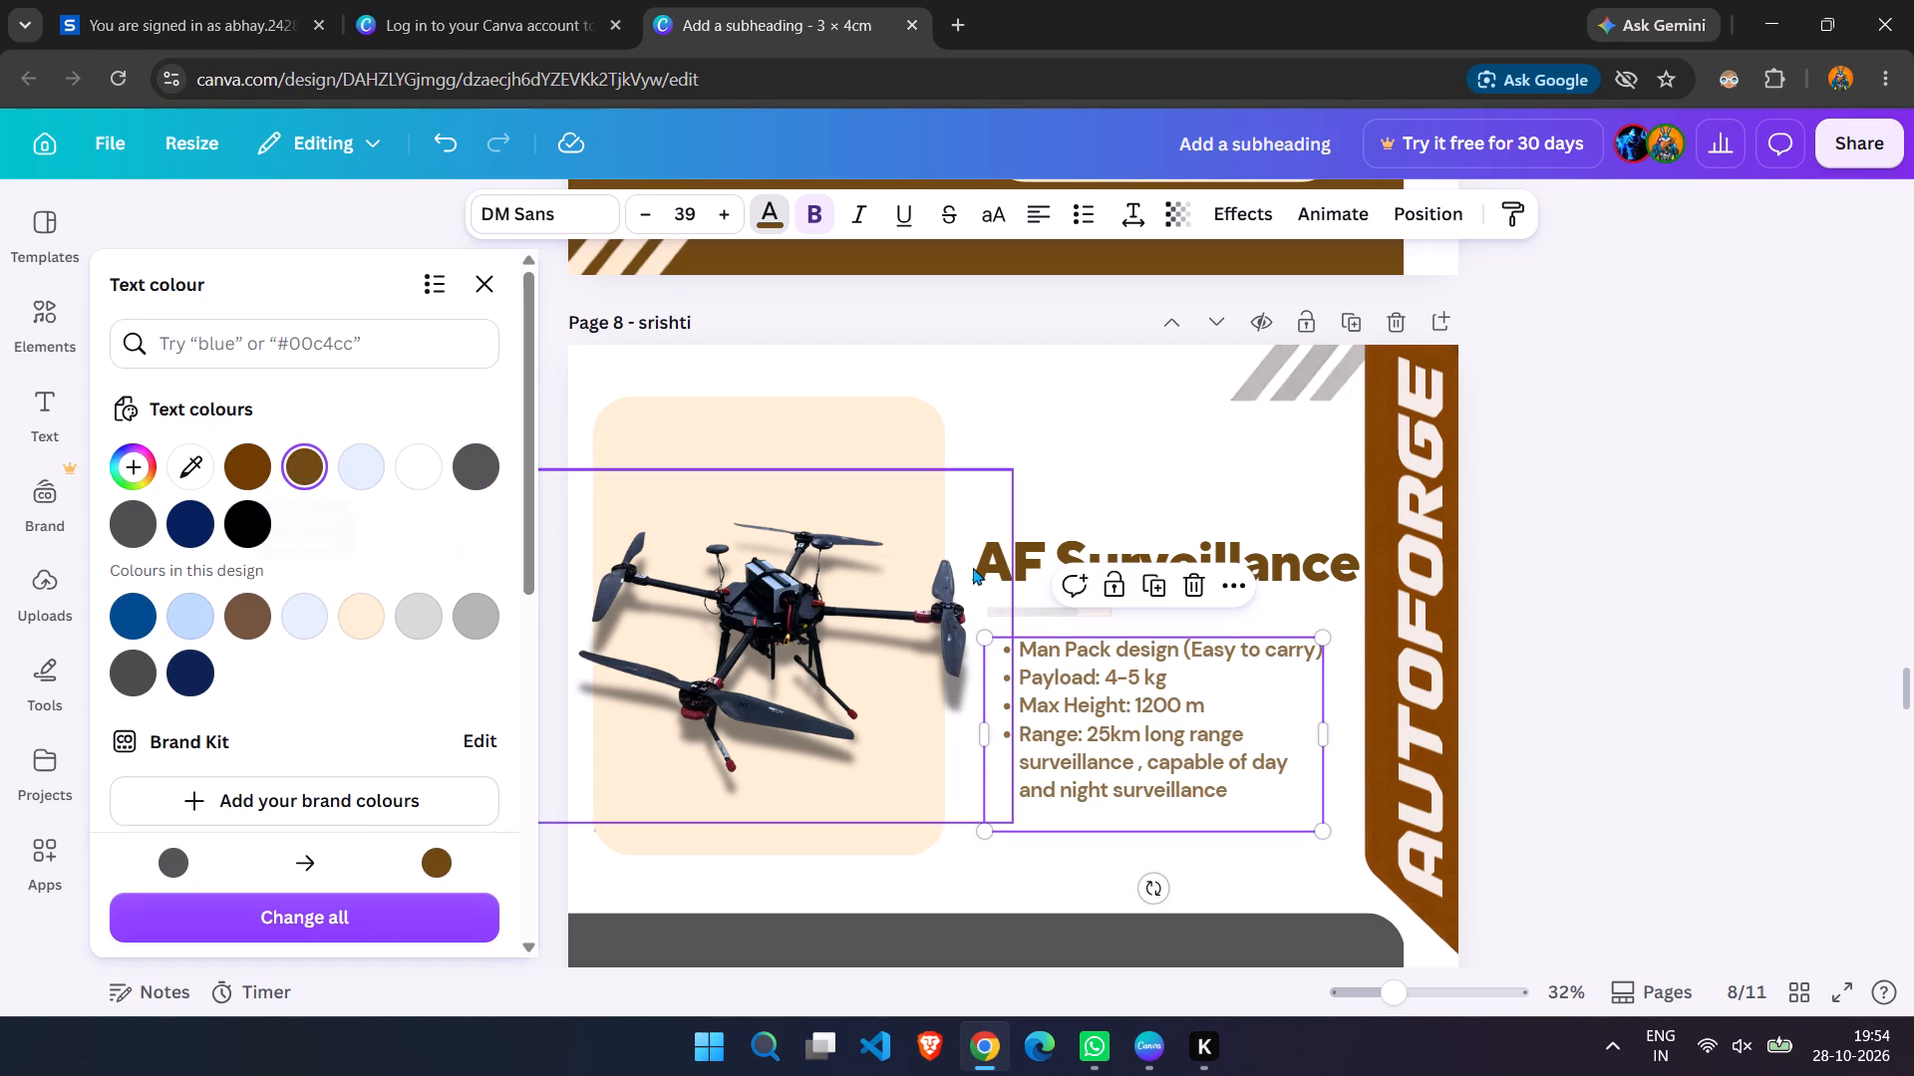
Recolour the dark grey background block of the PRATYAKSH V4 design on page 8 dark brown, matching the AF Surveillance heading.
{"action": "scroll", "coordinate": [1026, 469], "scroll_direction": "down", "scroll_amount": 8}
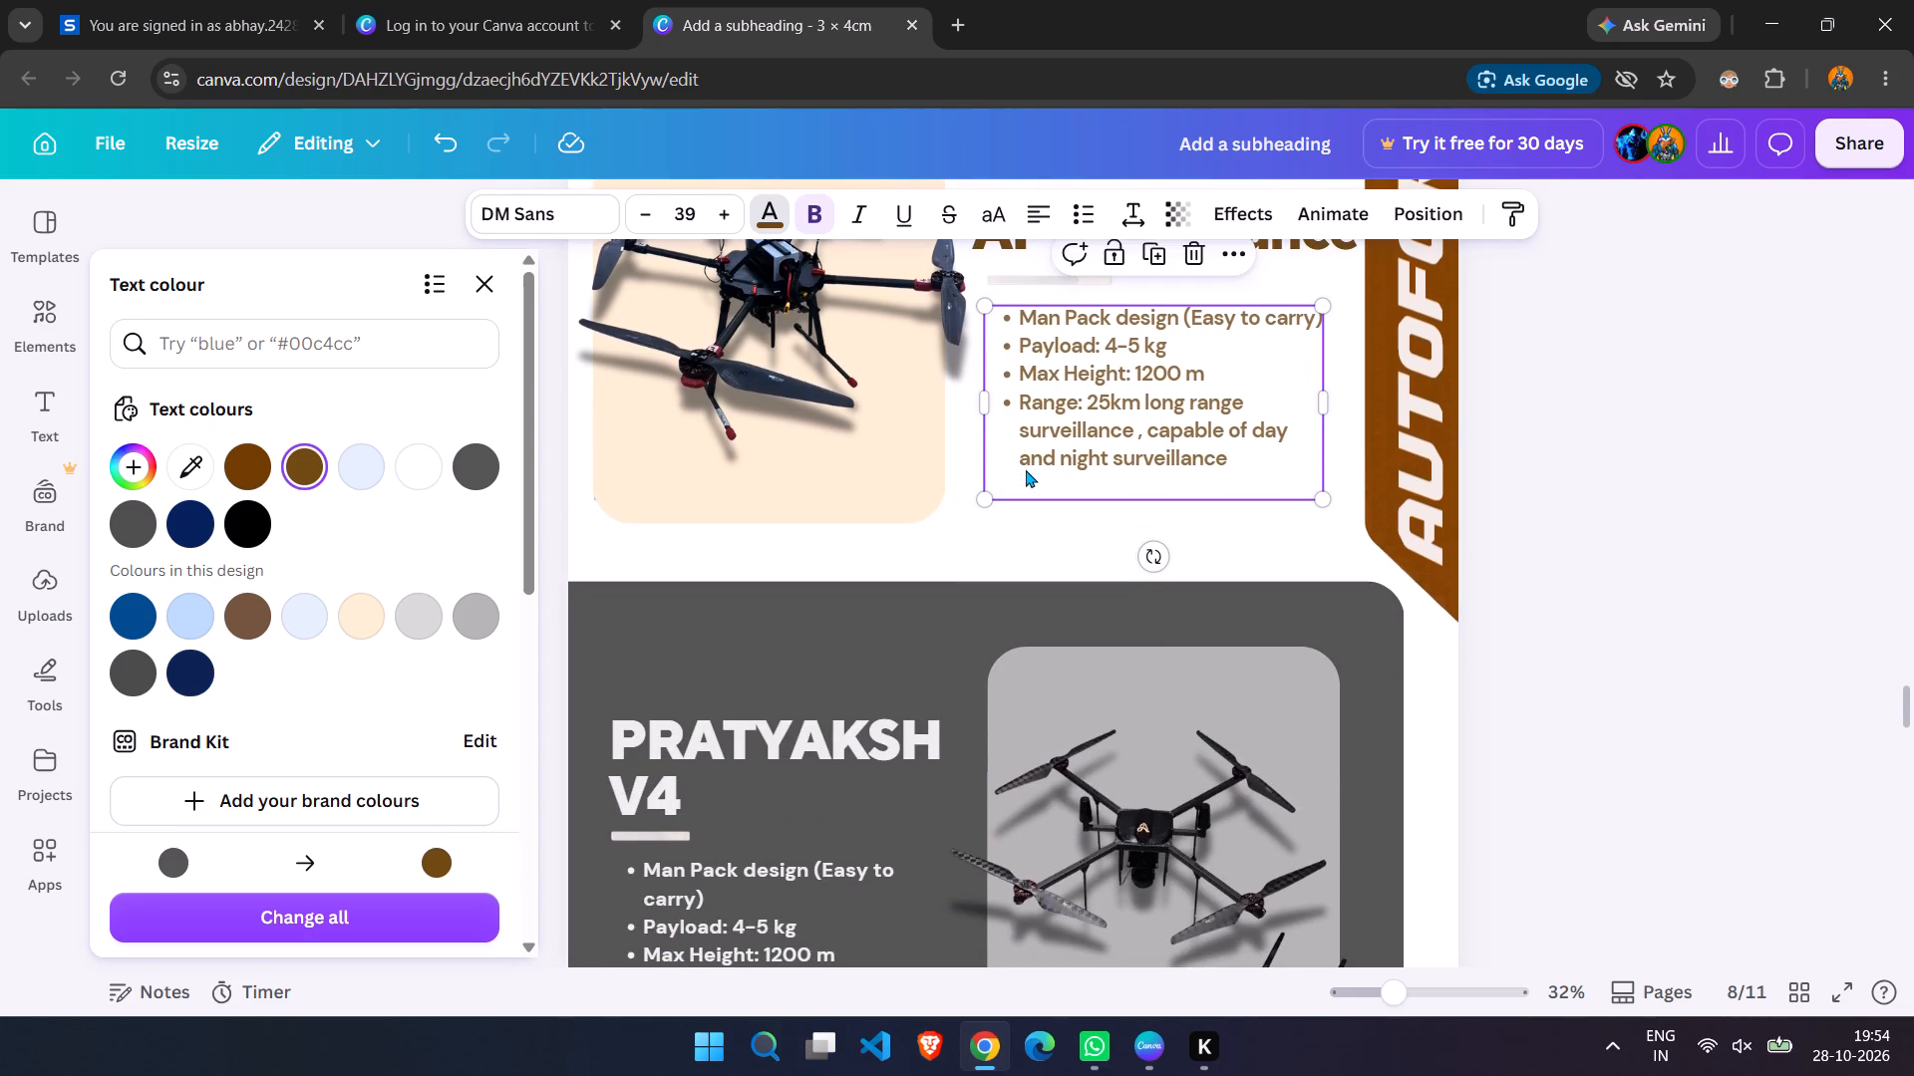
{"action": "scroll", "coordinate": [1026, 469], "scroll_direction": "down", "scroll_amount": 3}
{"action": "left_click", "coordinate": [864, 414]}
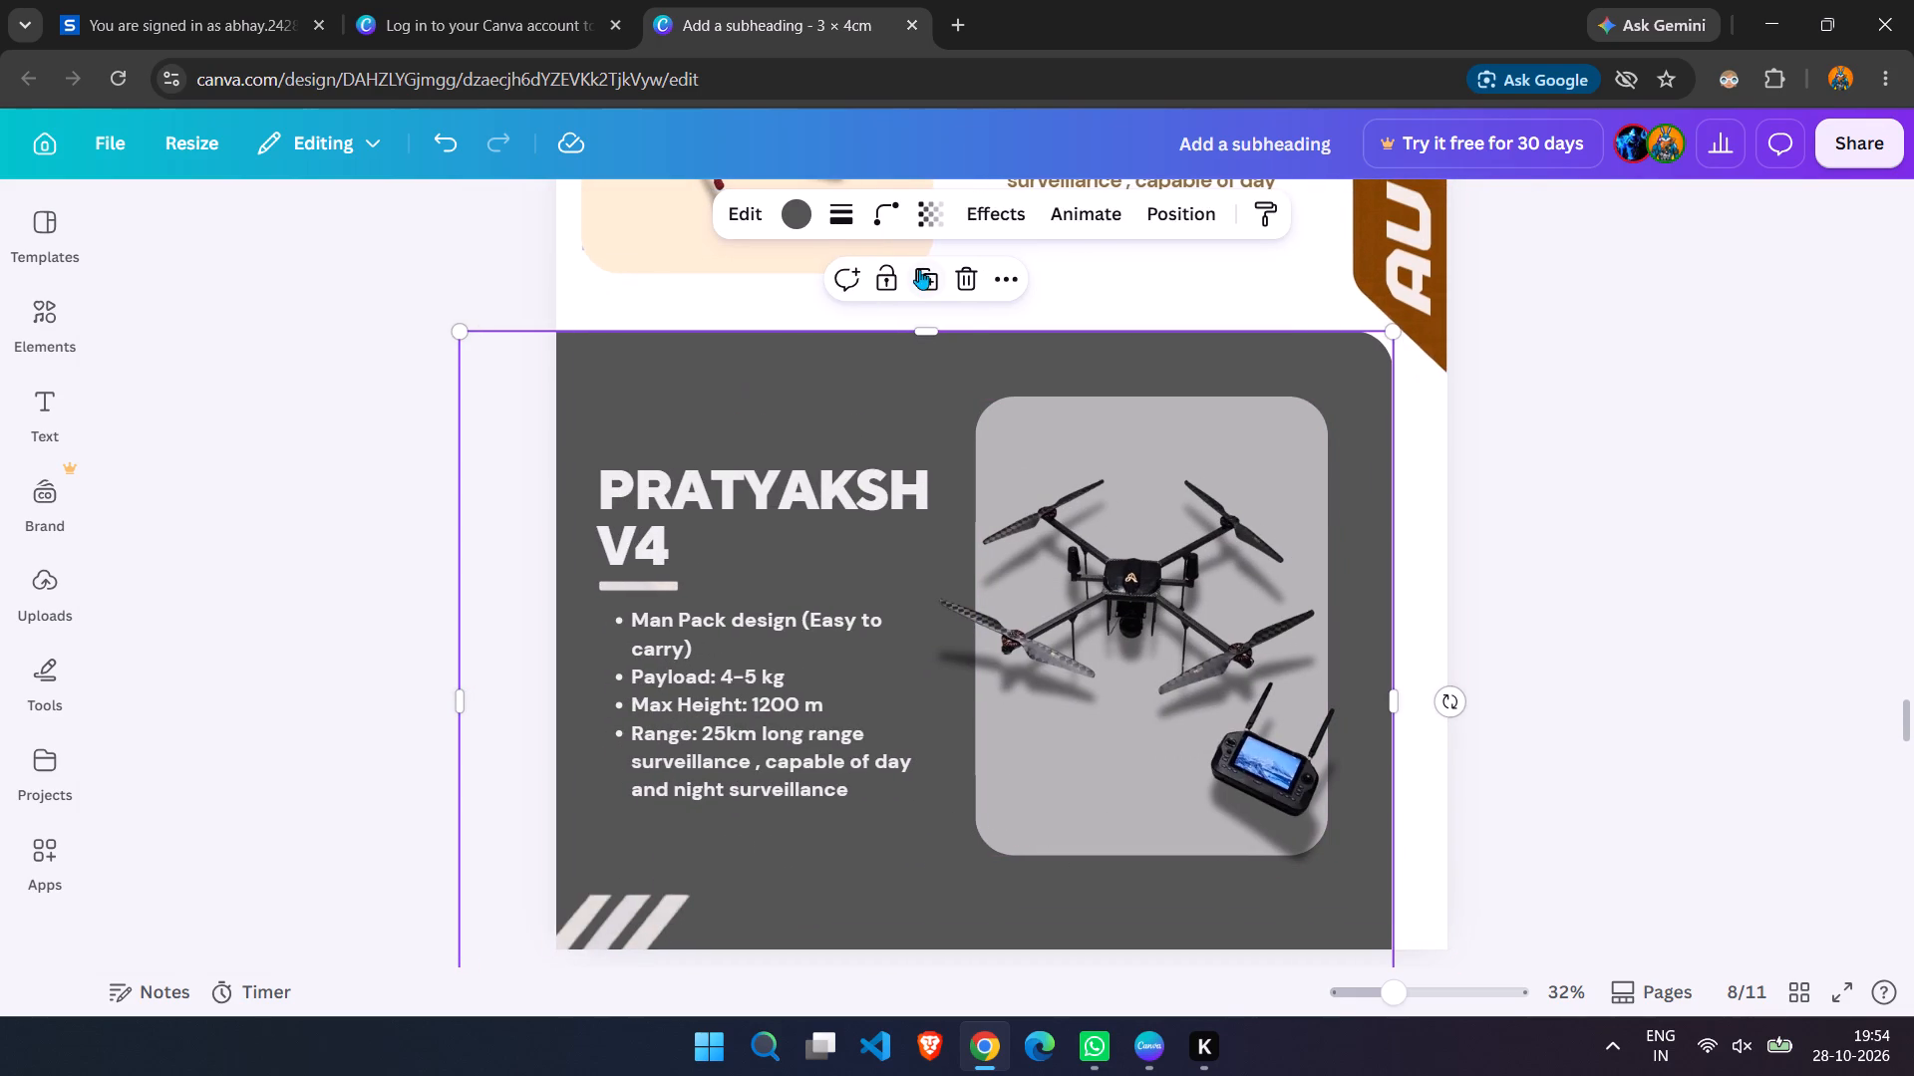
{"action": "left_click", "coordinate": [798, 209]}
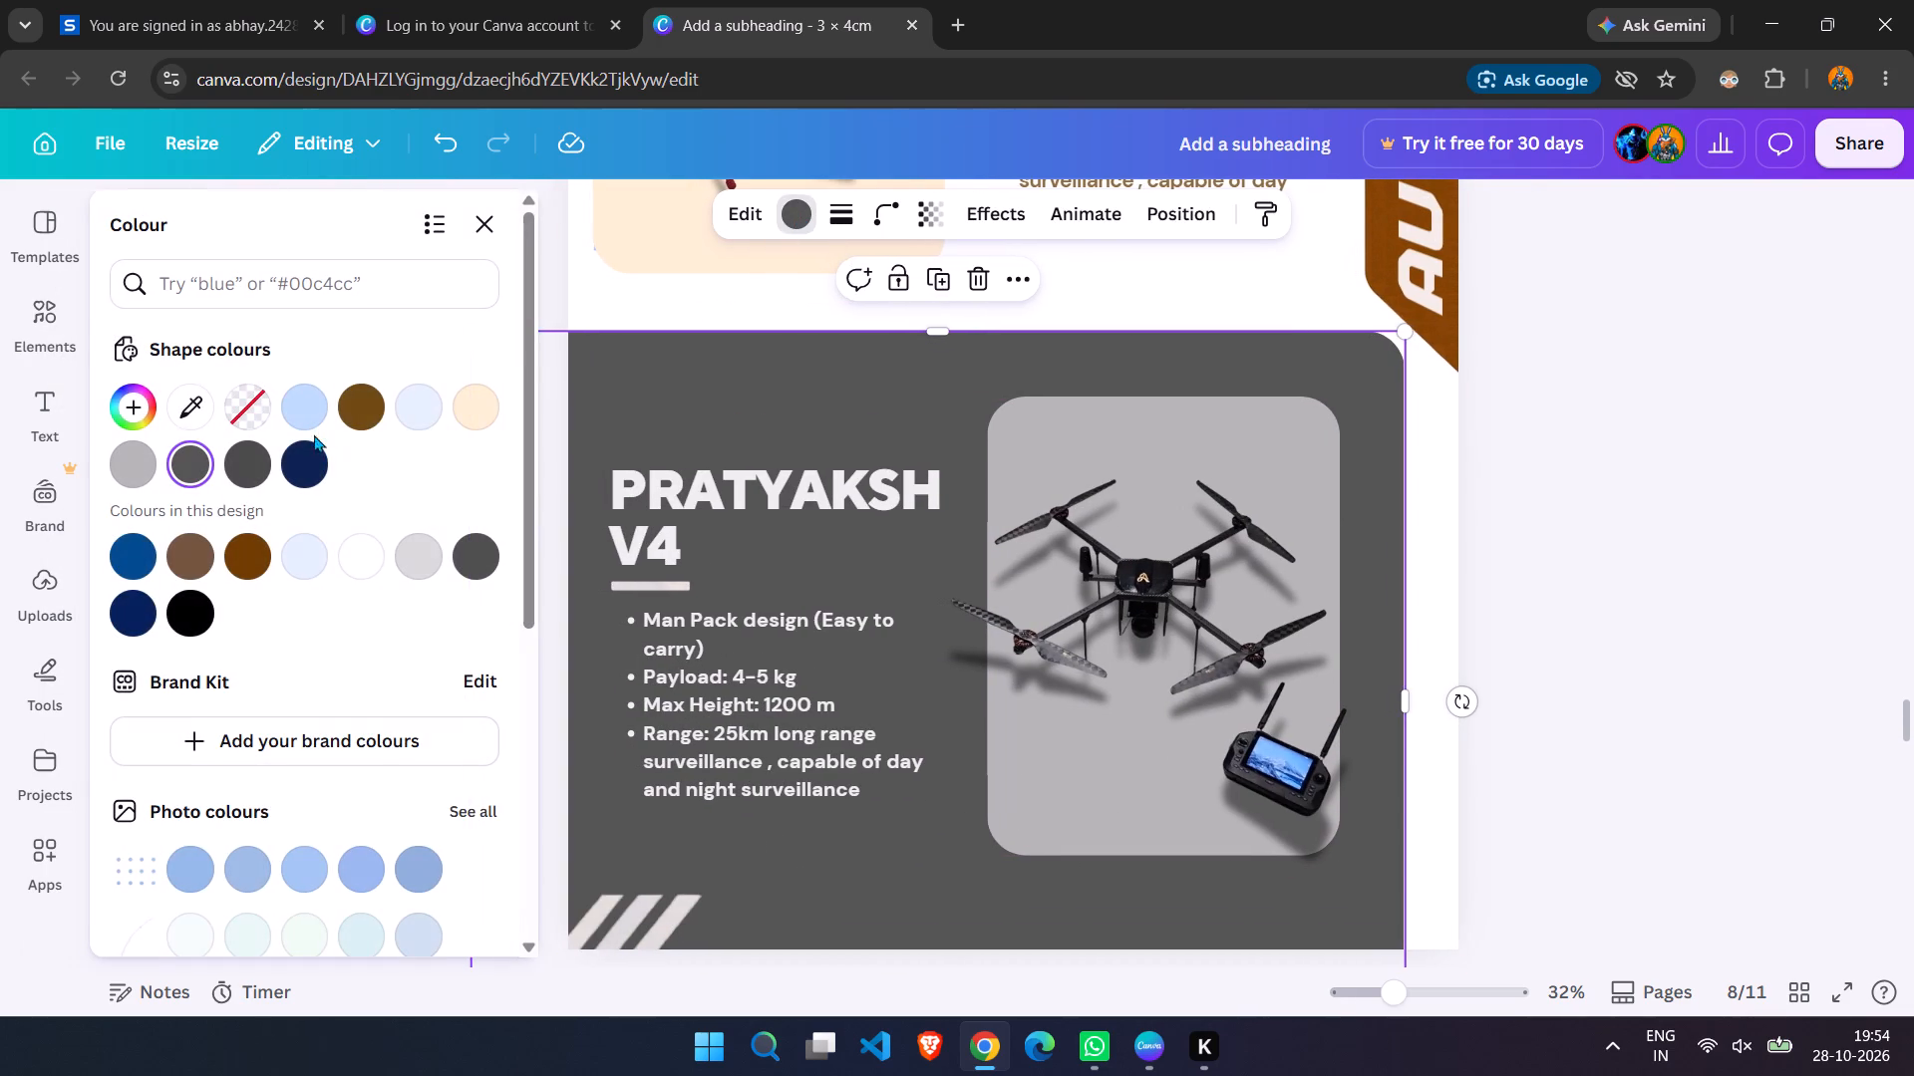
{"action": "left_click", "coordinate": [352, 395]}
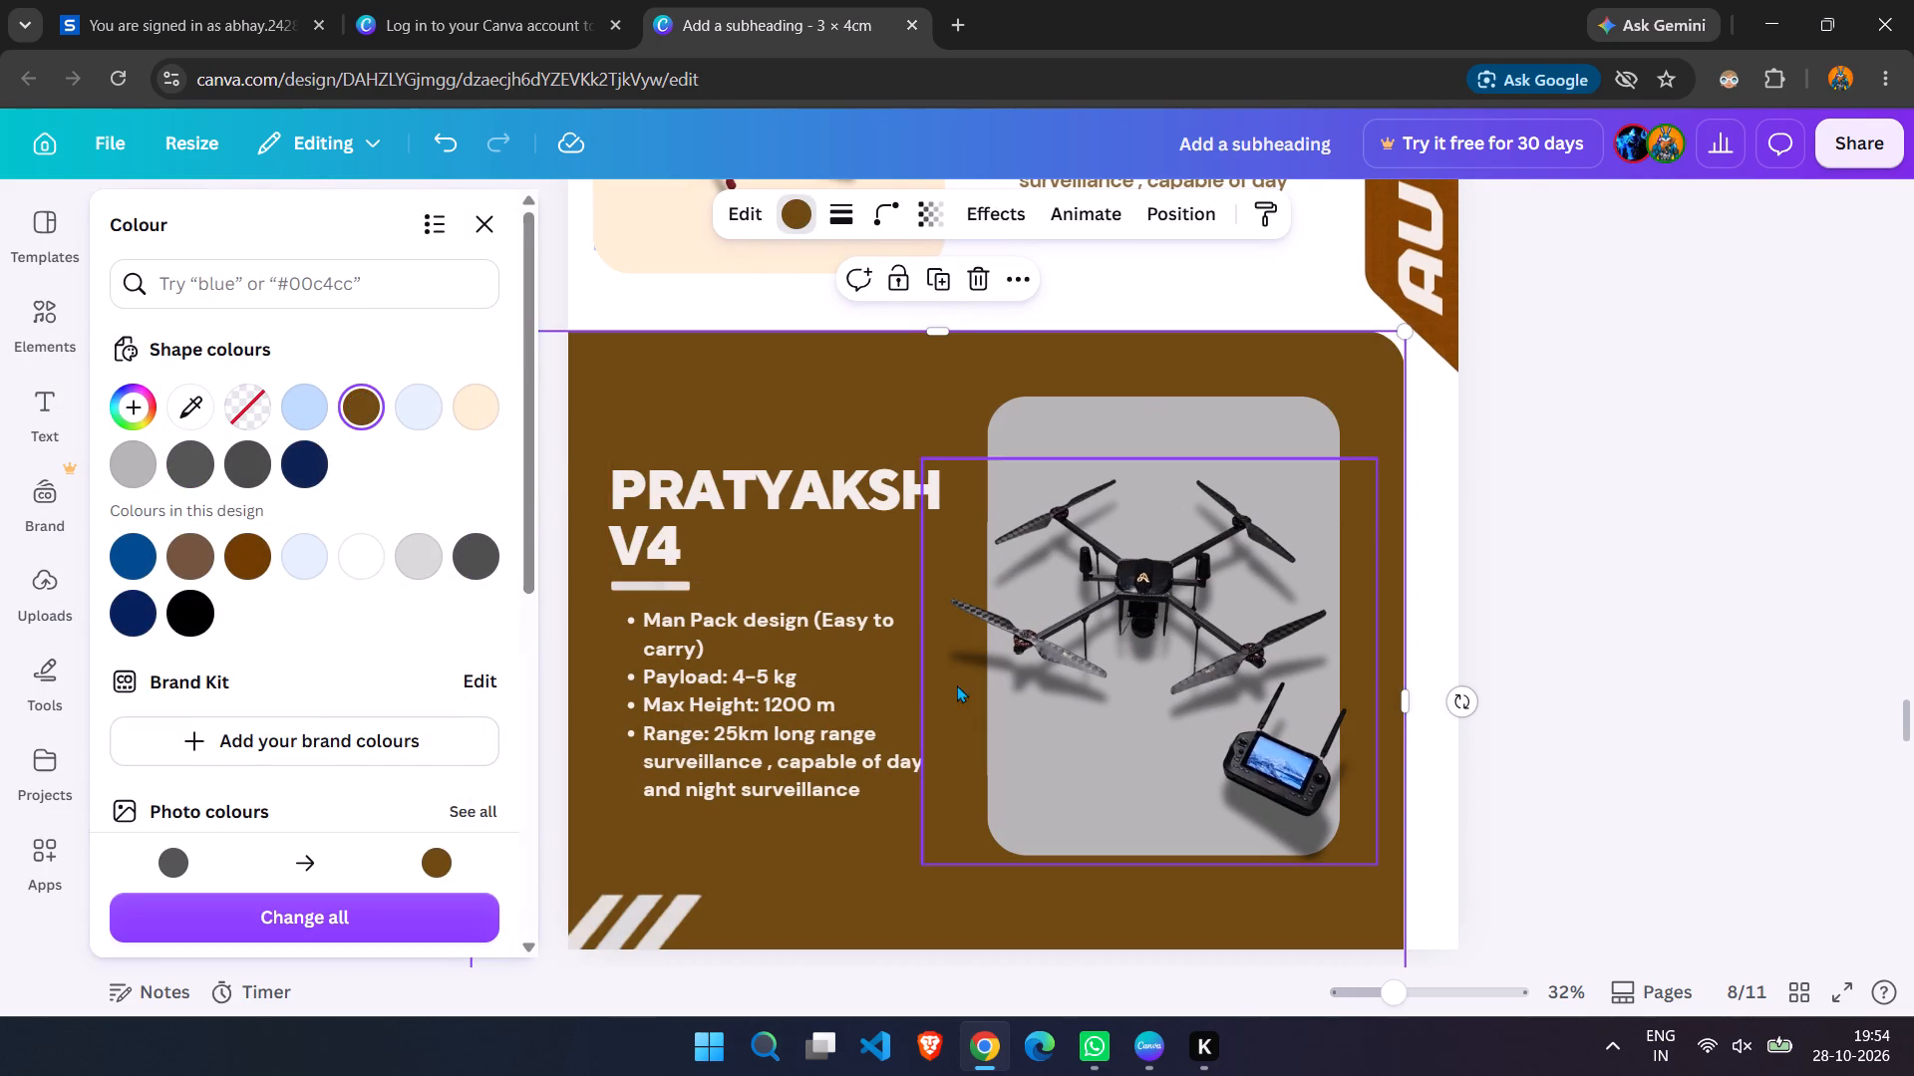
Recolour the grey rounded panel behind the PRATYAKSH V4 drone on page 8 cream.
{"action": "left_click", "coordinate": [1080, 745]}
{"action": "left_click", "coordinate": [1013, 414]}
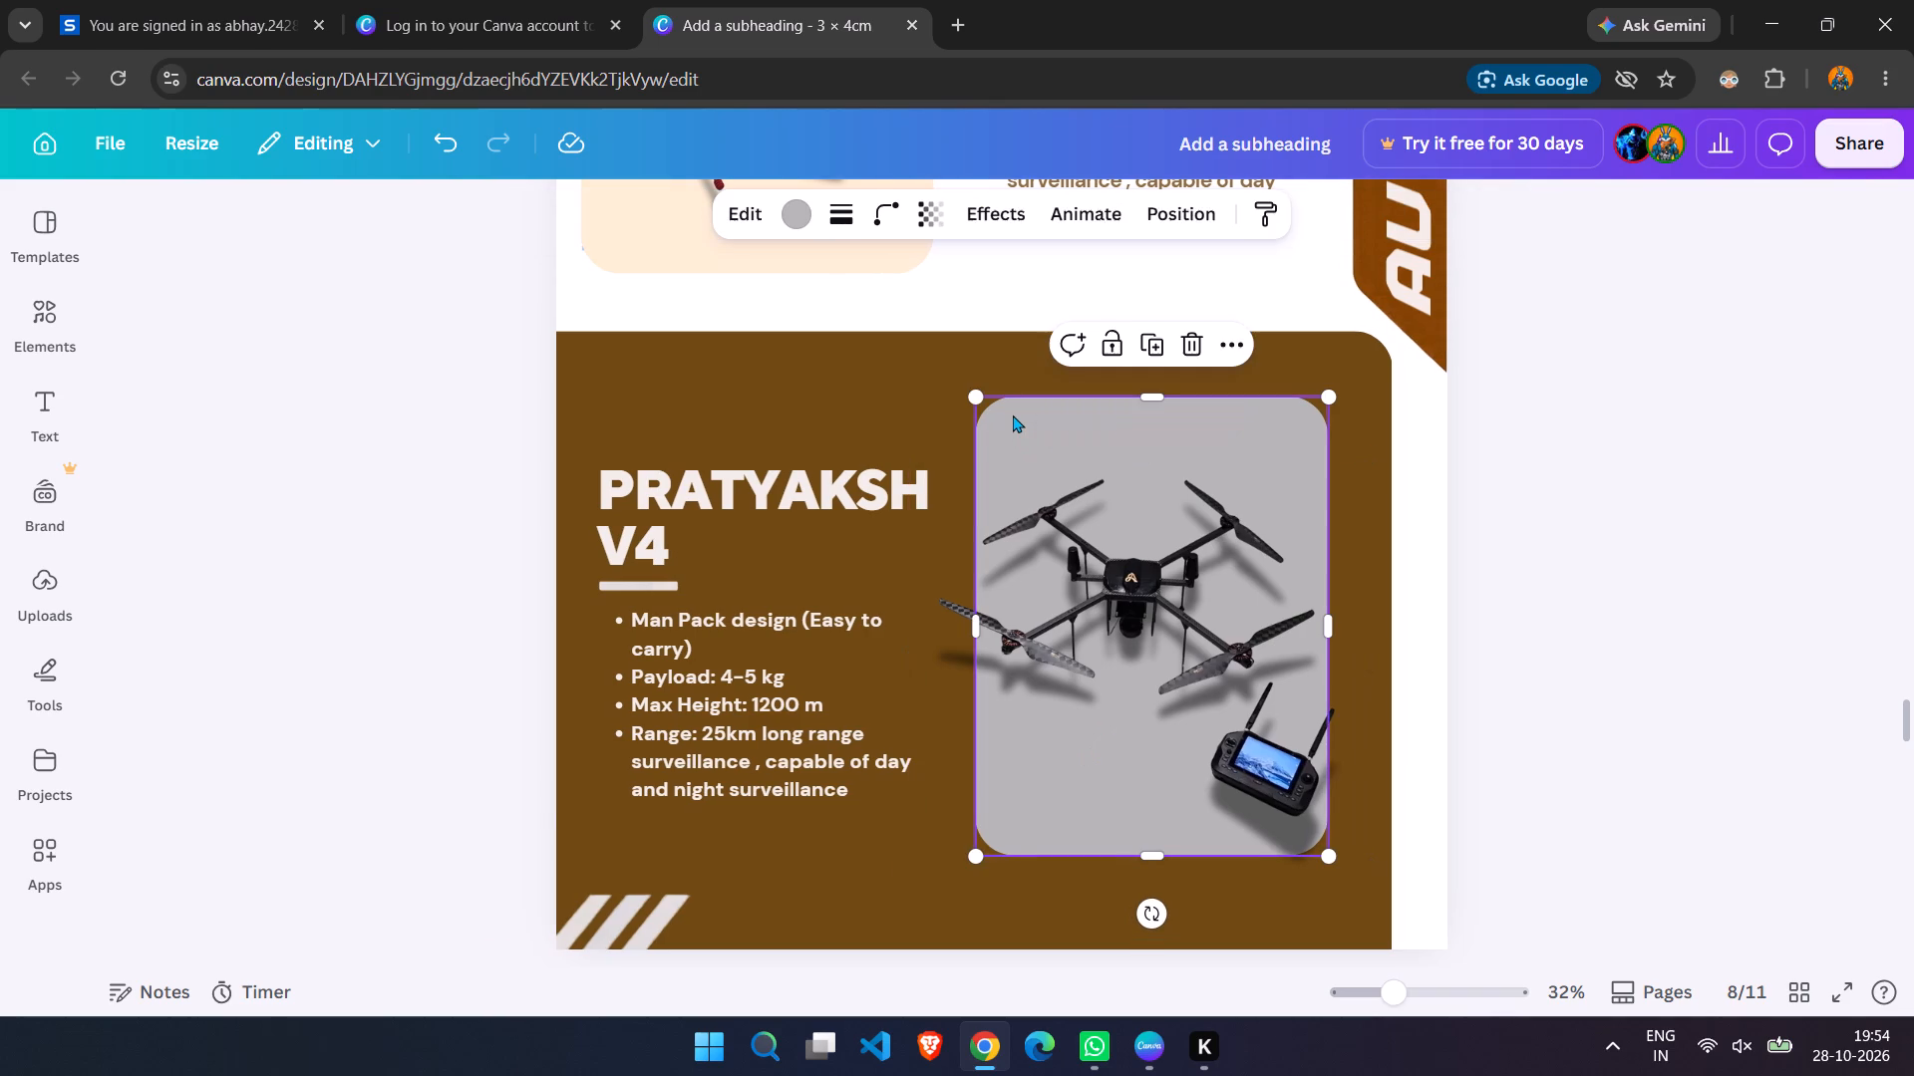
{"action": "left_click", "coordinate": [797, 196]}
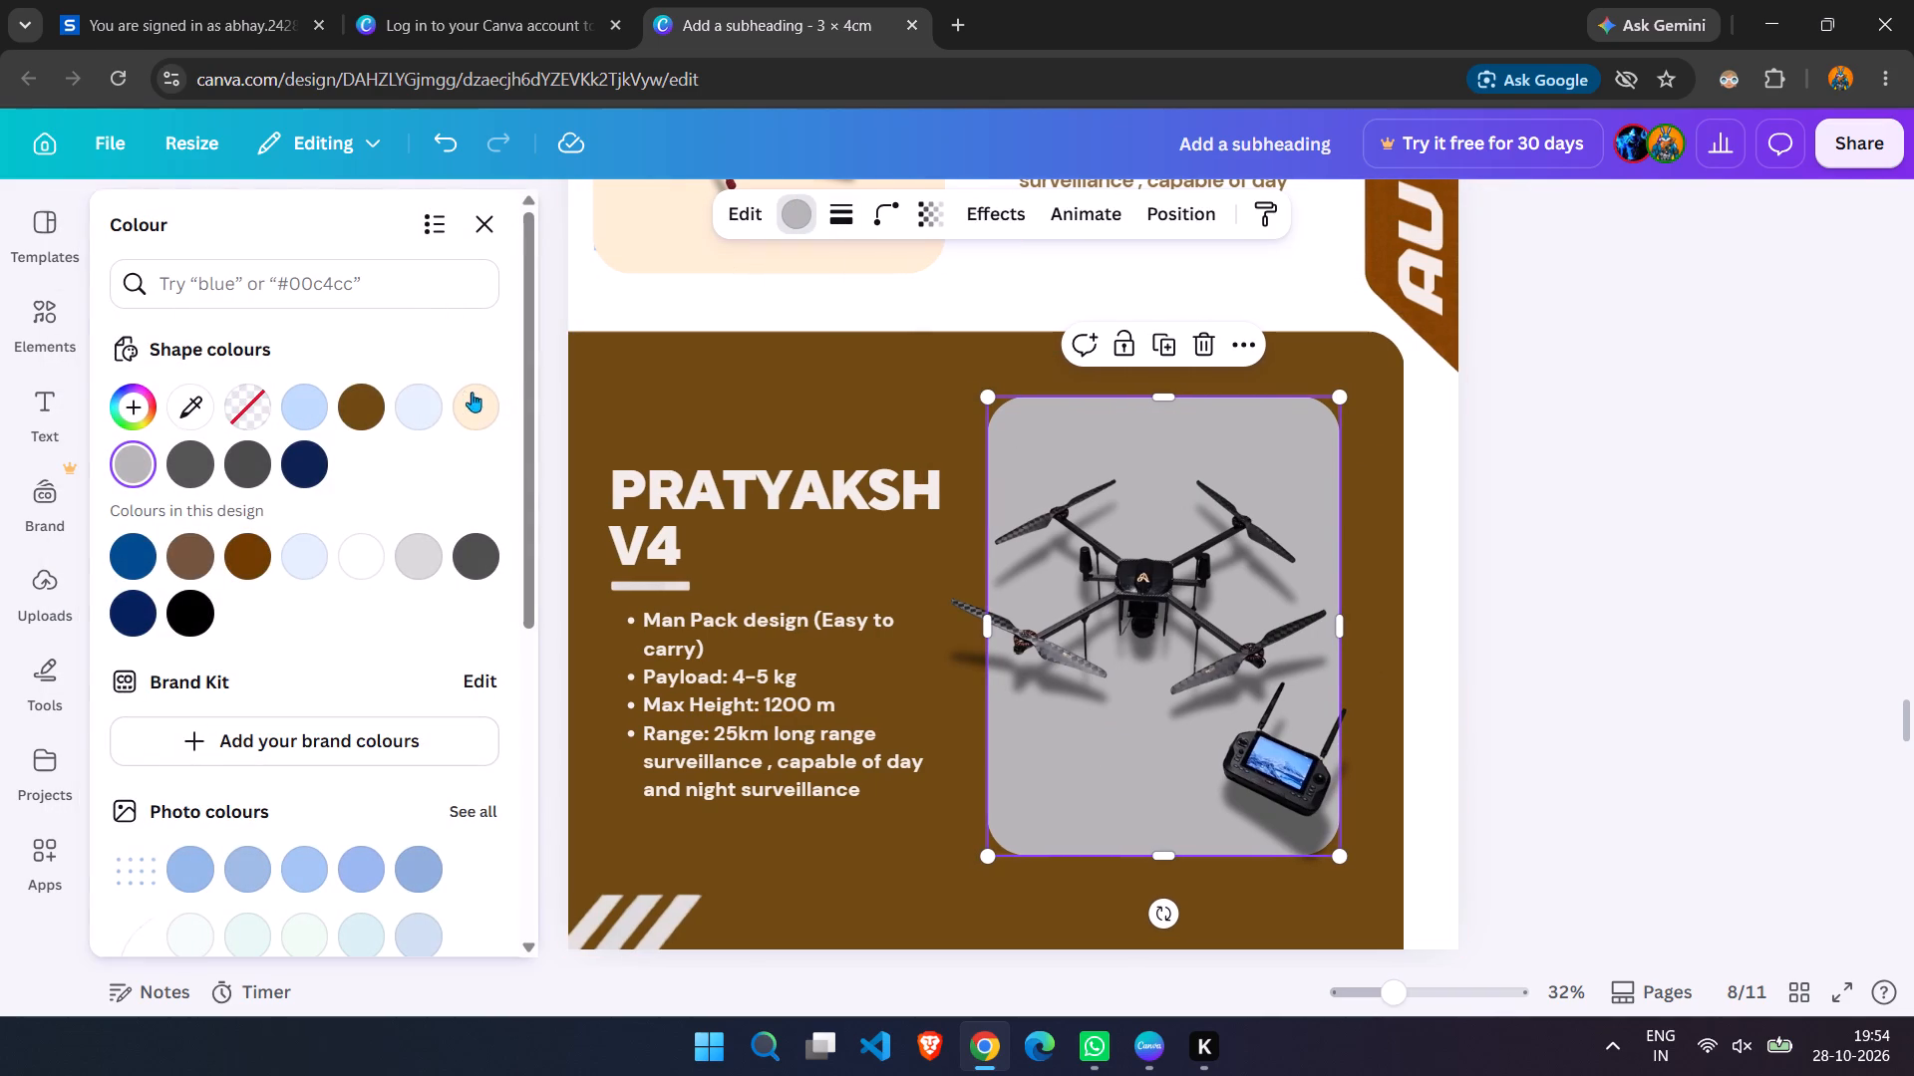
{"action": "left_click", "coordinate": [476, 397]}
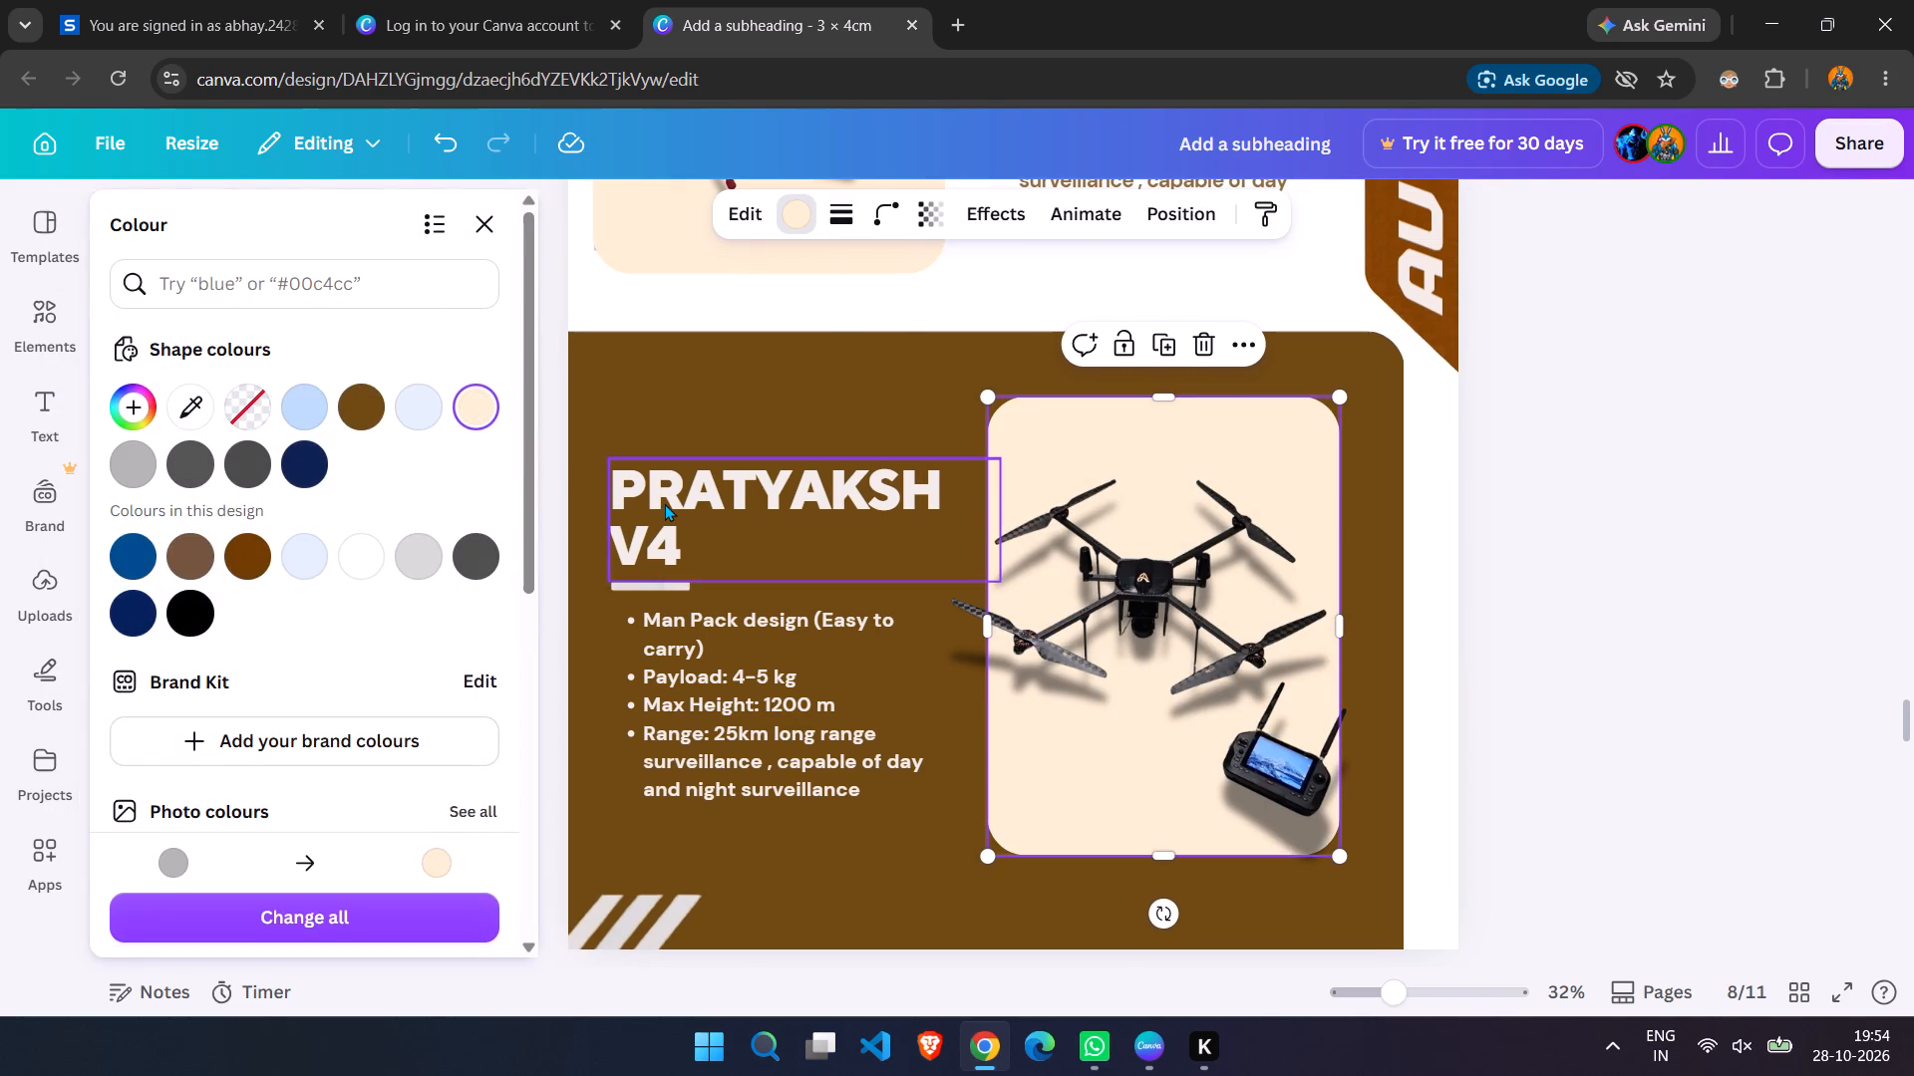
Recolour the PRATYAKSH V4 heading text on page 8 cream, #ffedd3.
{"action": "left_click", "coordinate": [666, 503]}
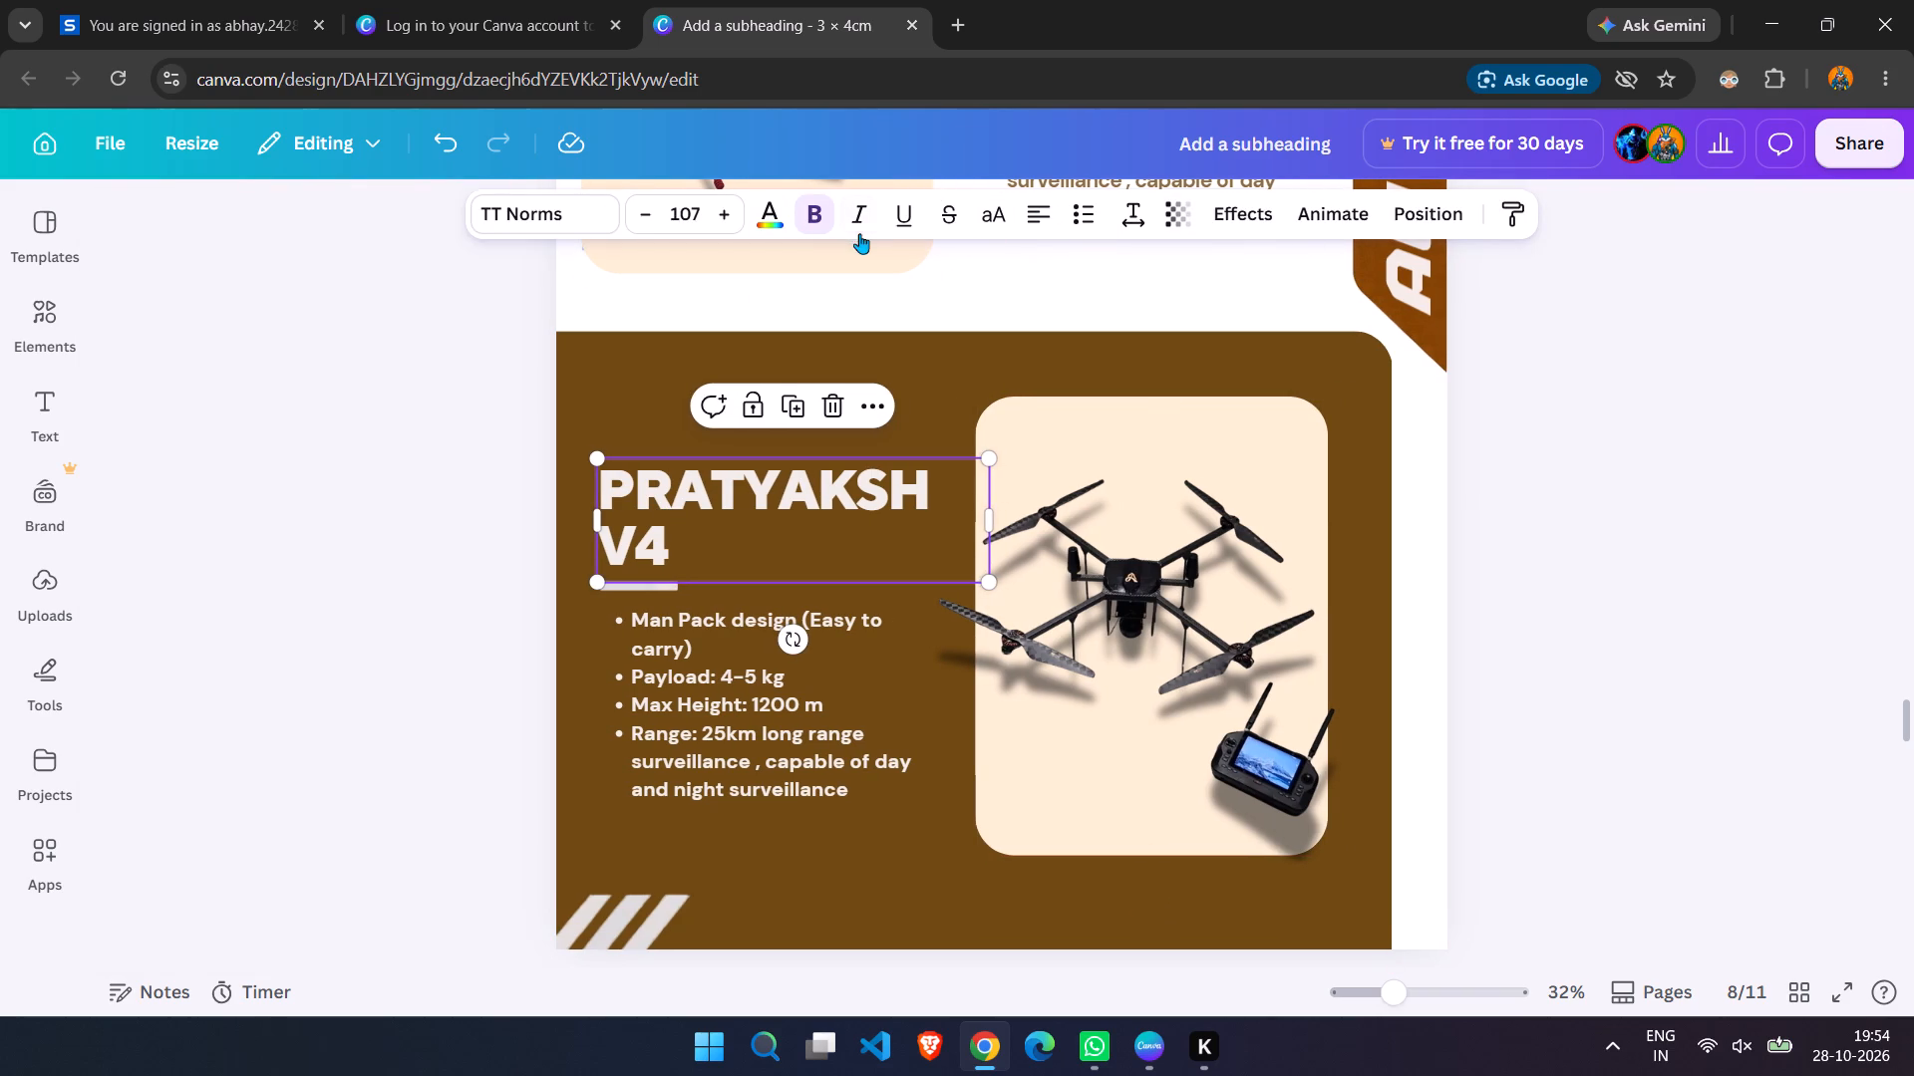
{"action": "left_click", "coordinate": [773, 208]}
{"action": "left_click", "coordinate": [369, 619]}
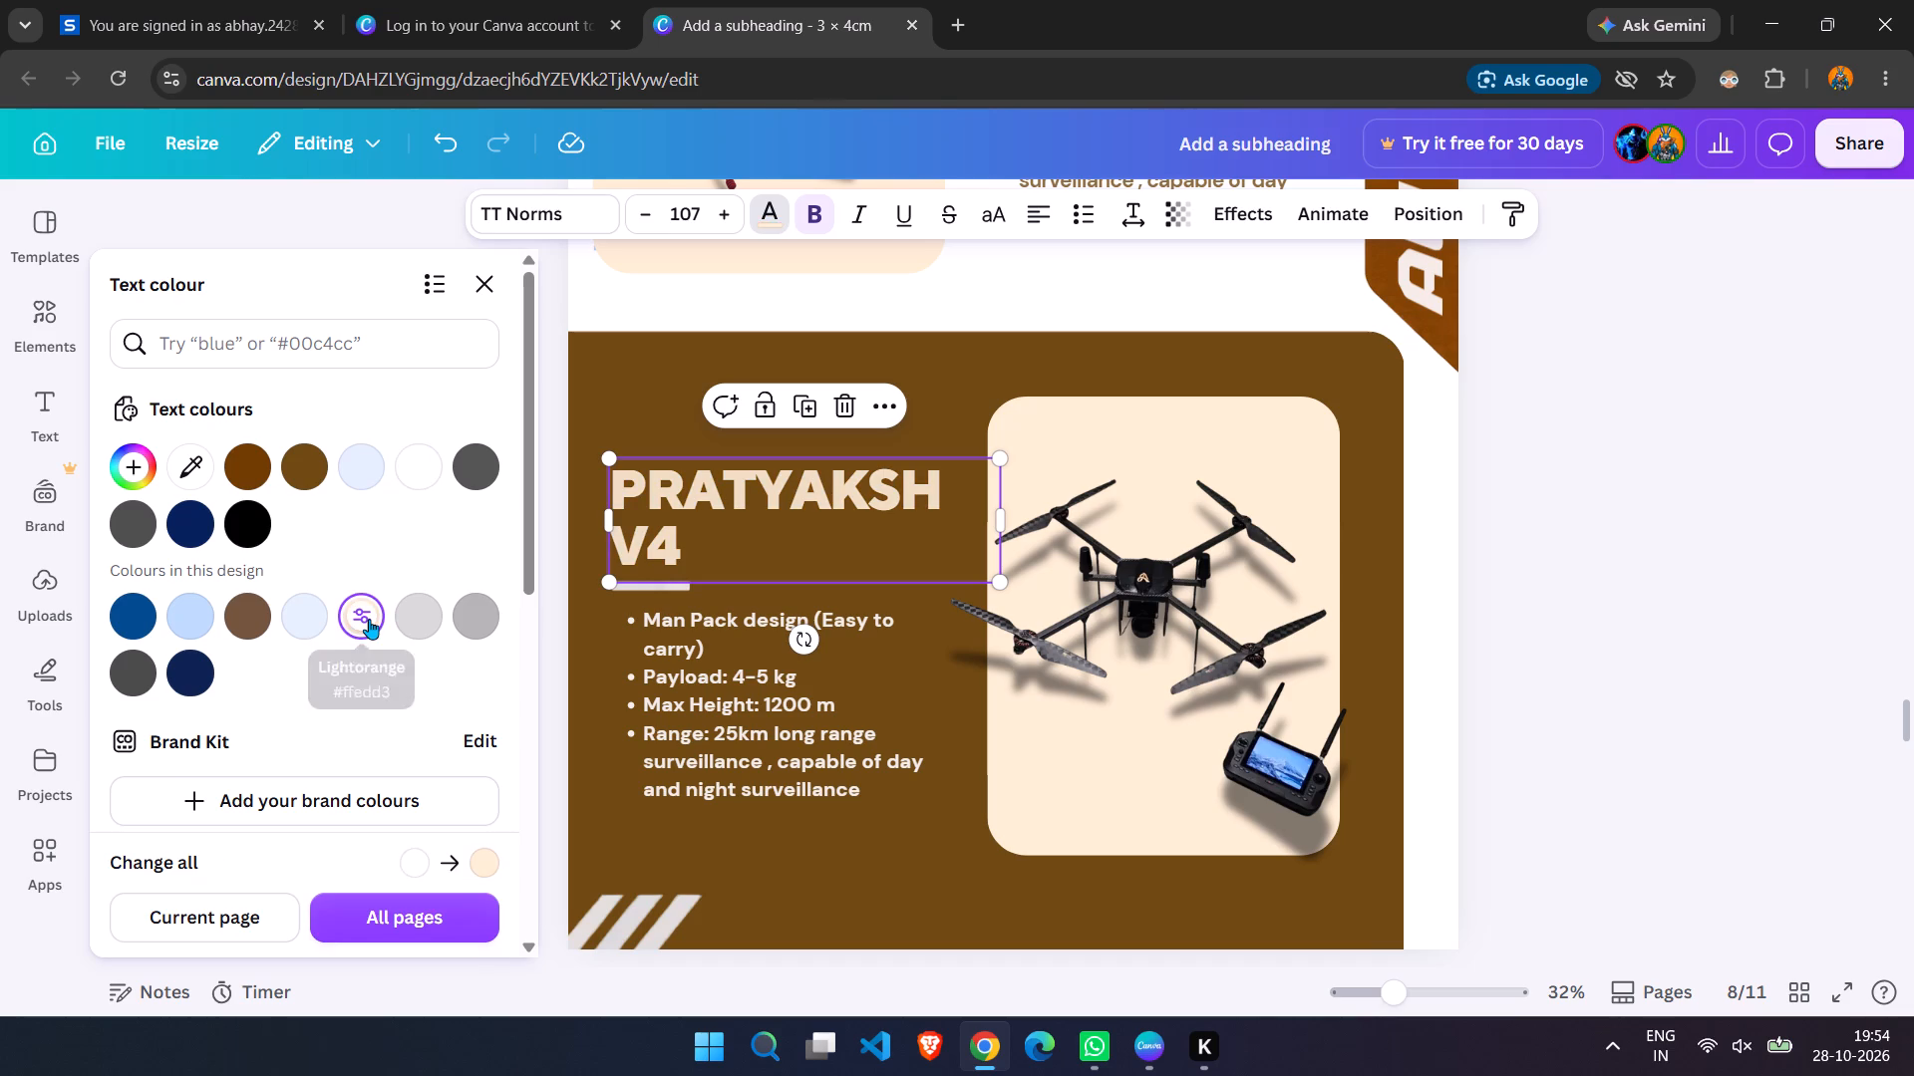
Recolour the PRATYAKSH V4 specification list on page 8 cream, #ffedd3.
{"action": "left_click", "coordinate": [740, 700]}
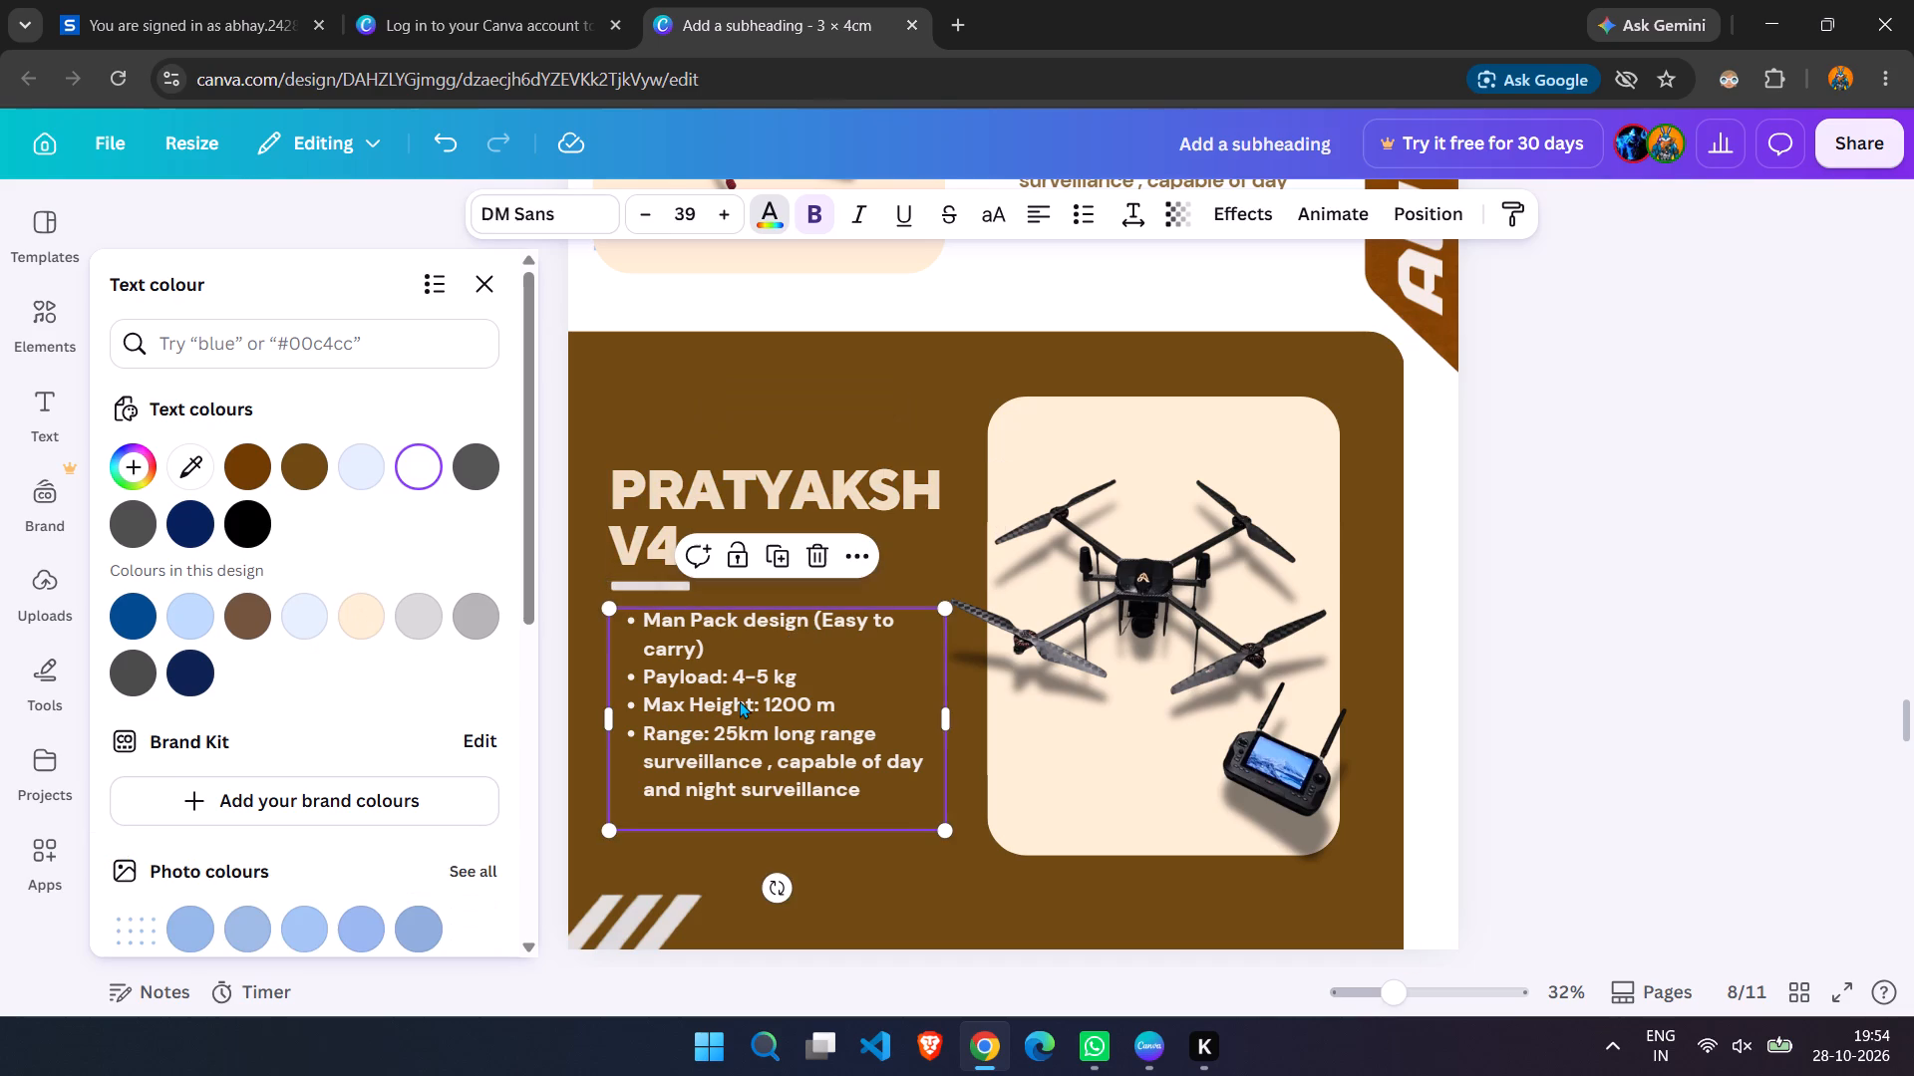
{"action": "left_click", "coordinate": [357, 609]}
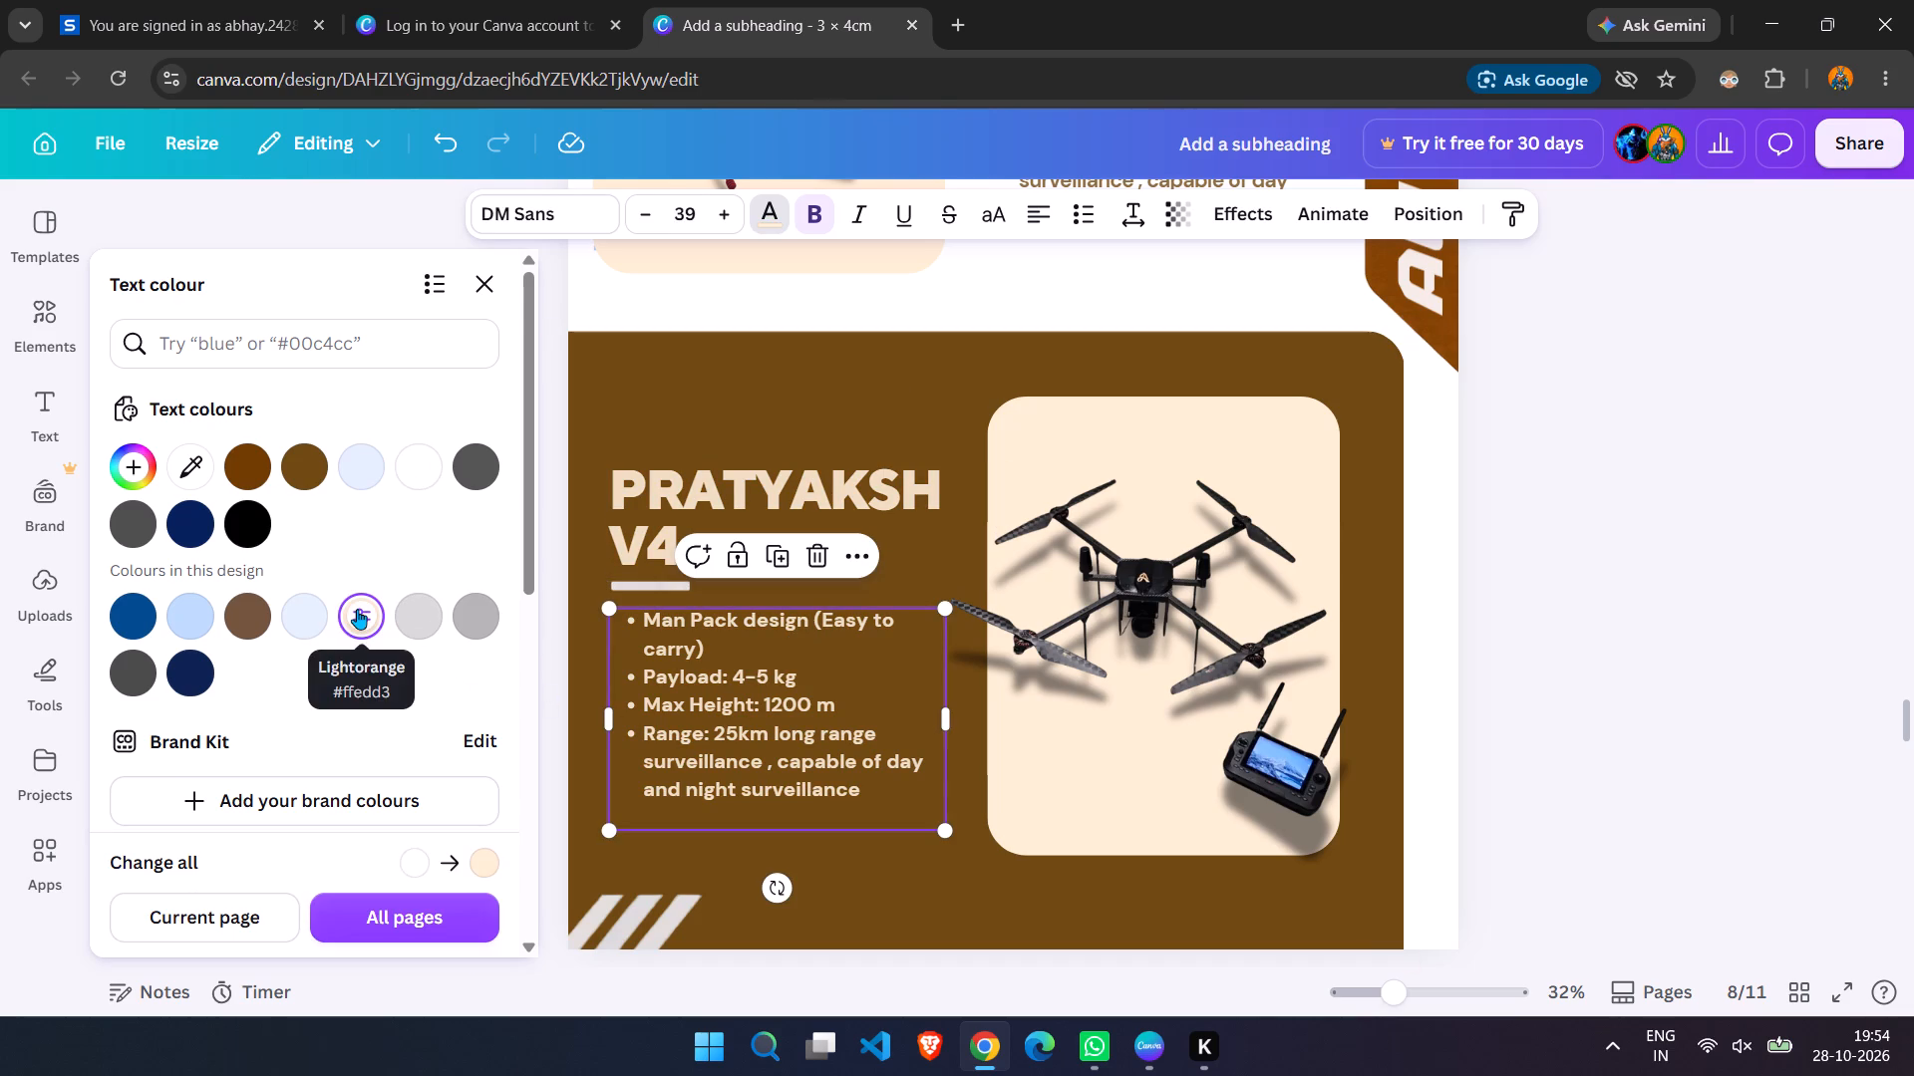
Recolour the light grey underline bar beneath the PRATYAKSH V4 heading on page 8 cream, #ffedd3.
{"action": "left_click", "coordinate": [788, 413]}
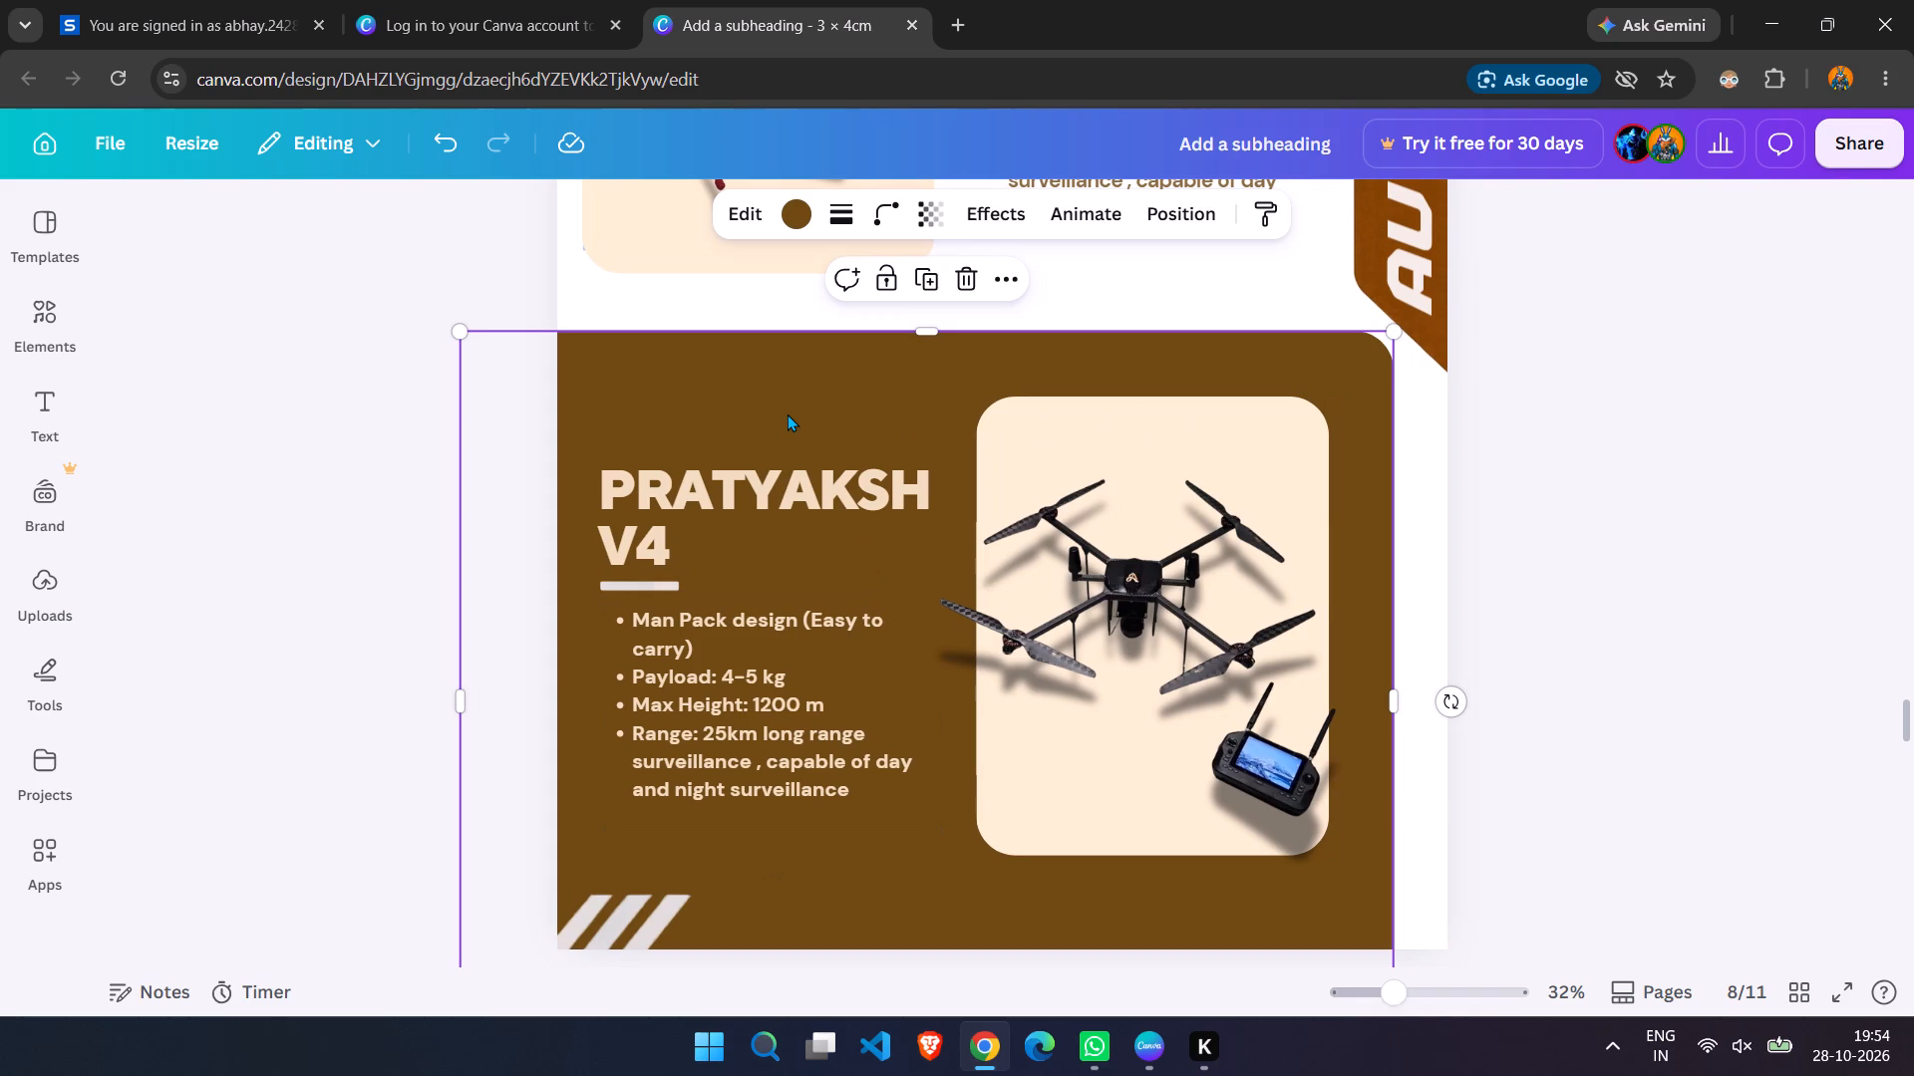
{"action": "left_click", "coordinate": [663, 587]}
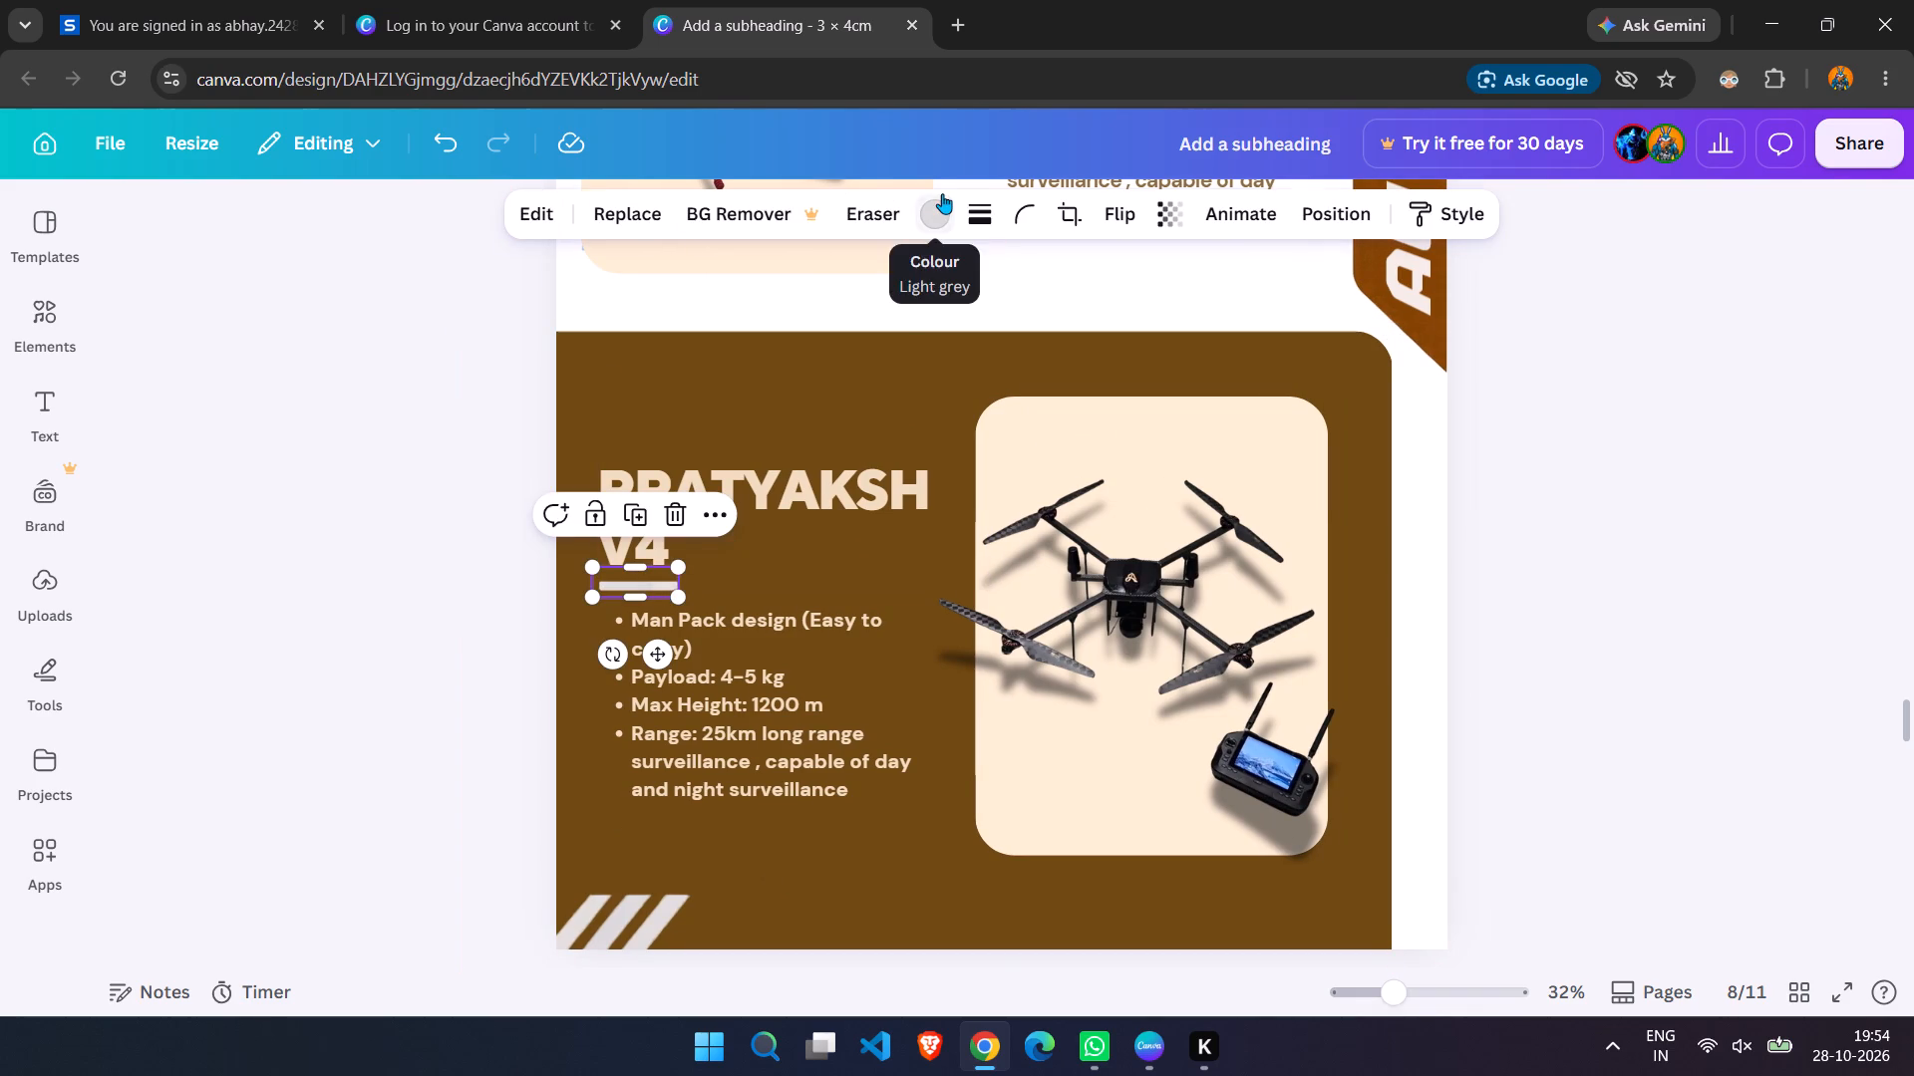
{"action": "left_click", "coordinate": [940, 211]}
{"action": "left_click", "coordinate": [254, 525]}
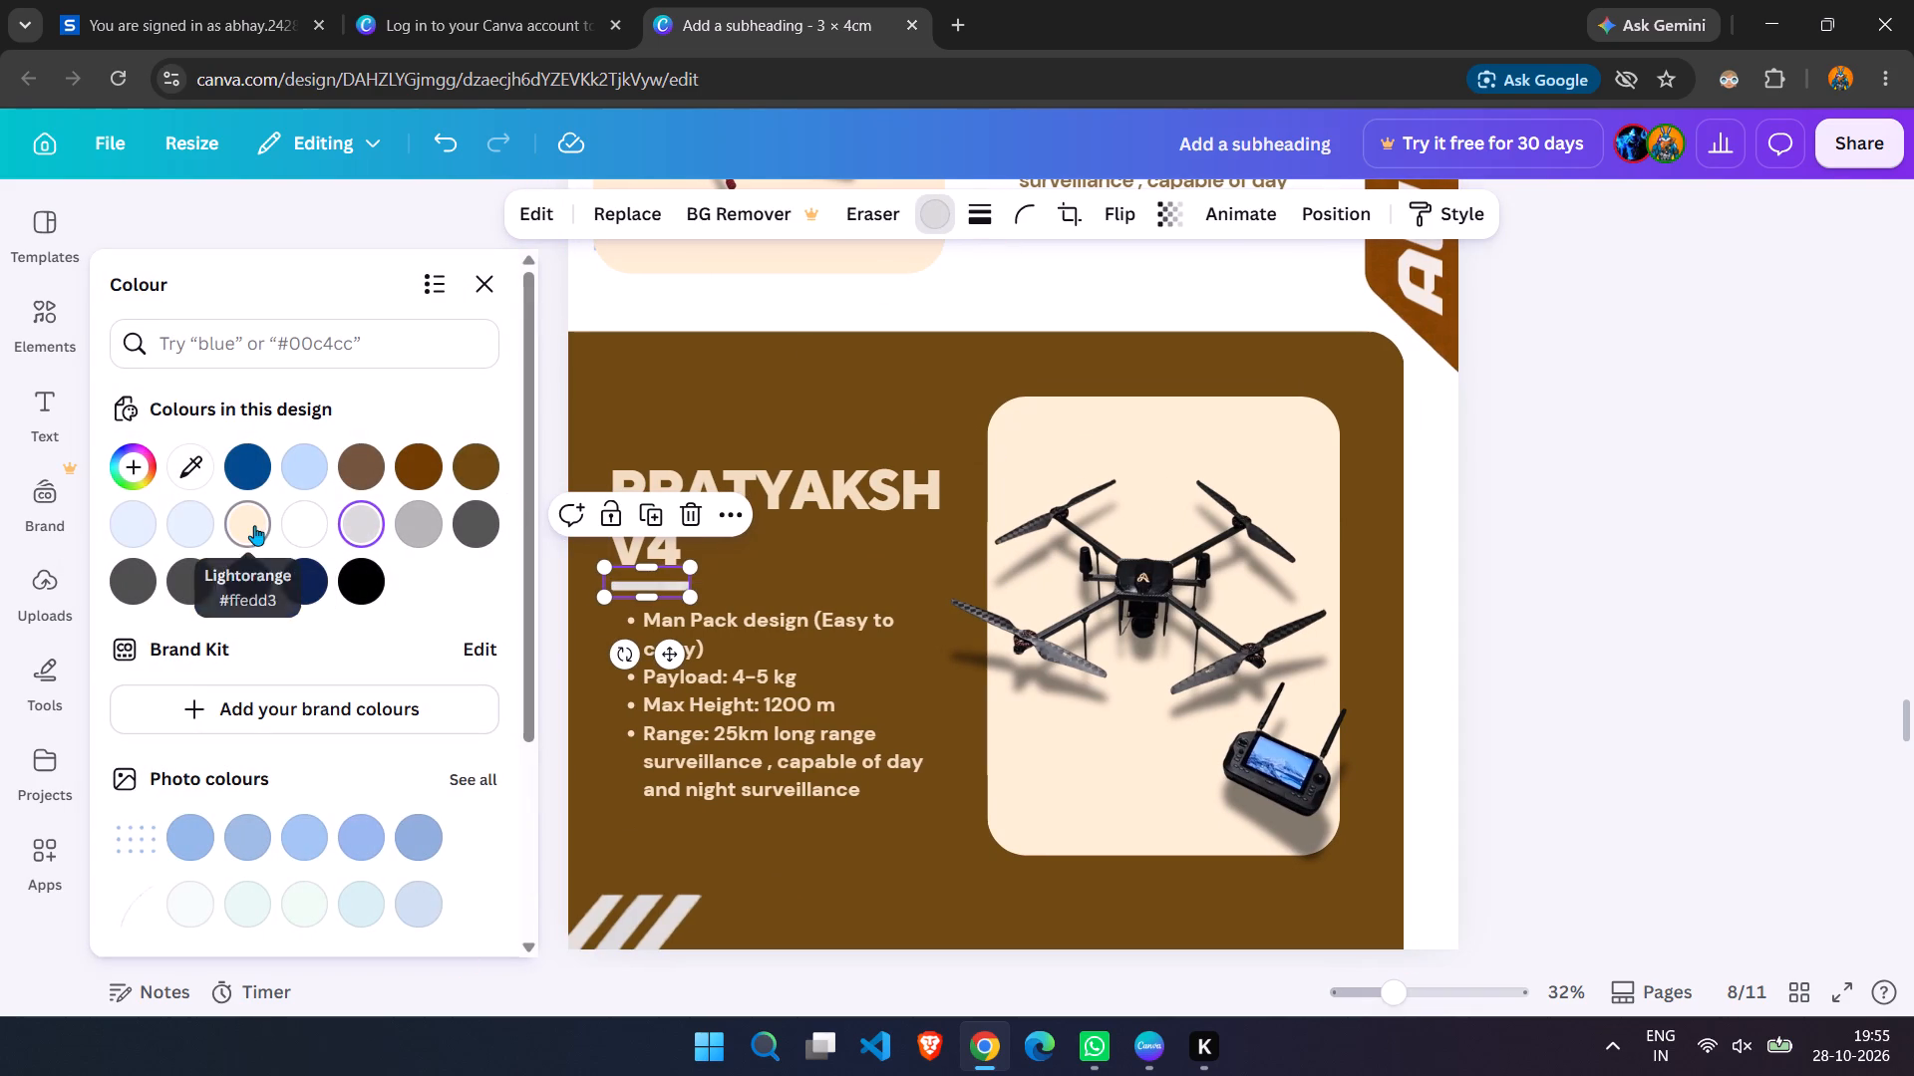
{"action": "left_click", "coordinate": [885, 359]}
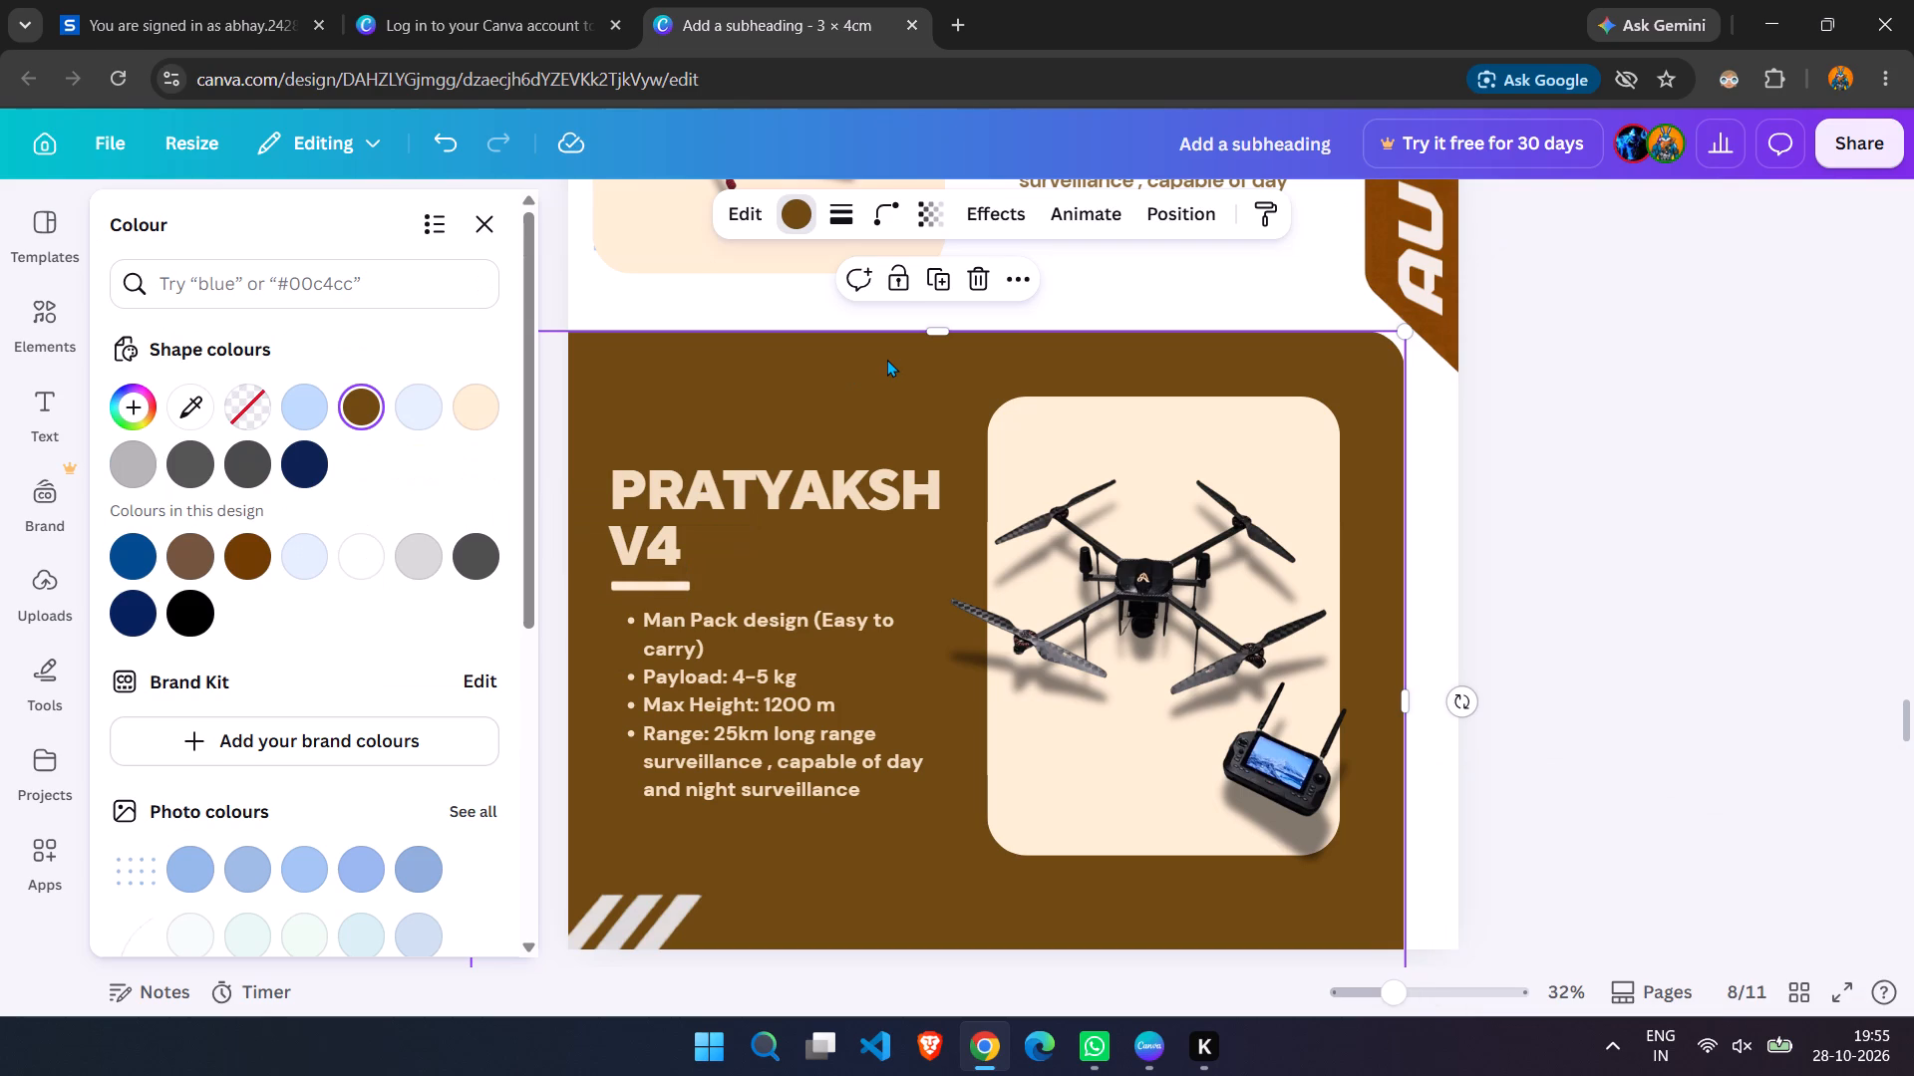
Recolour the light grey diagonal stripes at the bottom corner of the PRATYAKSH V4 block on page 8 cream, #ffedd3.
{"action": "scroll", "coordinate": [887, 359], "scroll_direction": "down", "scroll_amount": 4}
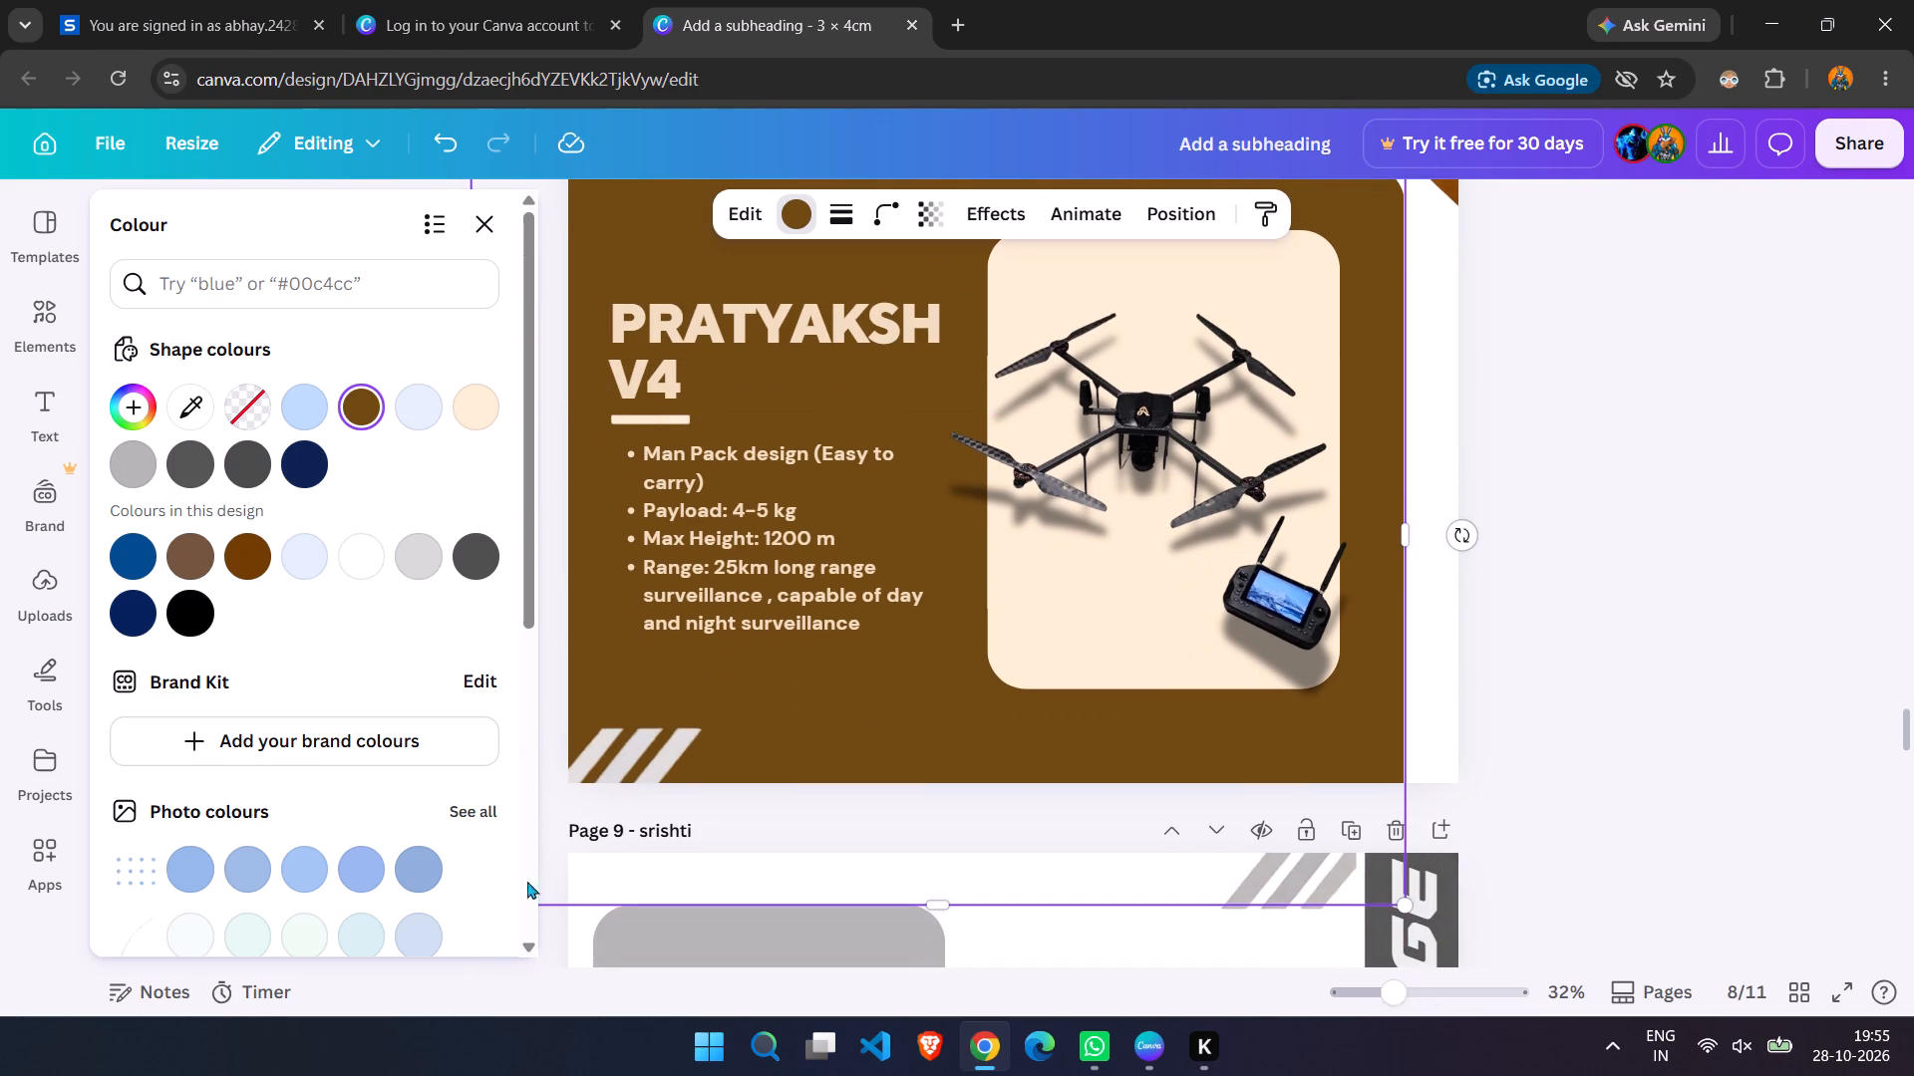
{"action": "left_click", "coordinate": [646, 771]}
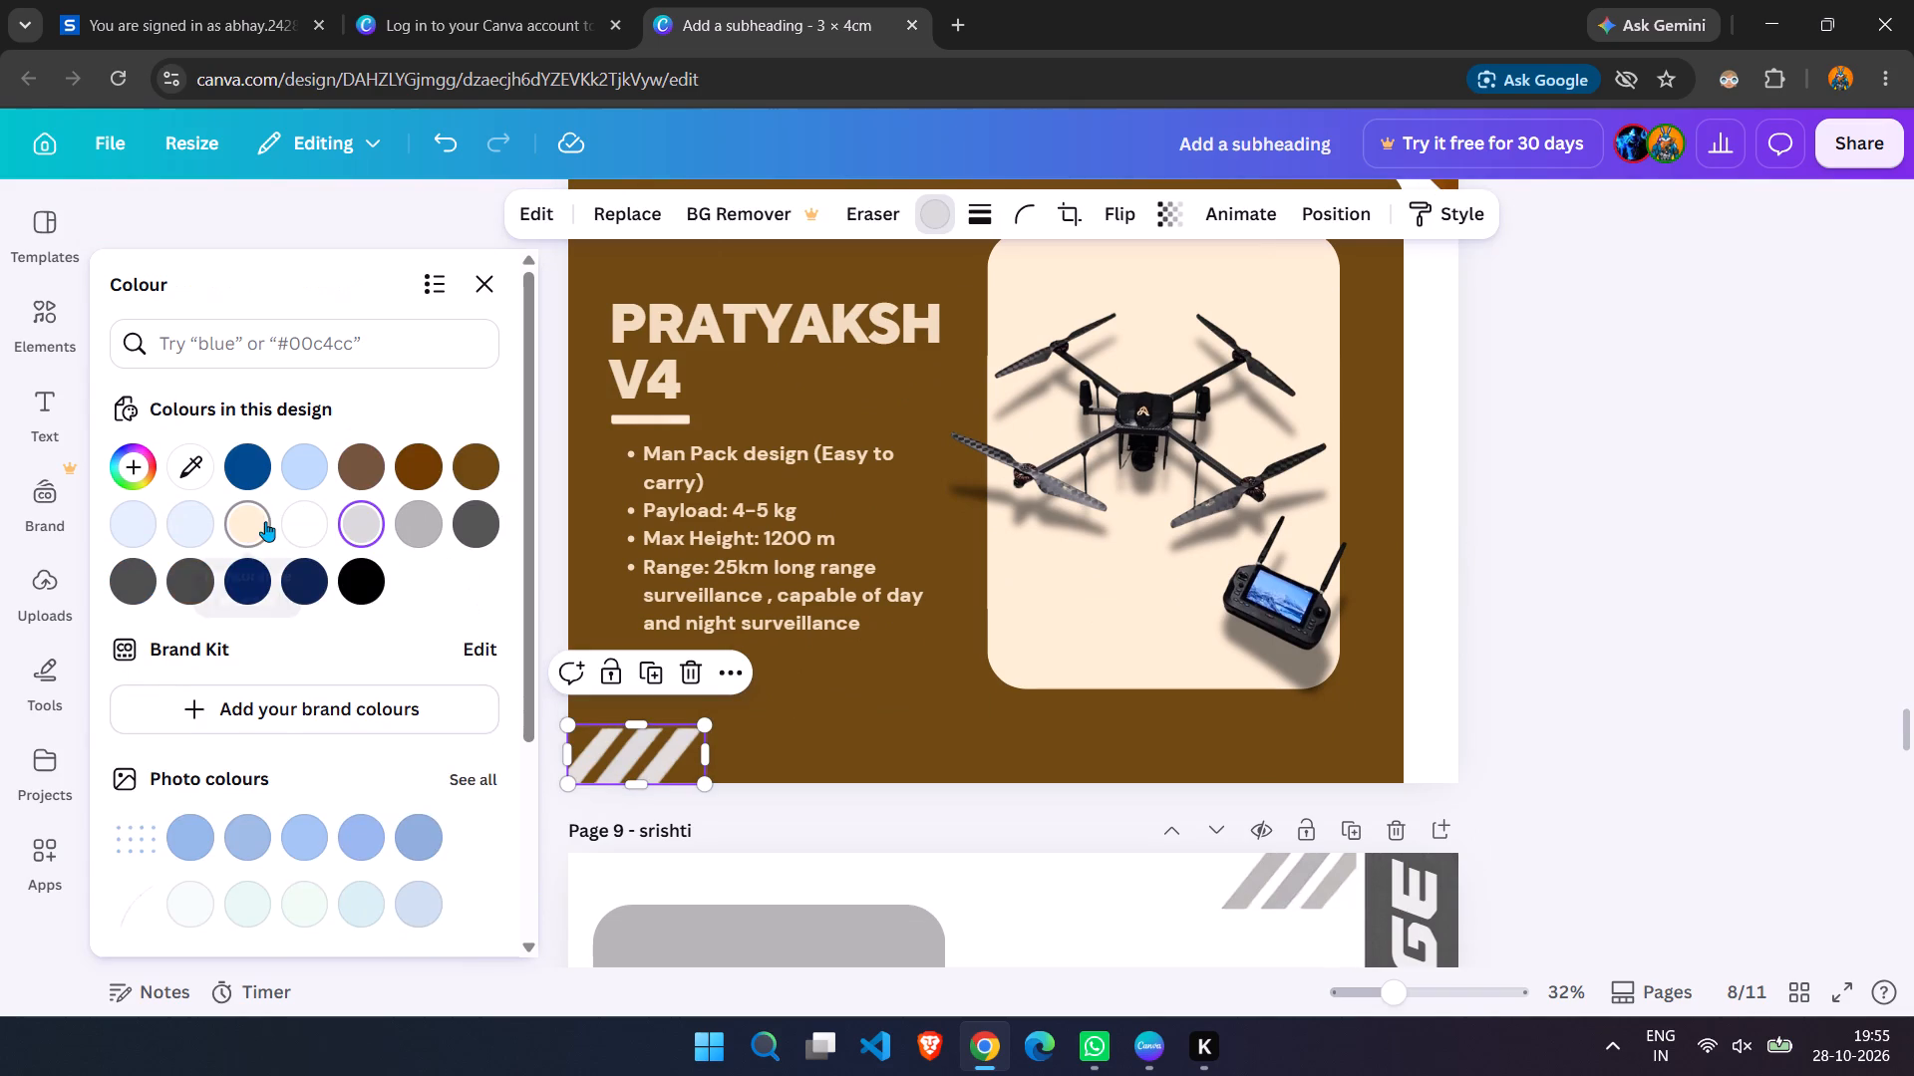
{"action": "left_click", "coordinate": [265, 521]}
Recolour the grey diagonal stripes beside the AUTOFORGE banner at the top of page 8 reddish brown from the design's colours.
{"action": "scroll", "coordinate": [815, 560], "scroll_direction": "up", "scroll_amount": 12}
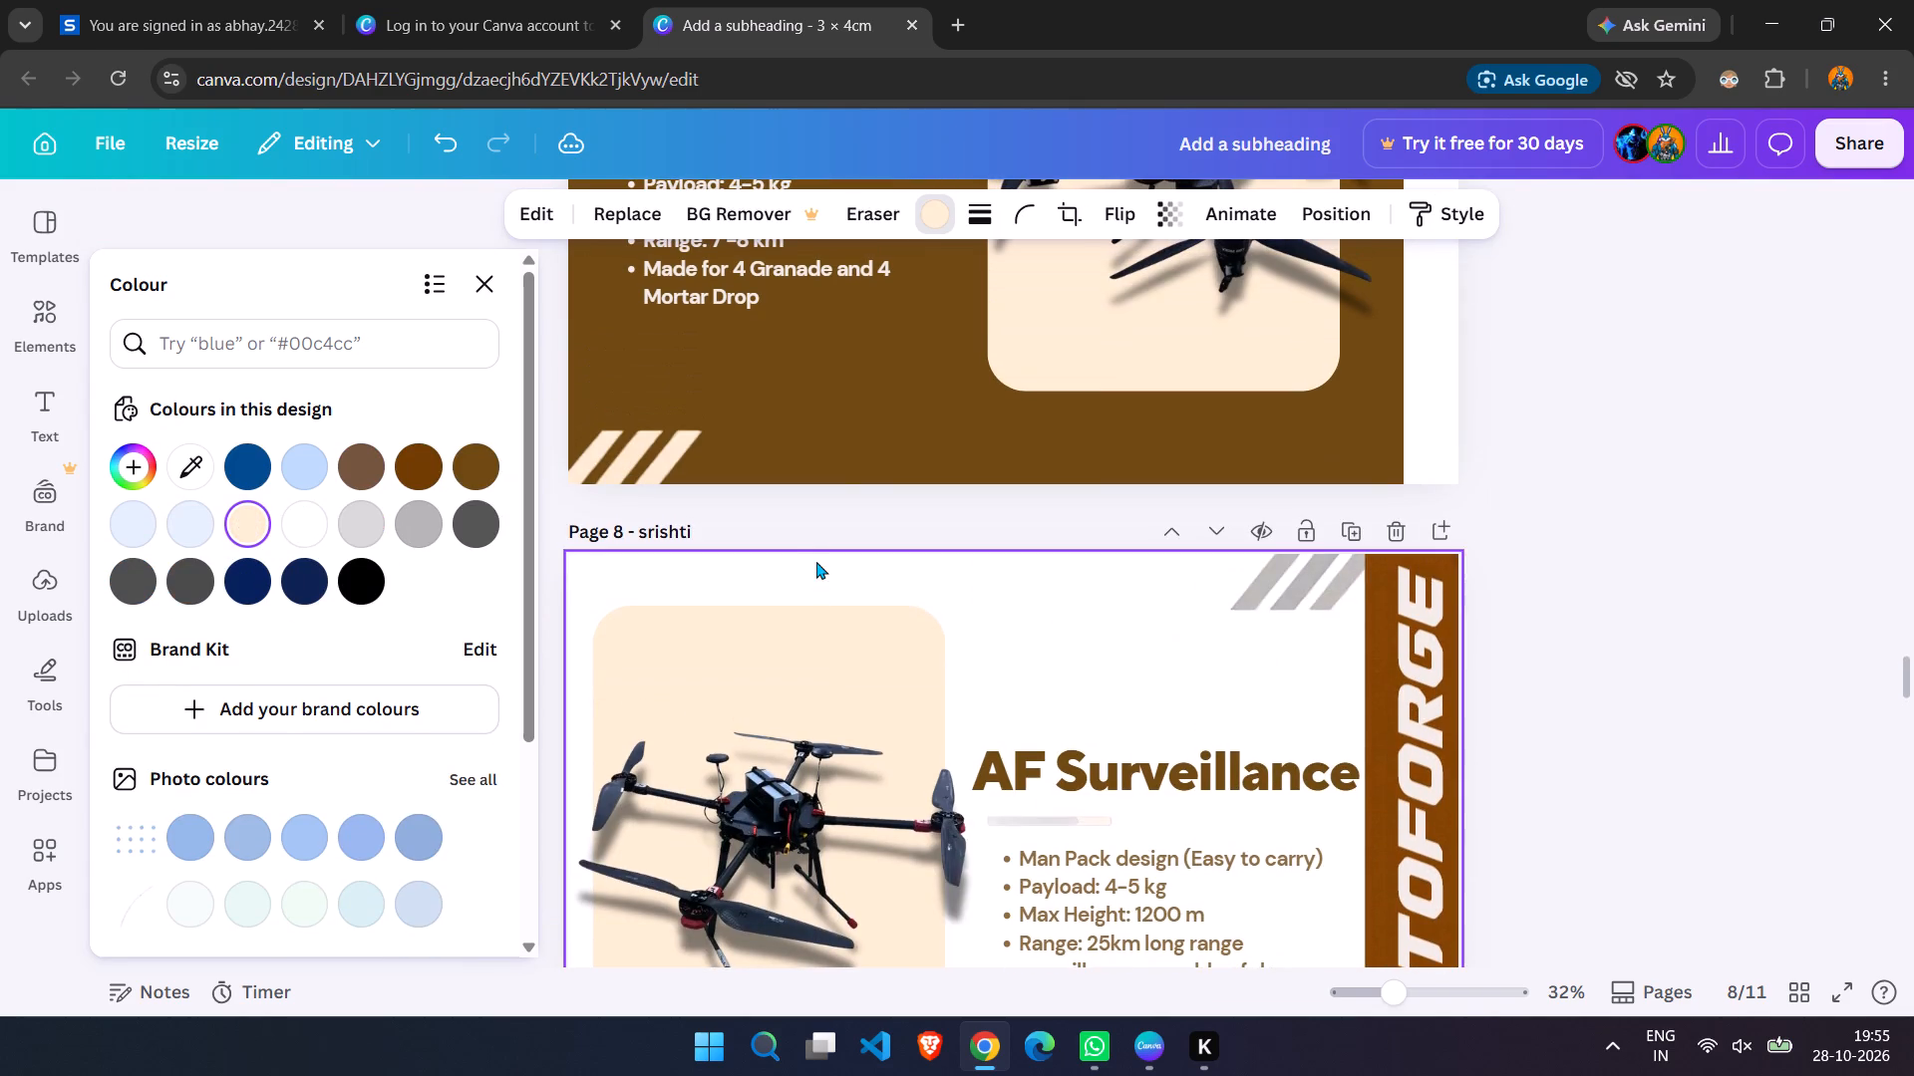
{"action": "left_click", "coordinate": [1296, 594]}
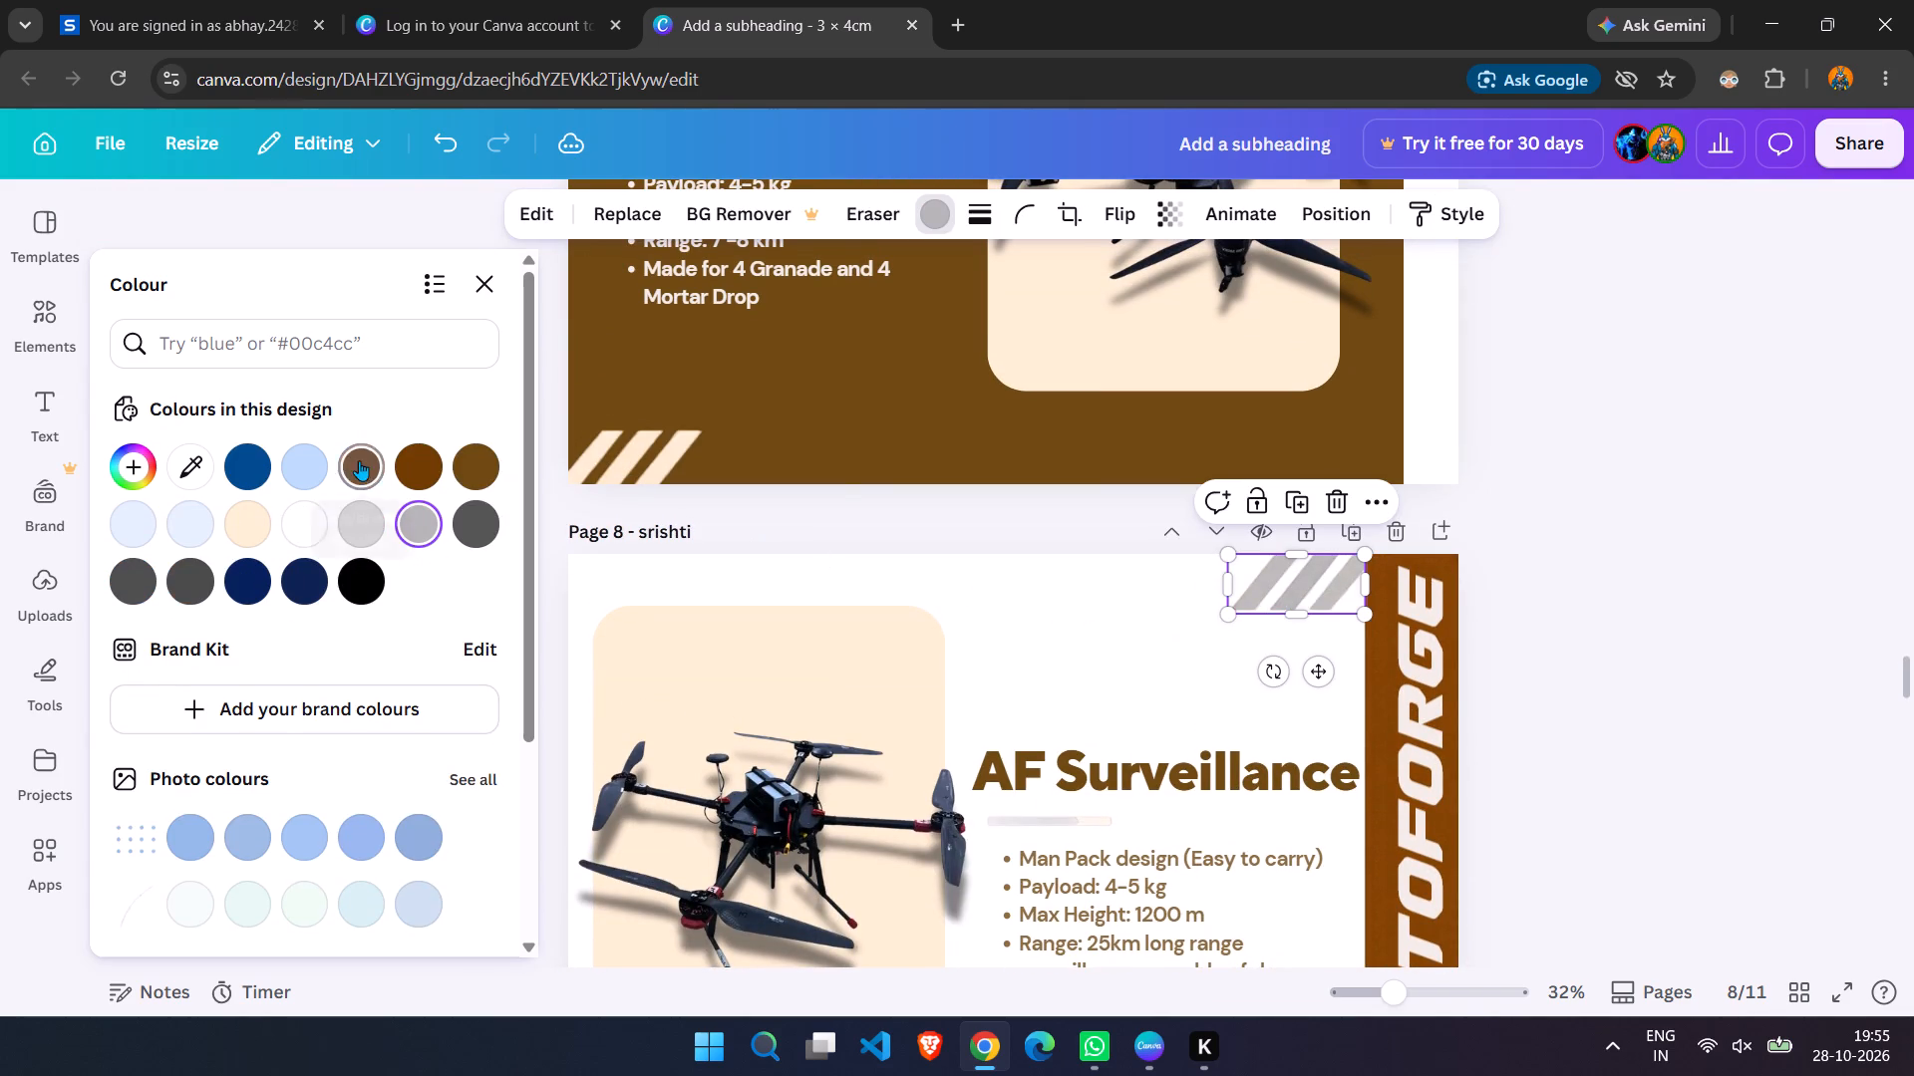
{"action": "left_click", "coordinate": [425, 461]}
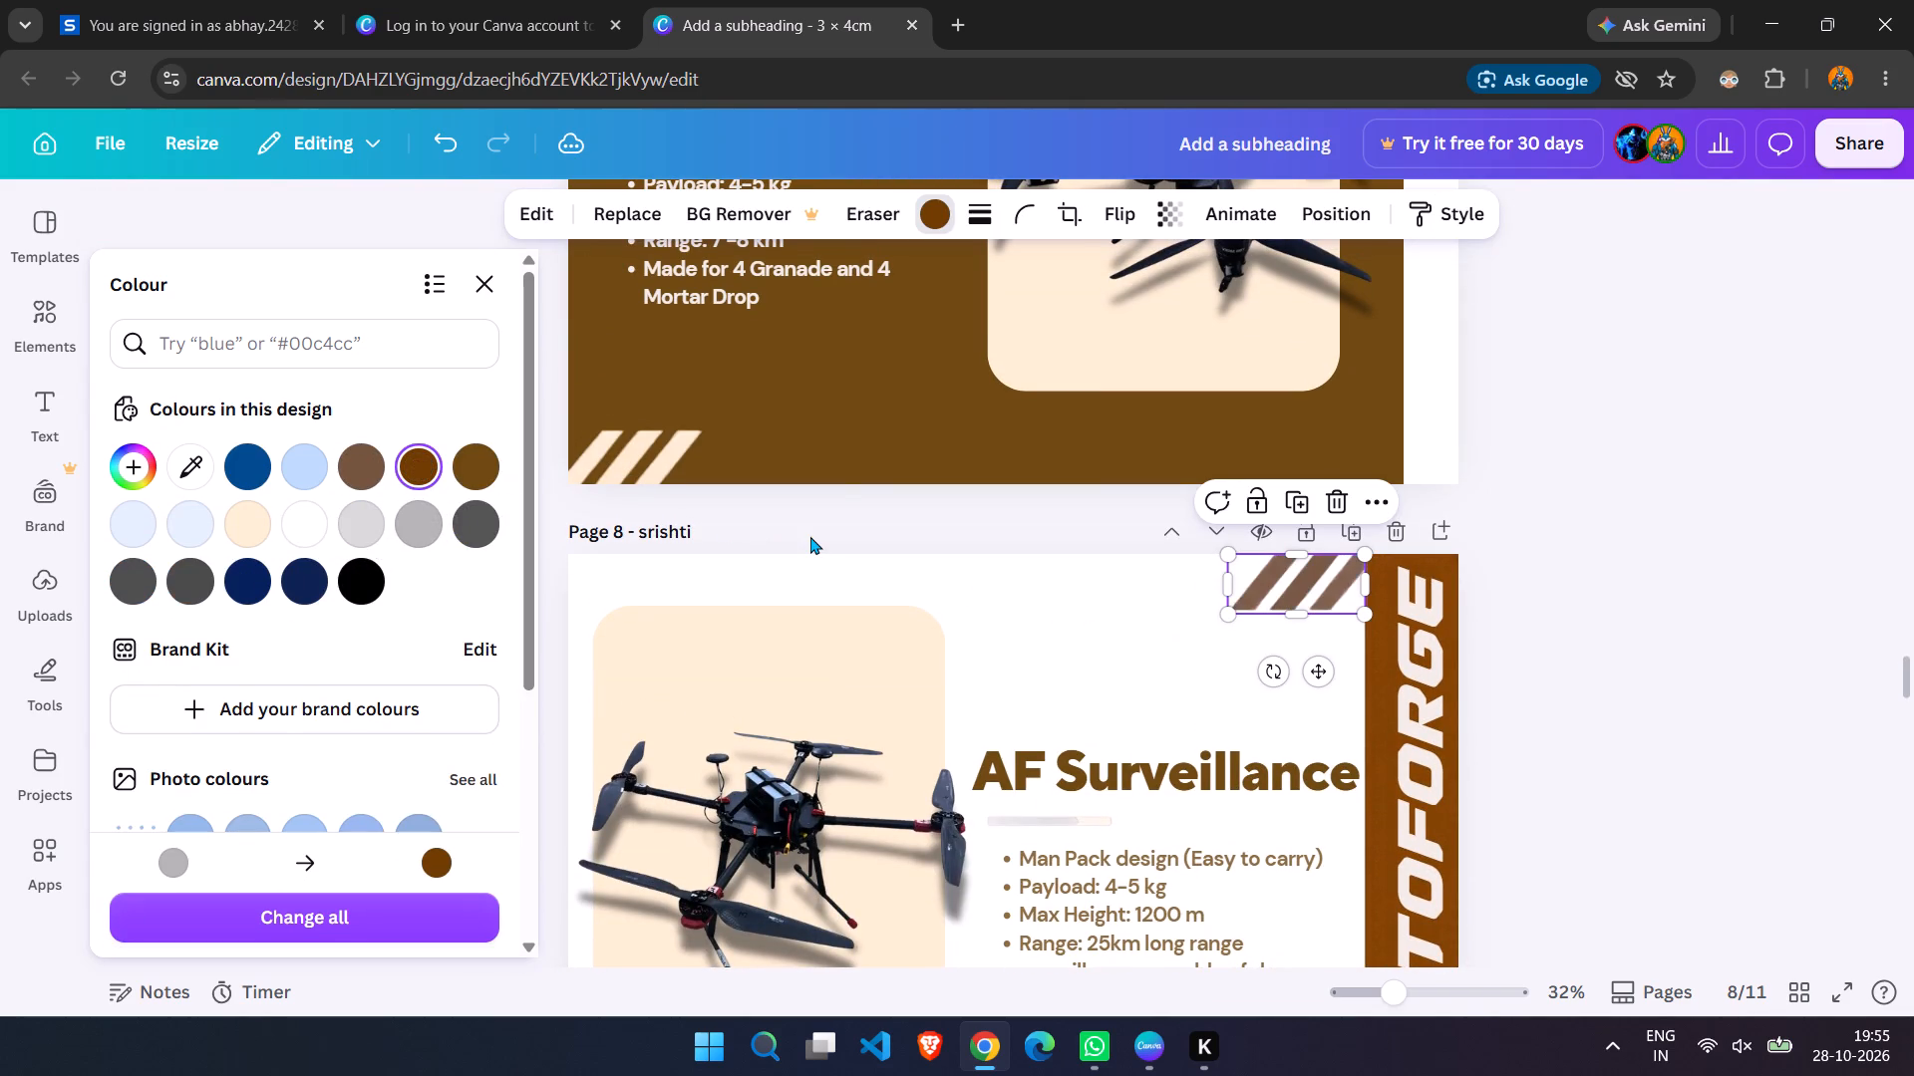
Recolour the short divider bar beneath the AF Surveillance heading on page 8 dark brown, #703c00.
{"action": "scroll", "coordinate": [810, 536], "scroll_direction": "up", "scroll_amount": 7}
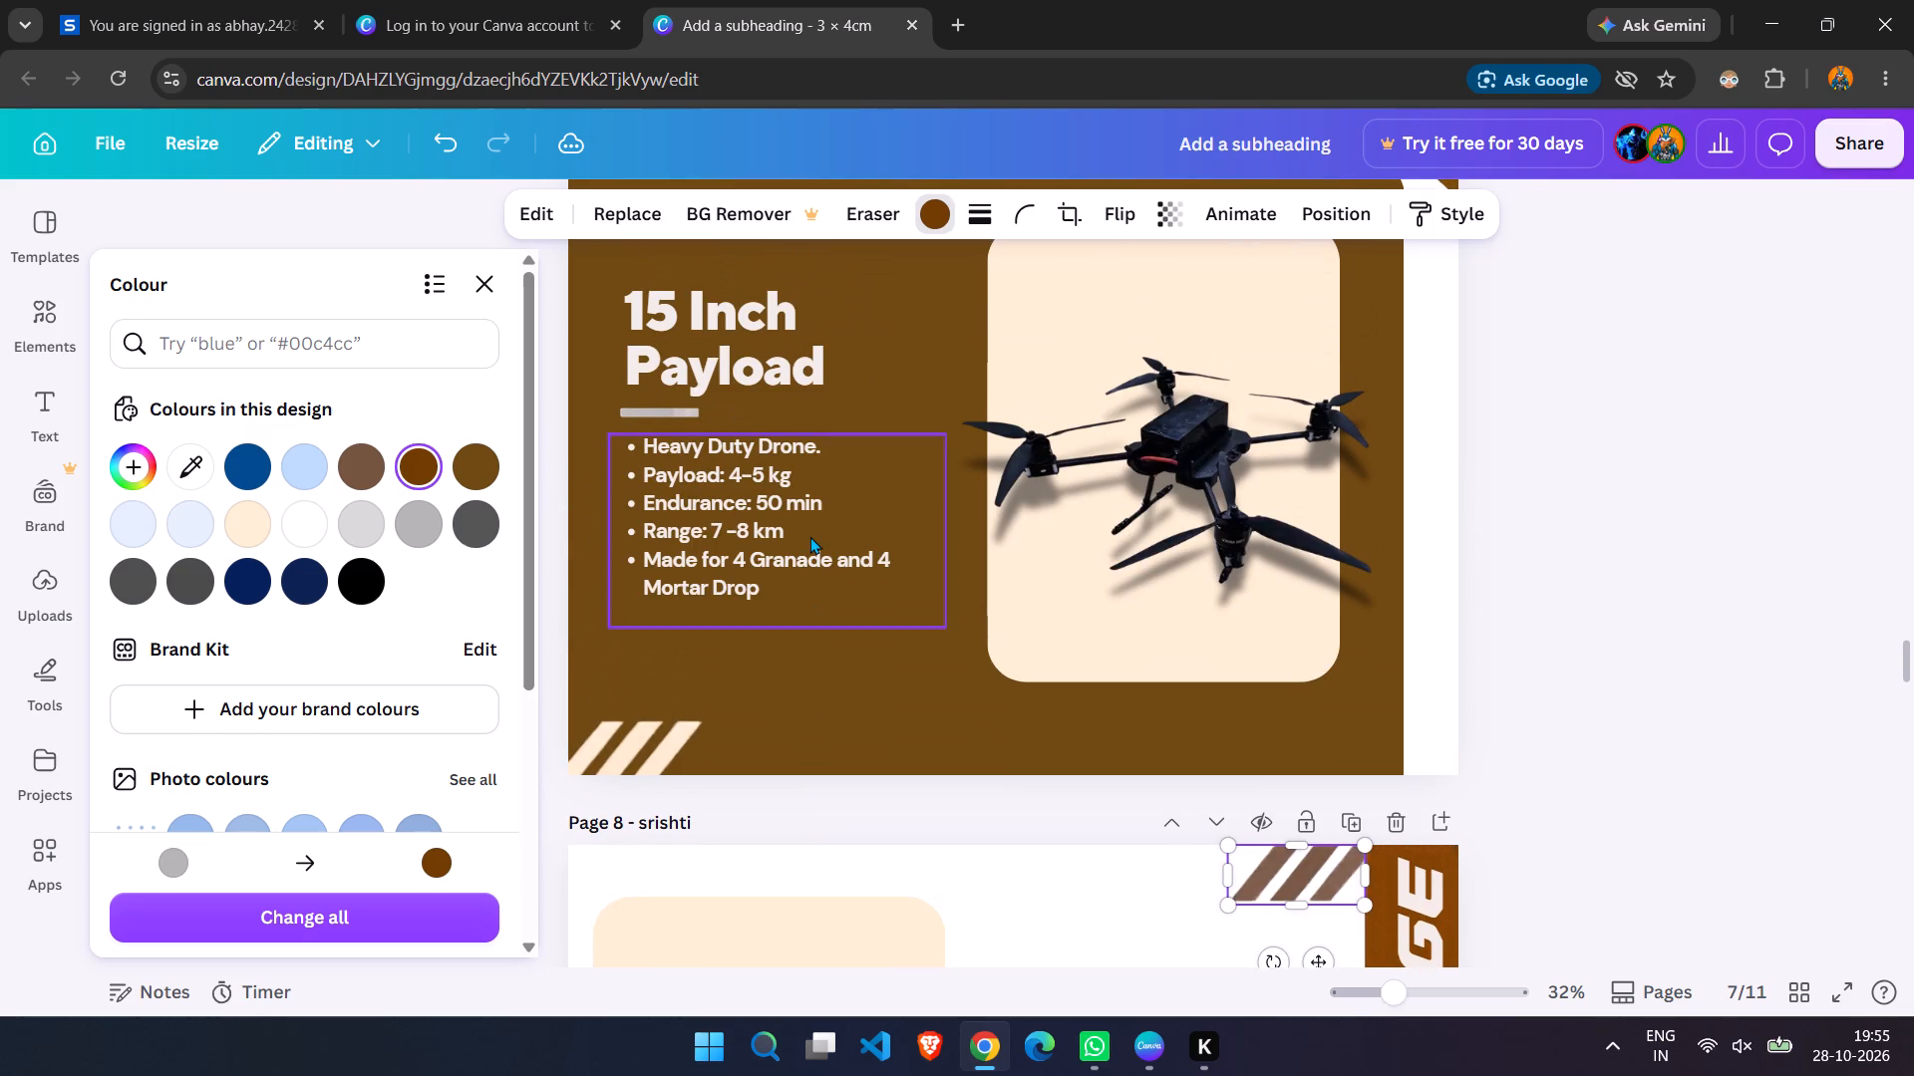
{"action": "scroll", "coordinate": [810, 536], "scroll_direction": "down", "scroll_amount": 10}
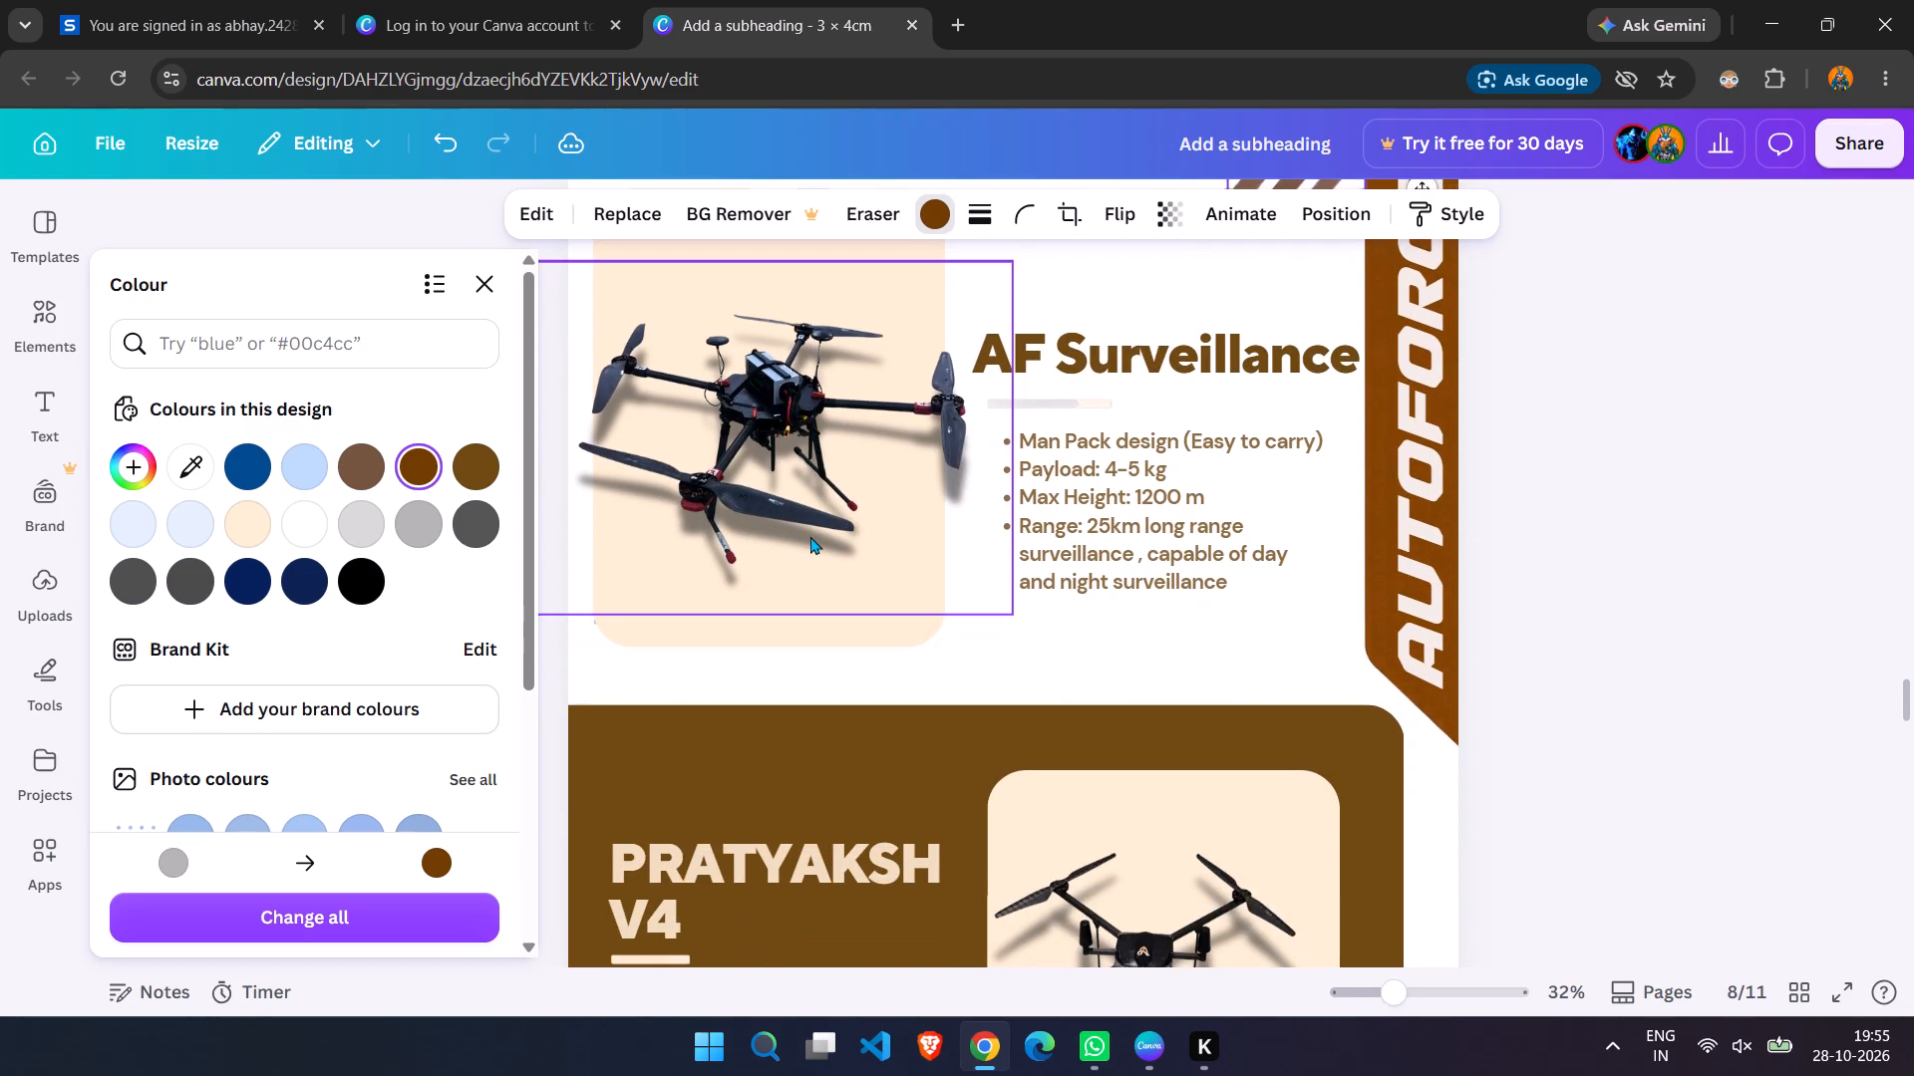
{"action": "left_click", "coordinate": [1044, 394]}
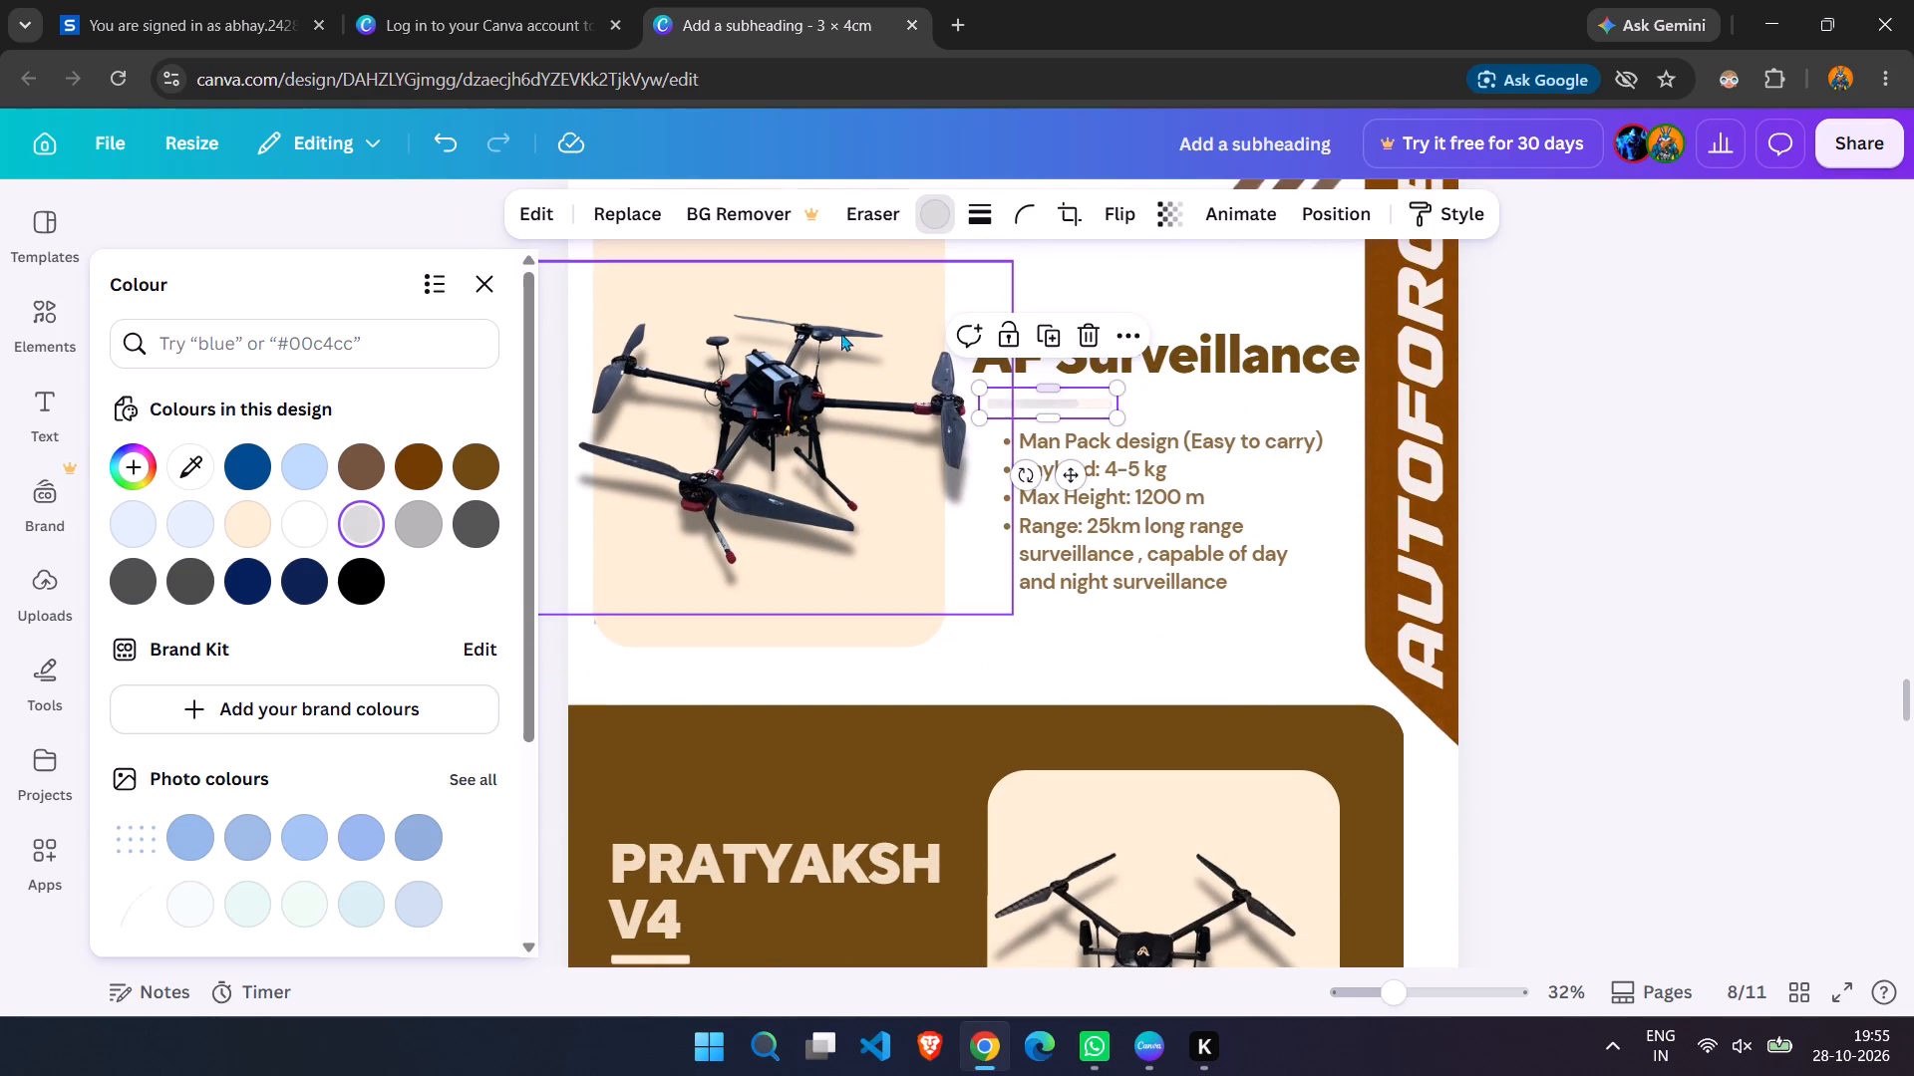
{"action": "left_click", "coordinate": [943, 206]}
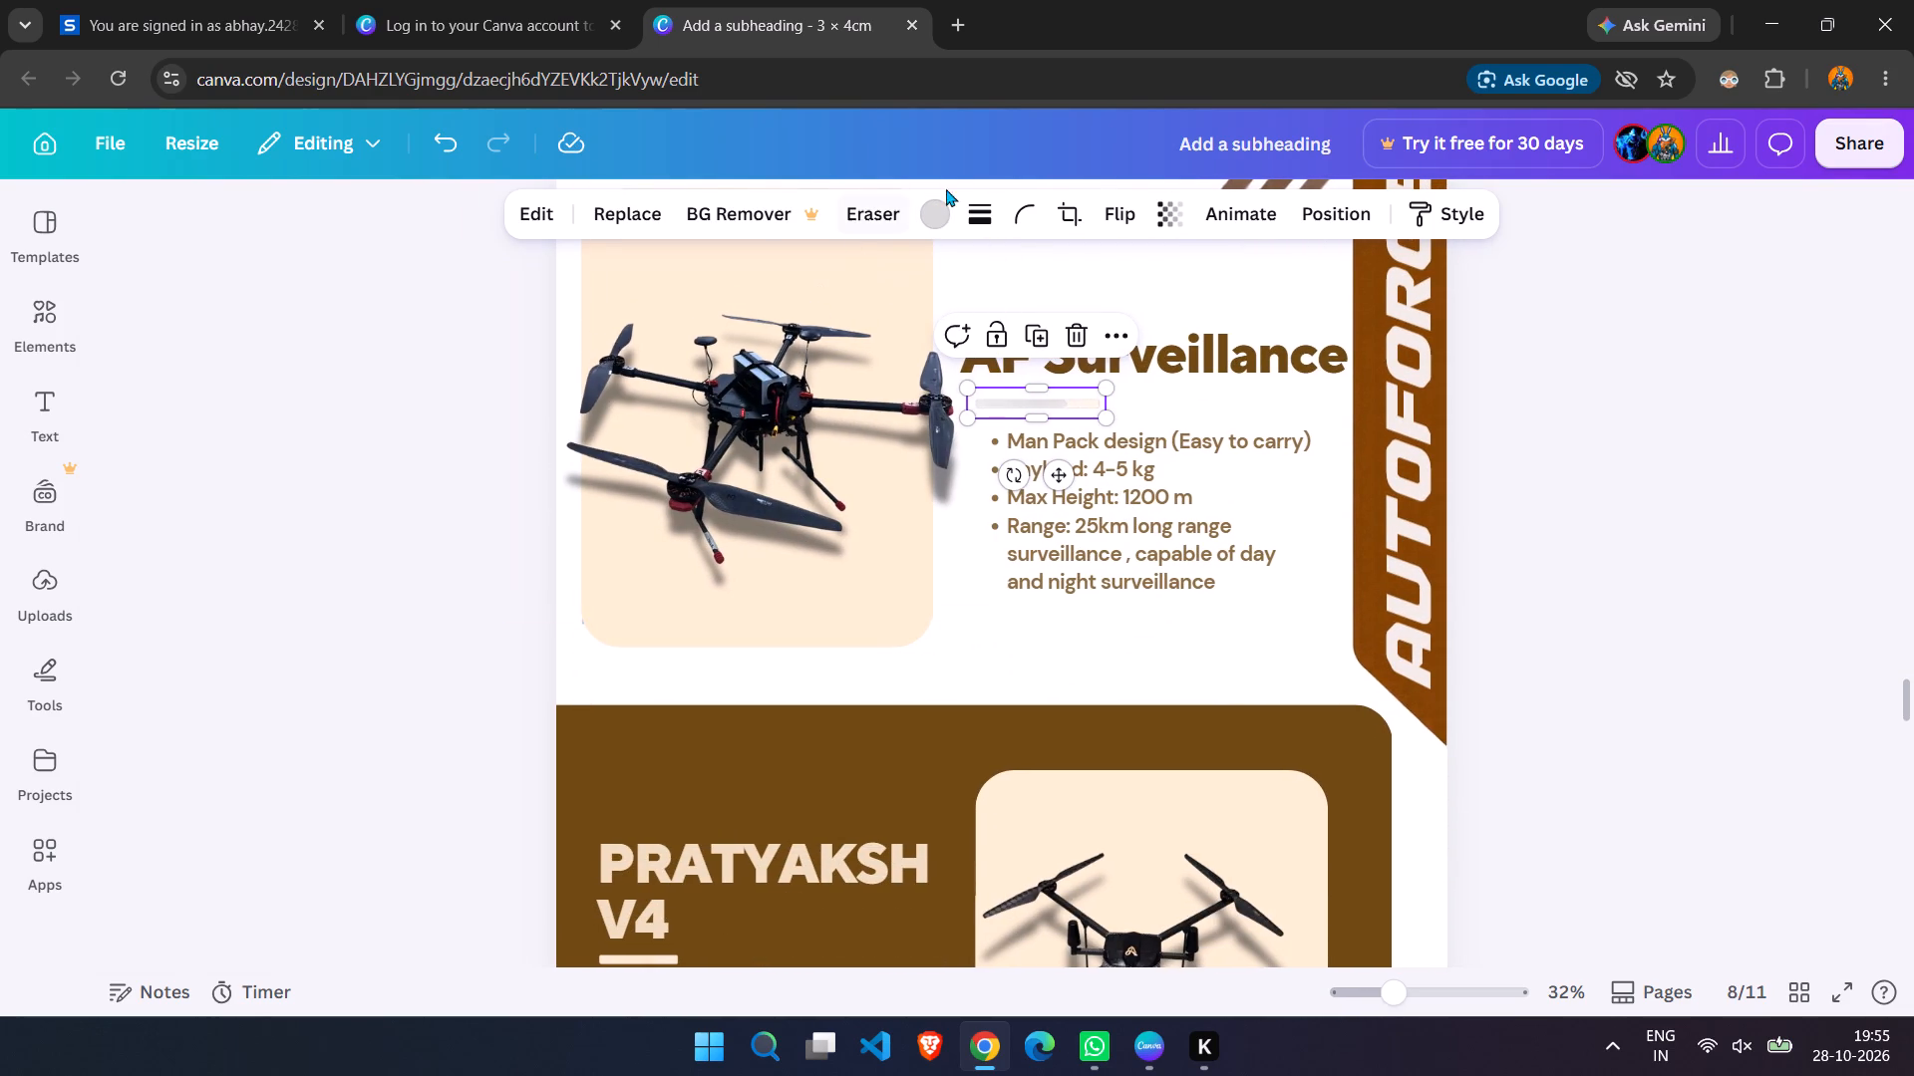
{"action": "left_click", "coordinate": [939, 218]}
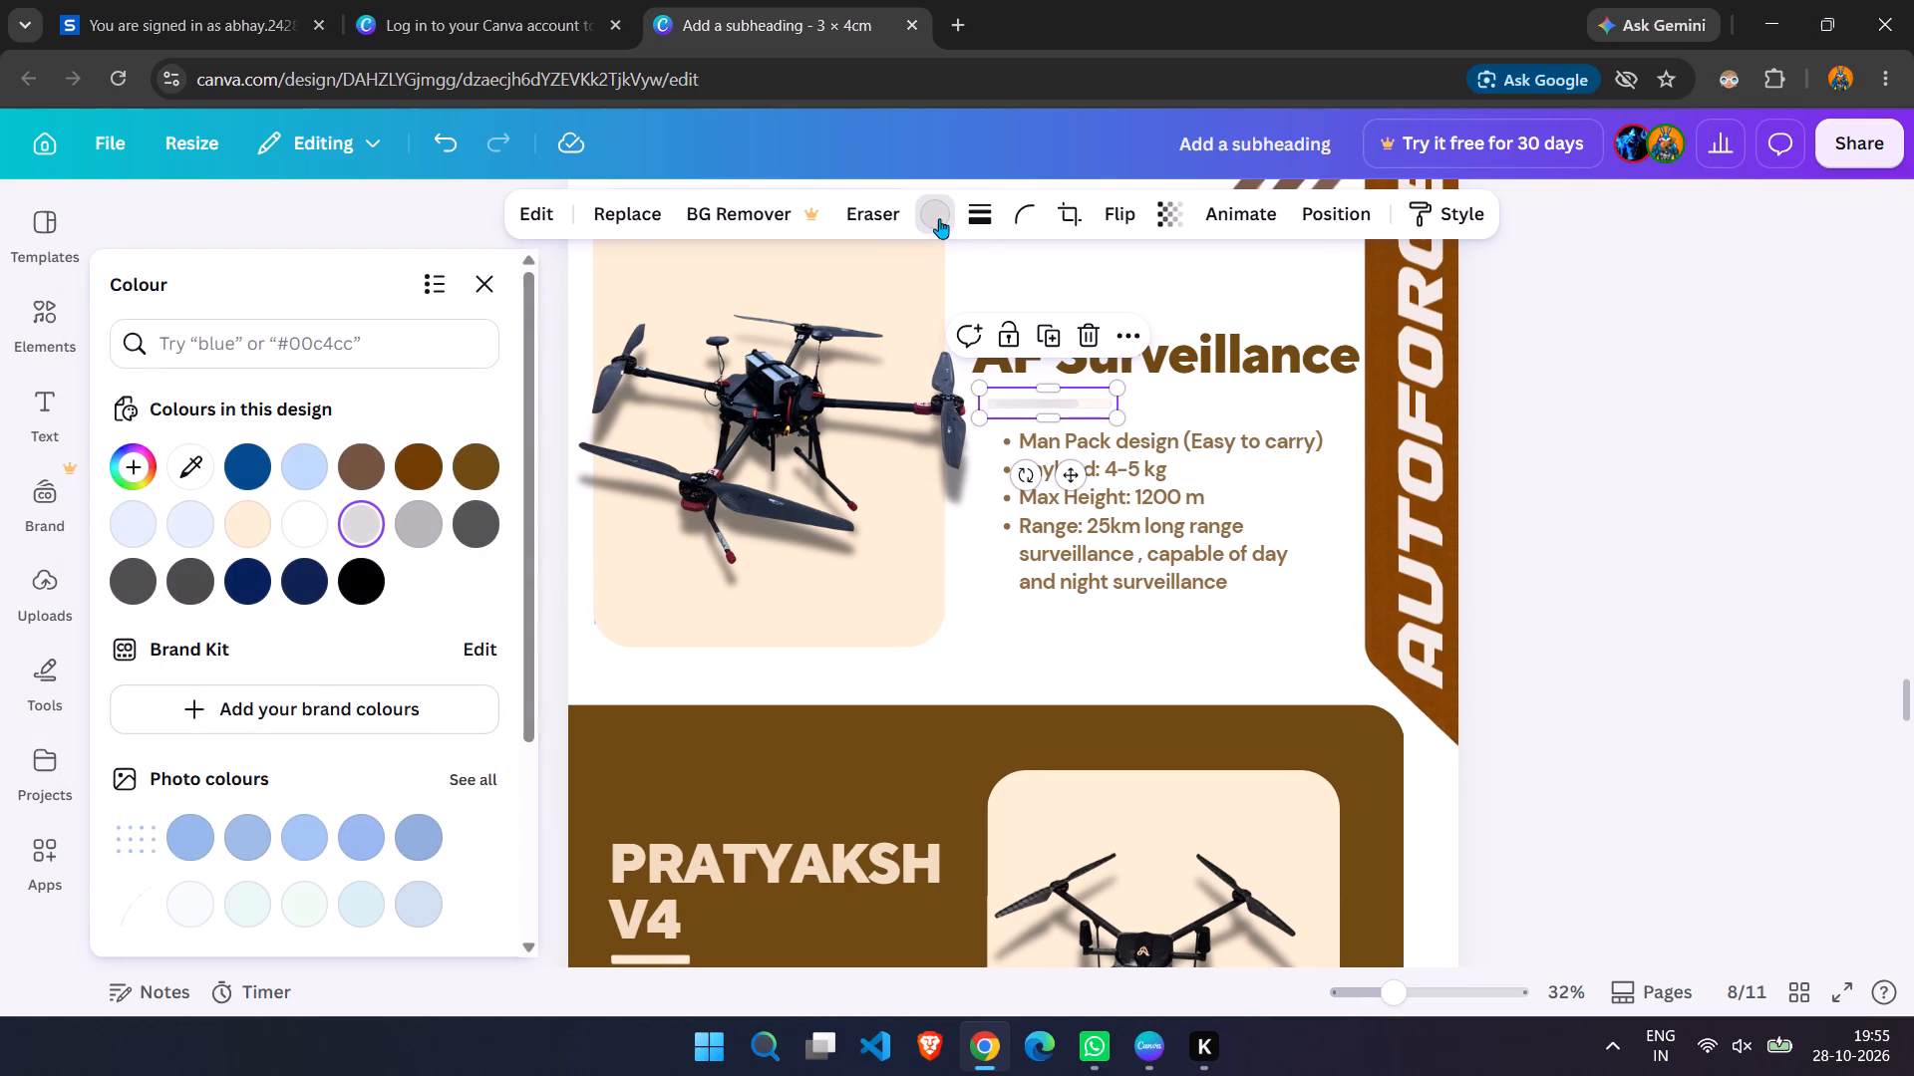
{"action": "left_click", "coordinate": [258, 520]}
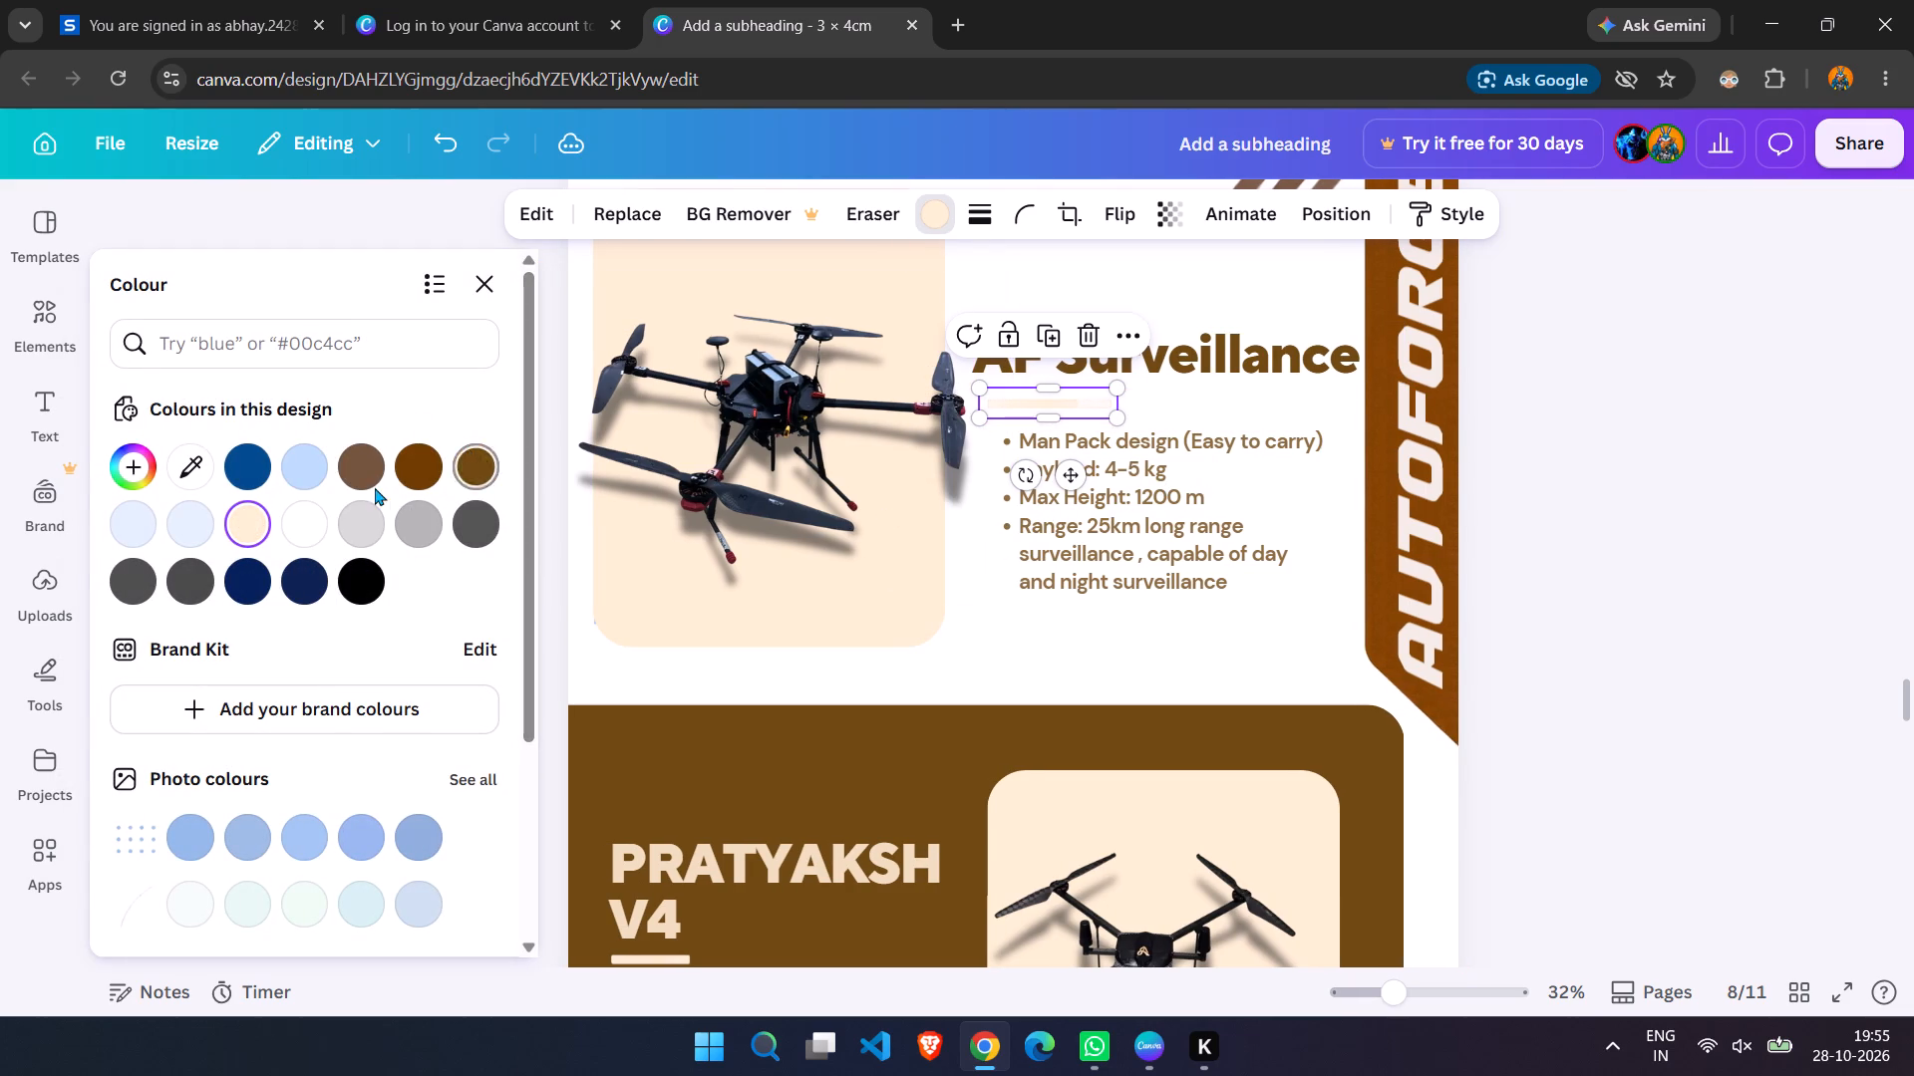
{"action": "left_click", "coordinate": [408, 470]}
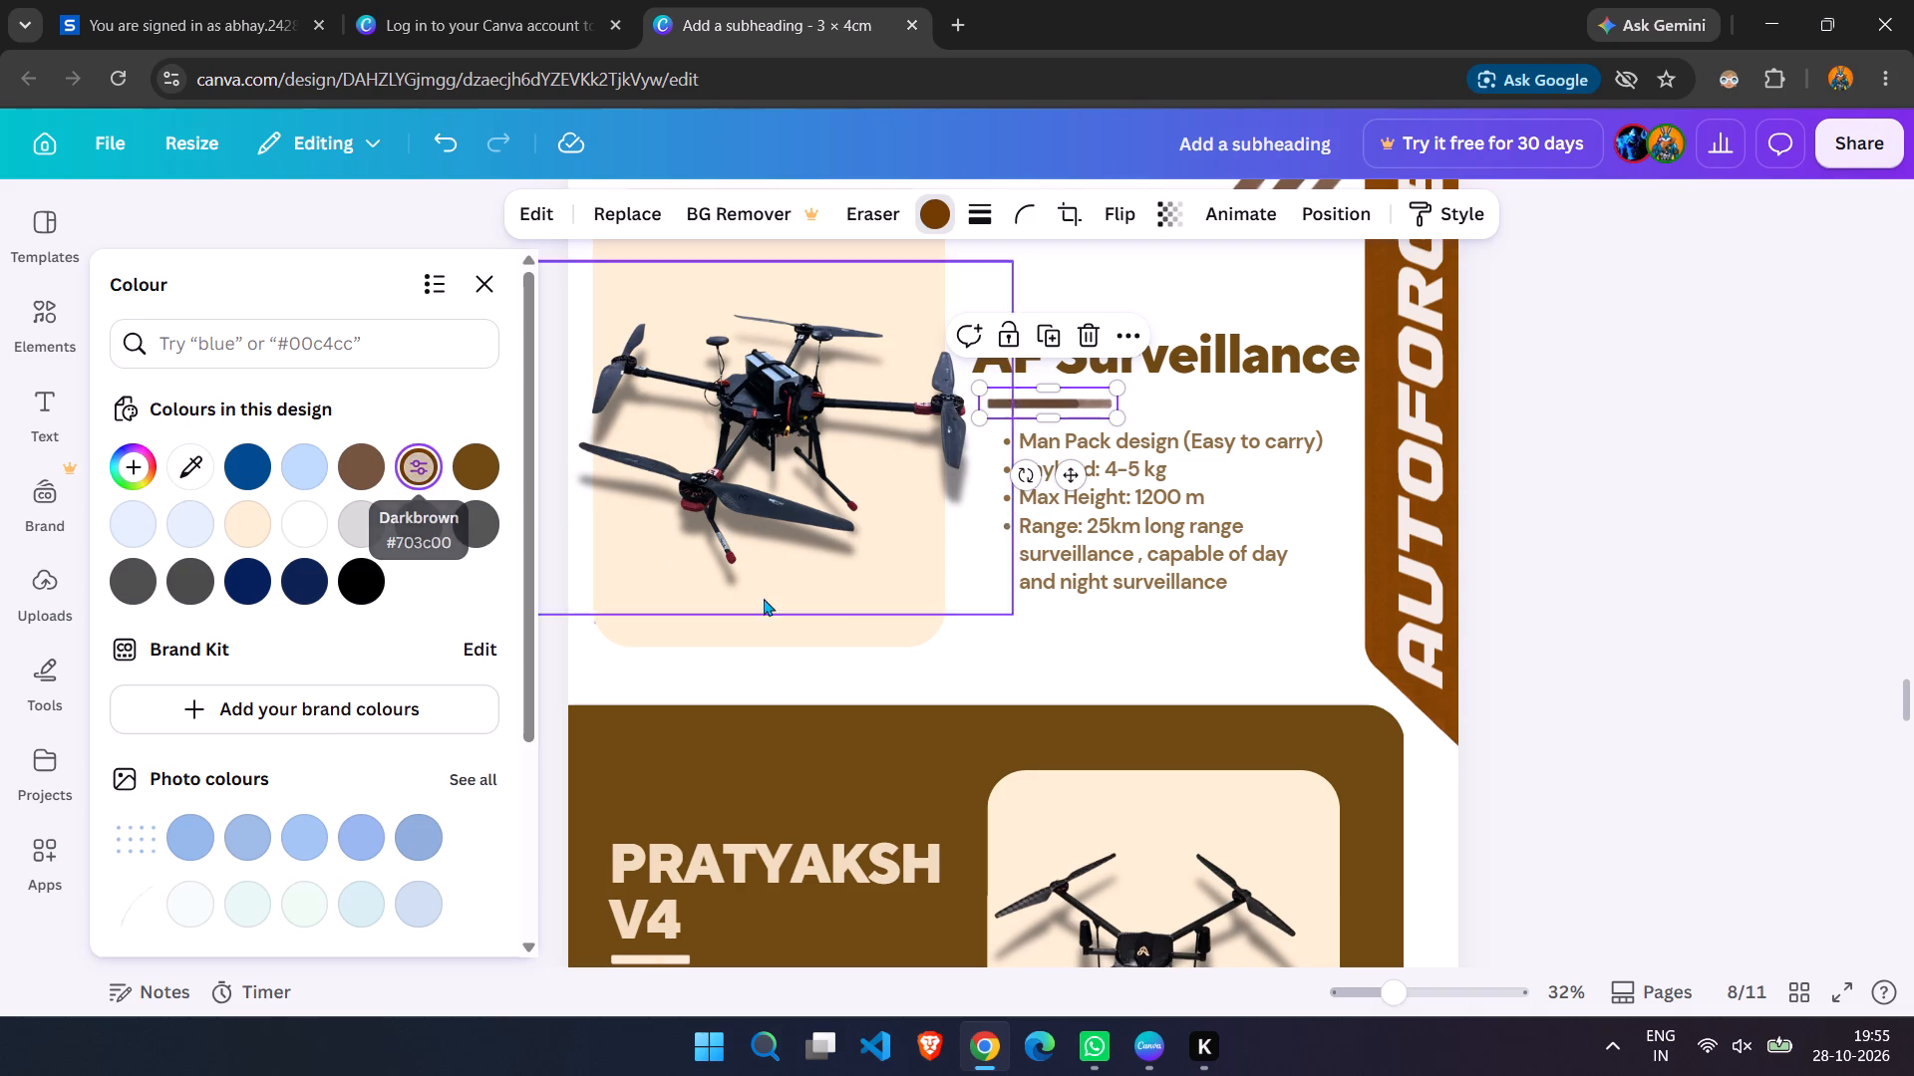
{"action": "left_click", "coordinate": [1050, 646]}
Review the recoloured designs on page 8 against the SAKSHAM 13' and 22 Inch X6SE designs on page 9.
{"action": "scroll", "coordinate": [1050, 646], "scroll_direction": "down", "scroll_amount": 1}
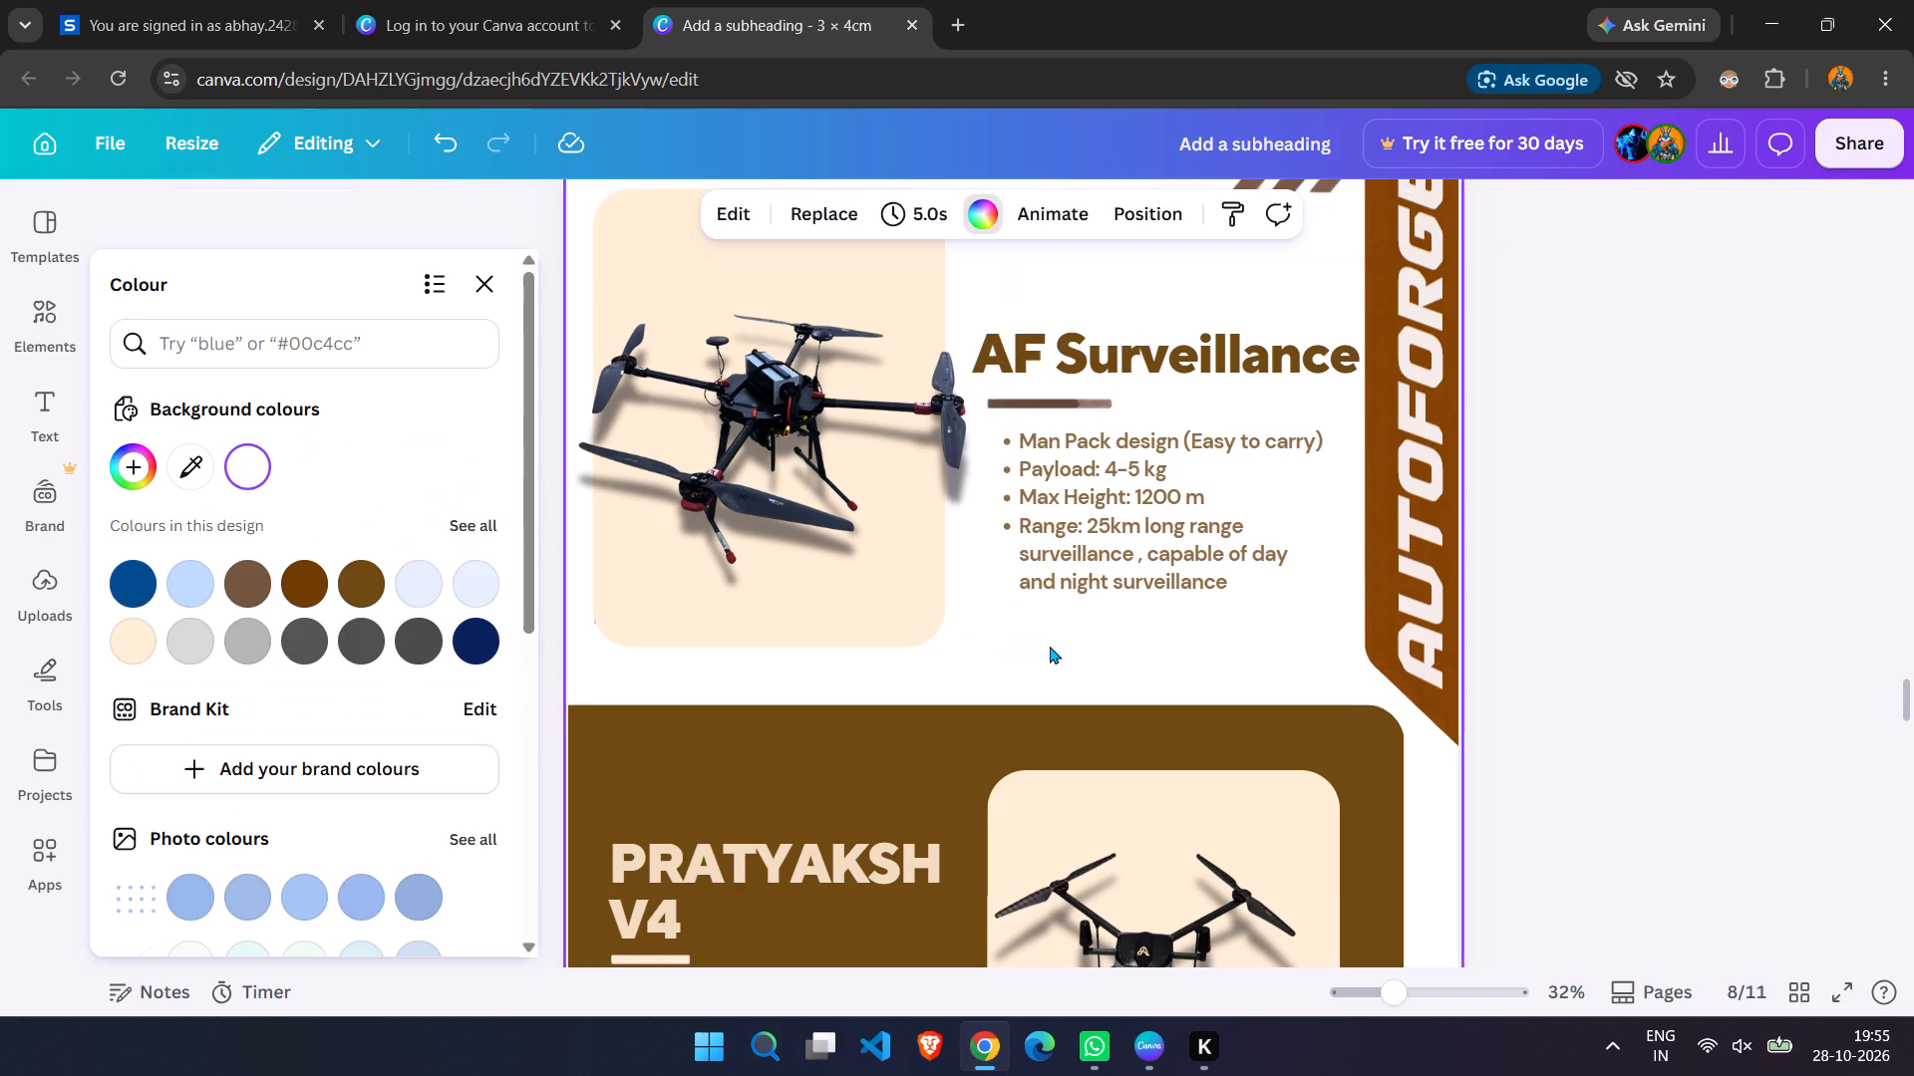
{"action": "scroll", "coordinate": [1050, 646], "scroll_direction": "down", "scroll_amount": 2}
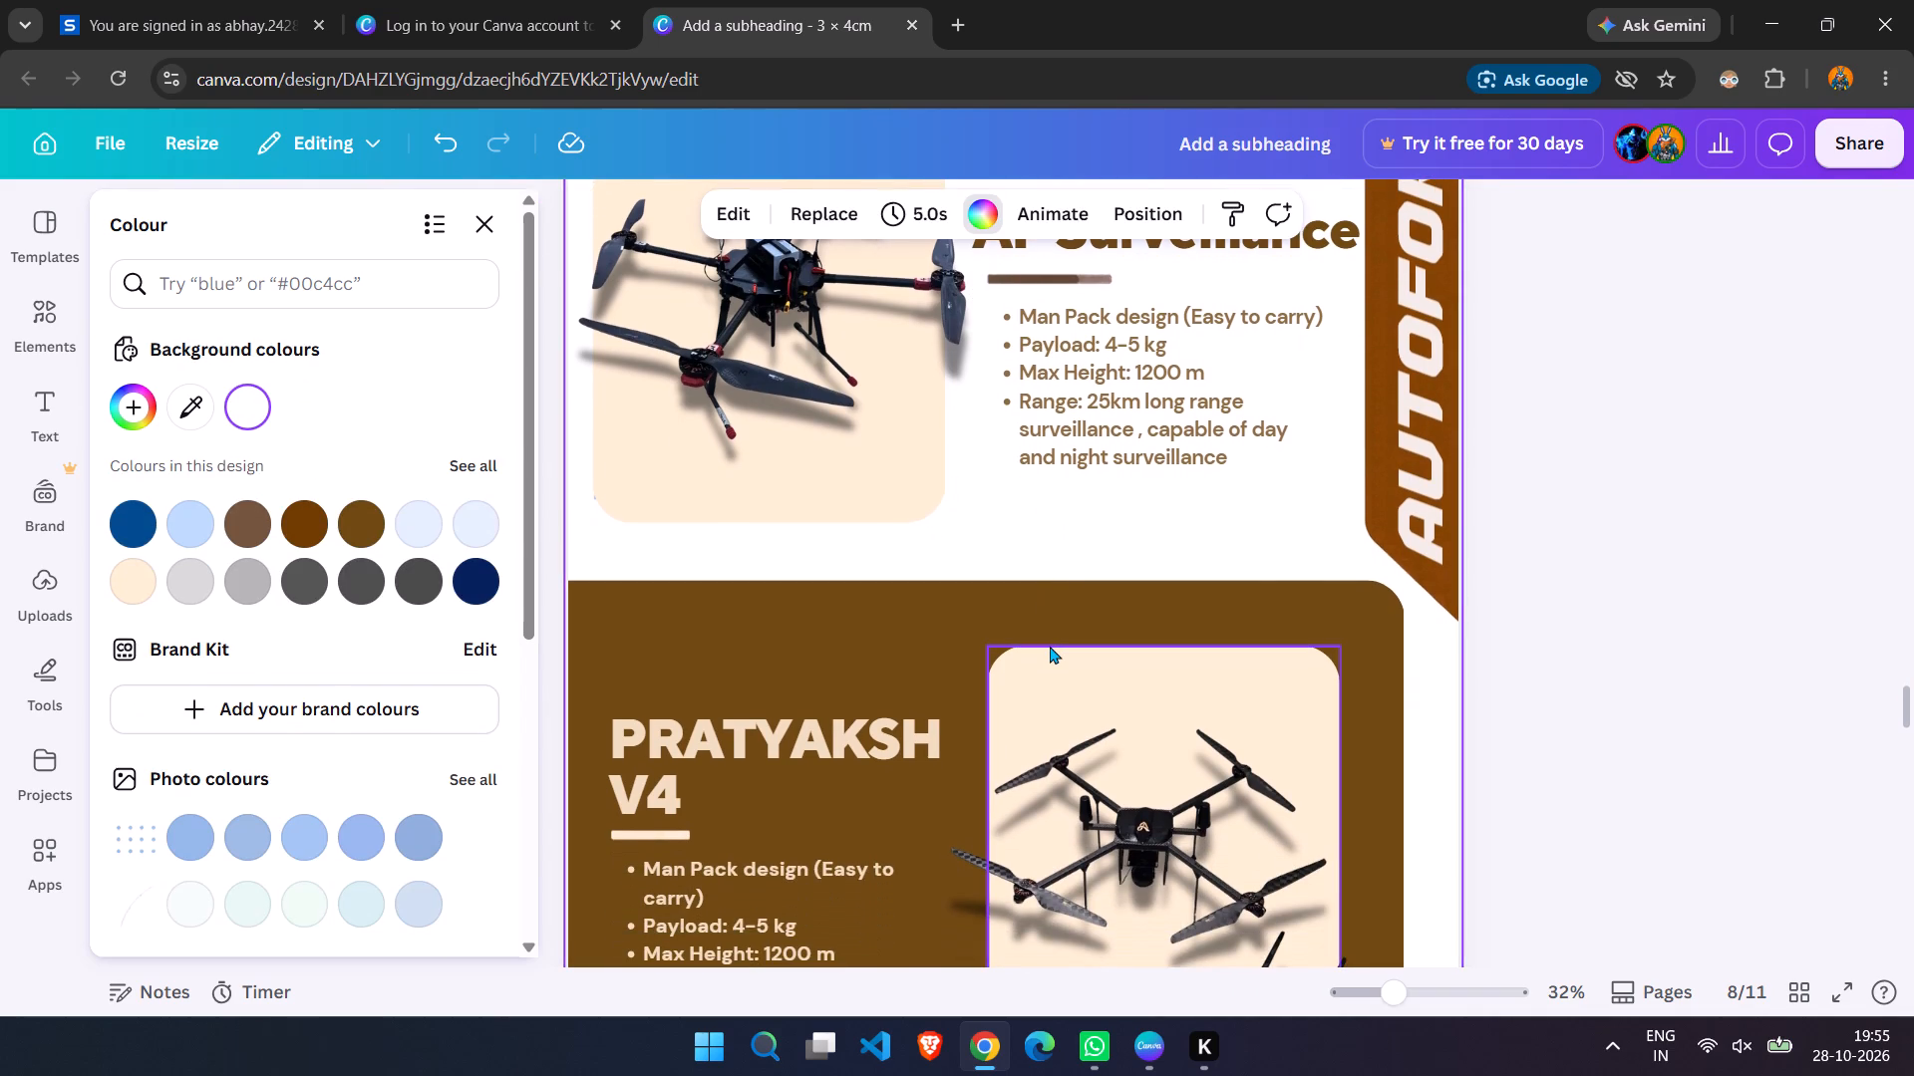
{"action": "scroll", "coordinate": [1050, 646], "scroll_direction": "up", "scroll_amount": 3}
{"action": "scroll", "coordinate": [1050, 646], "scroll_direction": "down", "scroll_amount": 8}
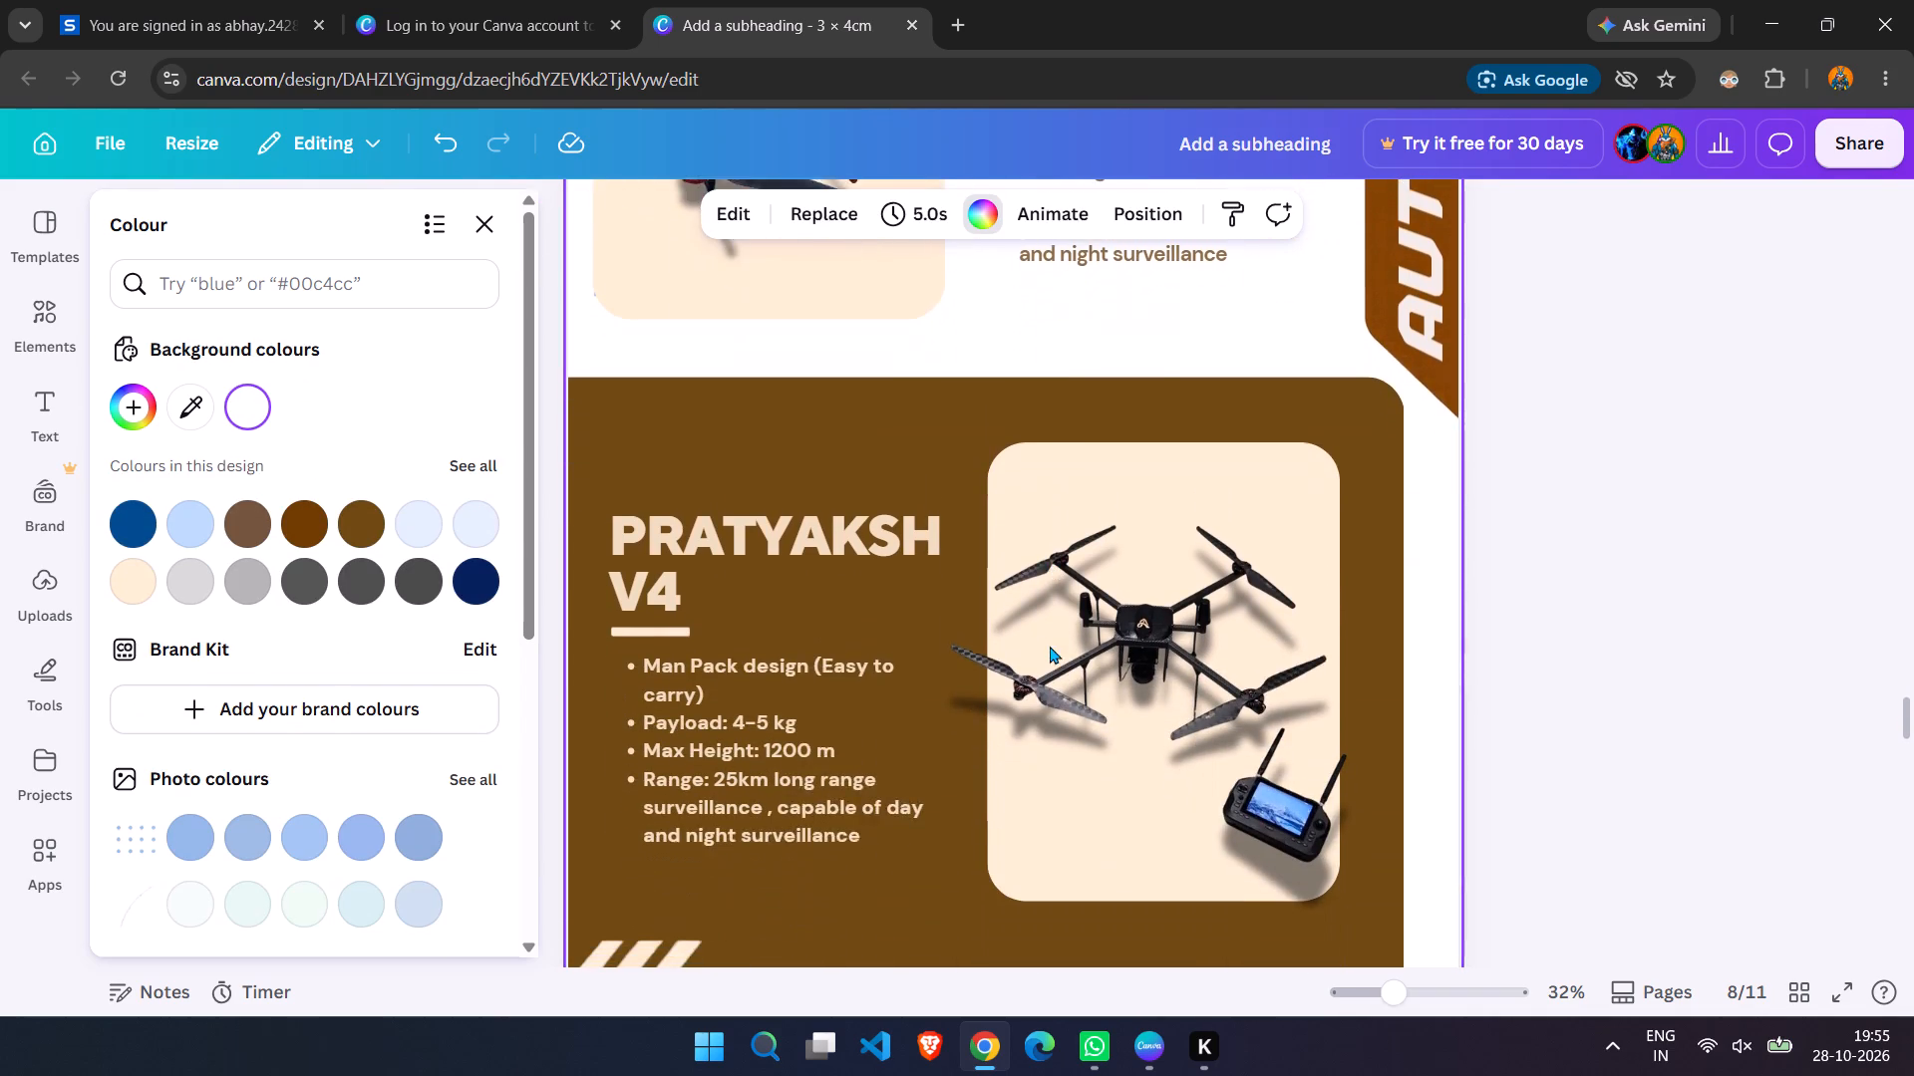
{"action": "scroll", "coordinate": [1050, 646], "scroll_direction": "down", "scroll_amount": 17}
{"action": "scroll", "coordinate": [1050, 646], "scroll_direction": "up", "scroll_amount": 3}
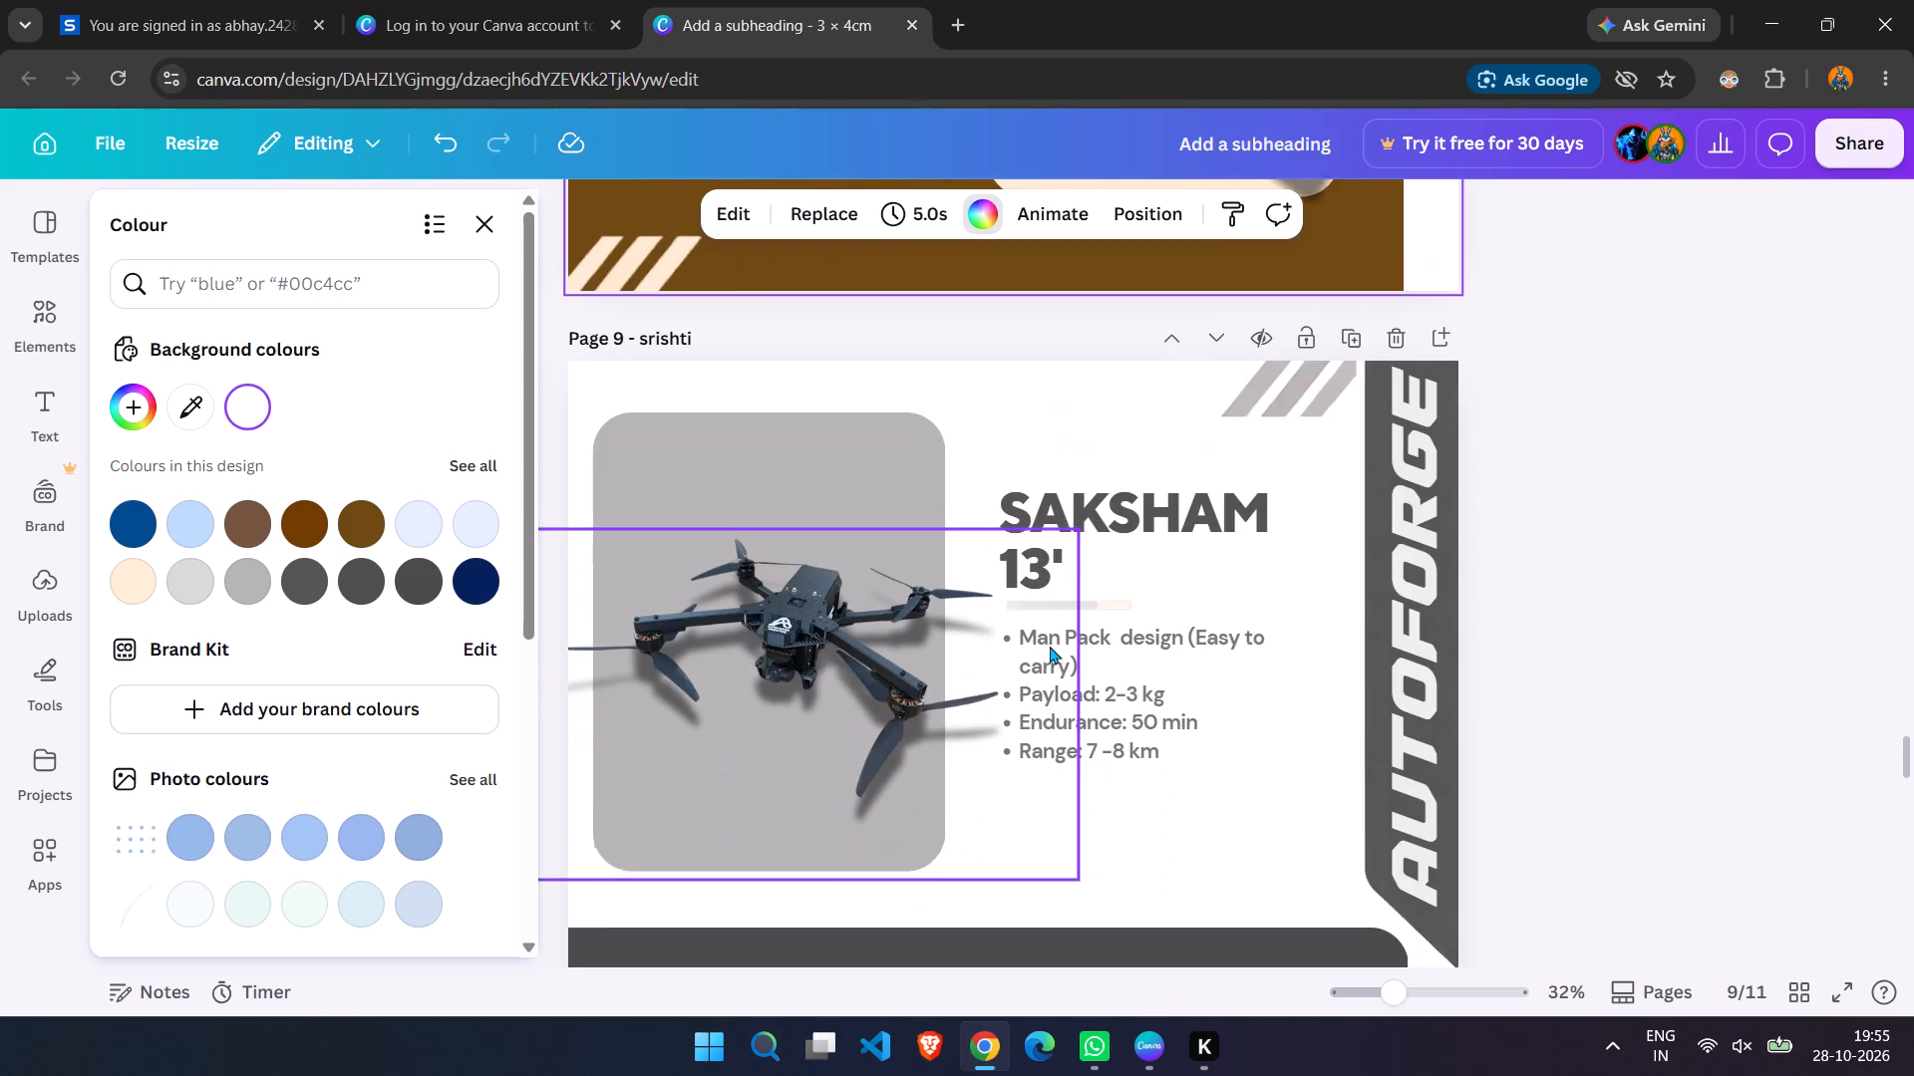
{"action": "scroll", "coordinate": [1050, 646], "scroll_direction": "up", "scroll_amount": 12}
{"action": "scroll", "coordinate": [1065, 621], "scroll_direction": "down", "scroll_amount": 12}
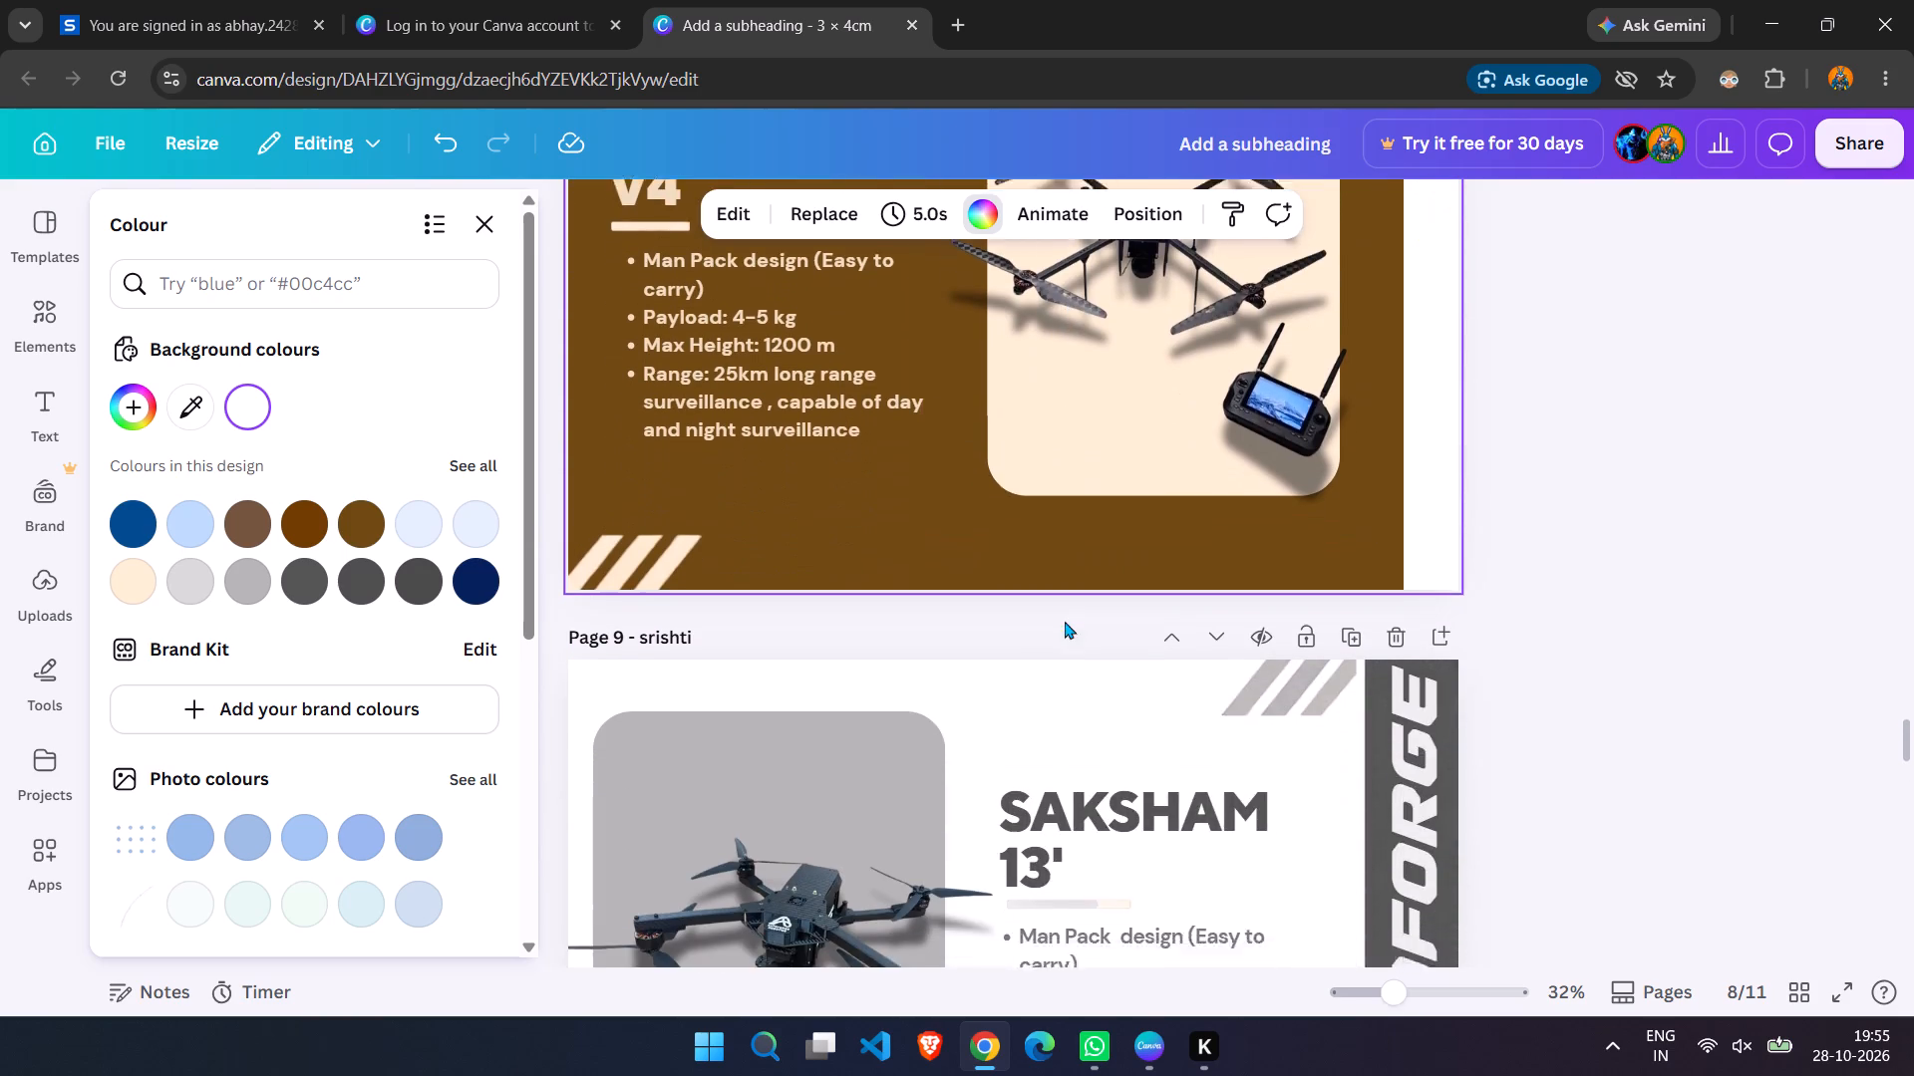
{"action": "scroll", "coordinate": [1065, 621], "scroll_direction": "down", "scroll_amount": 3}
{"action": "scroll", "coordinate": [945, 724], "scroll_direction": "down", "scroll_amount": 7}
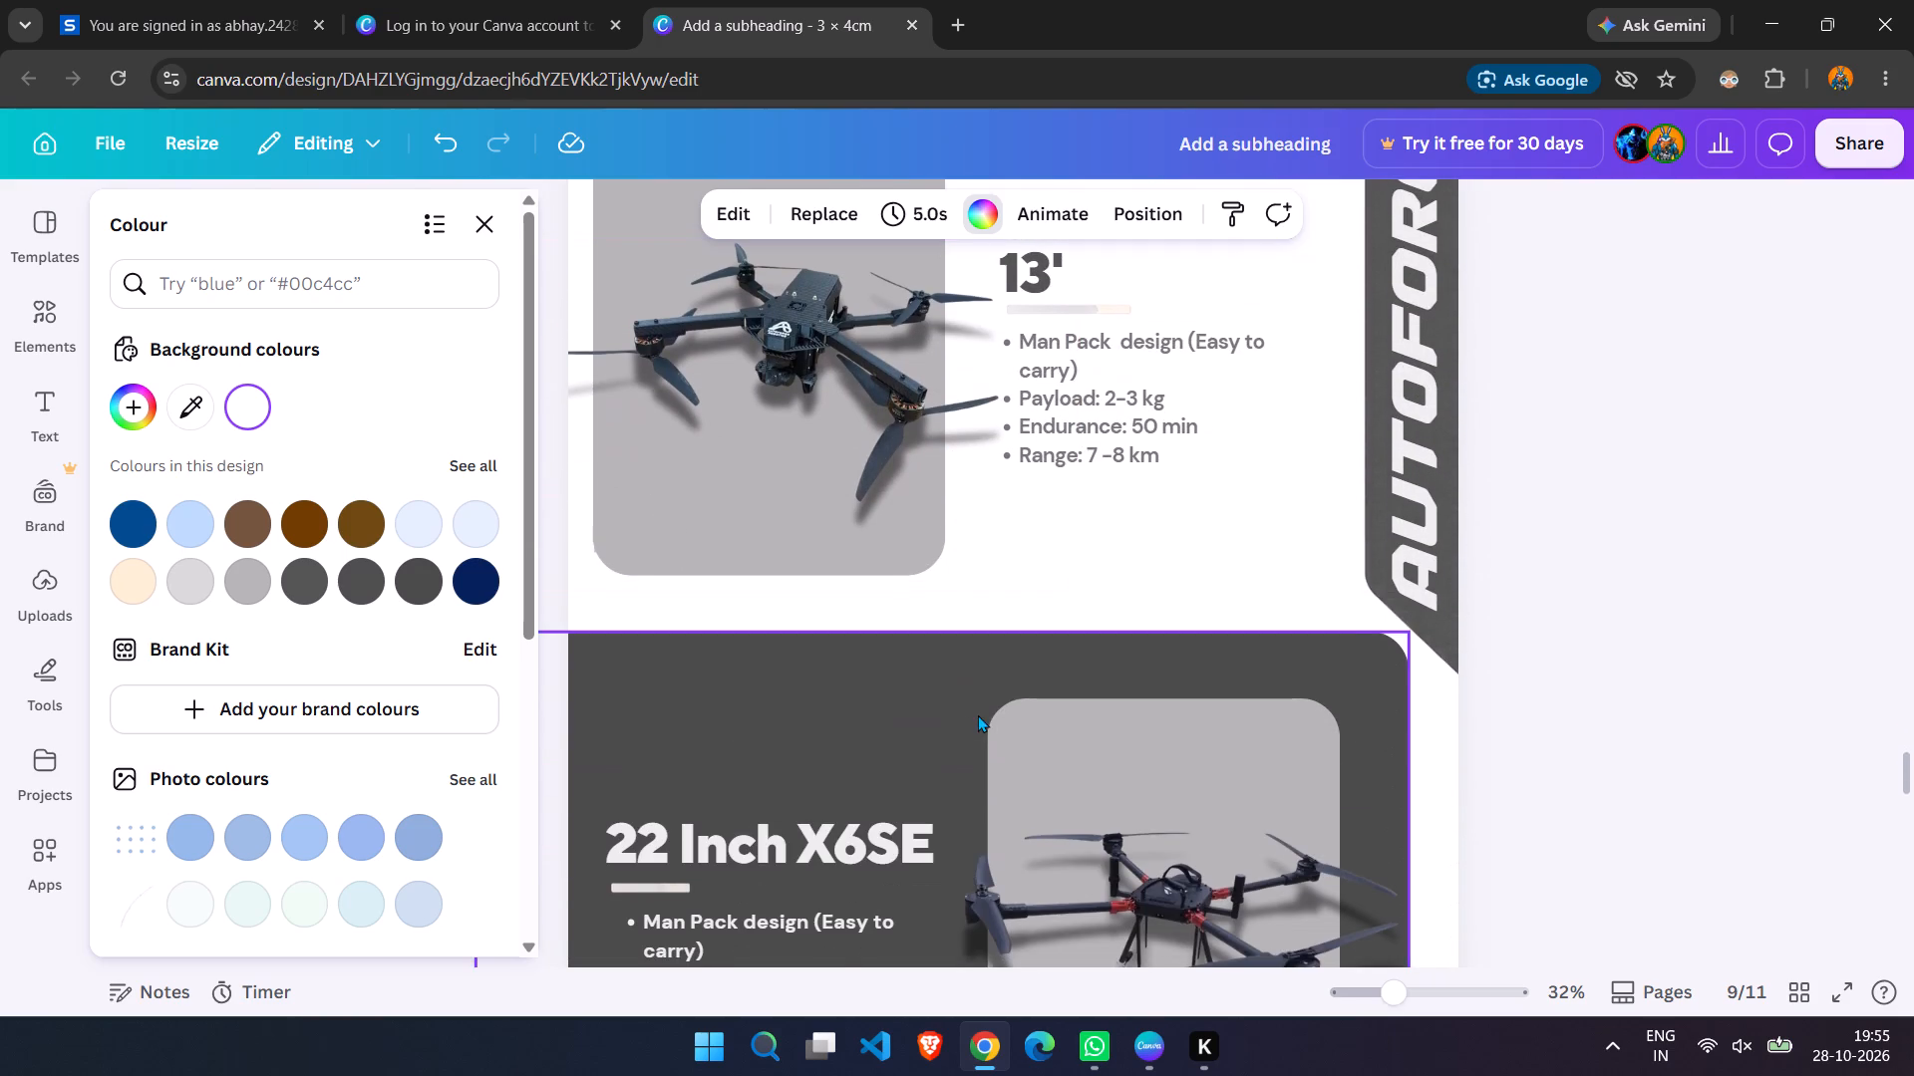
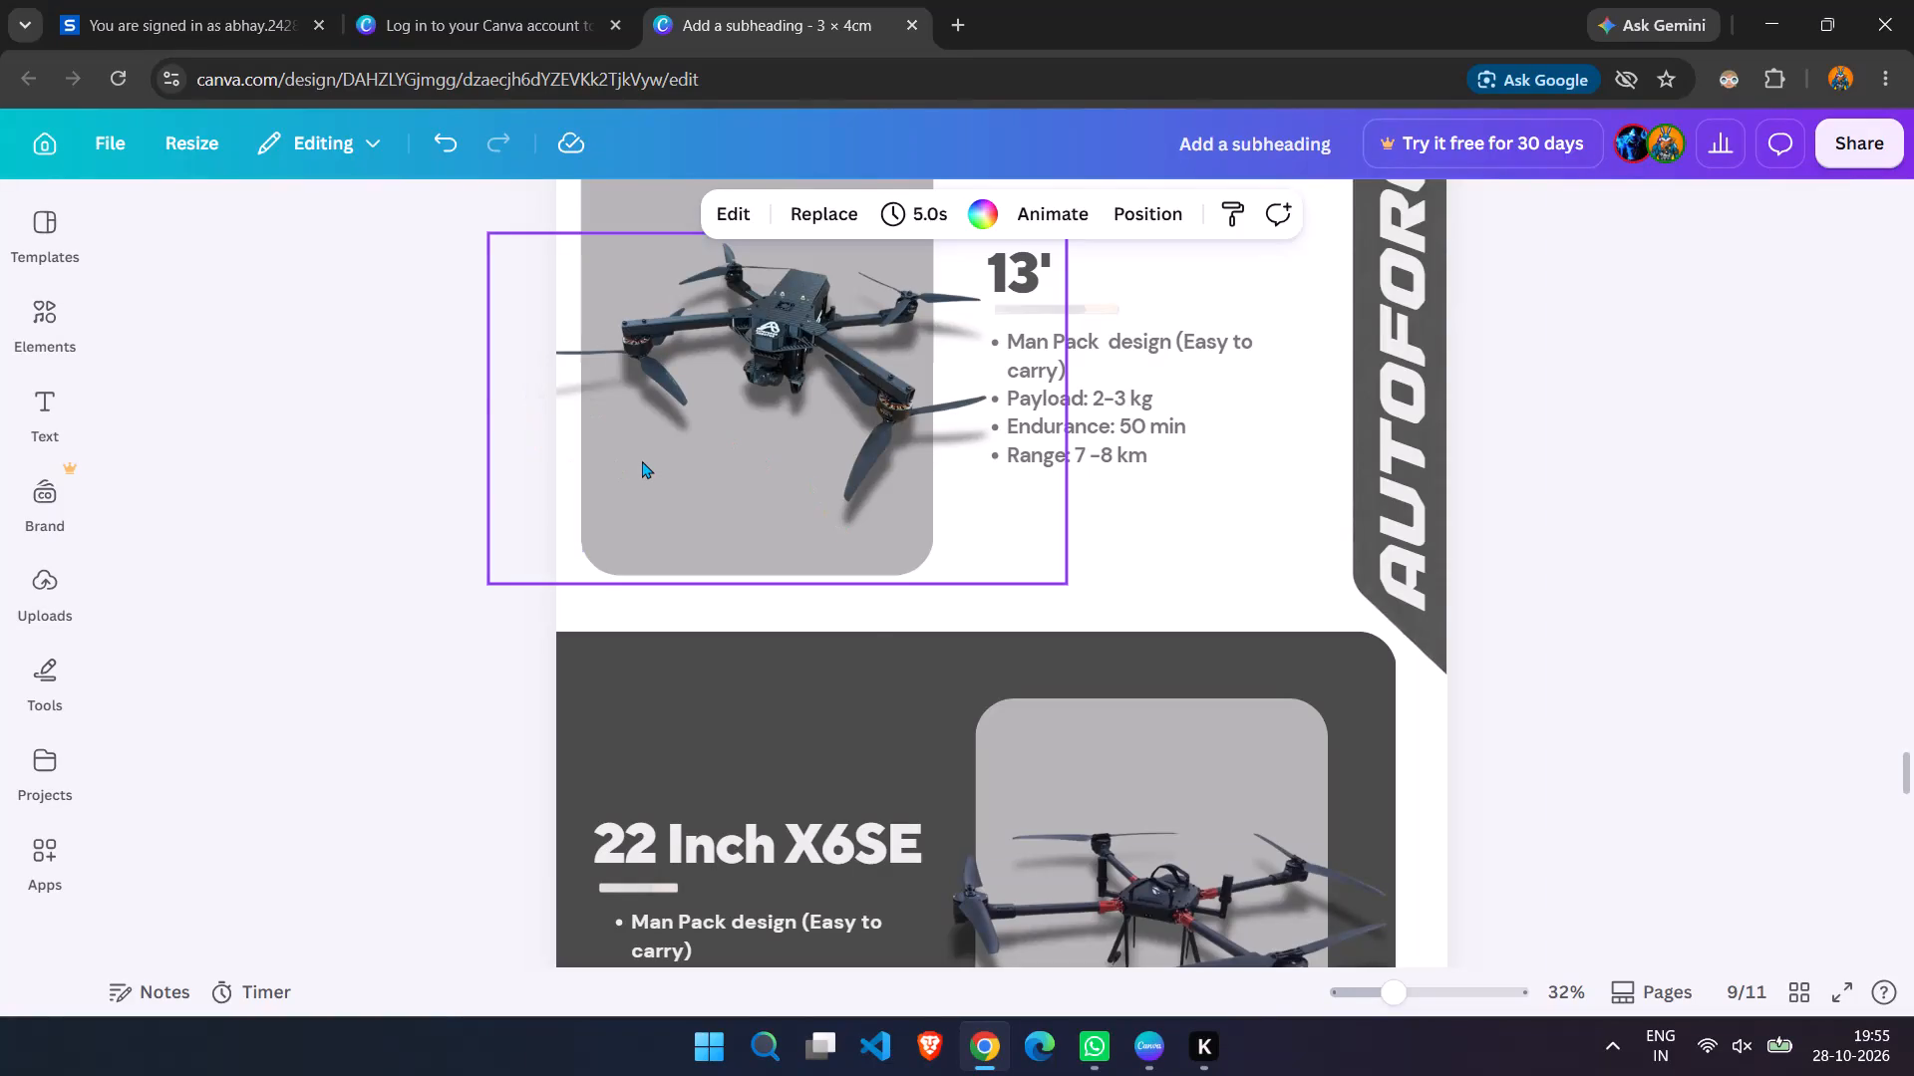
Recolour the rounded grey panel behind the SAKSHAM 13' drone on page 9 cream.
{"action": "left_click", "coordinate": [642, 460]}
{"action": "scroll", "coordinate": [661, 466], "scroll_direction": "up", "scroll_amount": 6}
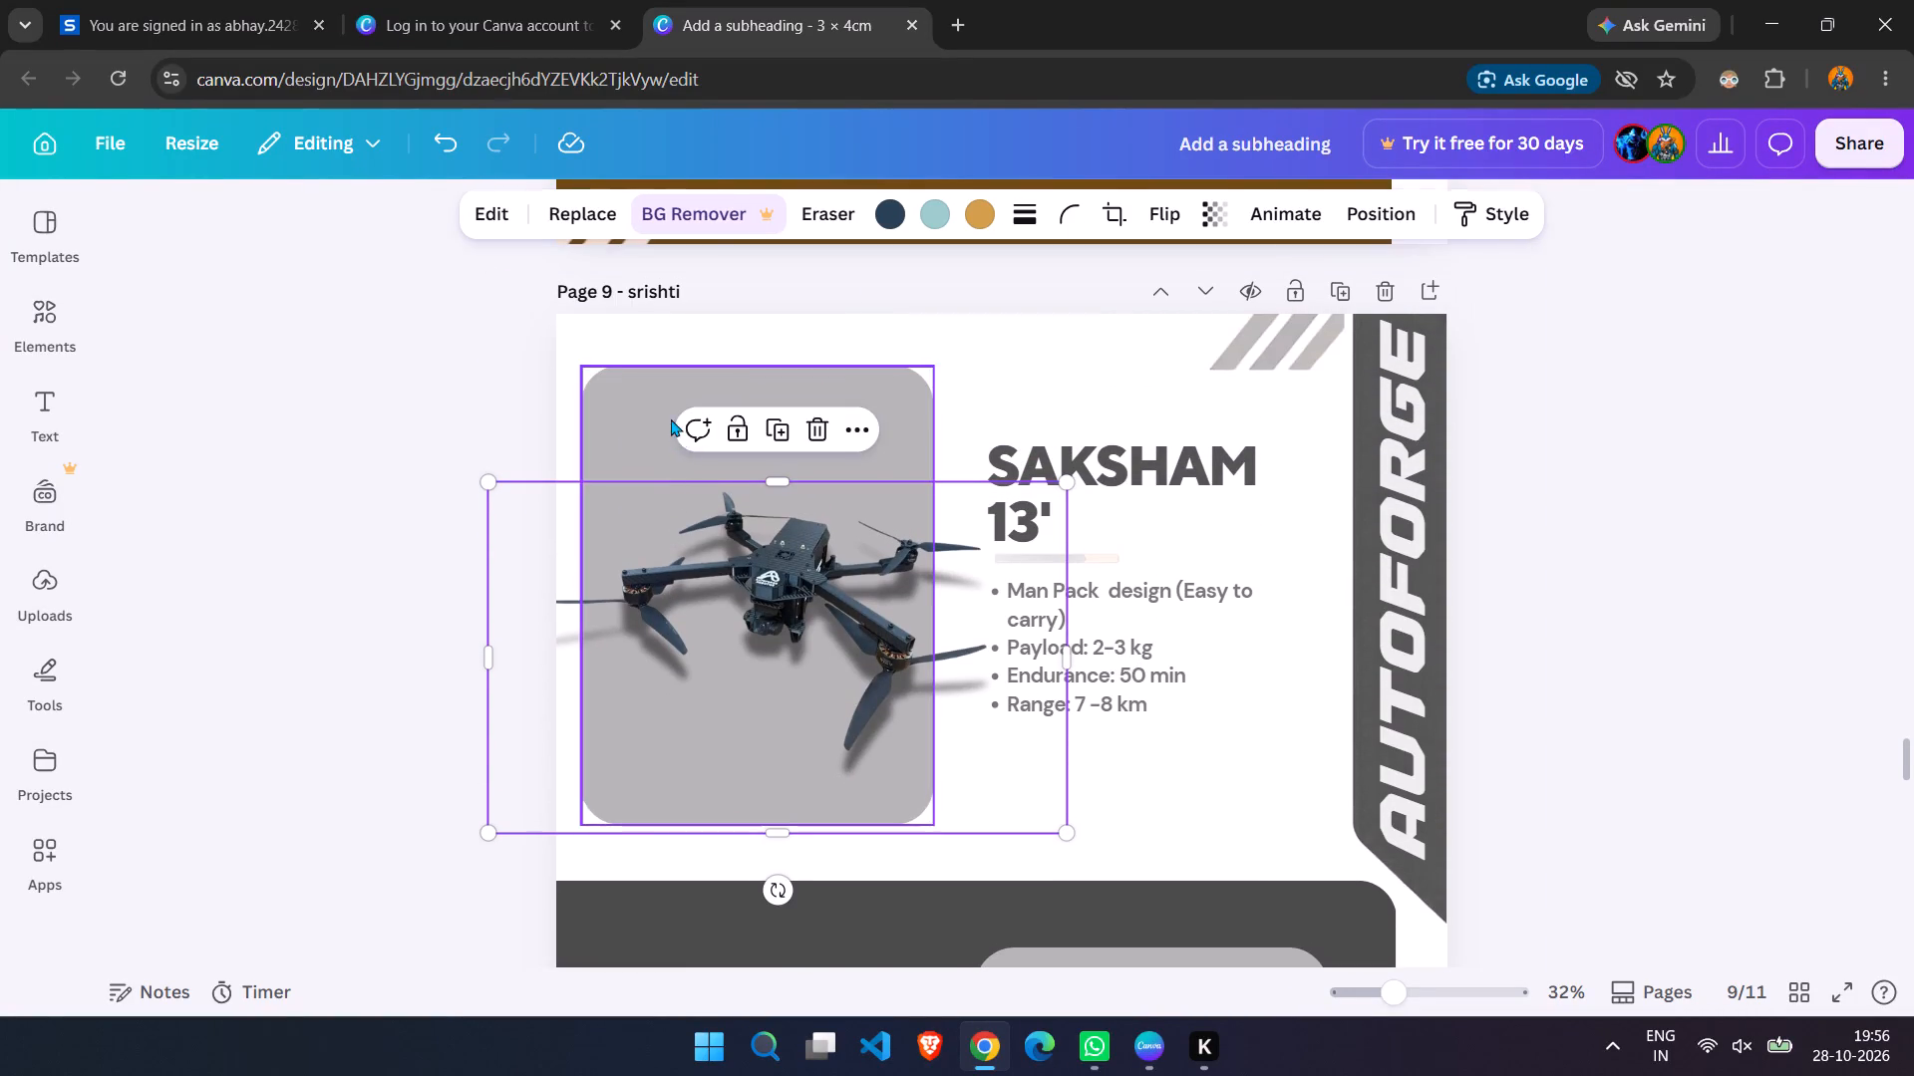
{"action": "left_click", "coordinate": [671, 418]}
{"action": "left_click", "coordinate": [803, 209]}
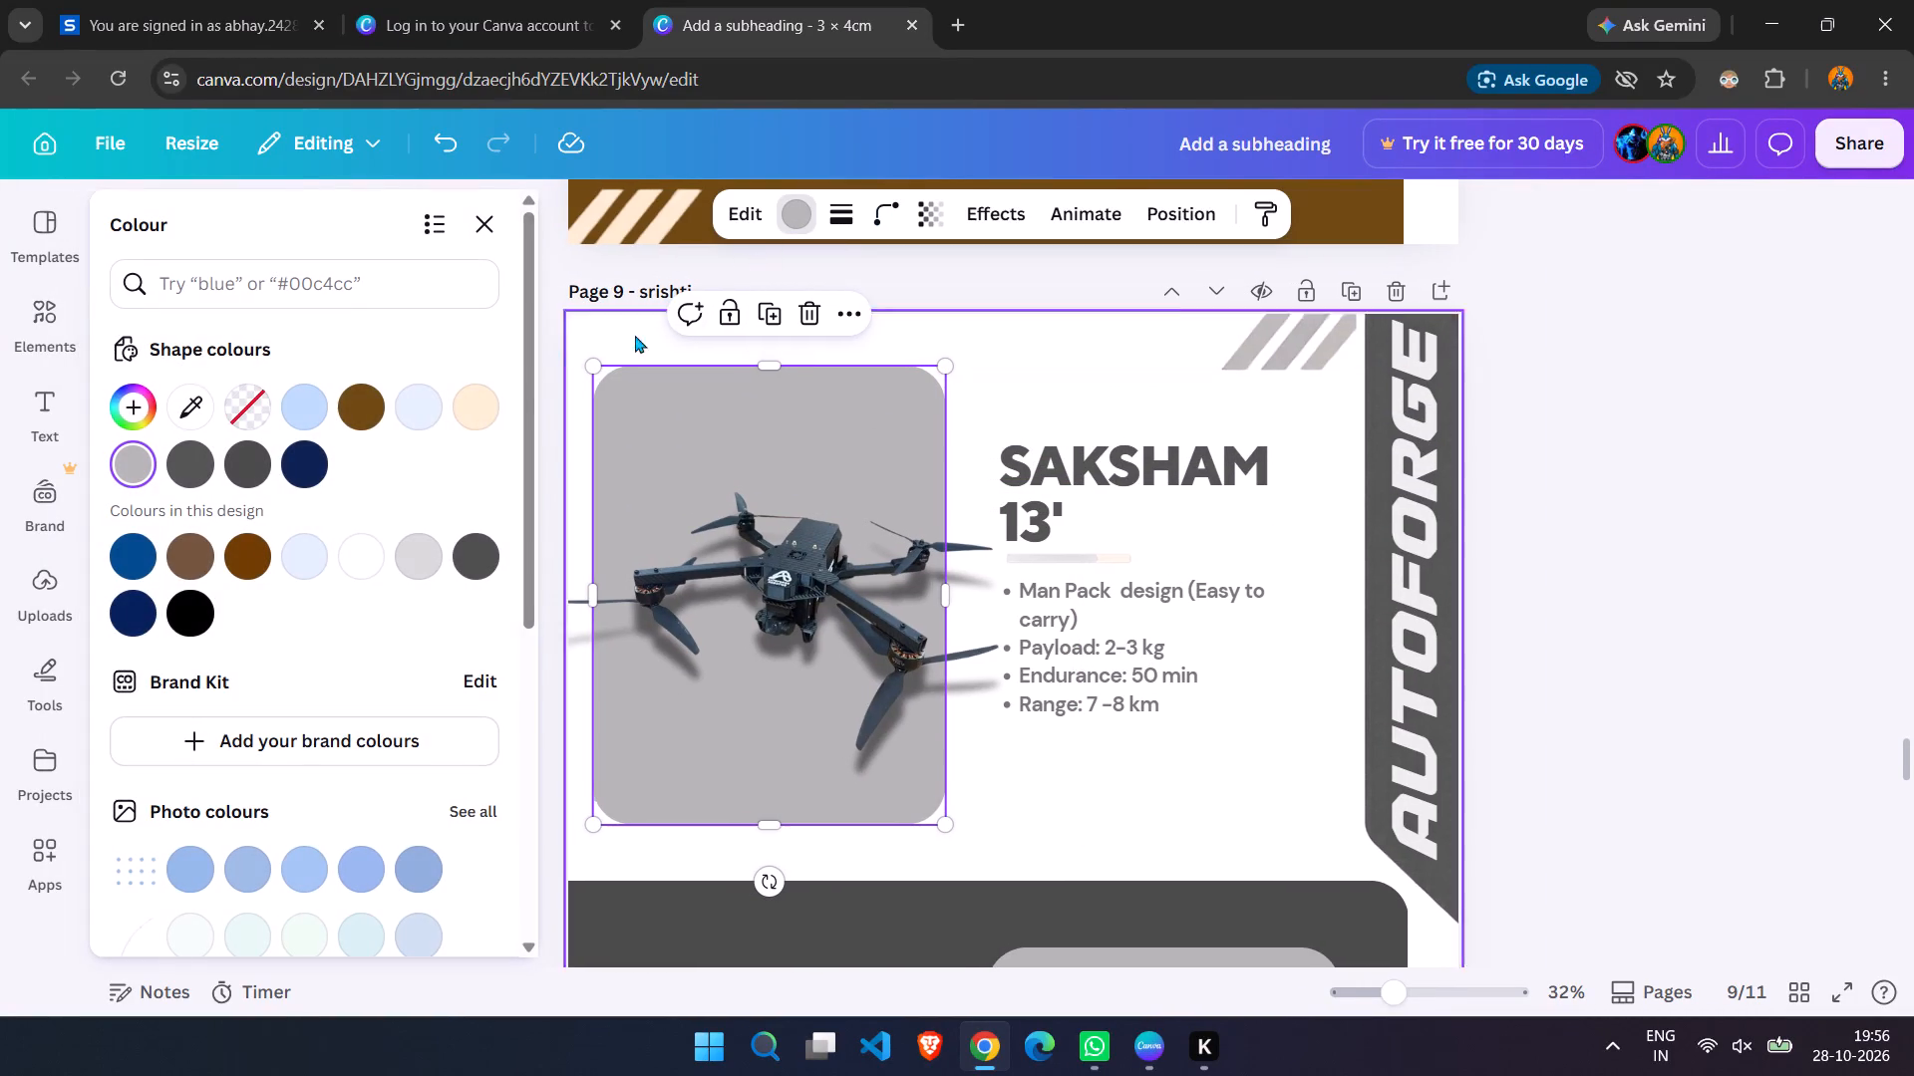
{"action": "left_click", "coordinate": [480, 393]}
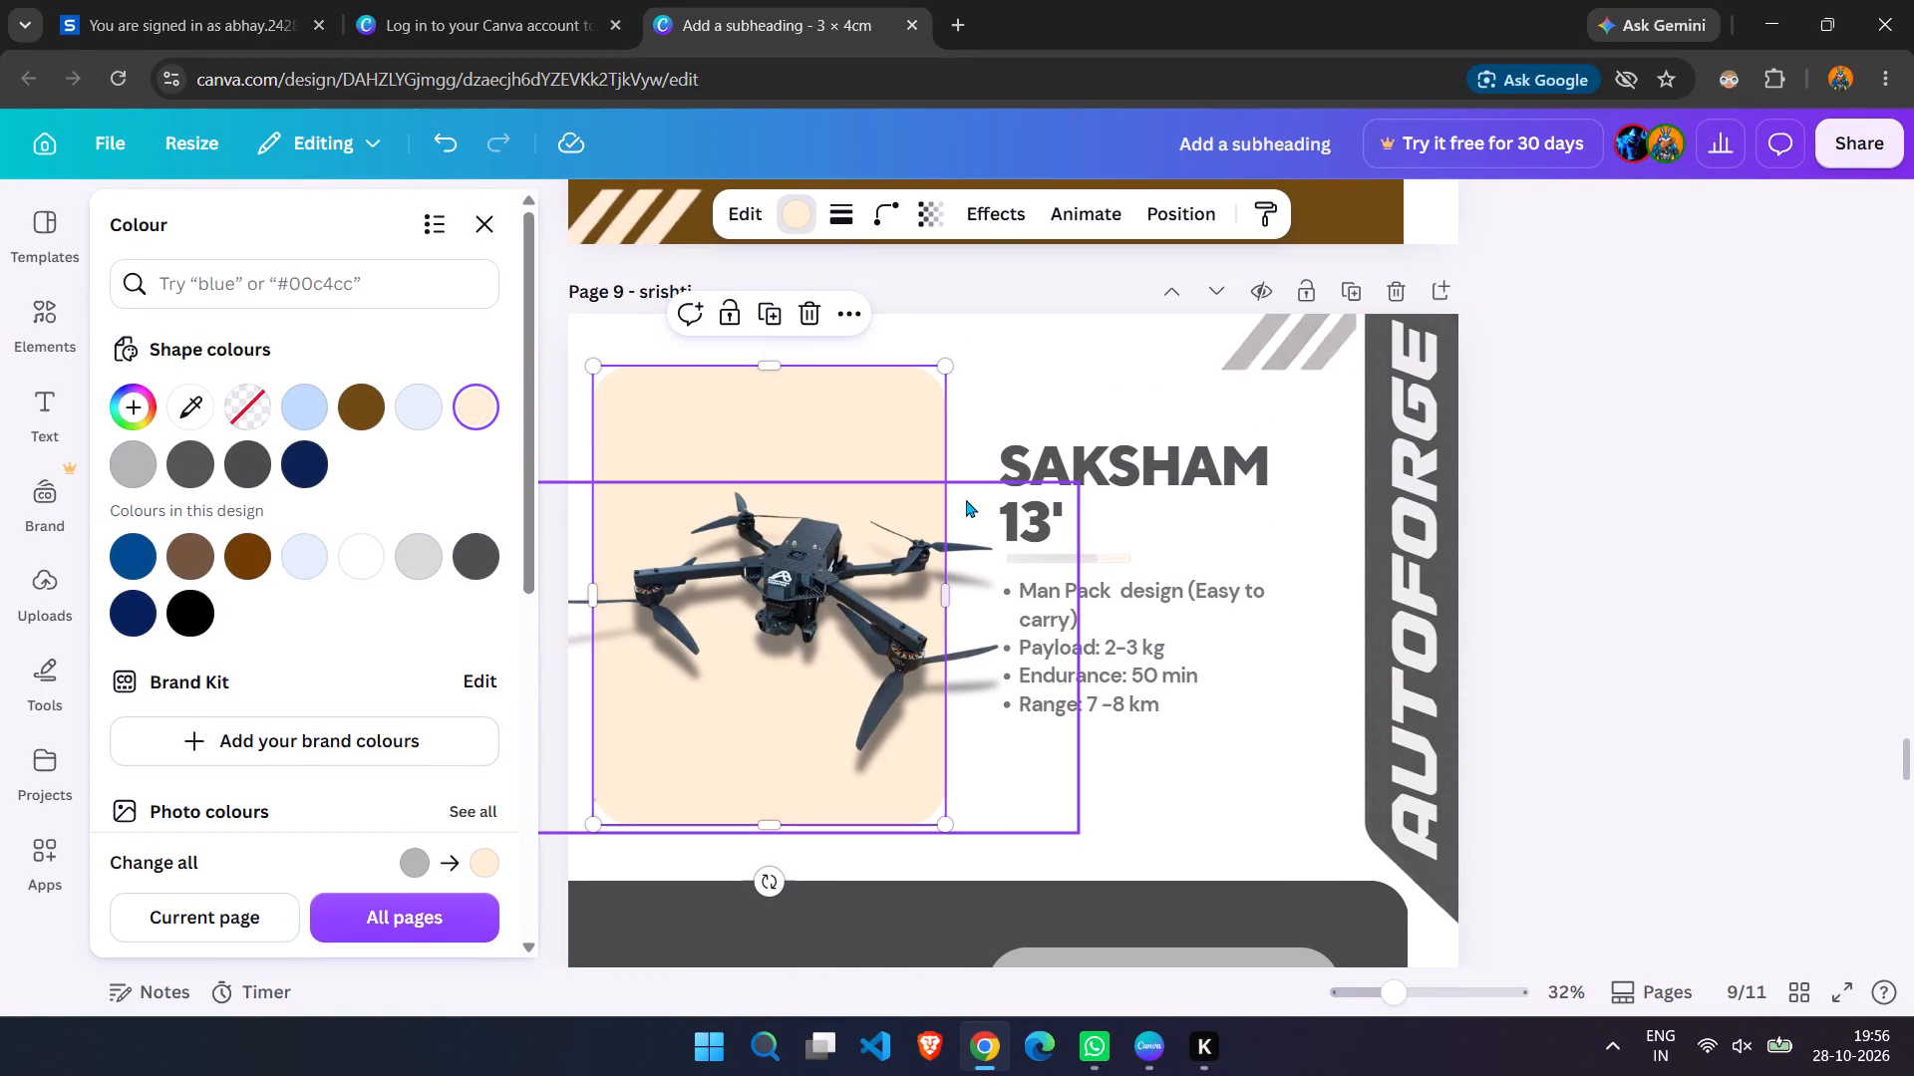
Recolour the SAKSHAM 13' heading text on page 9 brown.
{"action": "left_click", "coordinate": [1060, 469]}
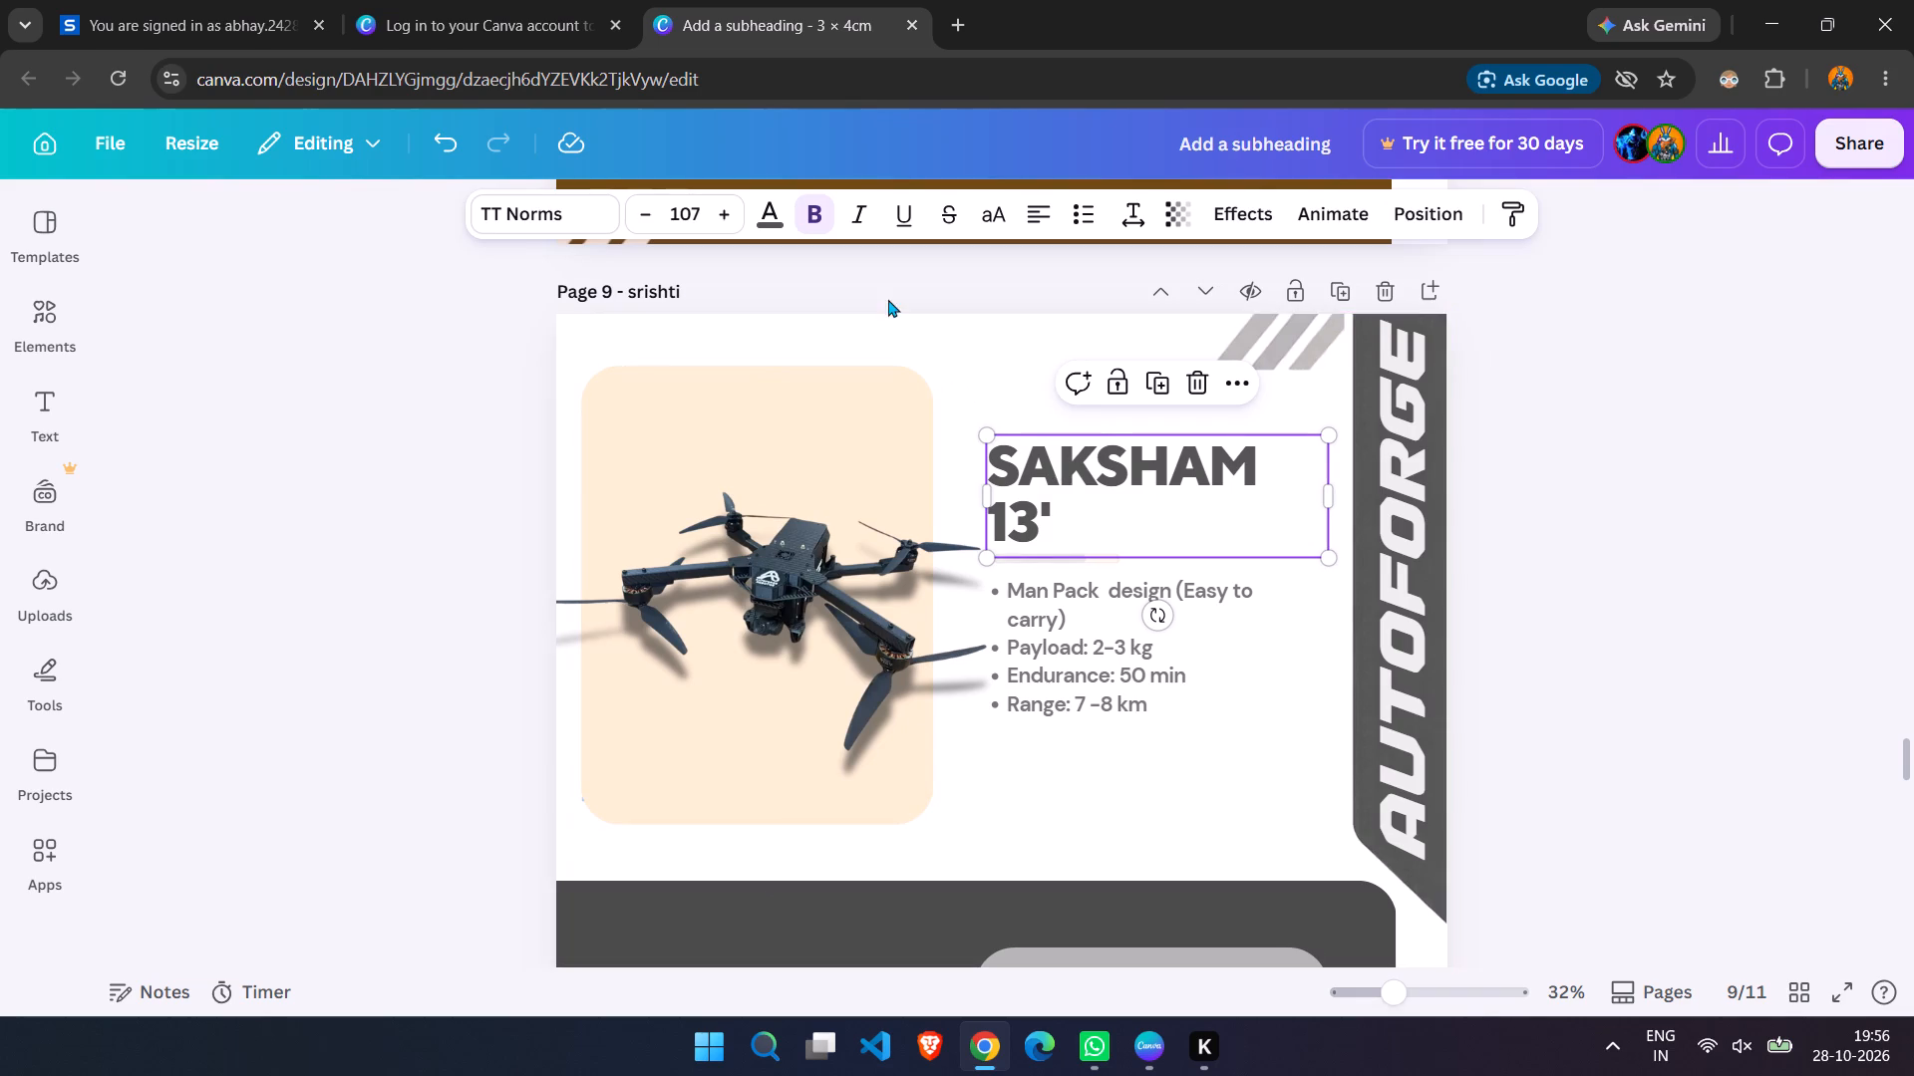
{"action": "left_click", "coordinate": [772, 230]}
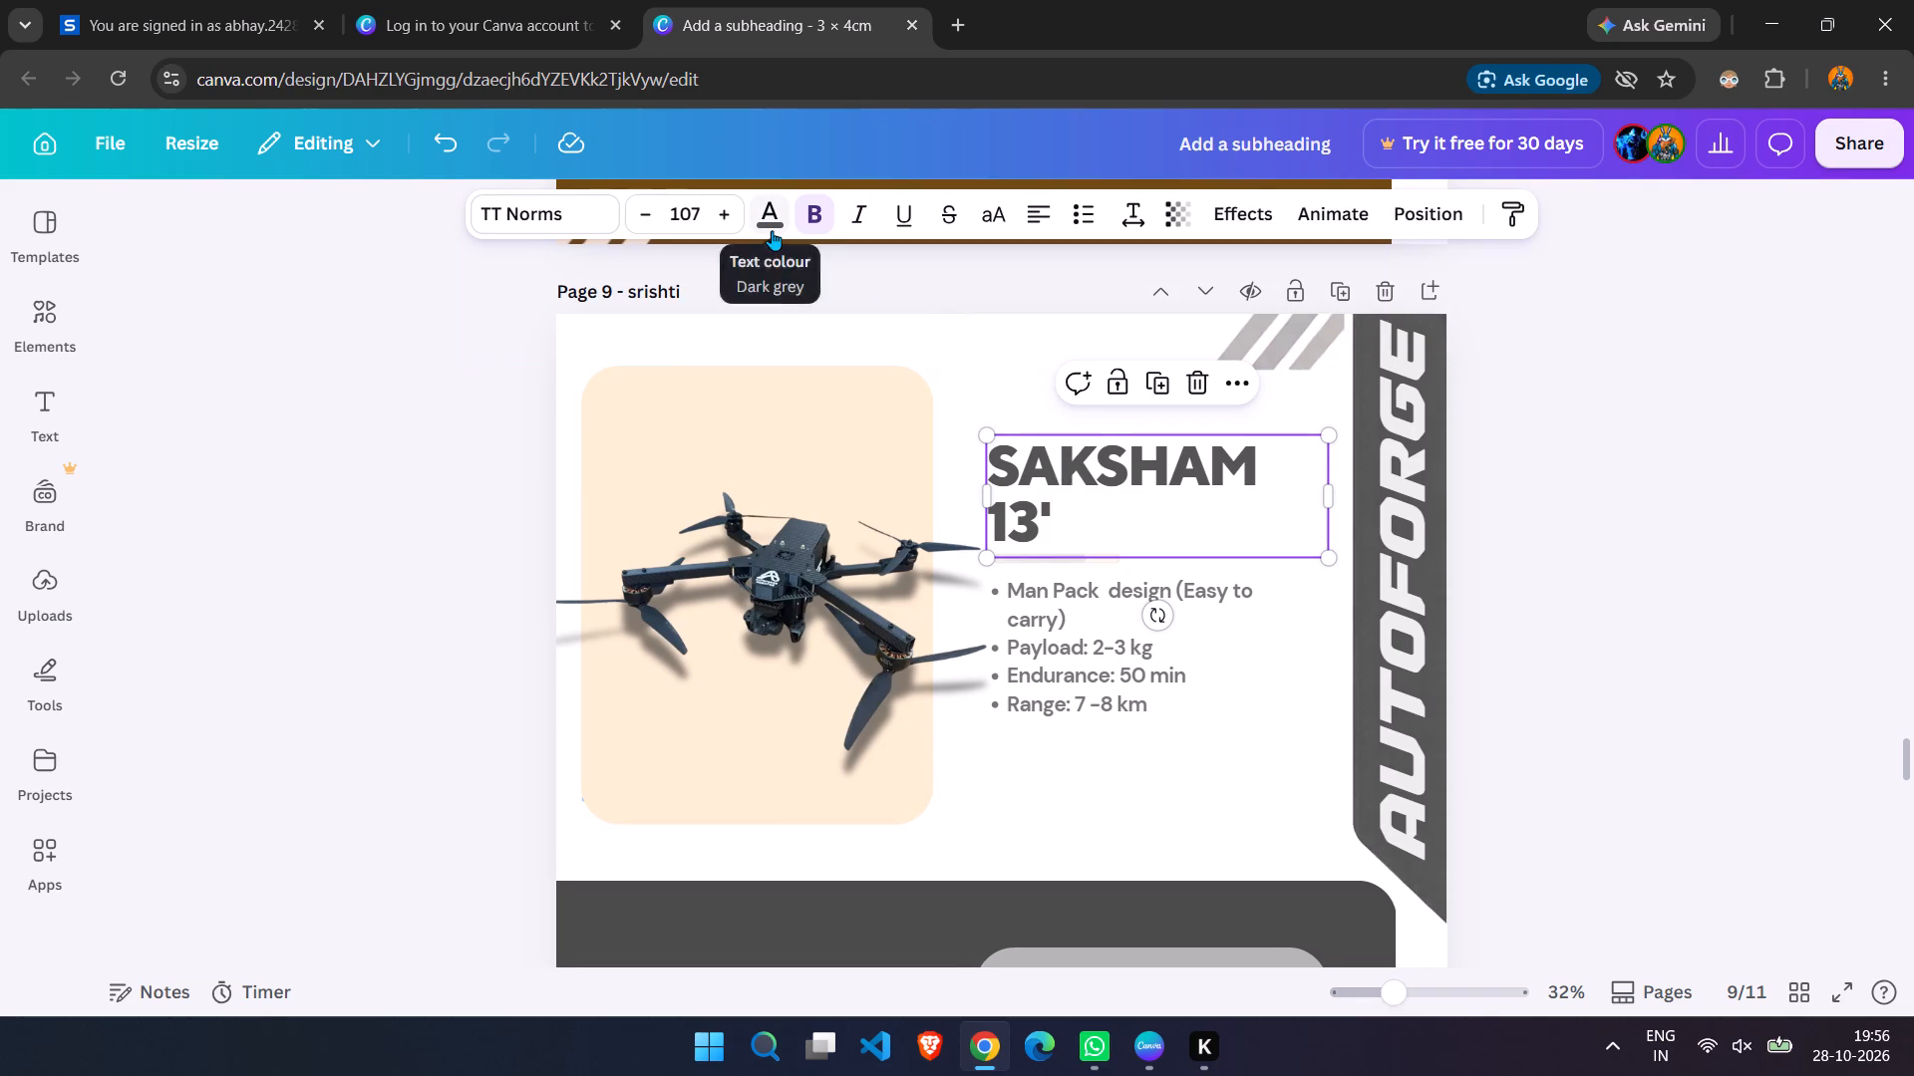
{"action": "left_click", "coordinate": [306, 465]}
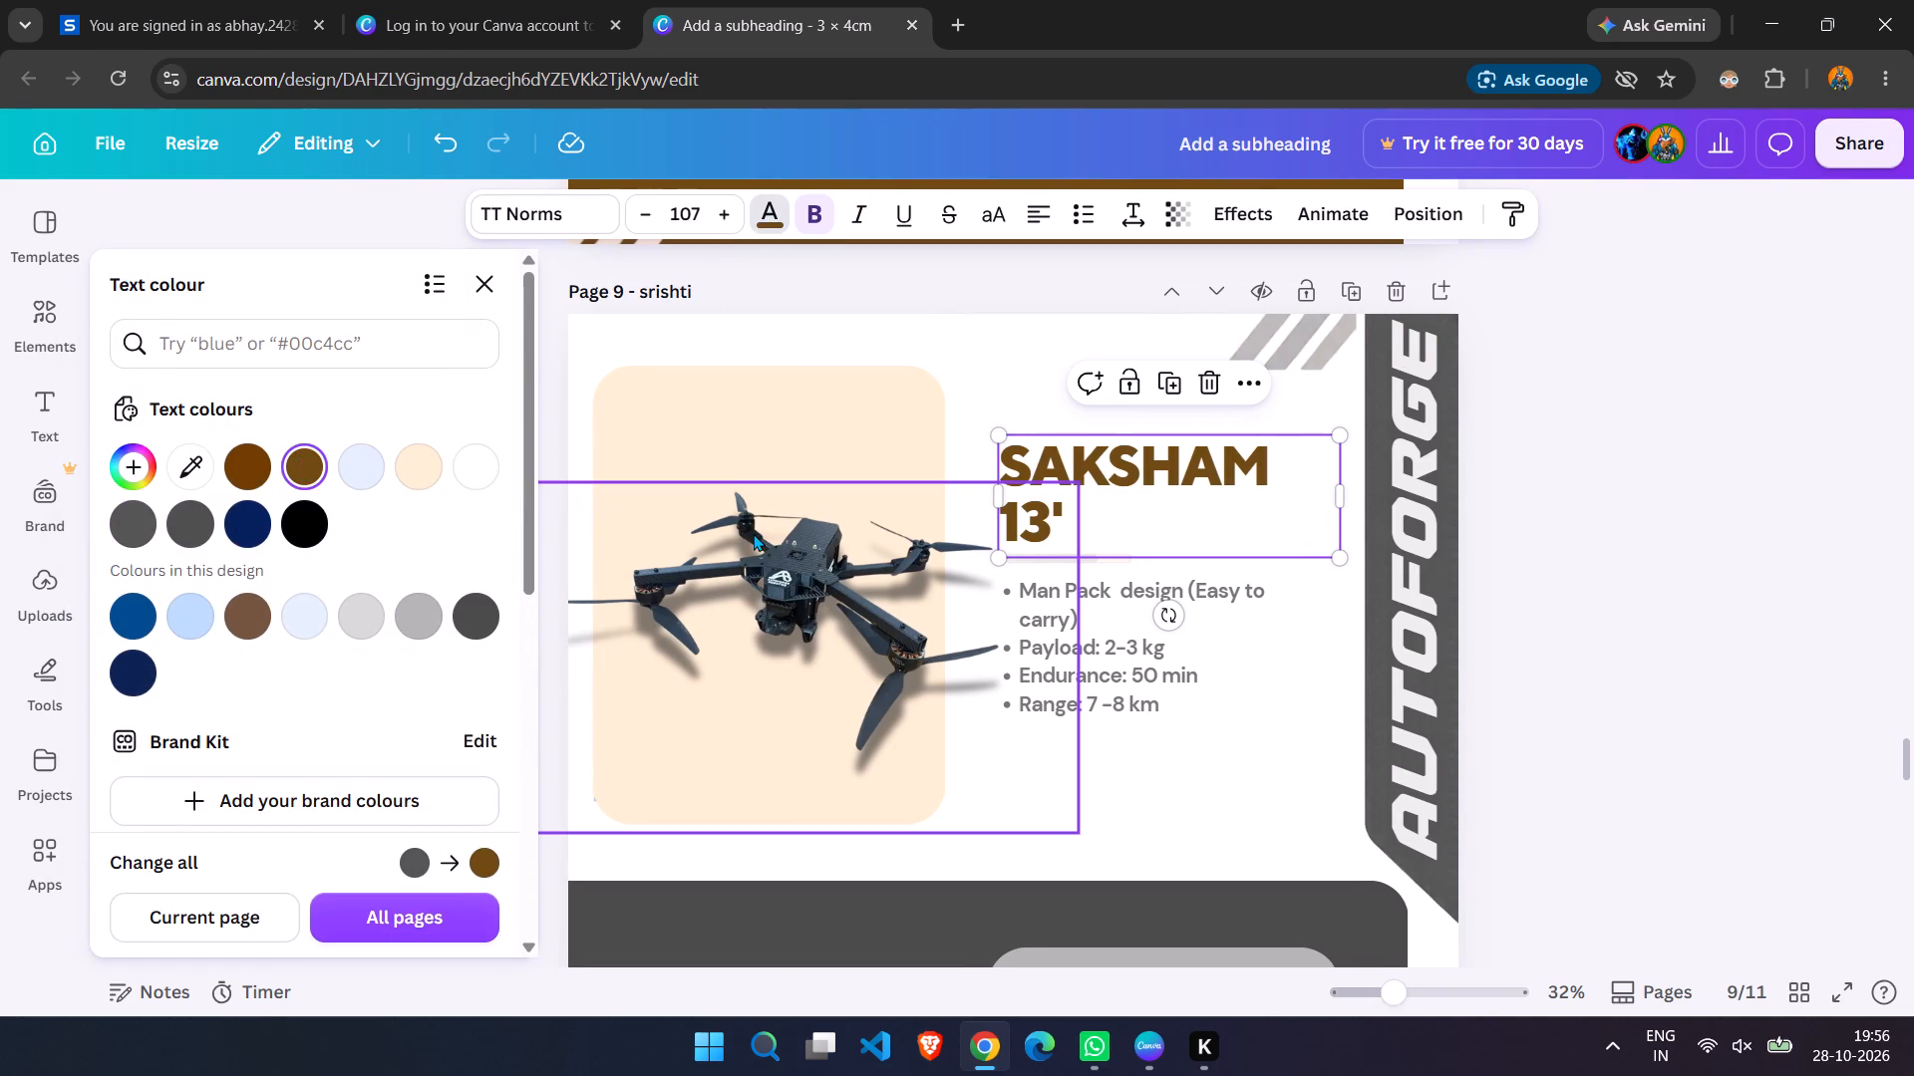
Recolour the SAKSHAM 13' specification list on page 9 dark brown, #703c00.
{"action": "left_click", "coordinate": [1079, 702]}
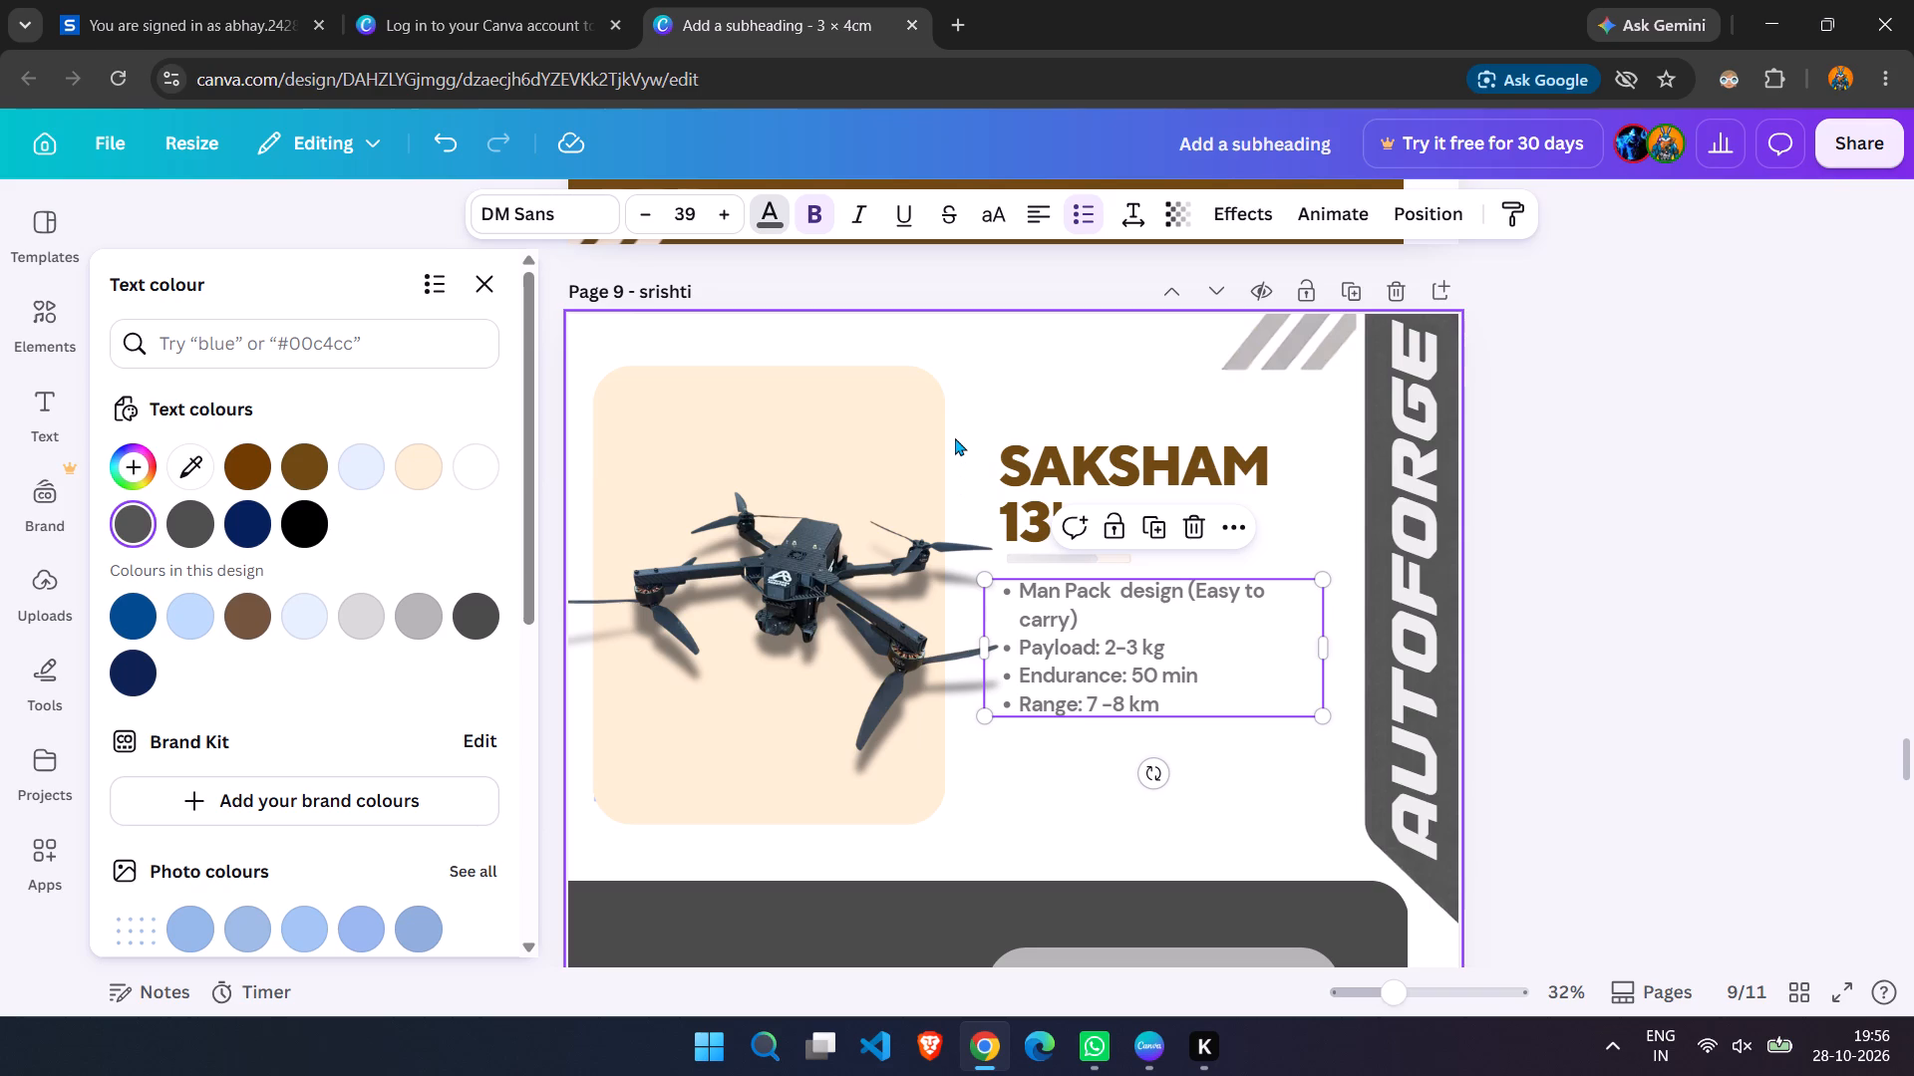
{"action": "left_click", "coordinate": [762, 220]}
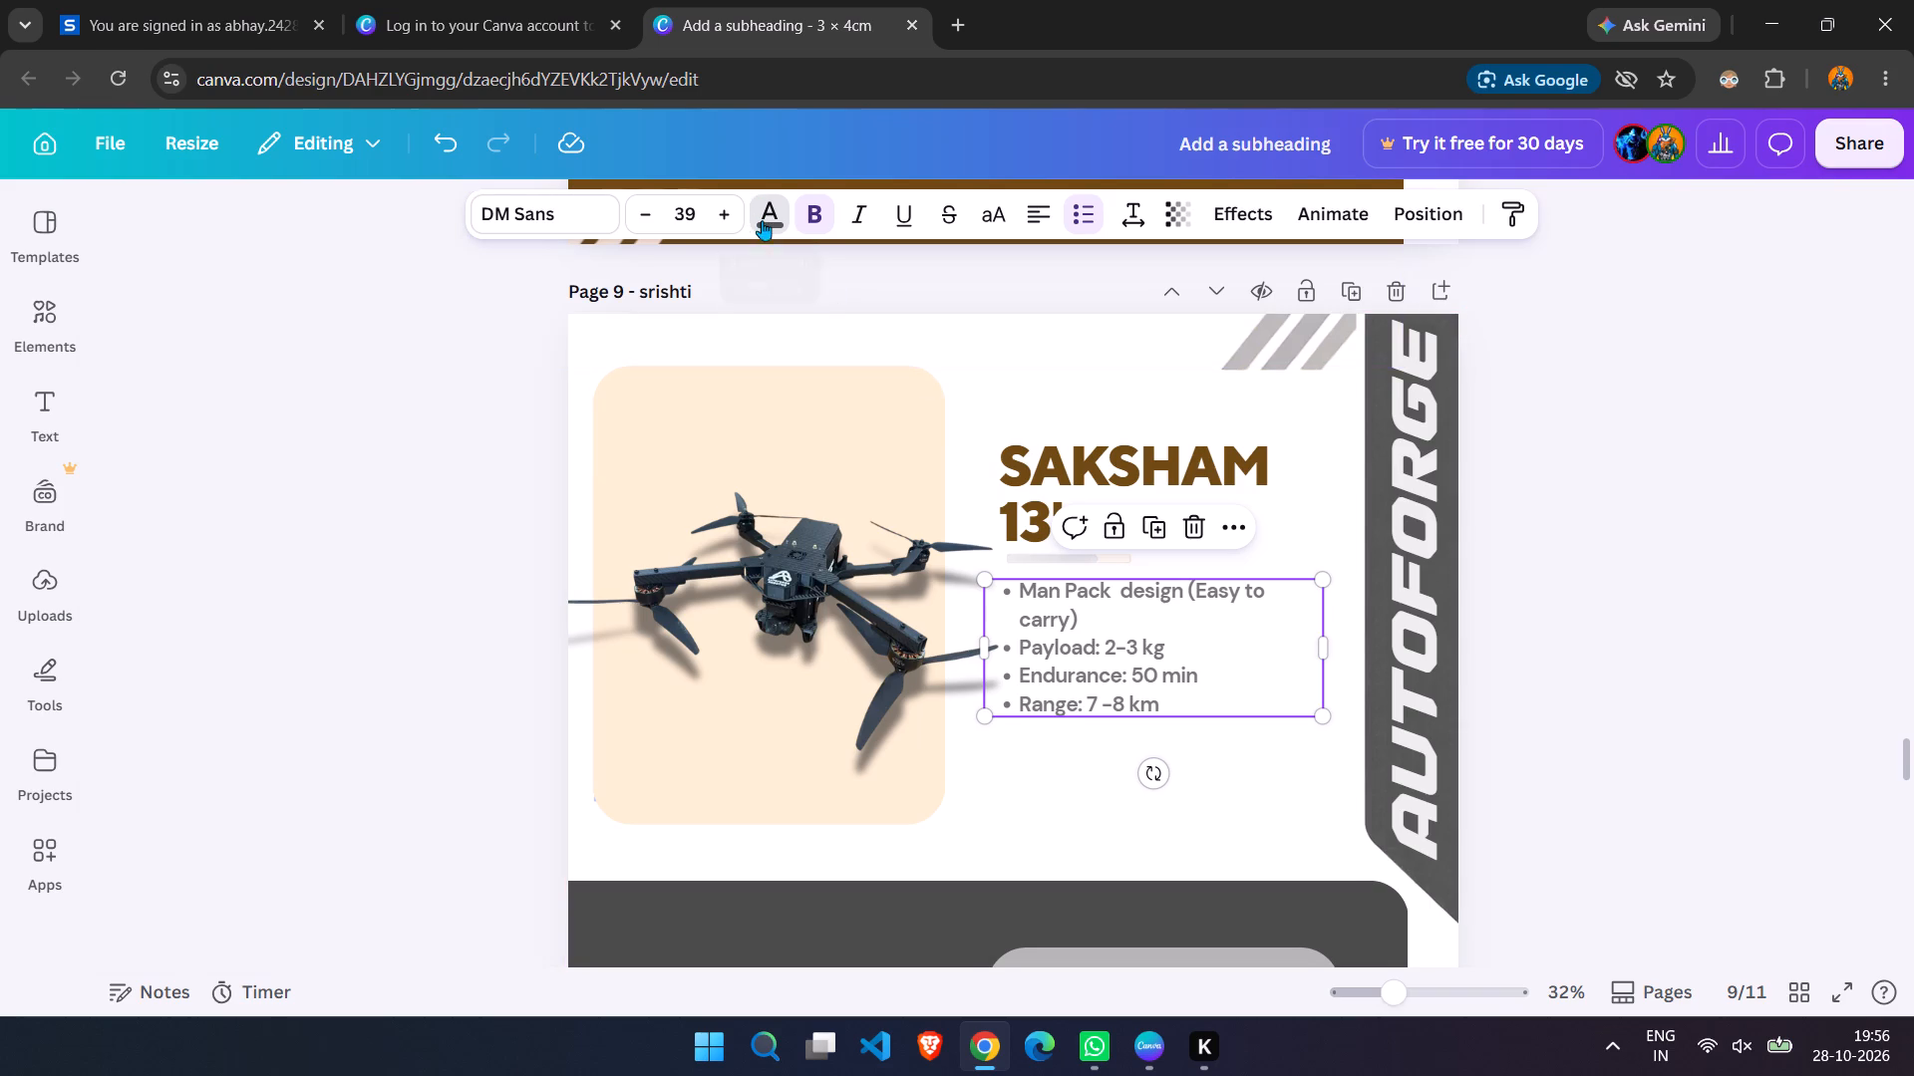
{"action": "left_click", "coordinate": [761, 215]}
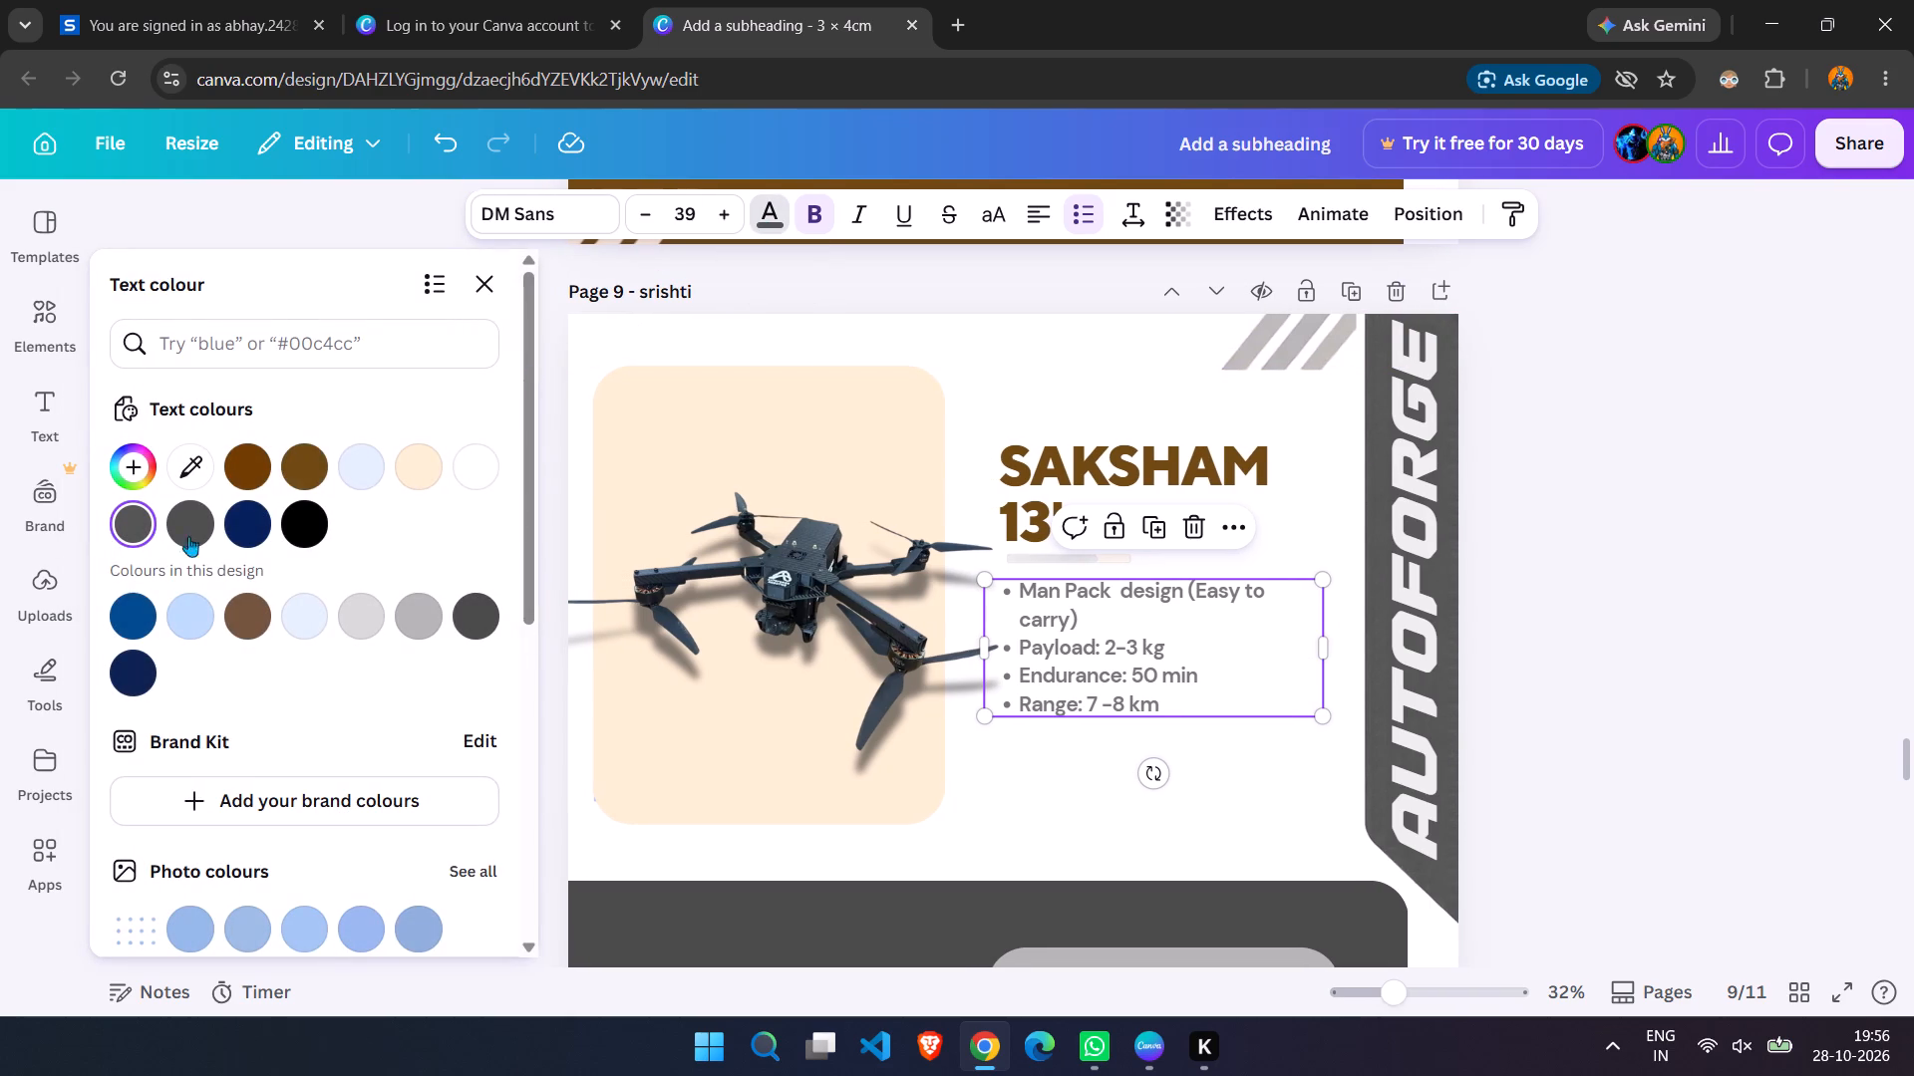
{"action": "left_click", "coordinate": [231, 464]}
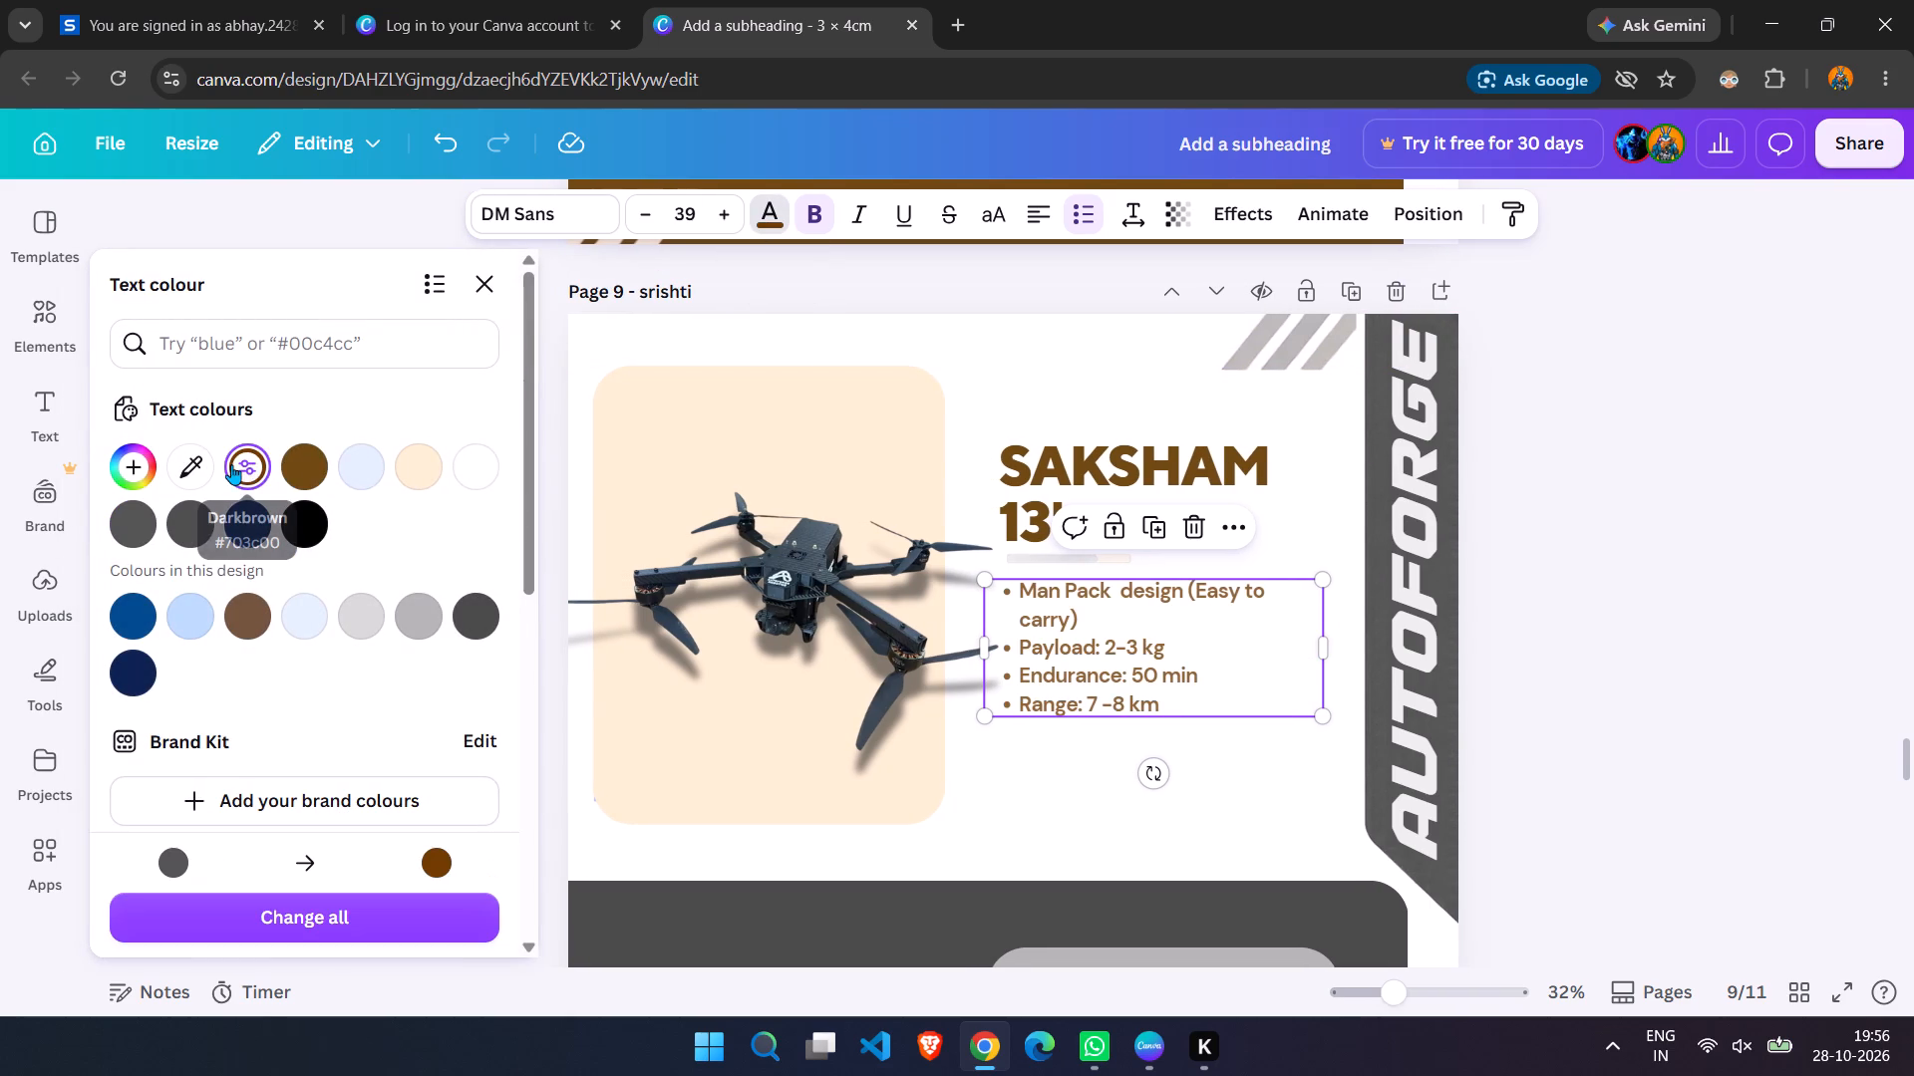
Recolour the short gradient divider bar beneath the SAKSHAM 13' heading on page 9 dark brown.
{"action": "left_click", "coordinate": [1036, 549]}
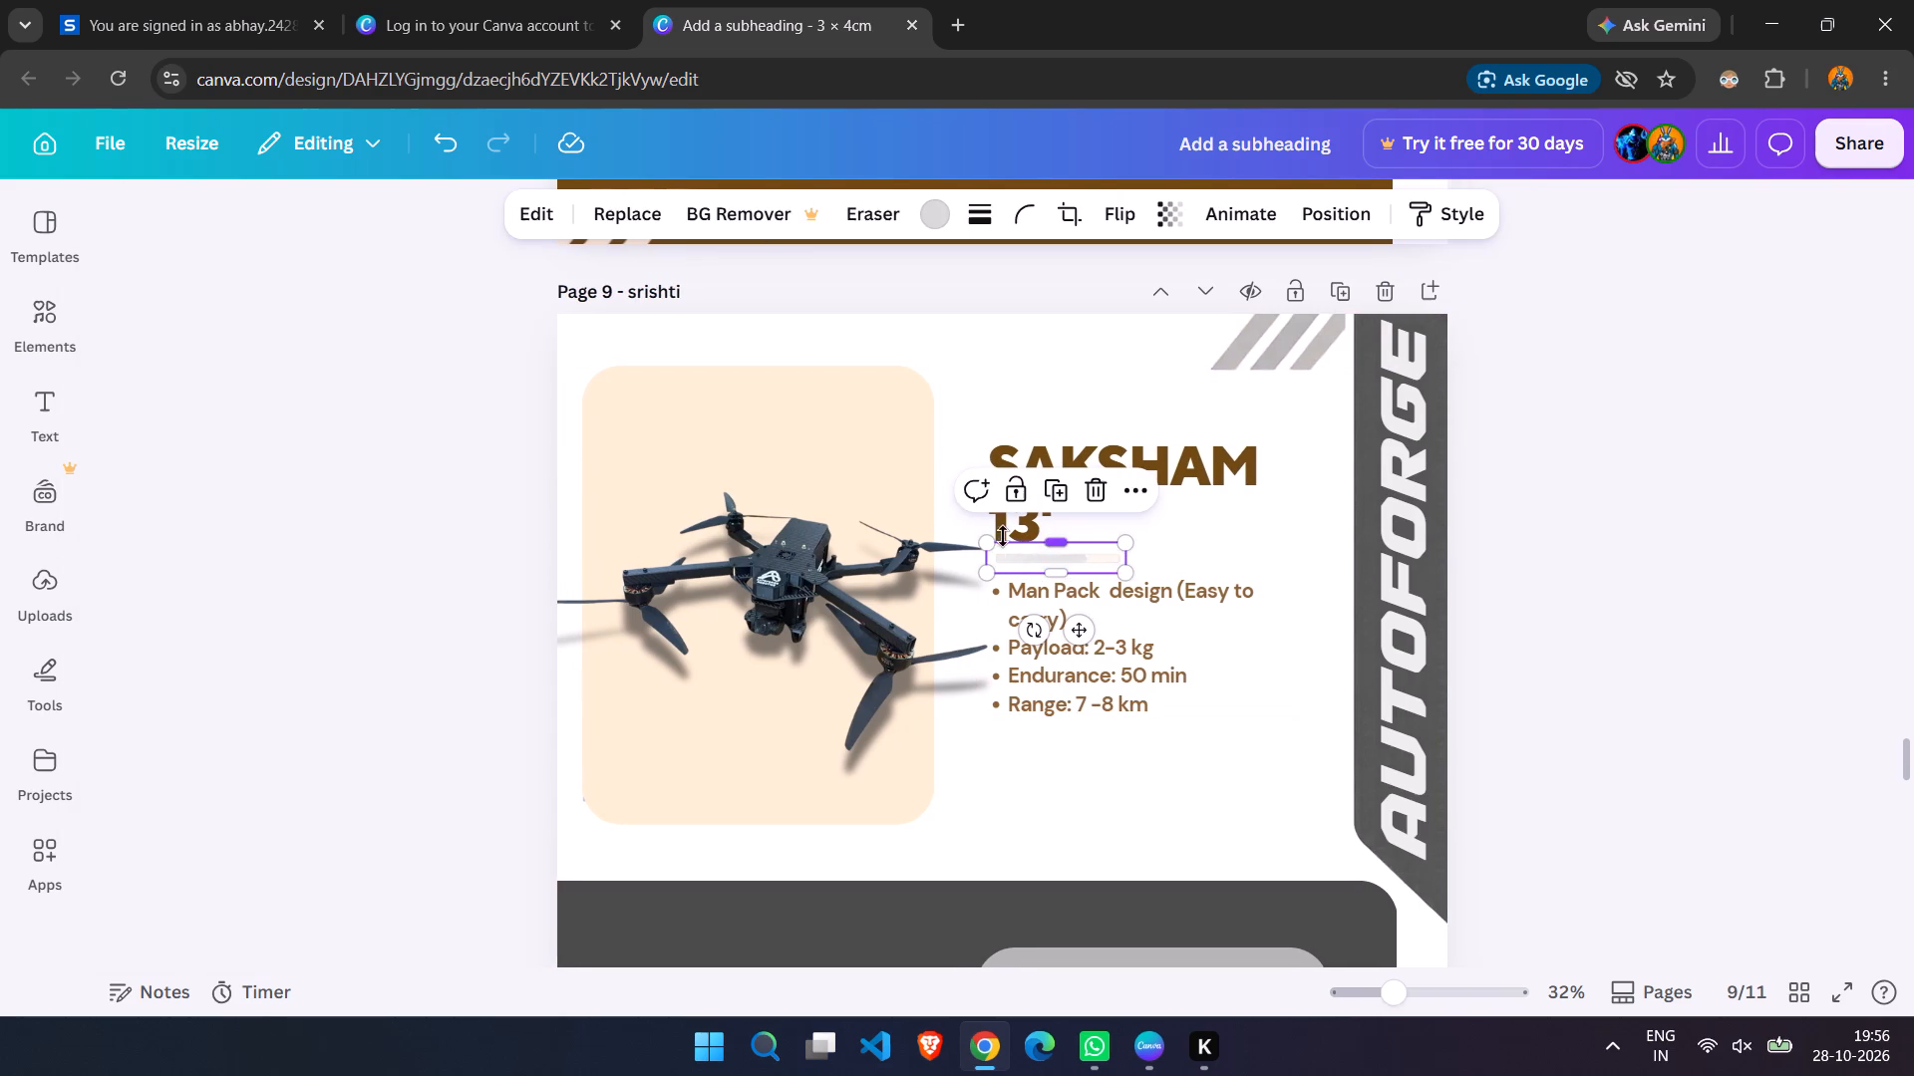
{"action": "left_click", "coordinate": [939, 199]}
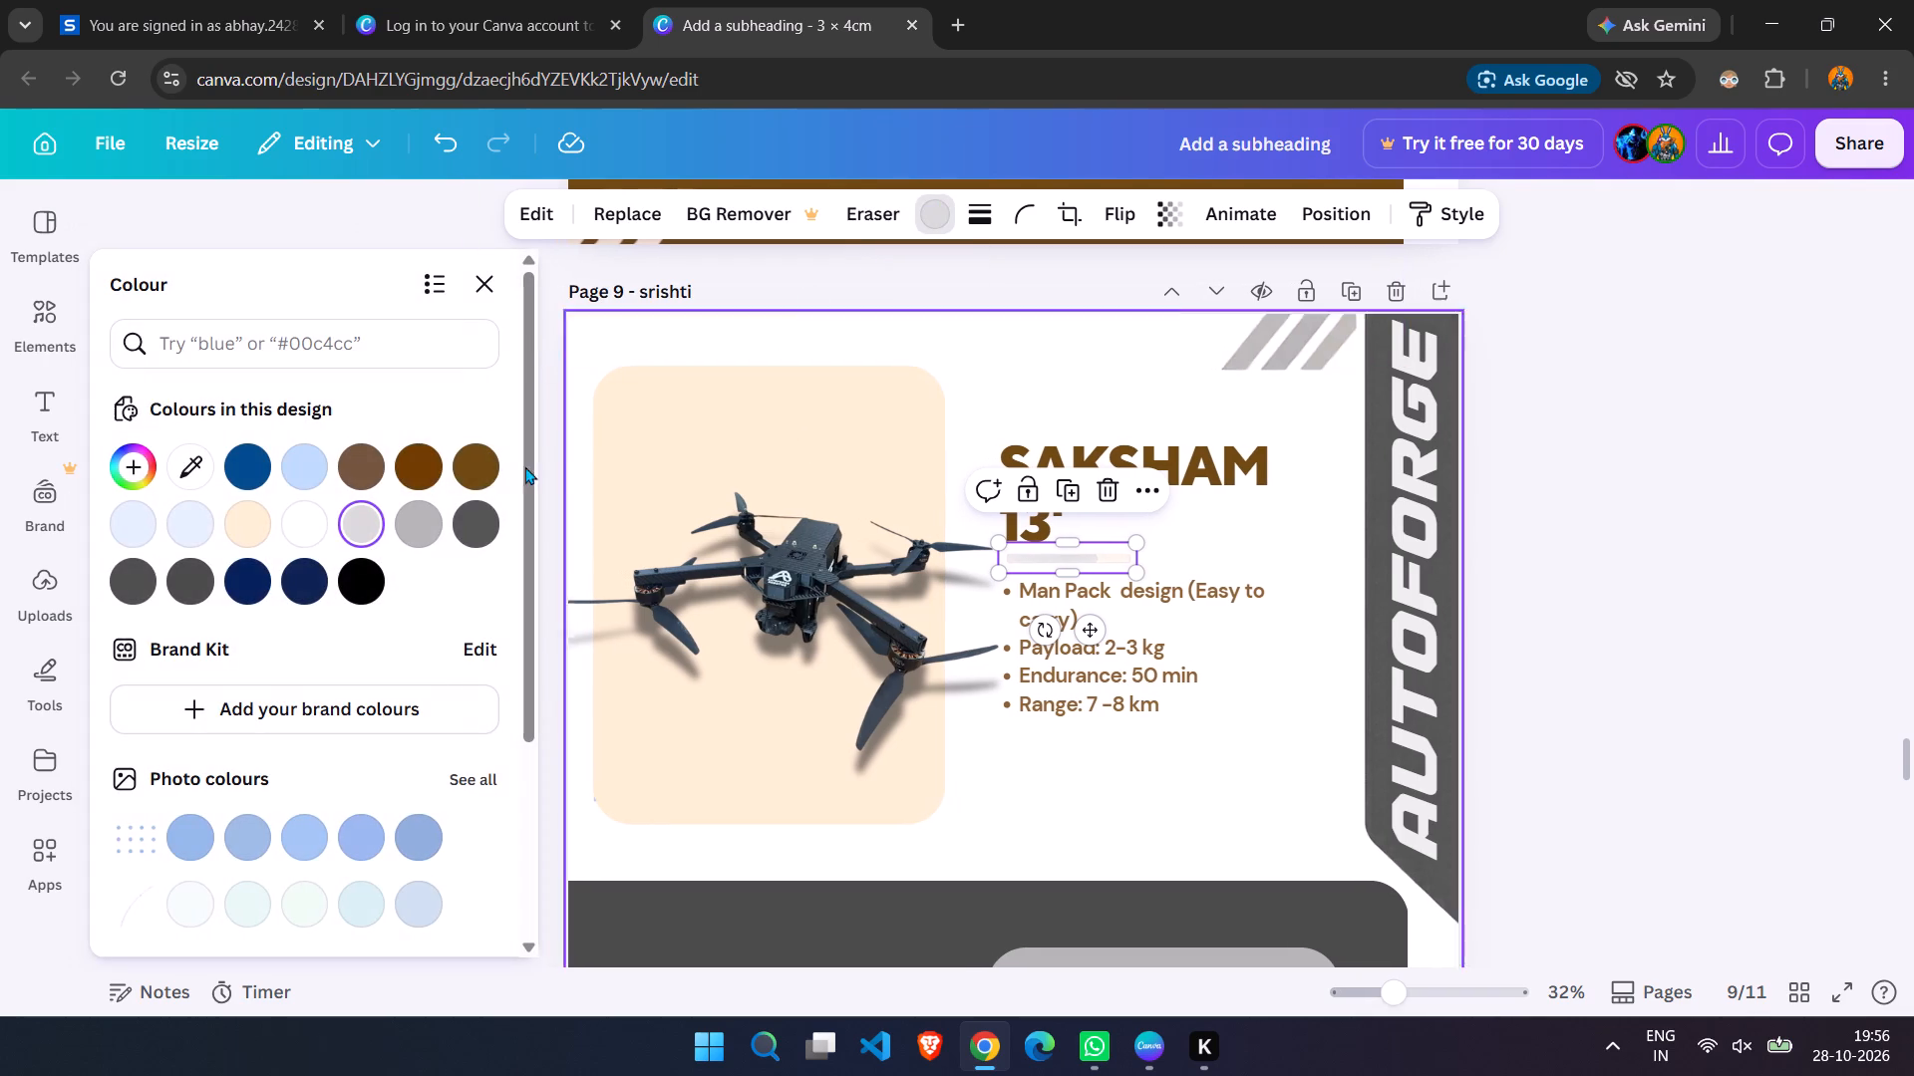
{"action": "left_click", "coordinate": [408, 465]}
{"action": "left_click", "coordinate": [1186, 785]}
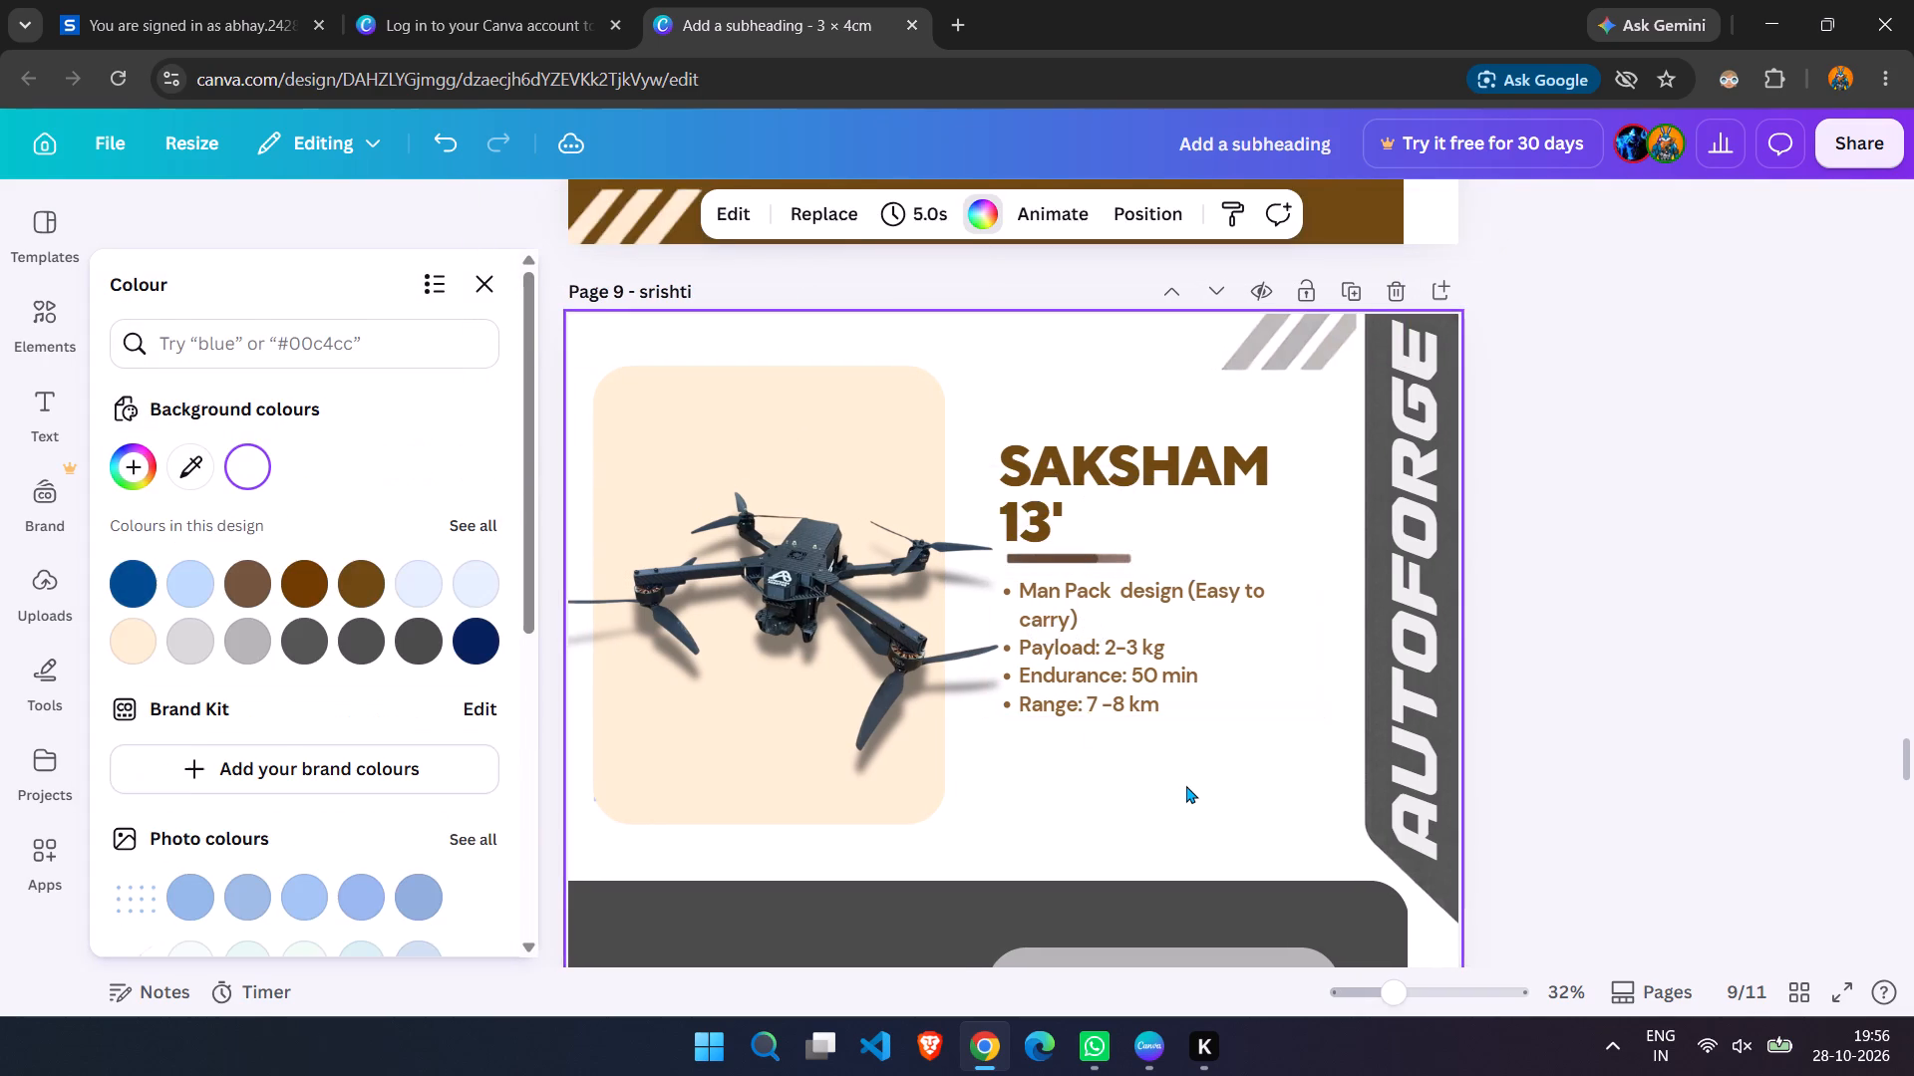
{"action": "scroll", "coordinate": [1186, 785], "scroll_direction": "down", "scroll_amount": 7}
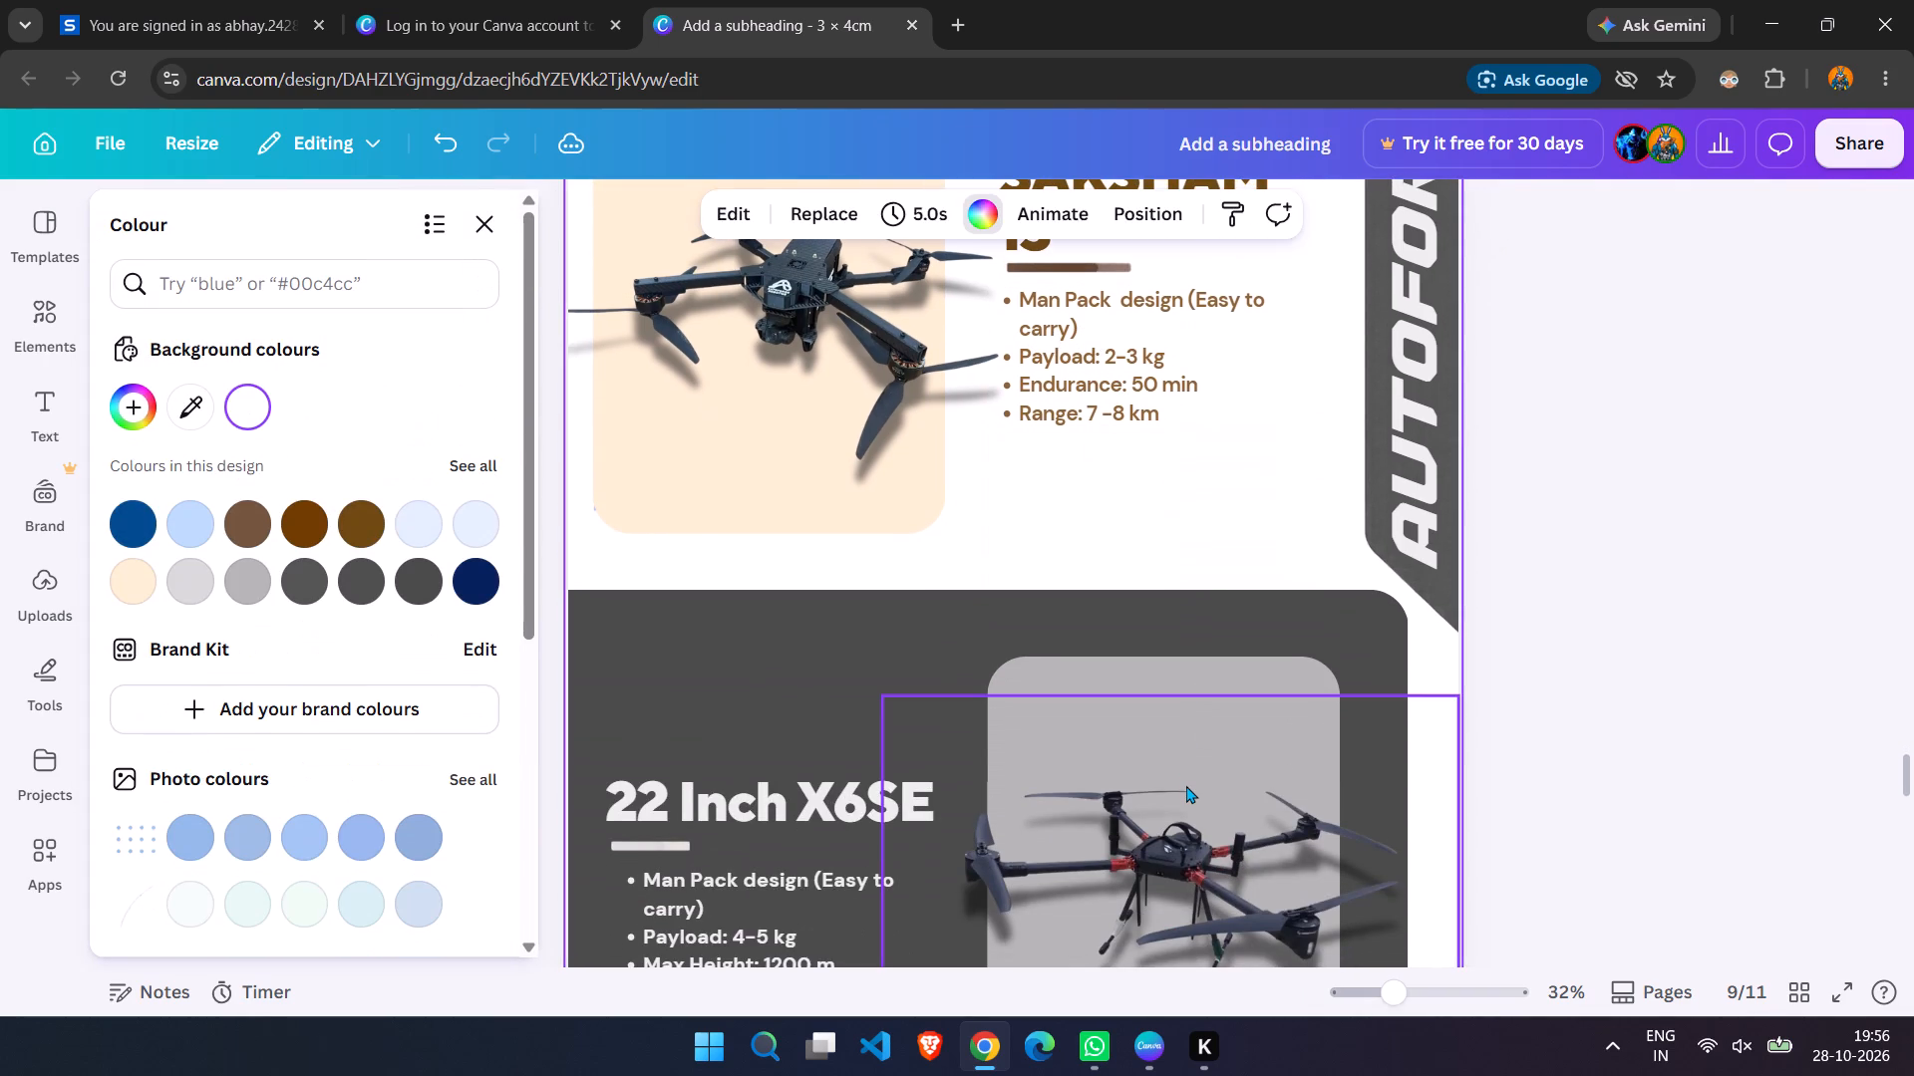
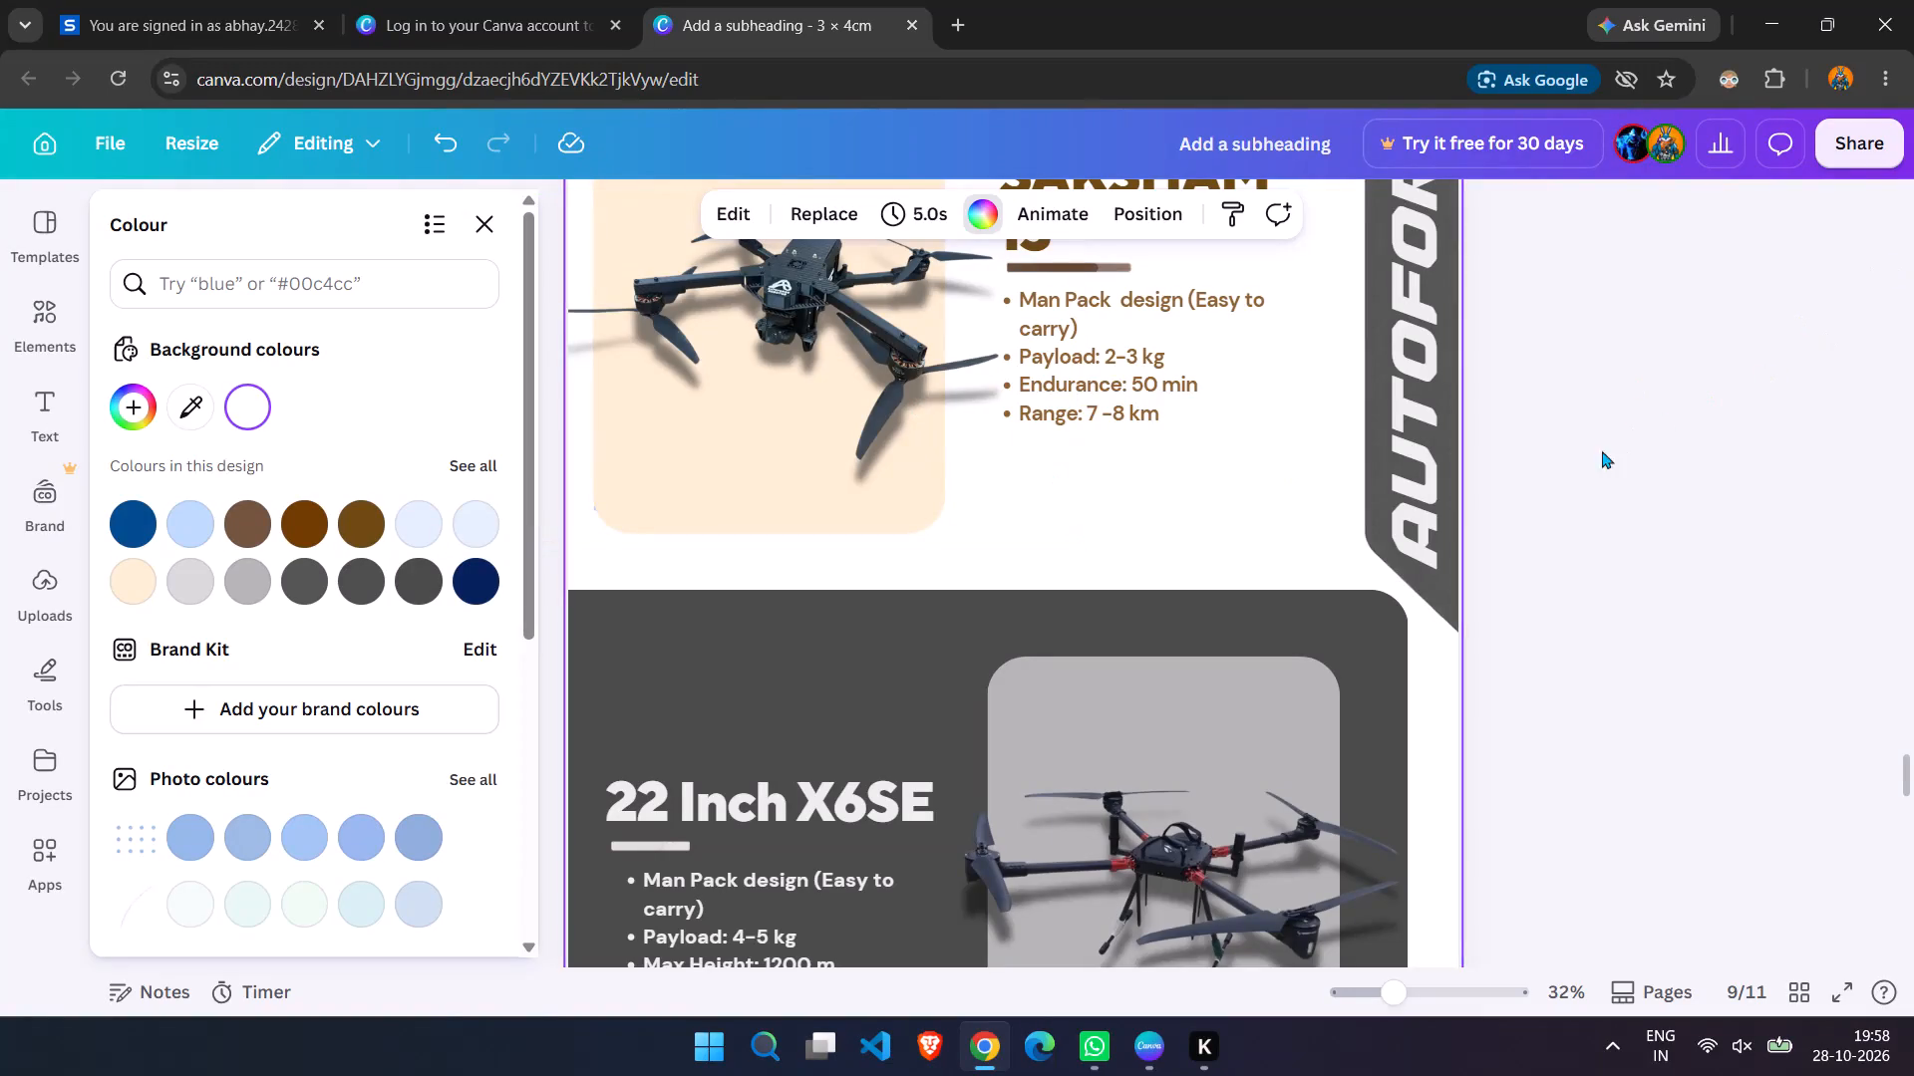
Recolour the vertical AUTOFORGE banner on page 9 dark brown, #703c00.
{"action": "left_click", "coordinate": [1423, 594]}
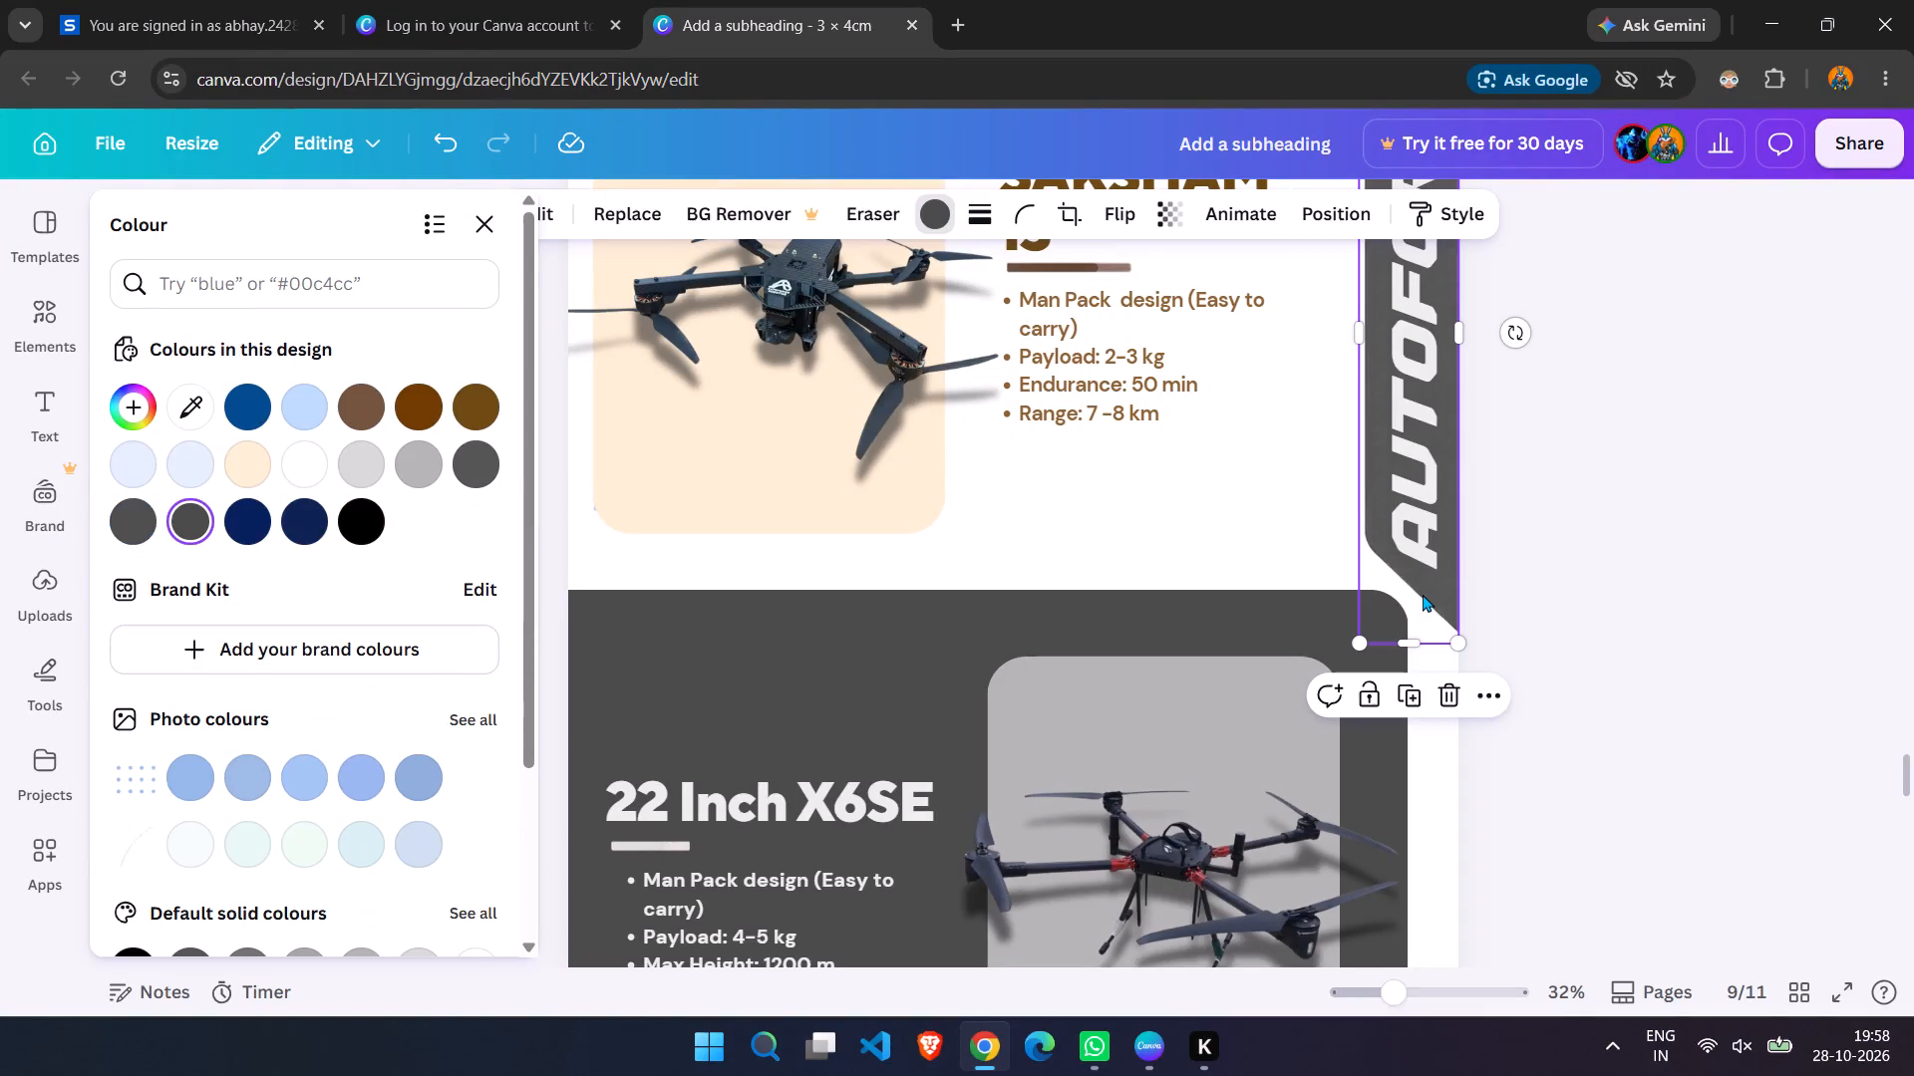
{"action": "scroll", "coordinate": [1423, 594], "scroll_direction": "up", "scroll_amount": 3}
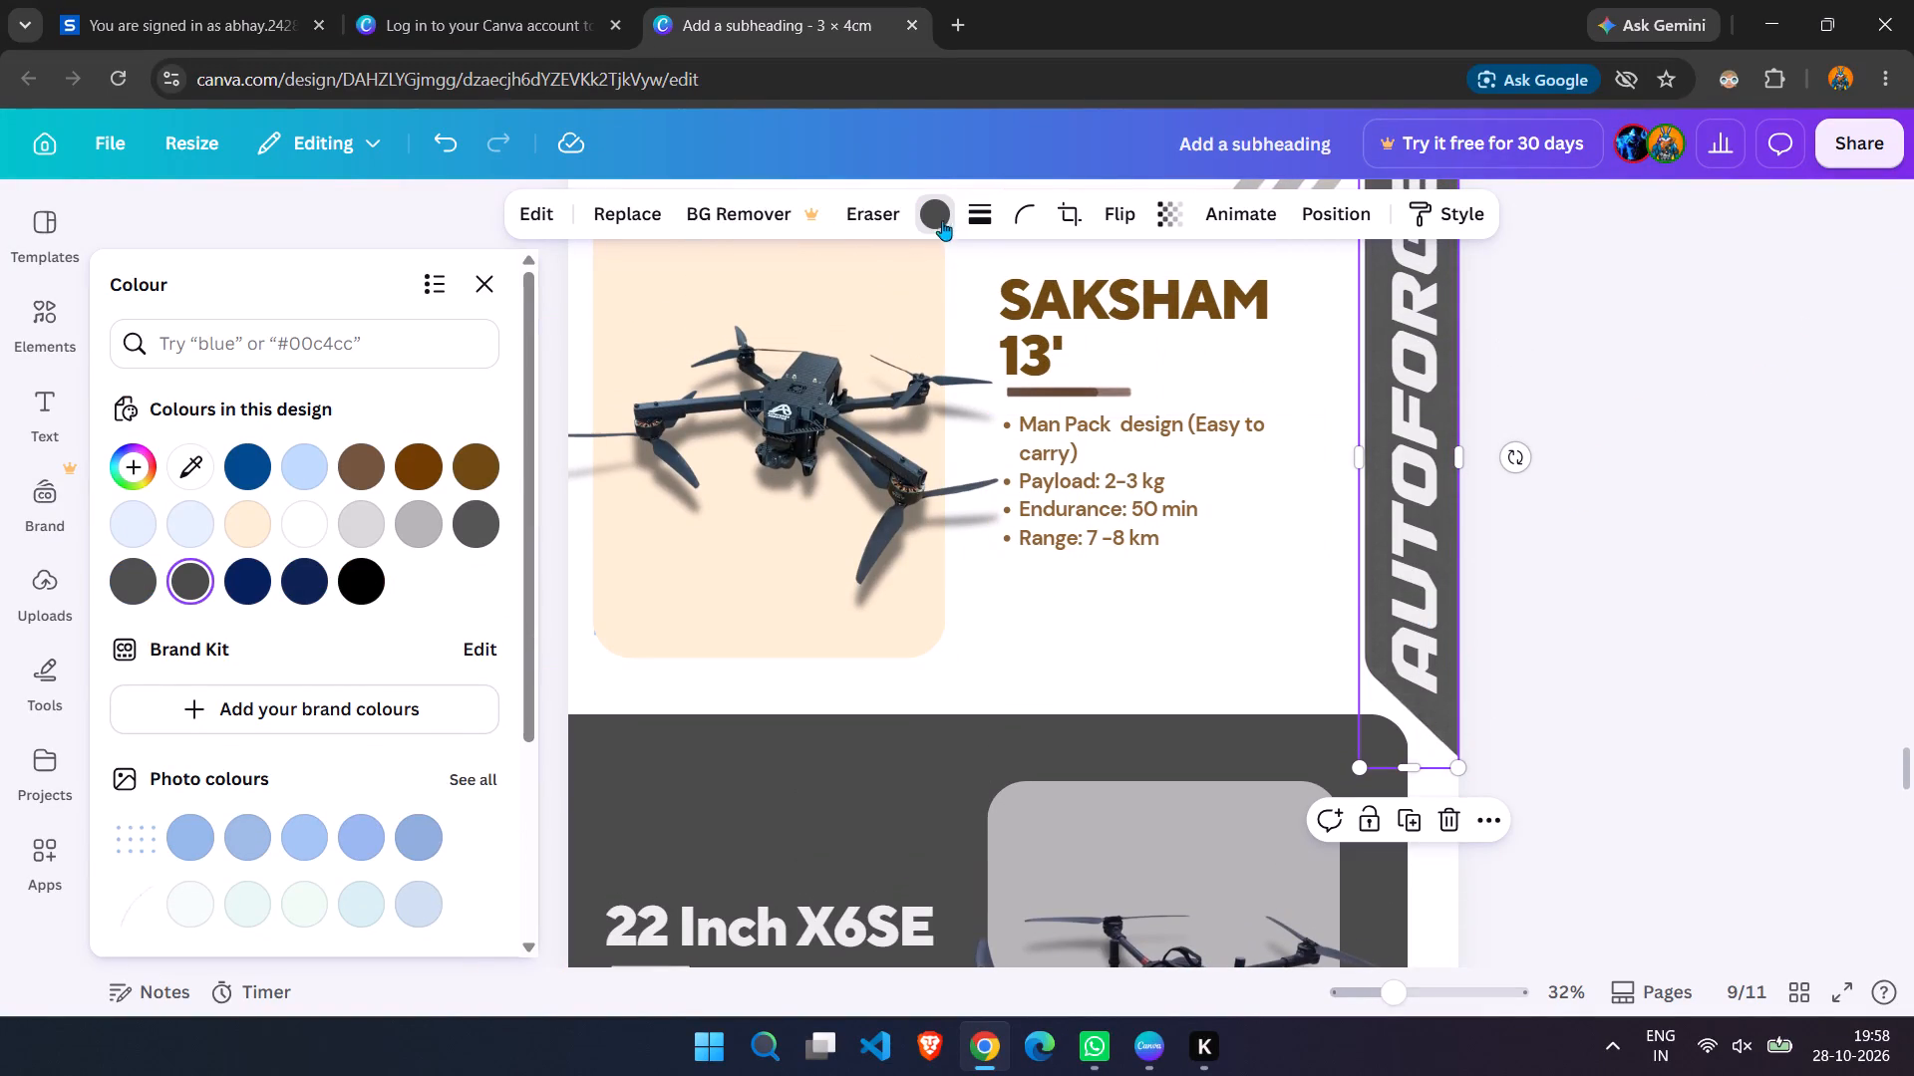
{"action": "left_click", "coordinate": [940, 213]}
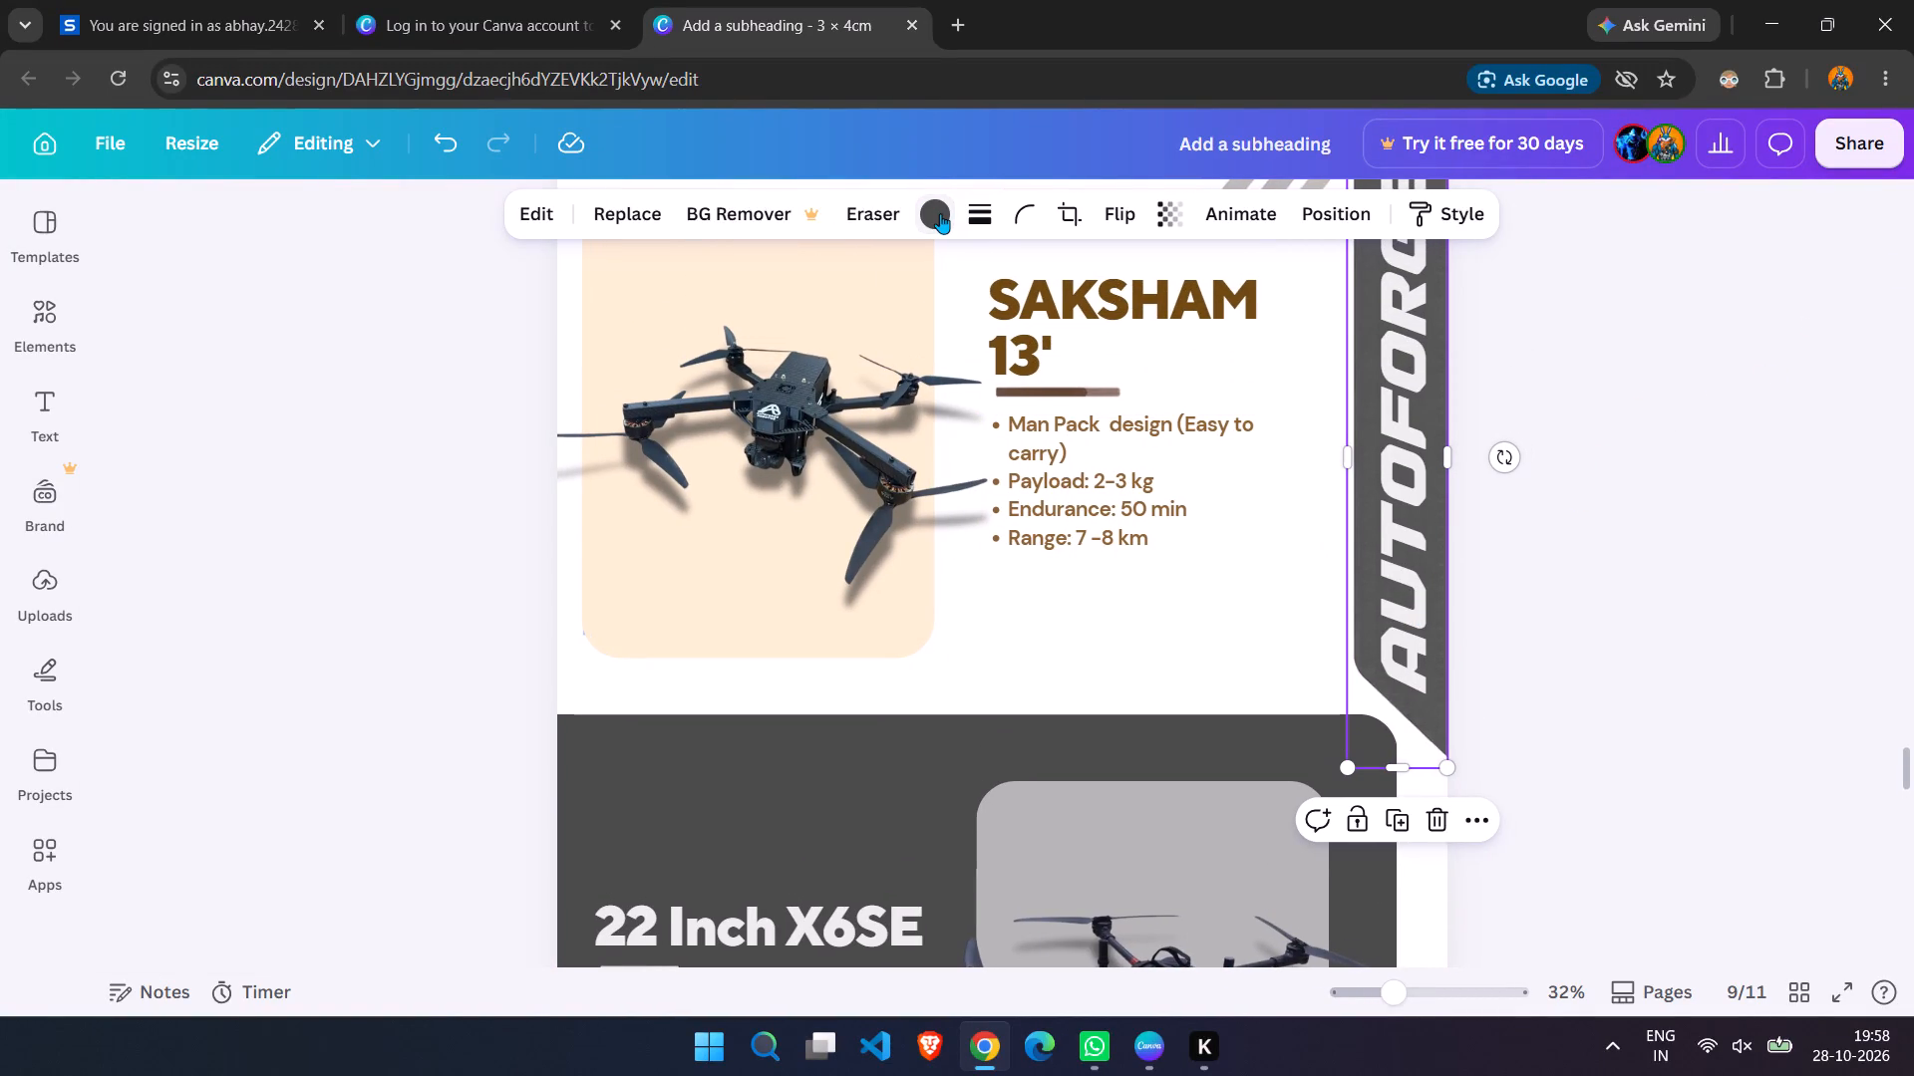
{"action": "left_click", "coordinate": [940, 213]}
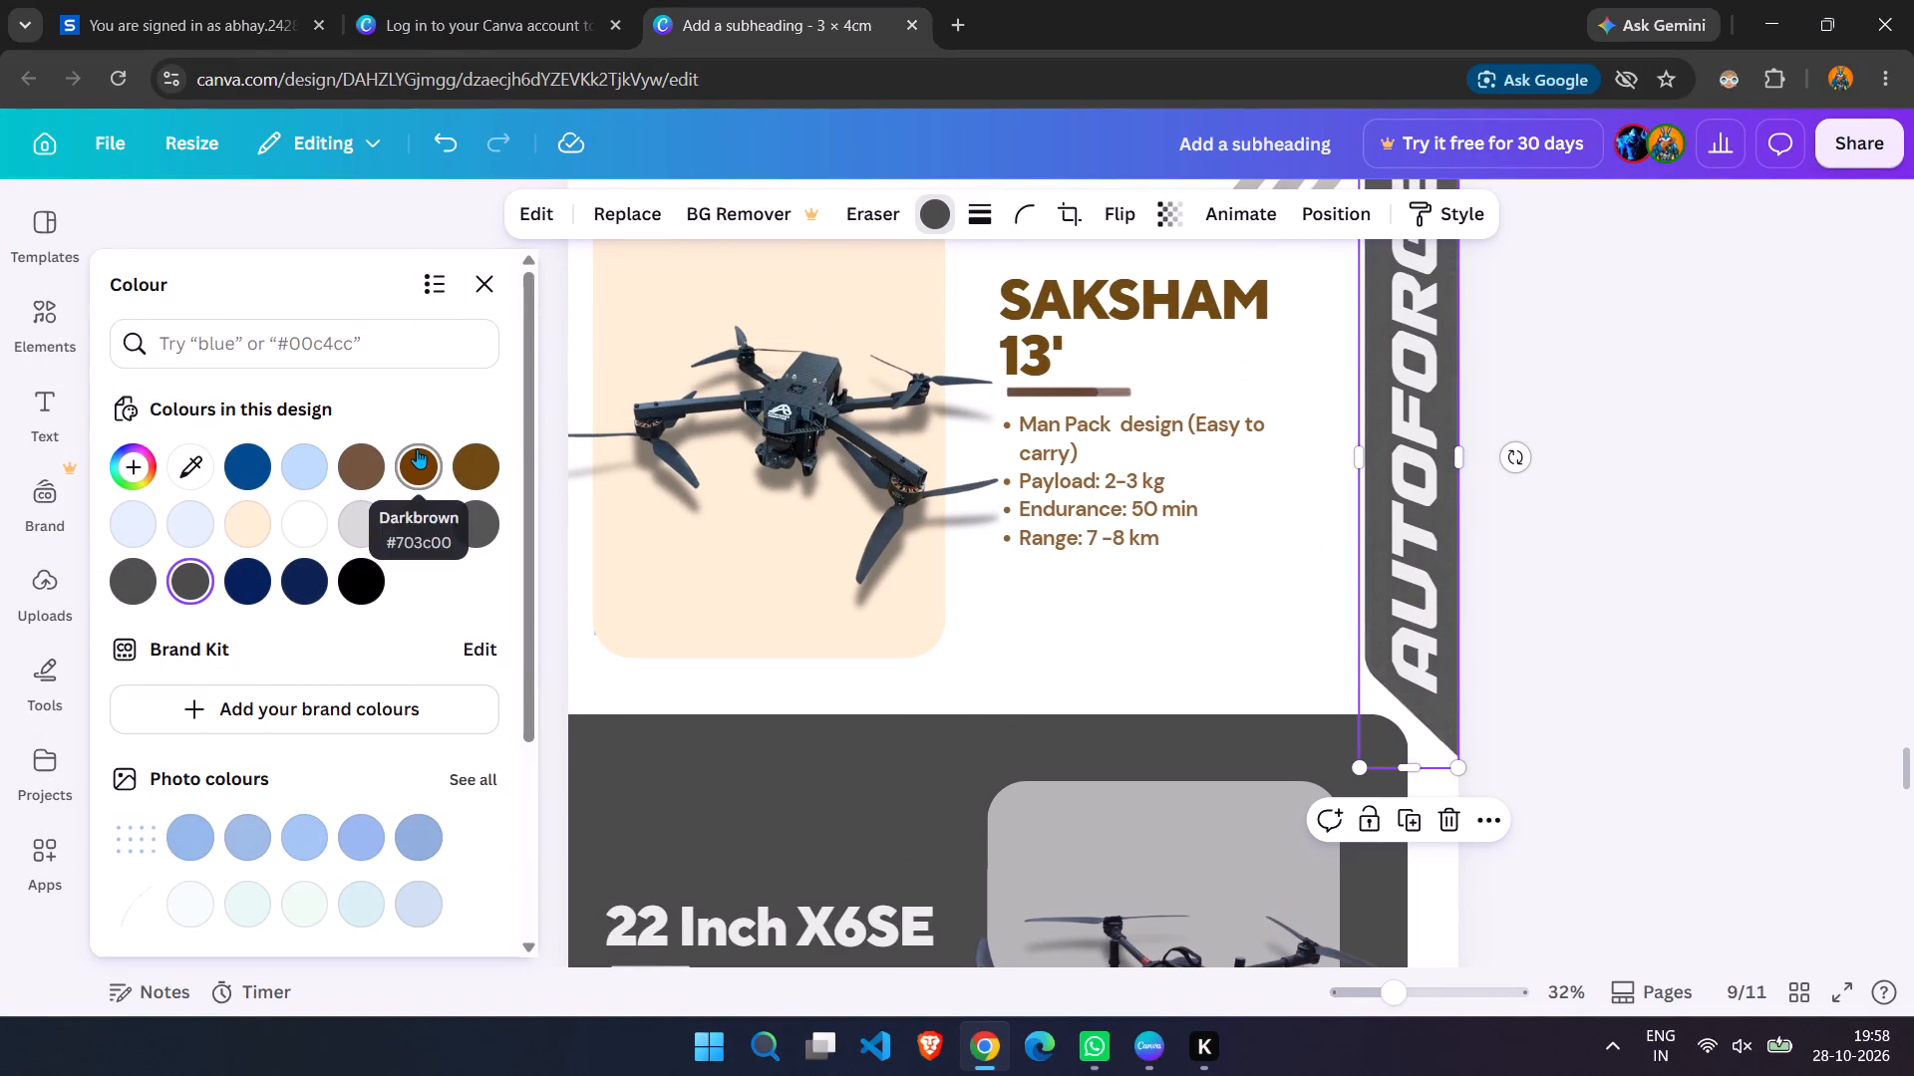
{"action": "left_click", "coordinate": [417, 448]}
Recolour the large dark grey background panel behind the 22 Inch X6SE section on page 9 brown.
{"action": "scroll", "coordinate": [1262, 543], "scroll_direction": "up", "scroll_amount": 13}
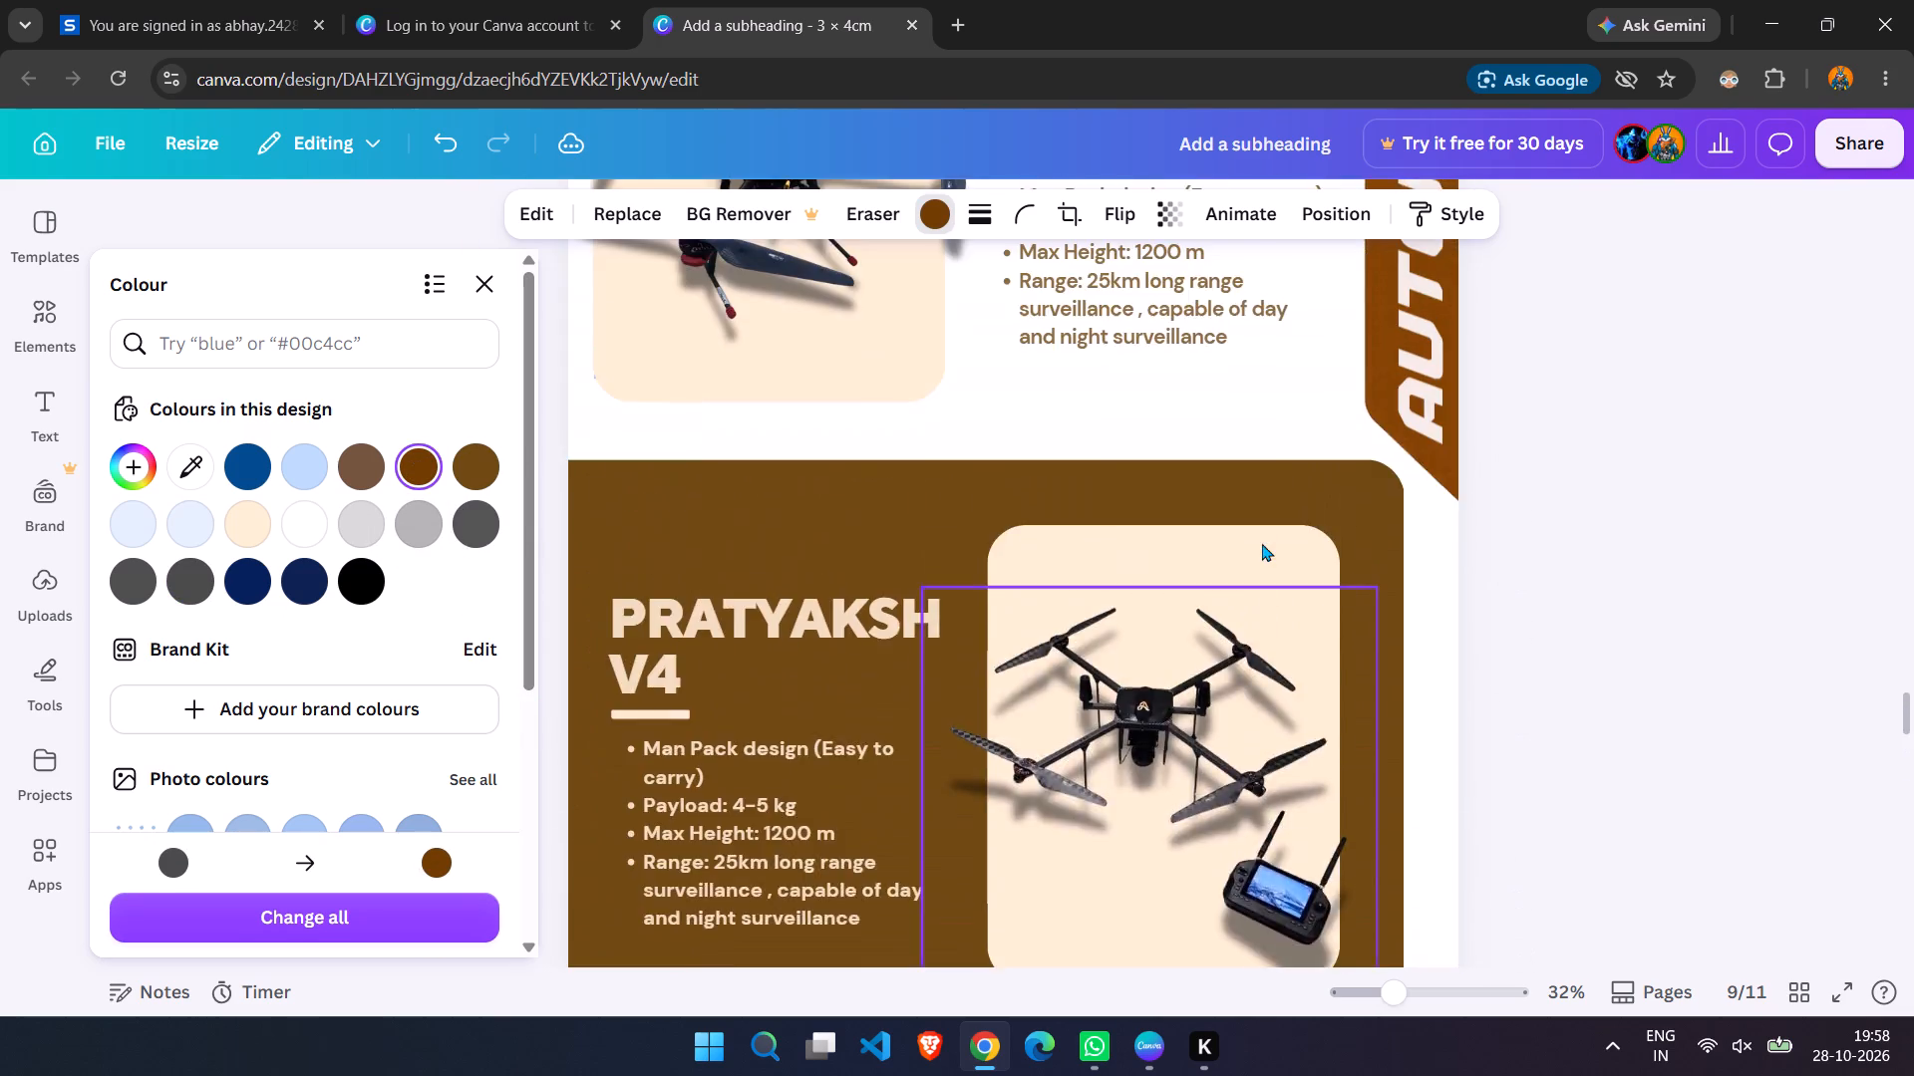
{"action": "scroll", "coordinate": [1262, 543], "scroll_direction": "up", "scroll_amount": 5}
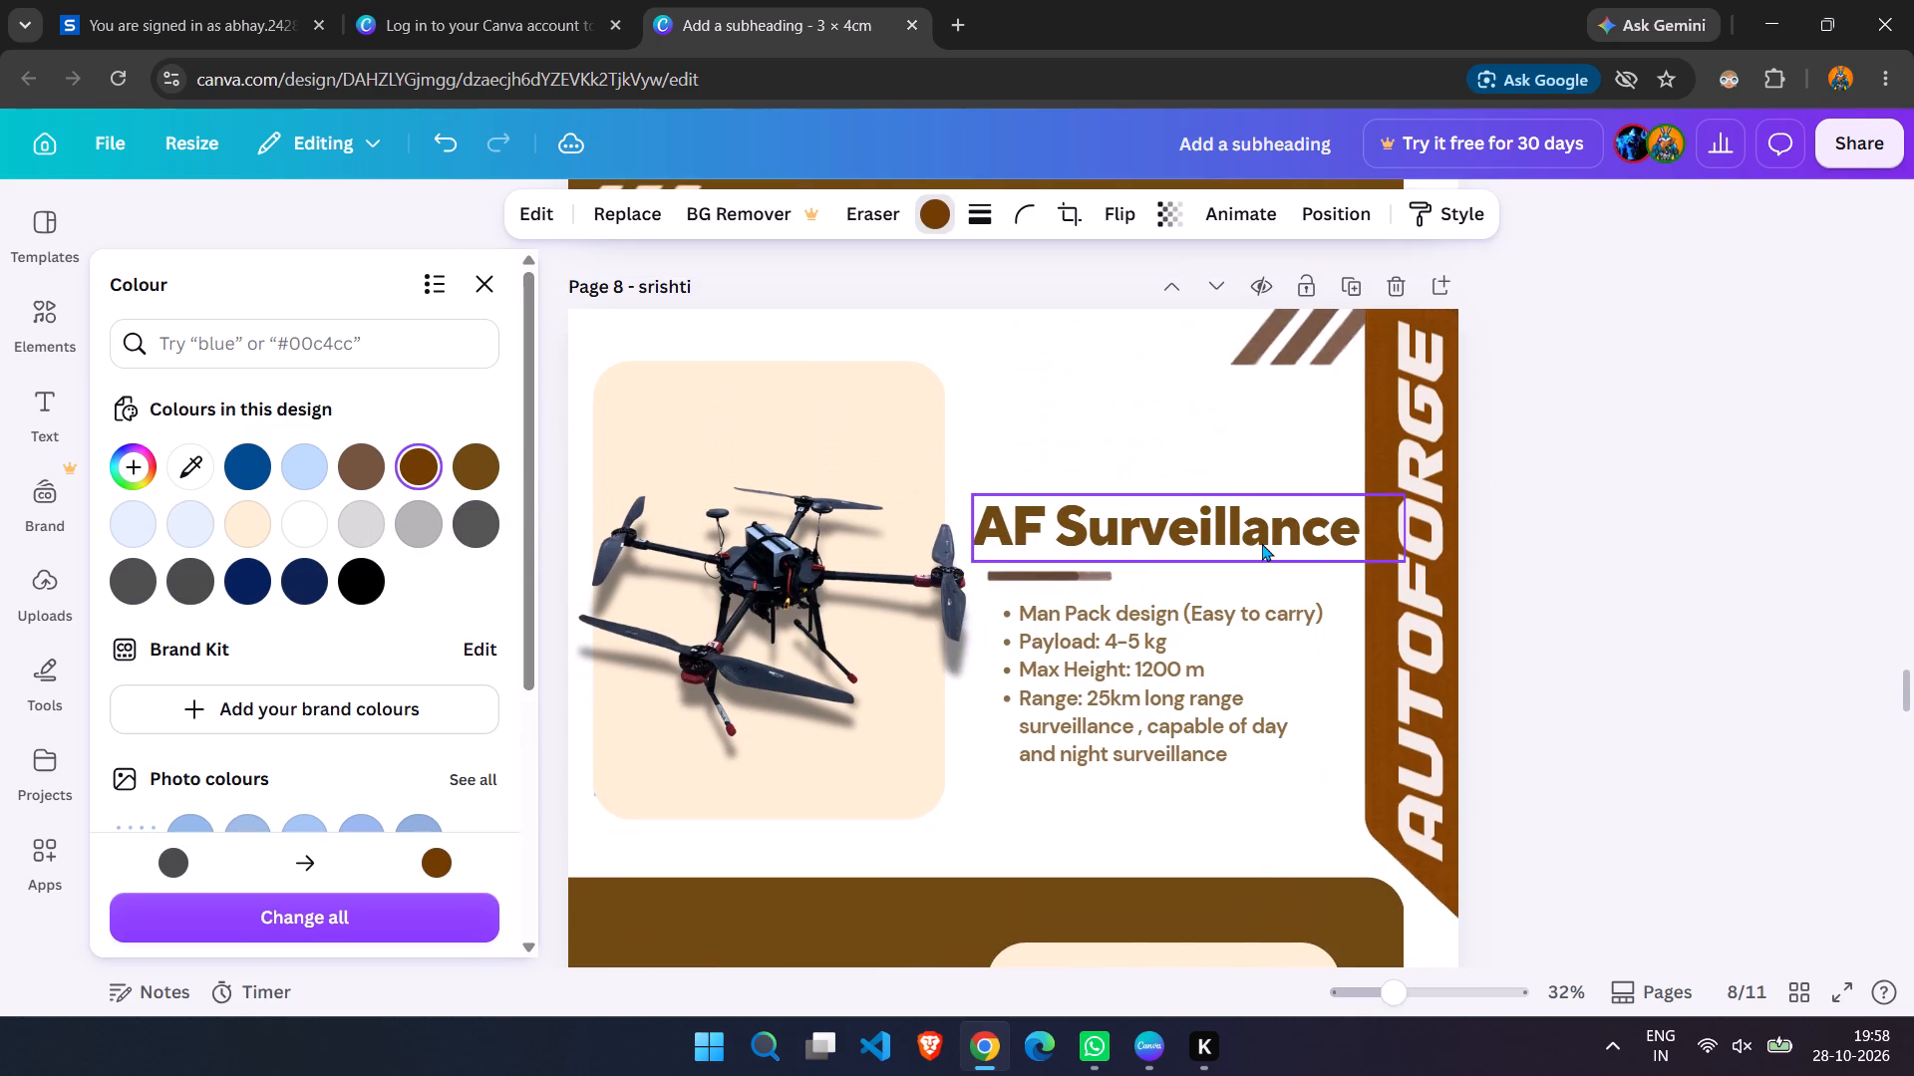
{"action": "scroll", "coordinate": [1262, 543], "scroll_direction": "down", "scroll_amount": 20}
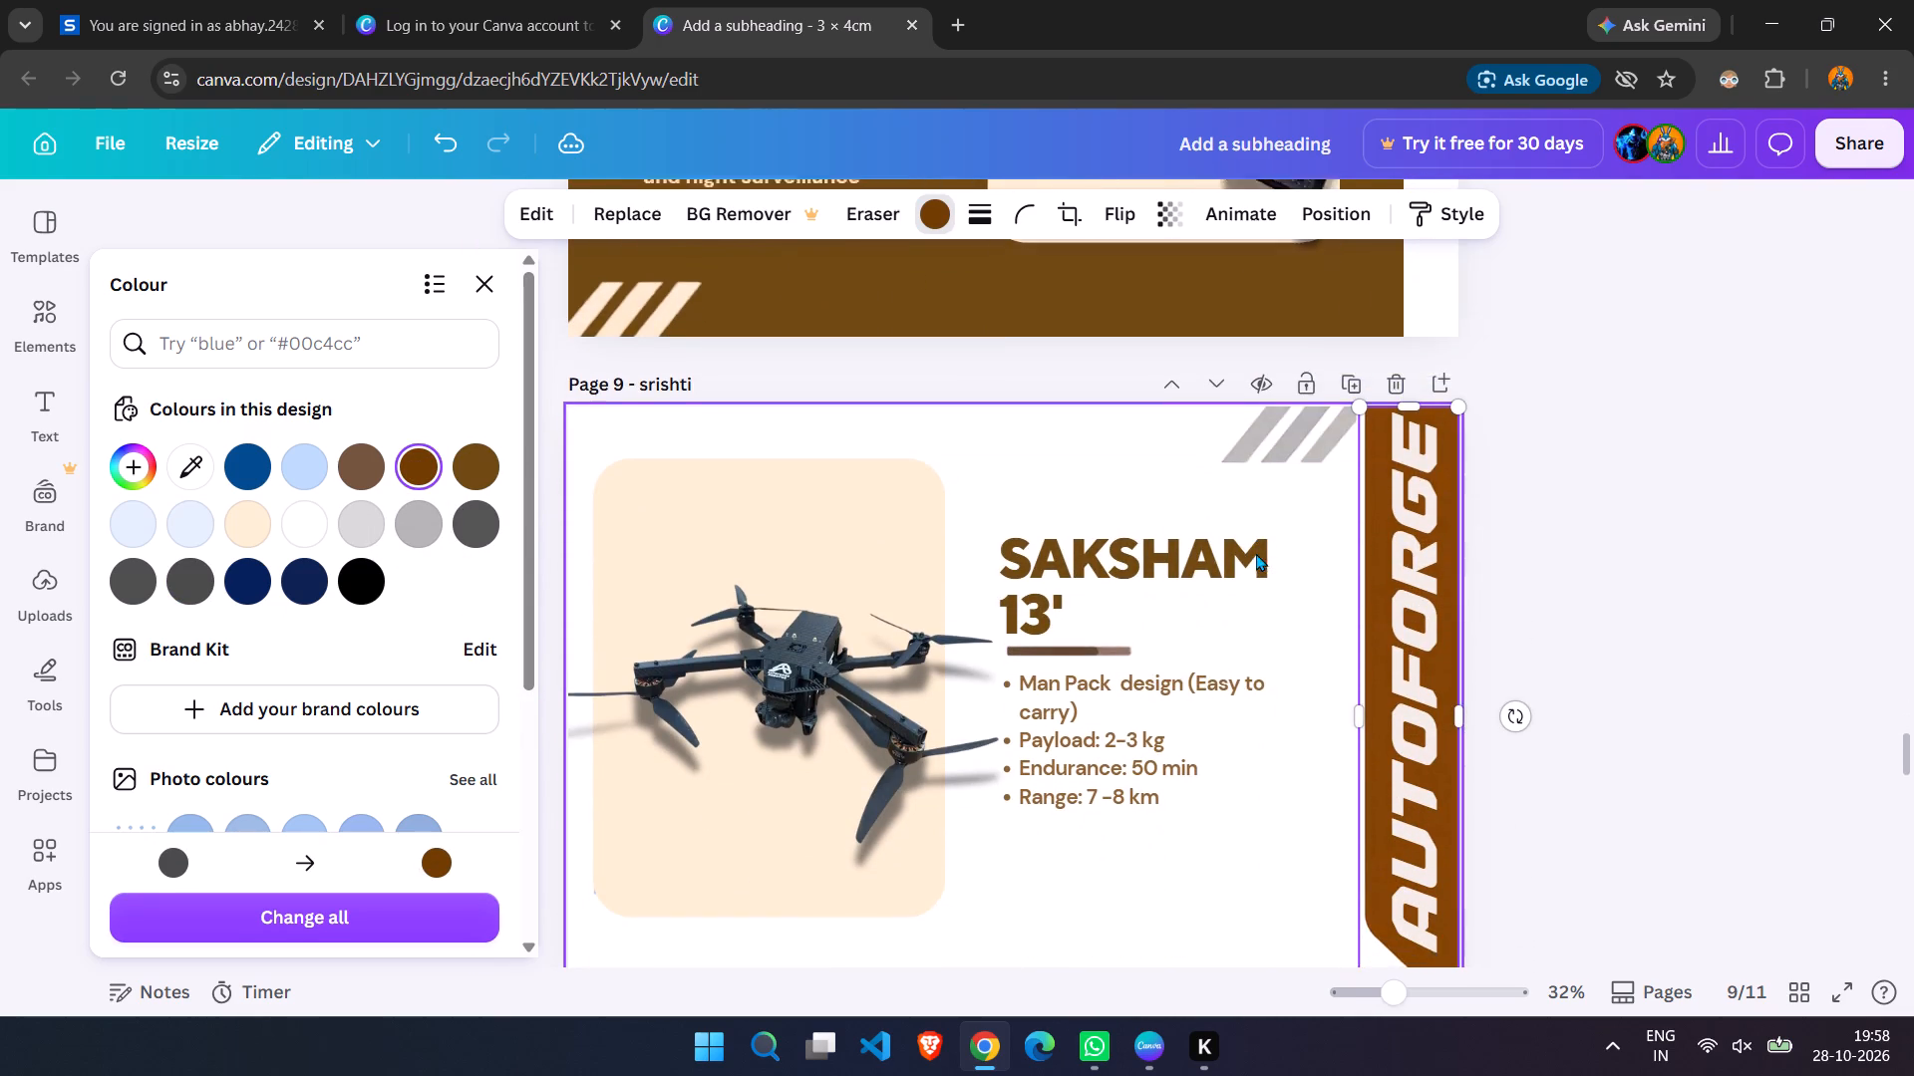
{"action": "scroll", "coordinate": [1256, 553], "scroll_direction": "down", "scroll_amount": 16}
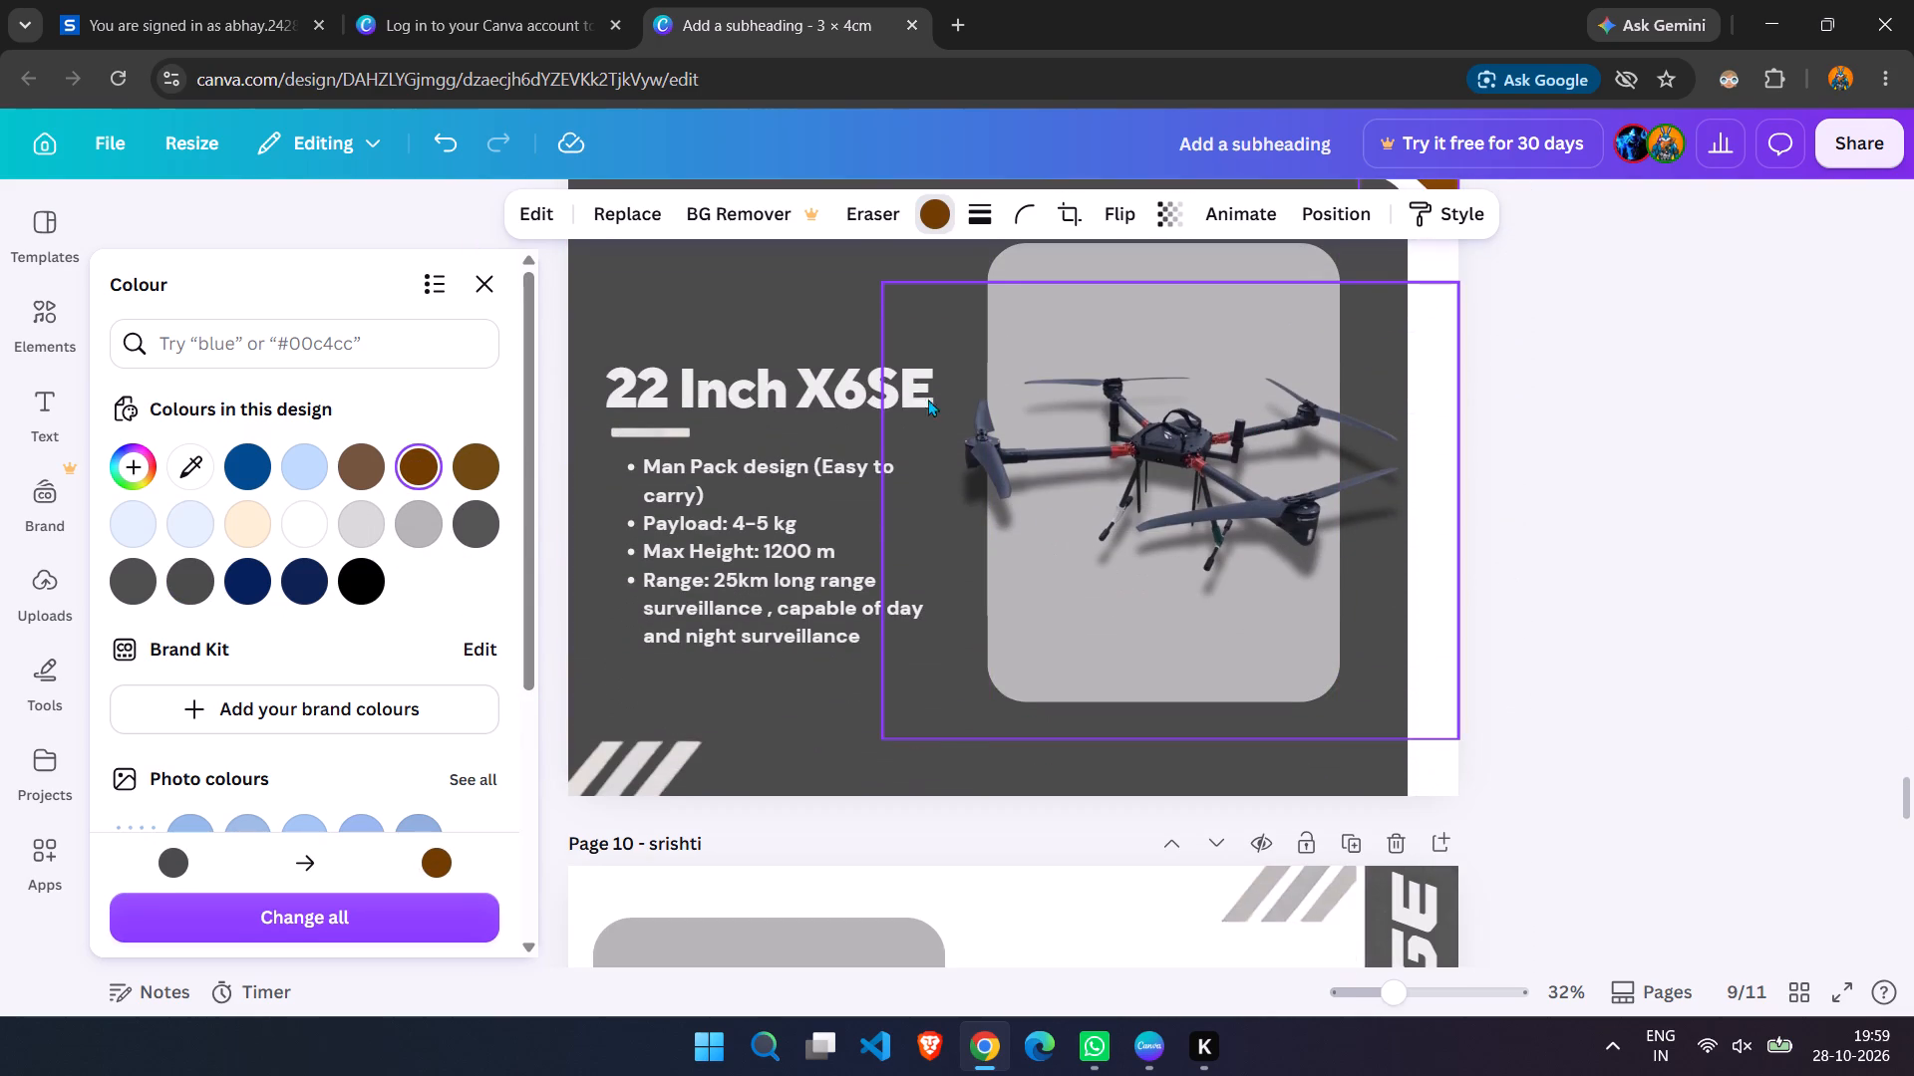
{"action": "left_click", "coordinate": [777, 315]}
{"action": "left_click", "coordinate": [777, 315]}
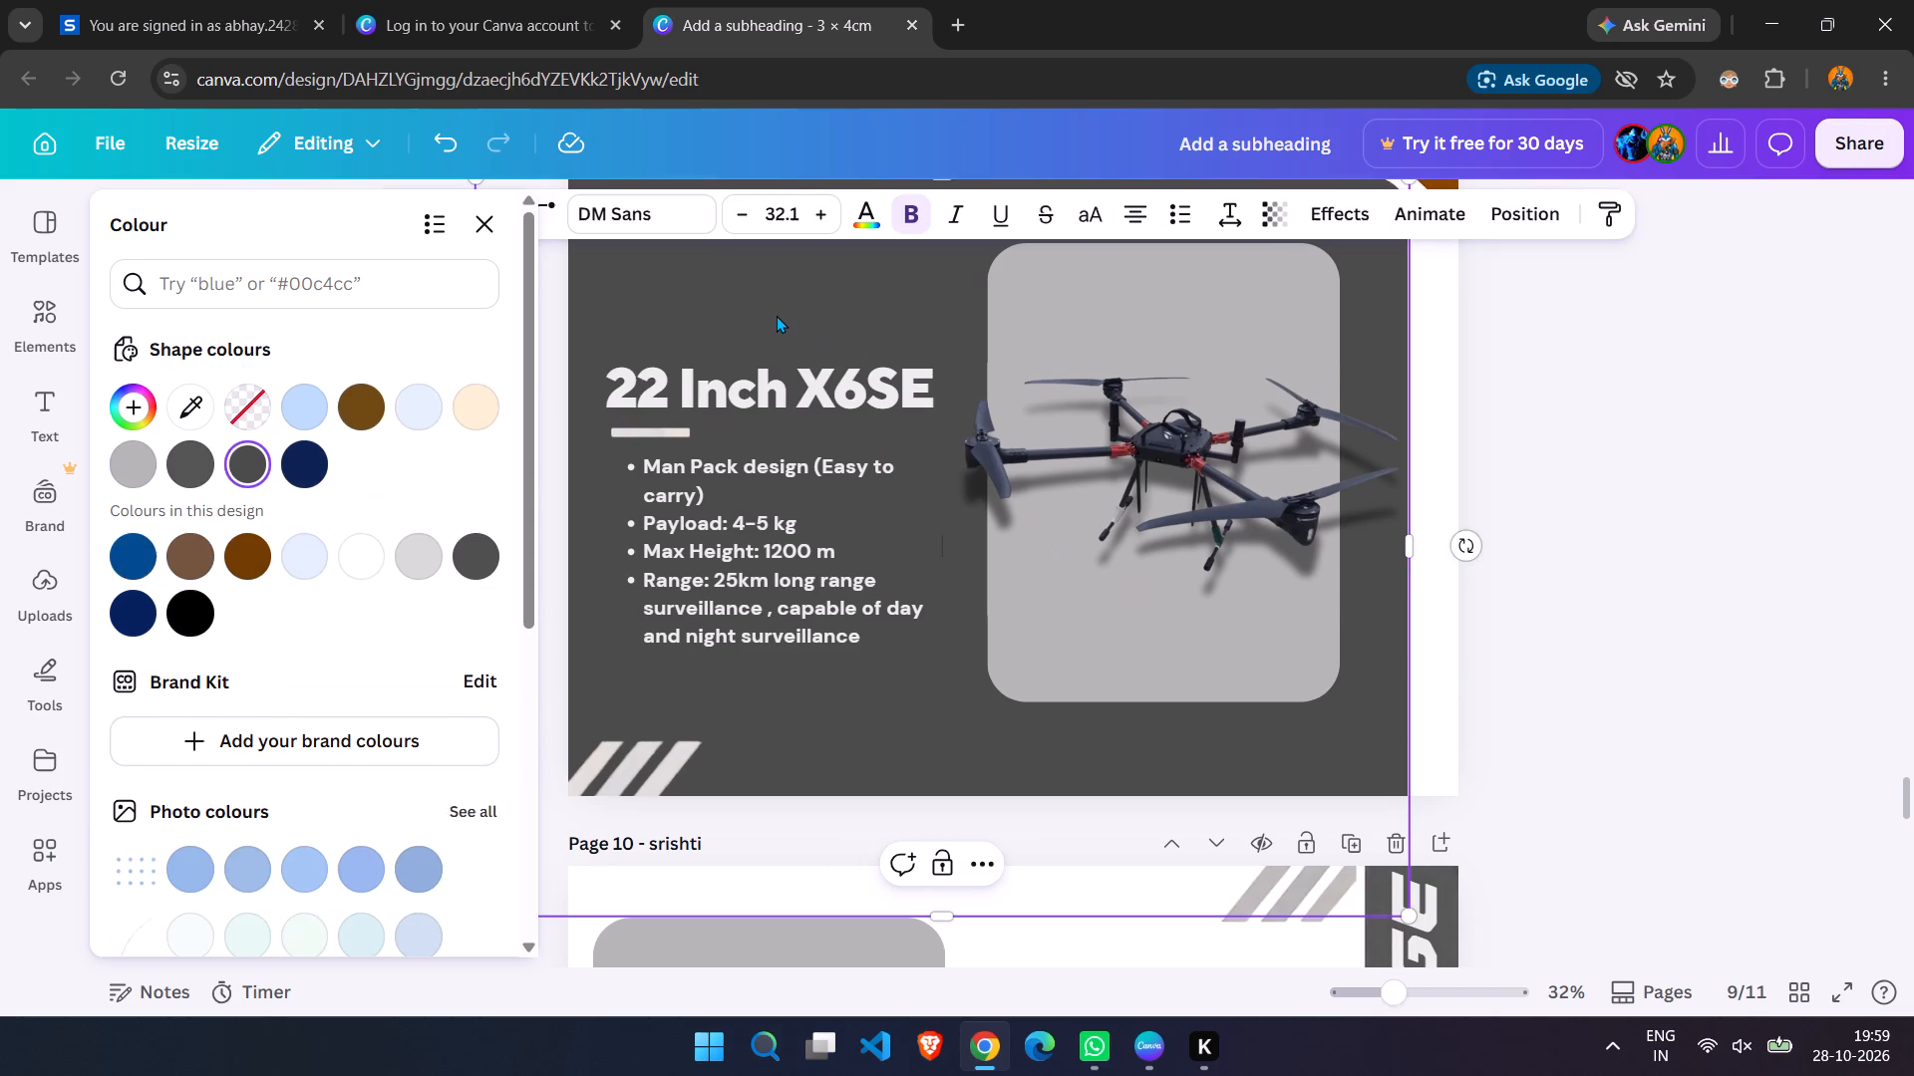
{"action": "left_click", "coordinate": [807, 302]}
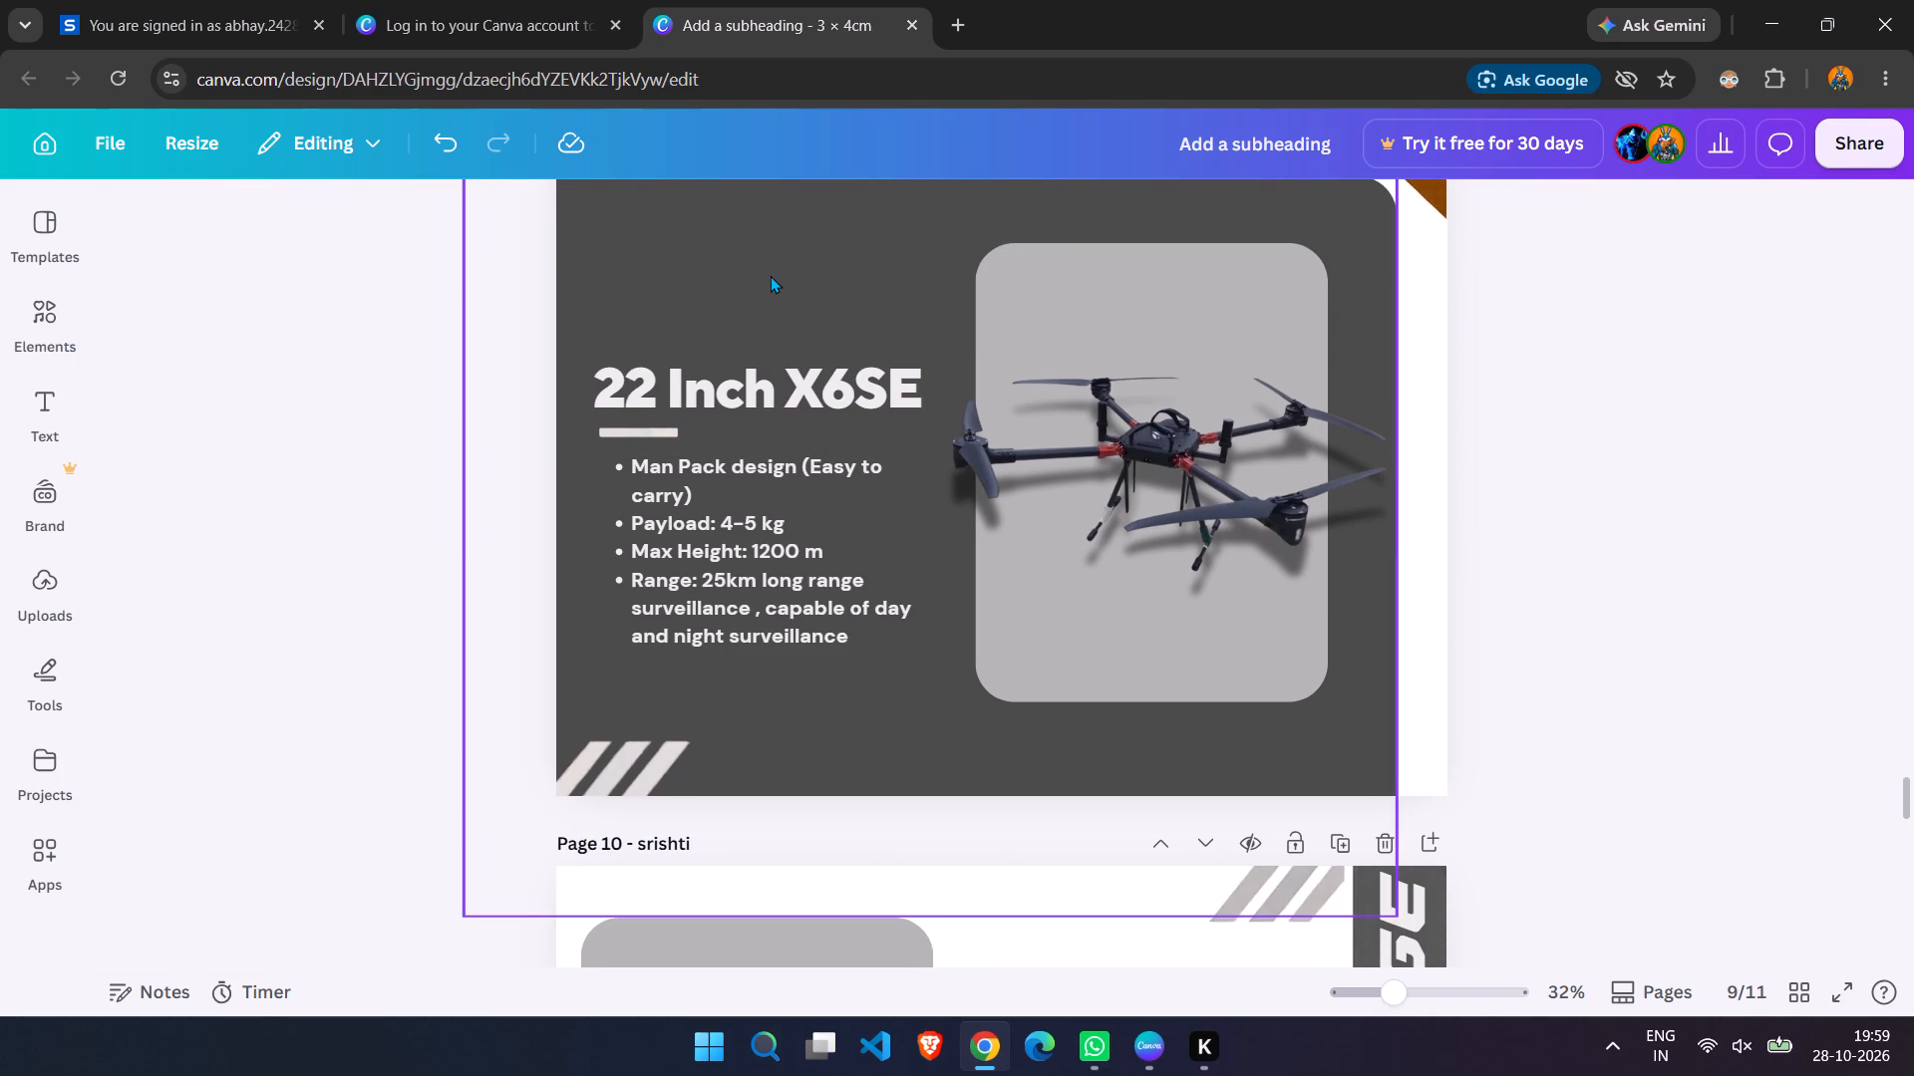
{"action": "left_click", "coordinate": [771, 272]}
{"action": "left_click", "coordinate": [803, 193]}
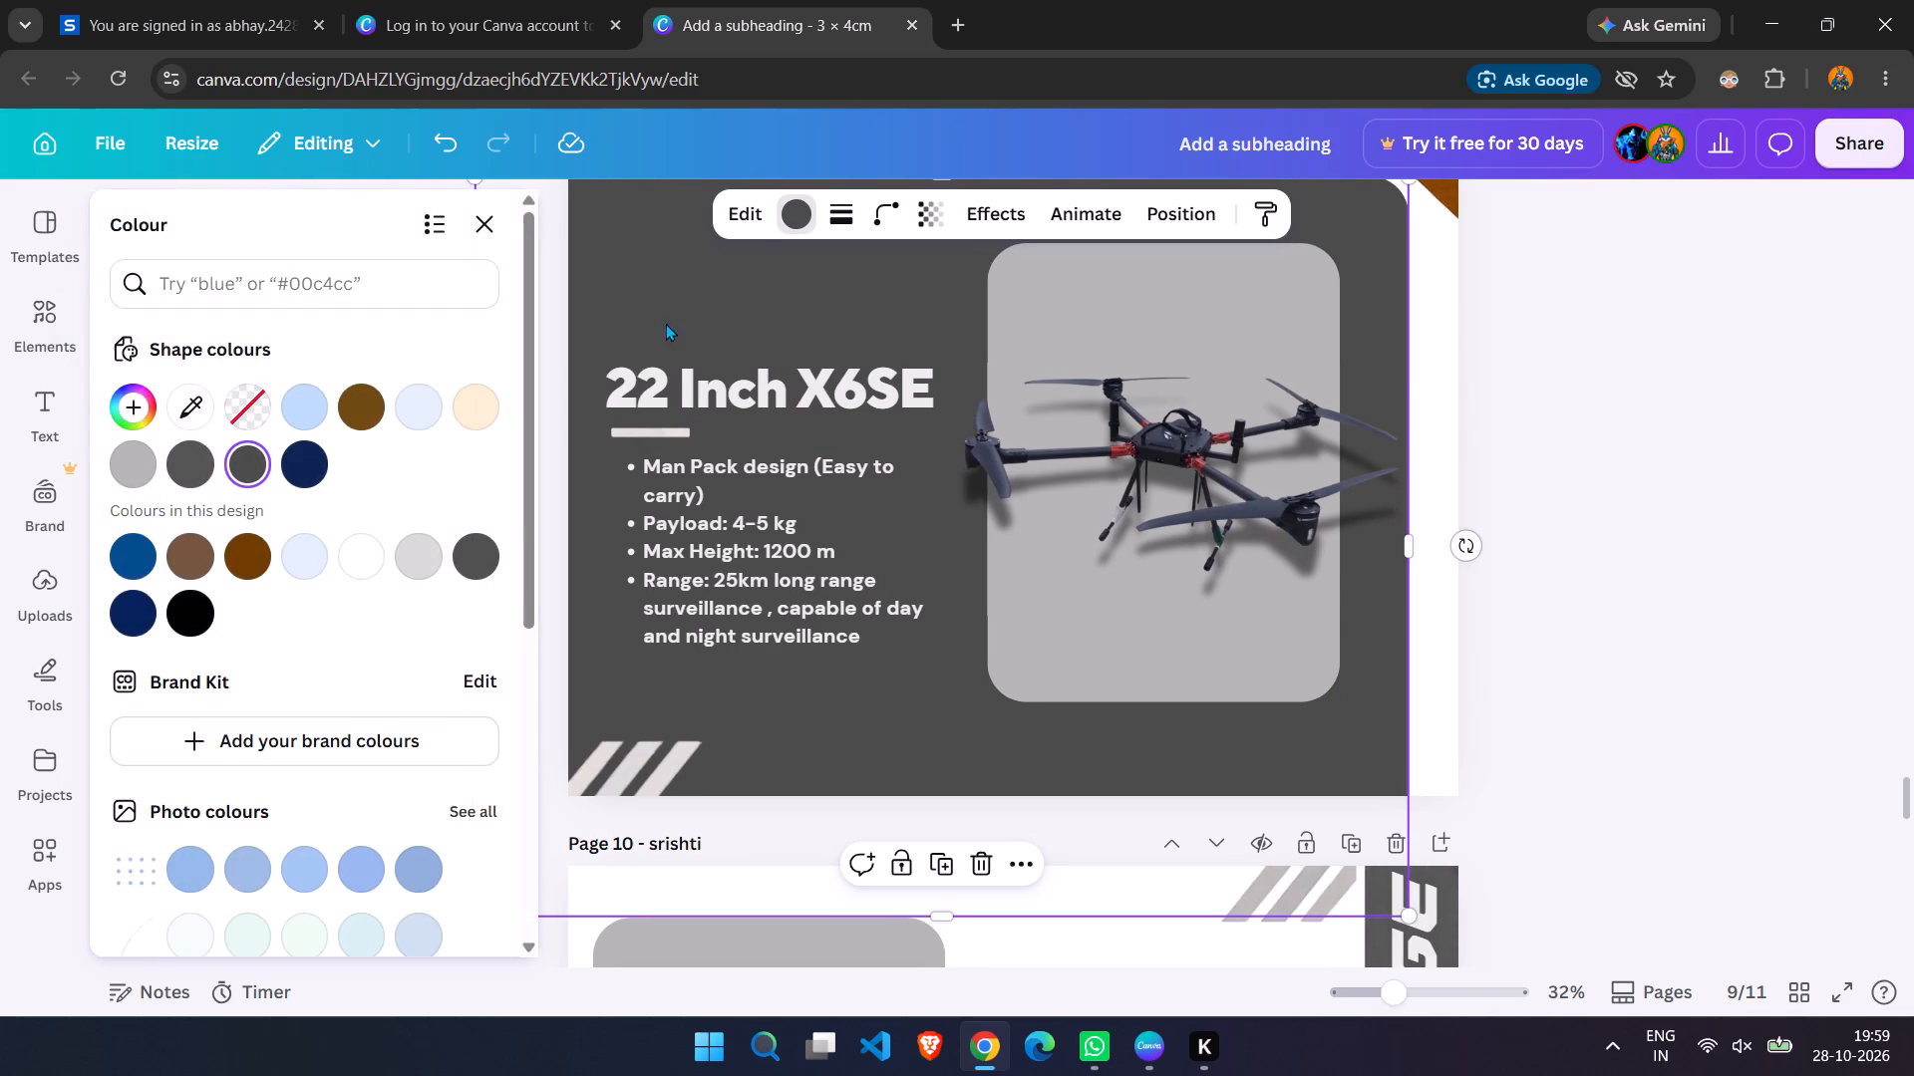
{"action": "left_click", "coordinate": [352, 391]}
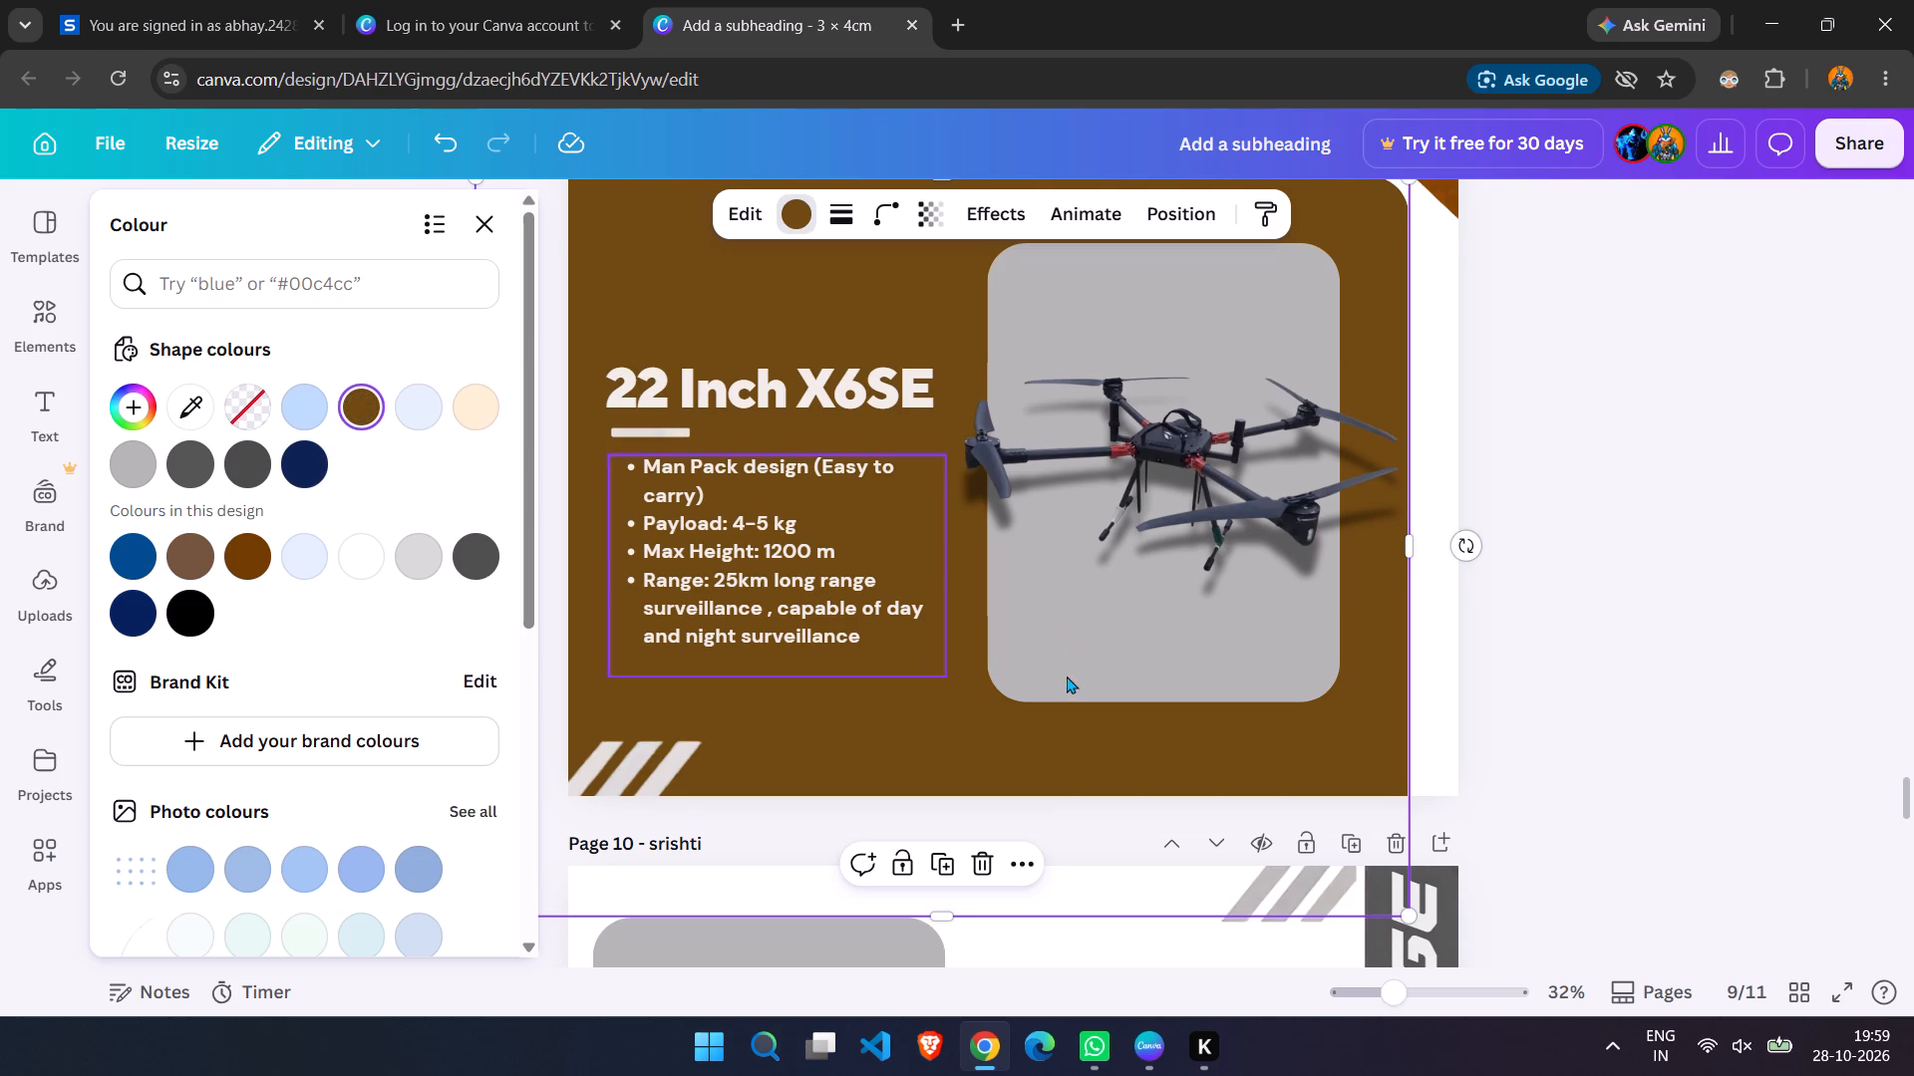
Recolour the rounded grey panel behind the 22 Inch X6SE drone on page 9 cream.
{"action": "left_click", "coordinate": [1015, 671]}
{"action": "left_click", "coordinate": [1242, 643]}
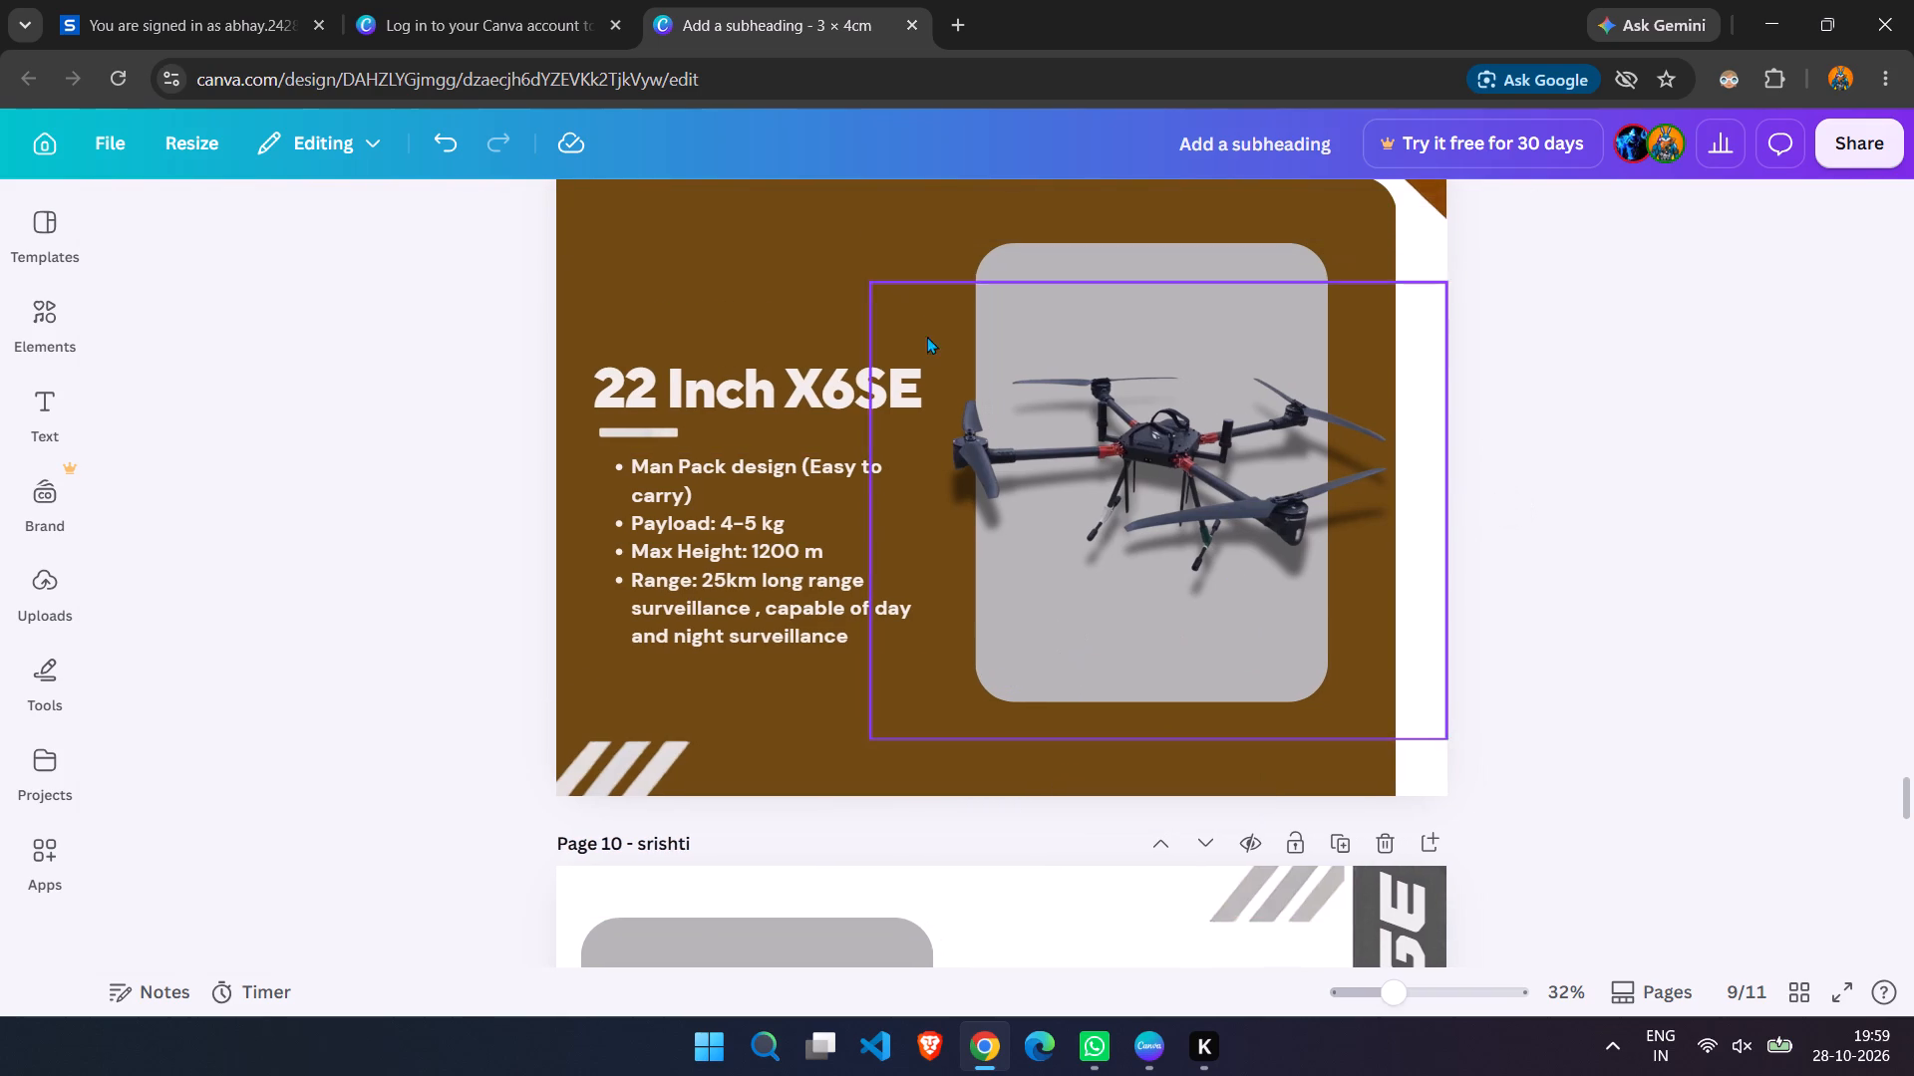
{"action": "left_click", "coordinate": [1054, 289]}
{"action": "left_click", "coordinate": [1013, 257]}
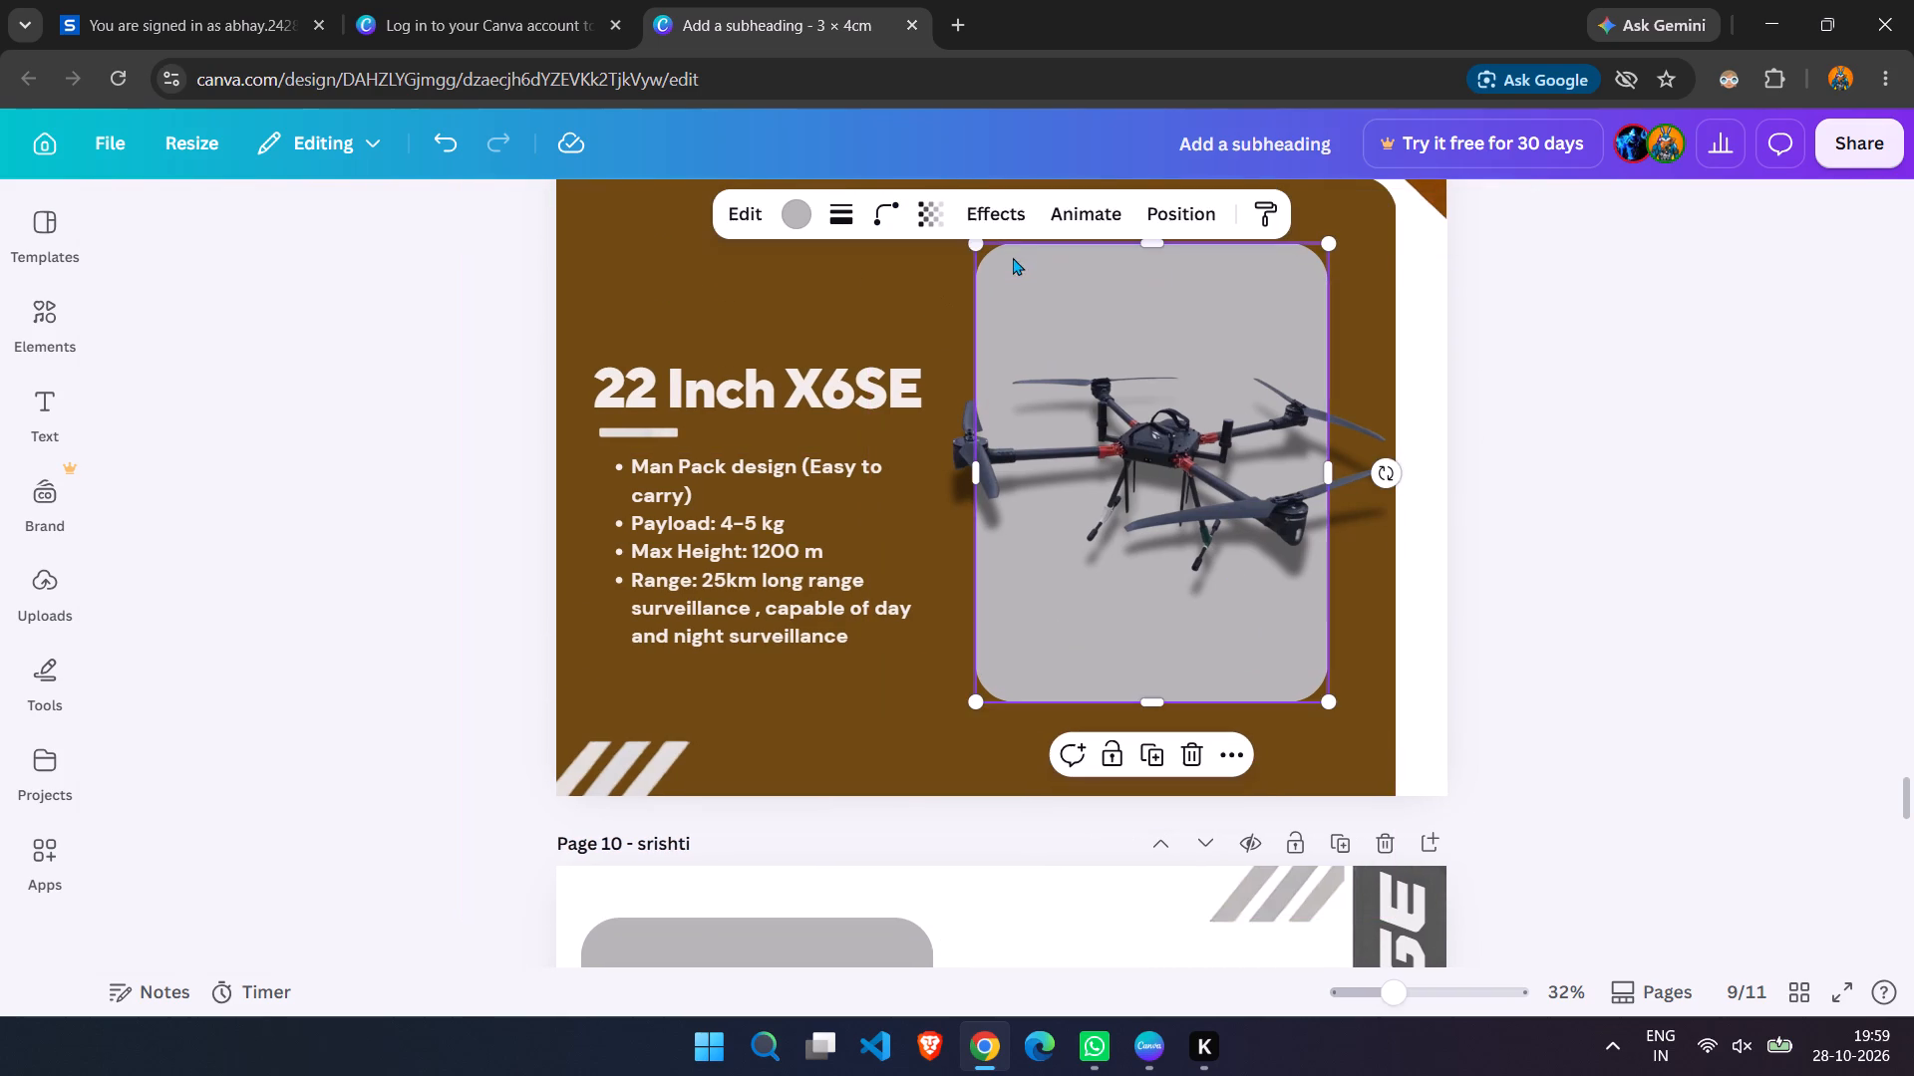
{"action": "left_click", "coordinate": [797, 207]}
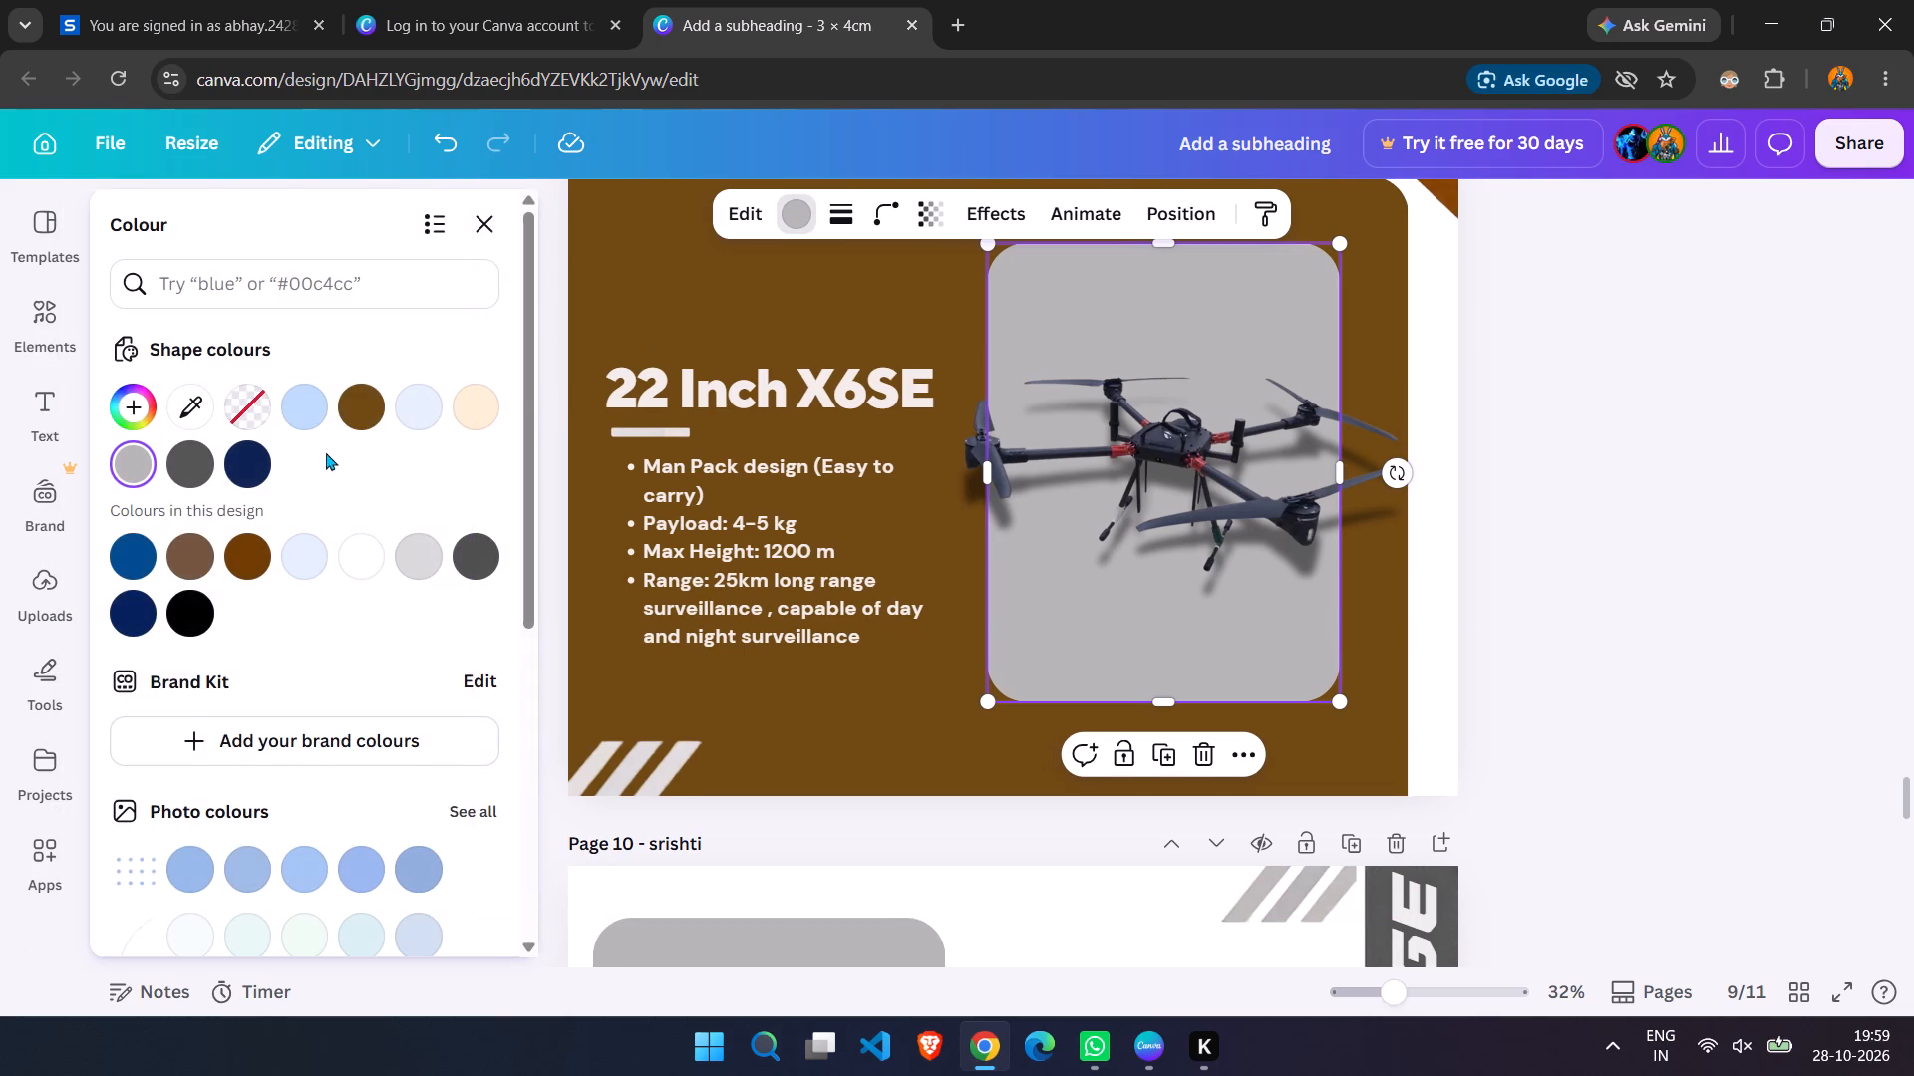
{"action": "left_click", "coordinate": [469, 417]}
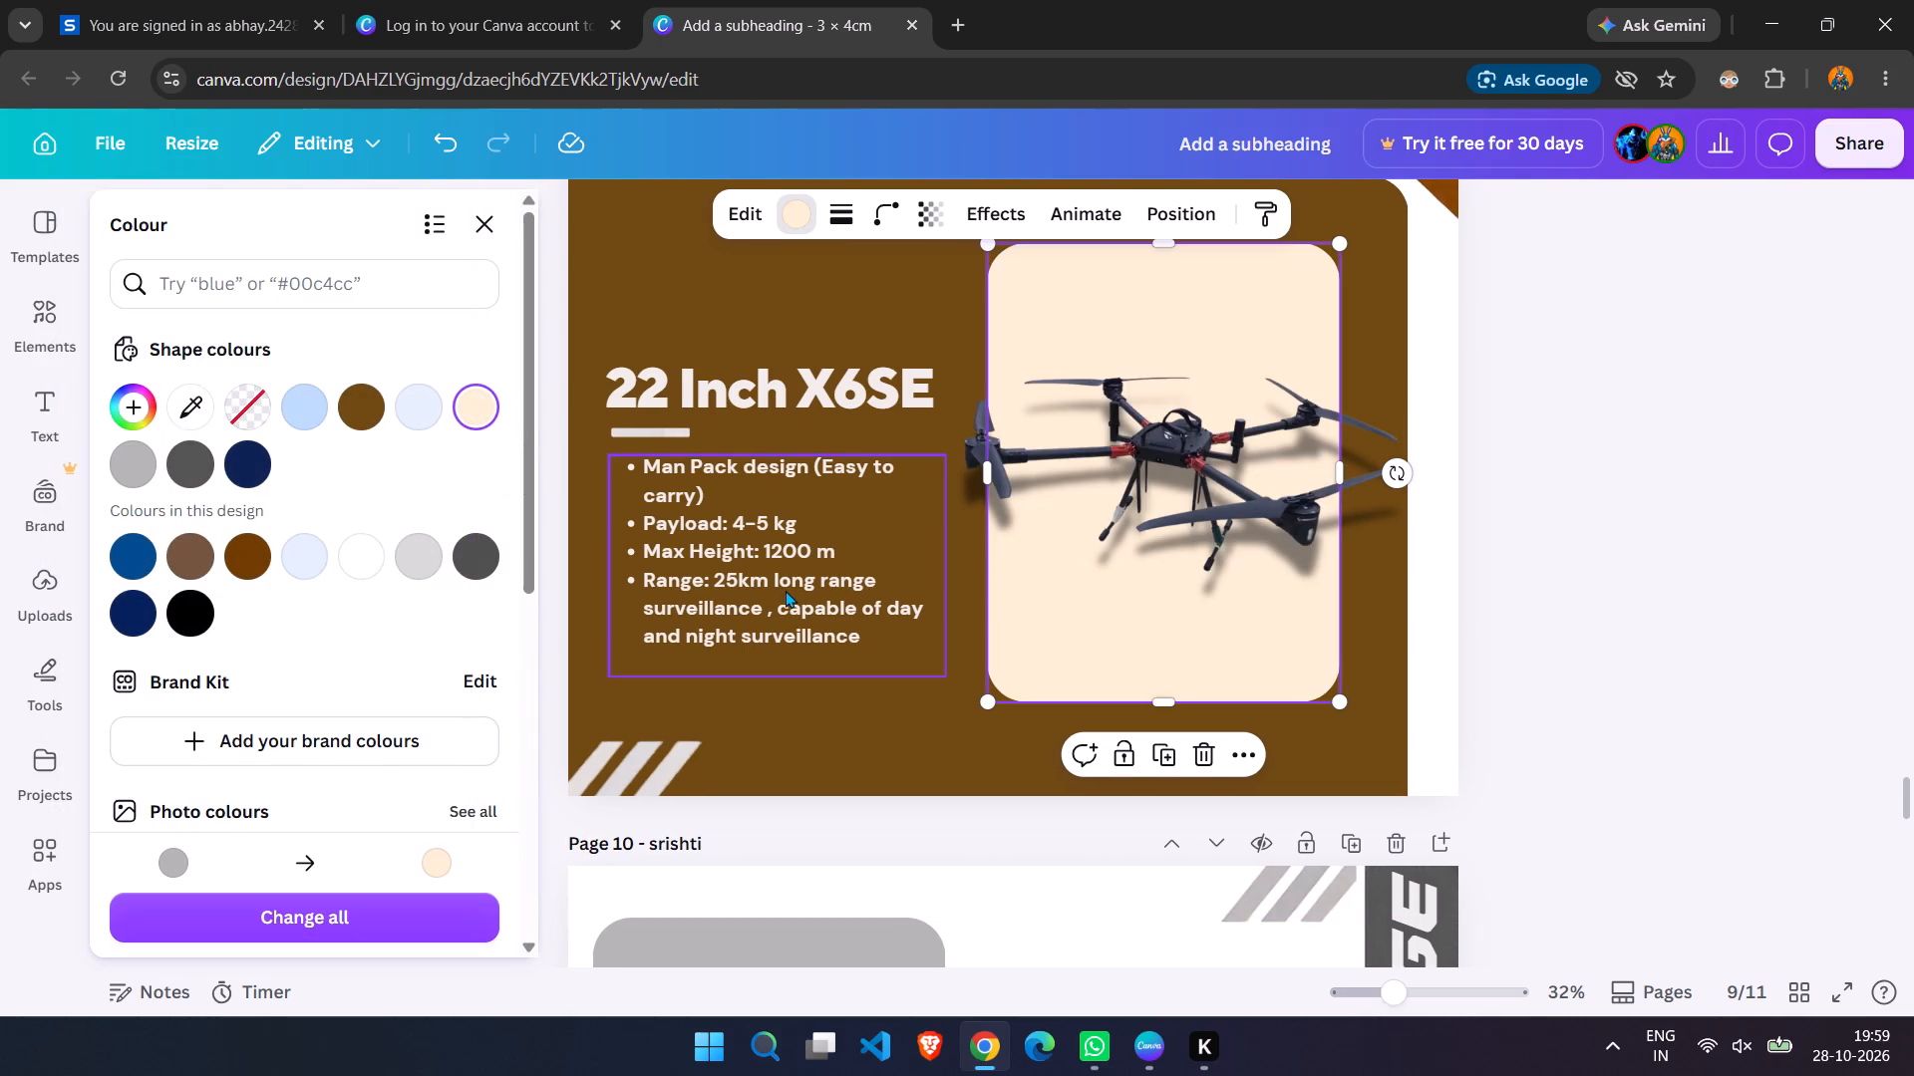
Recolour the 22 Inch X6SE heading text on page 9 cream.
{"action": "left_click", "coordinate": [720, 400]}
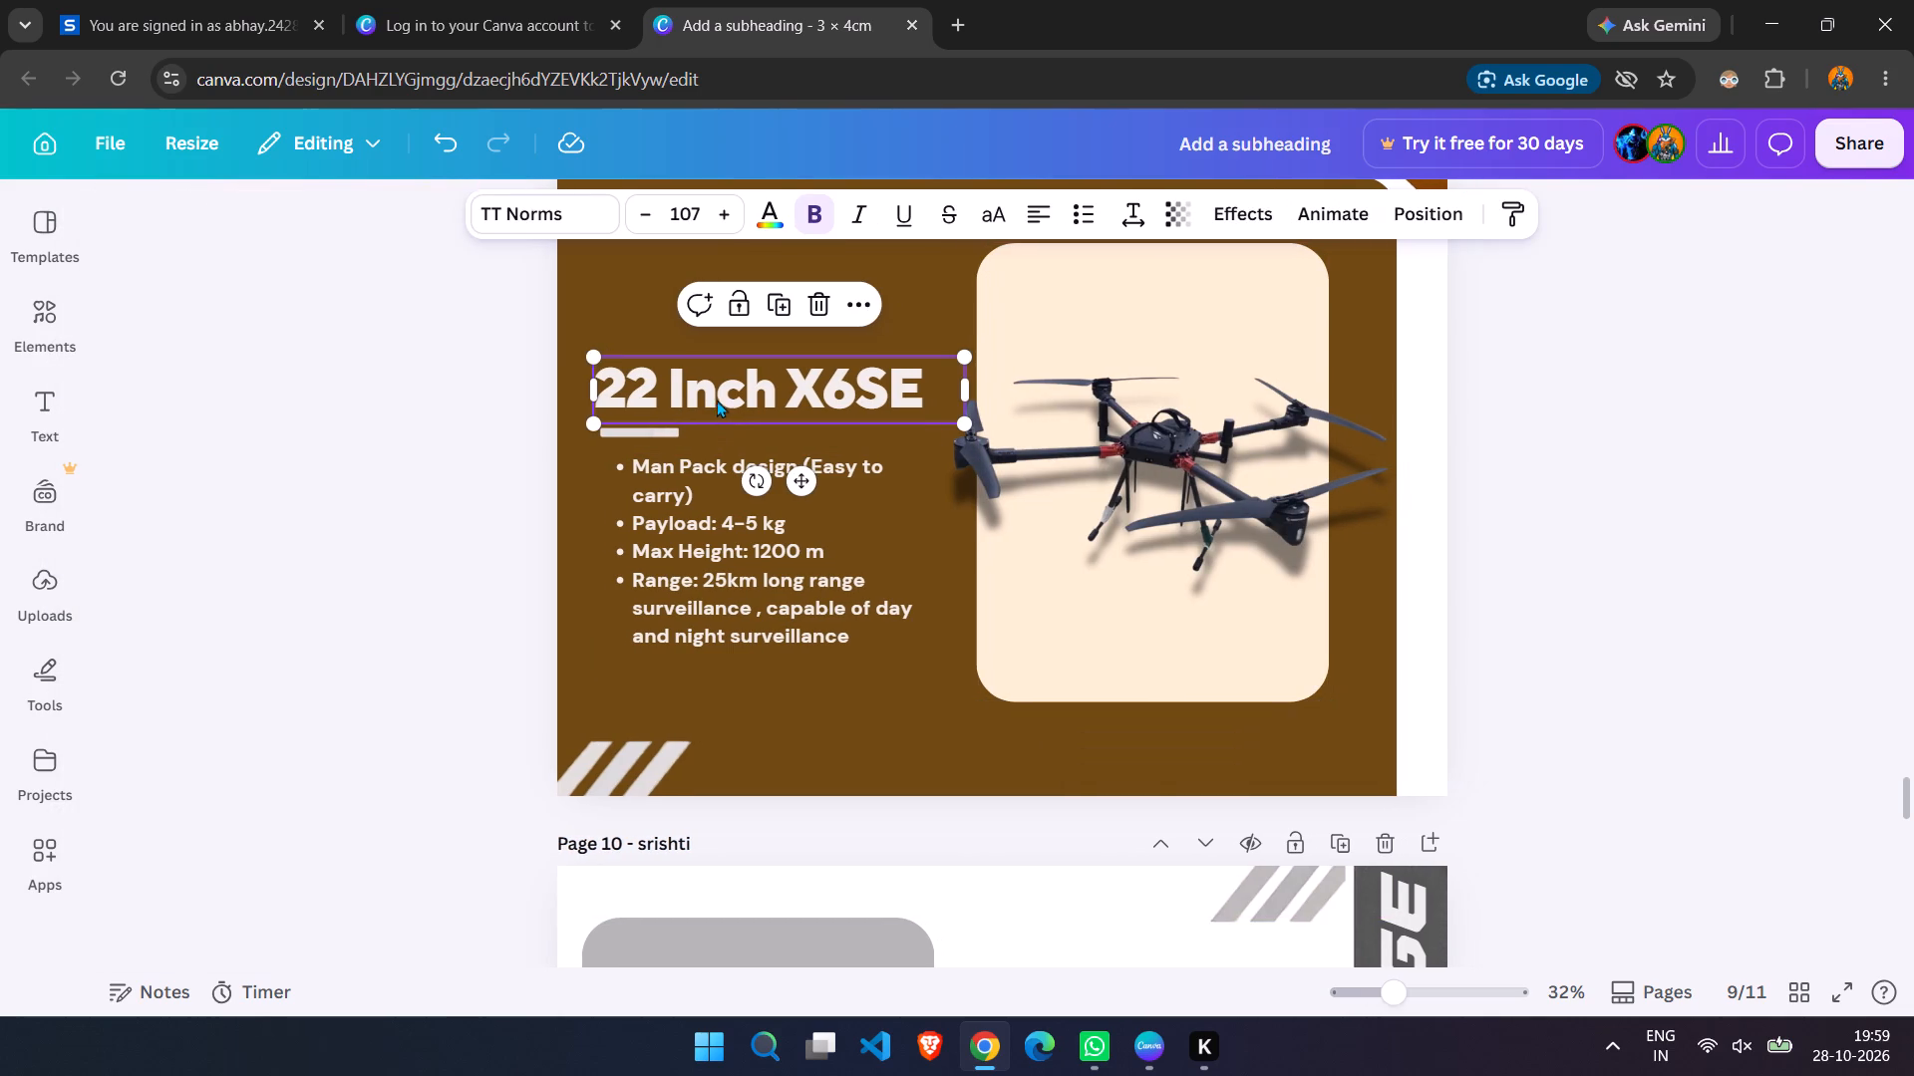
{"action": "left_click", "coordinate": [773, 204]}
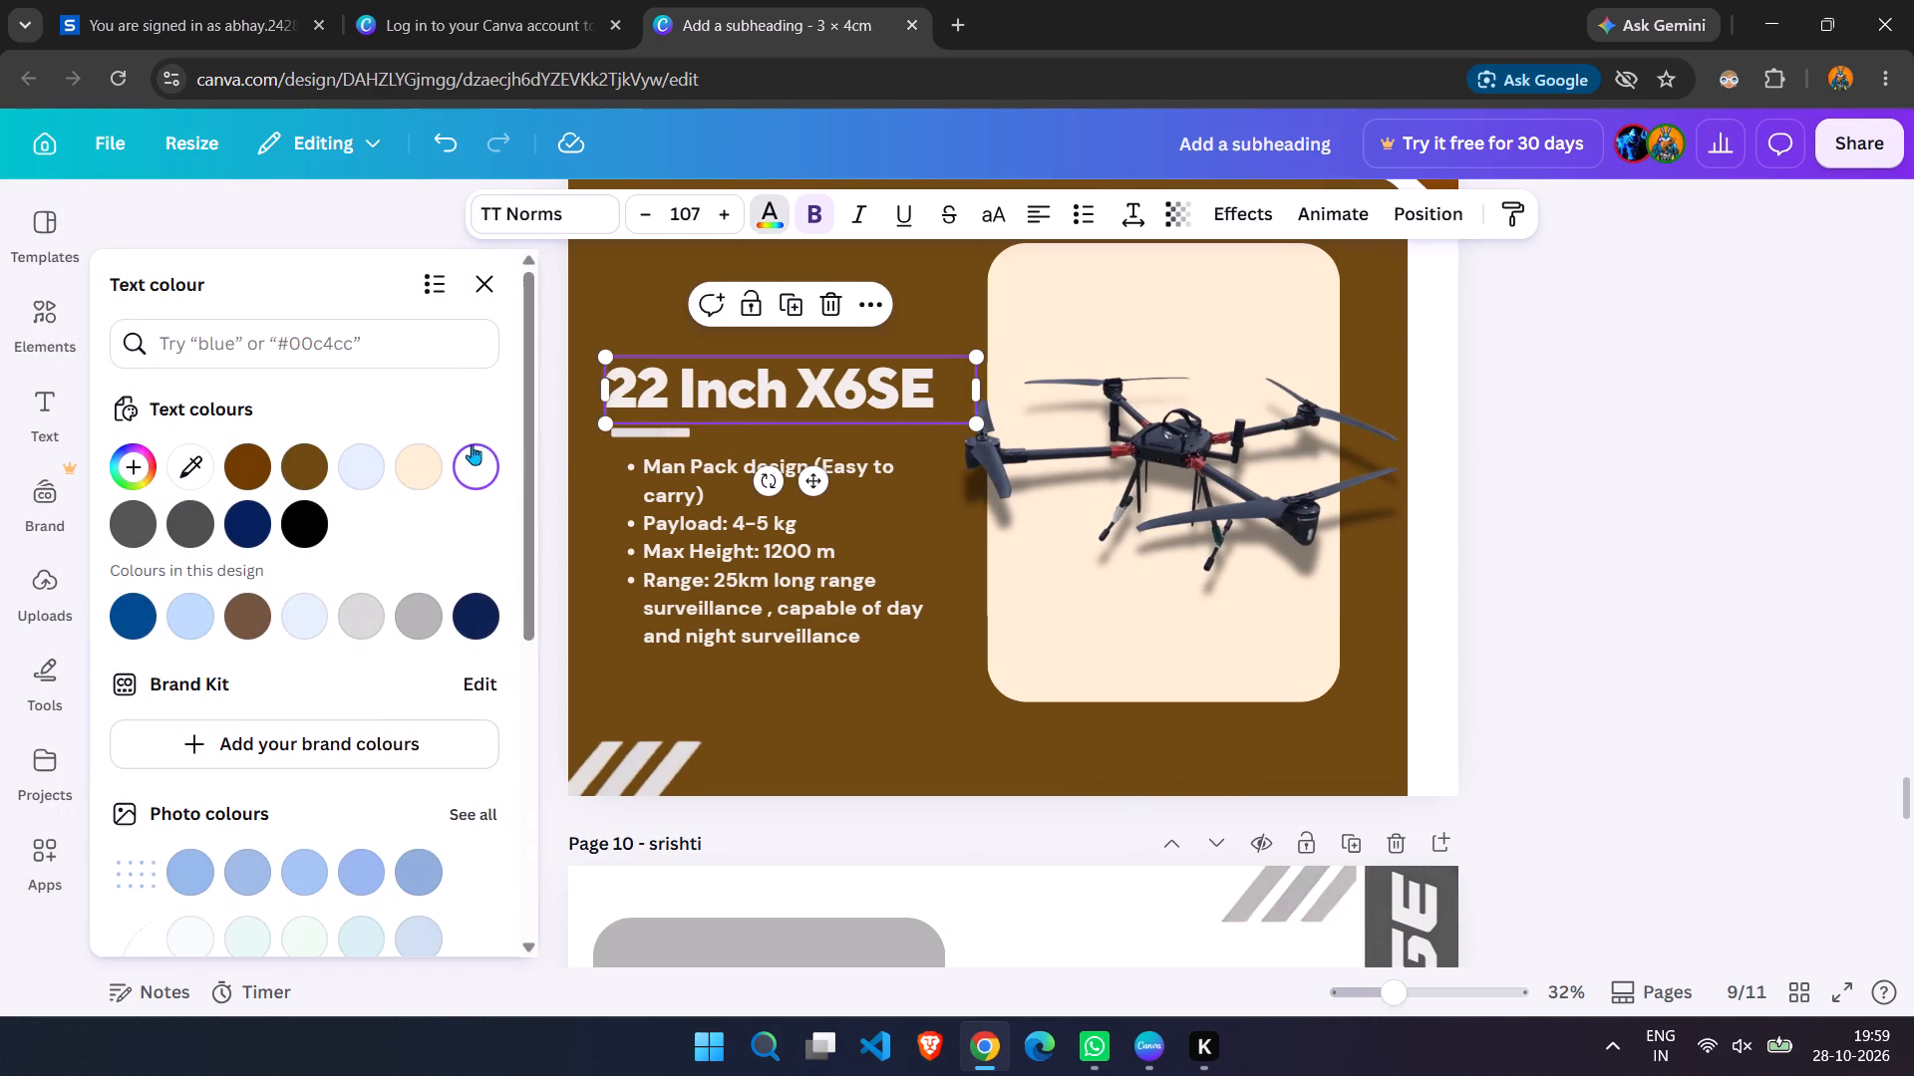
{"action": "left_click", "coordinate": [401, 471]}
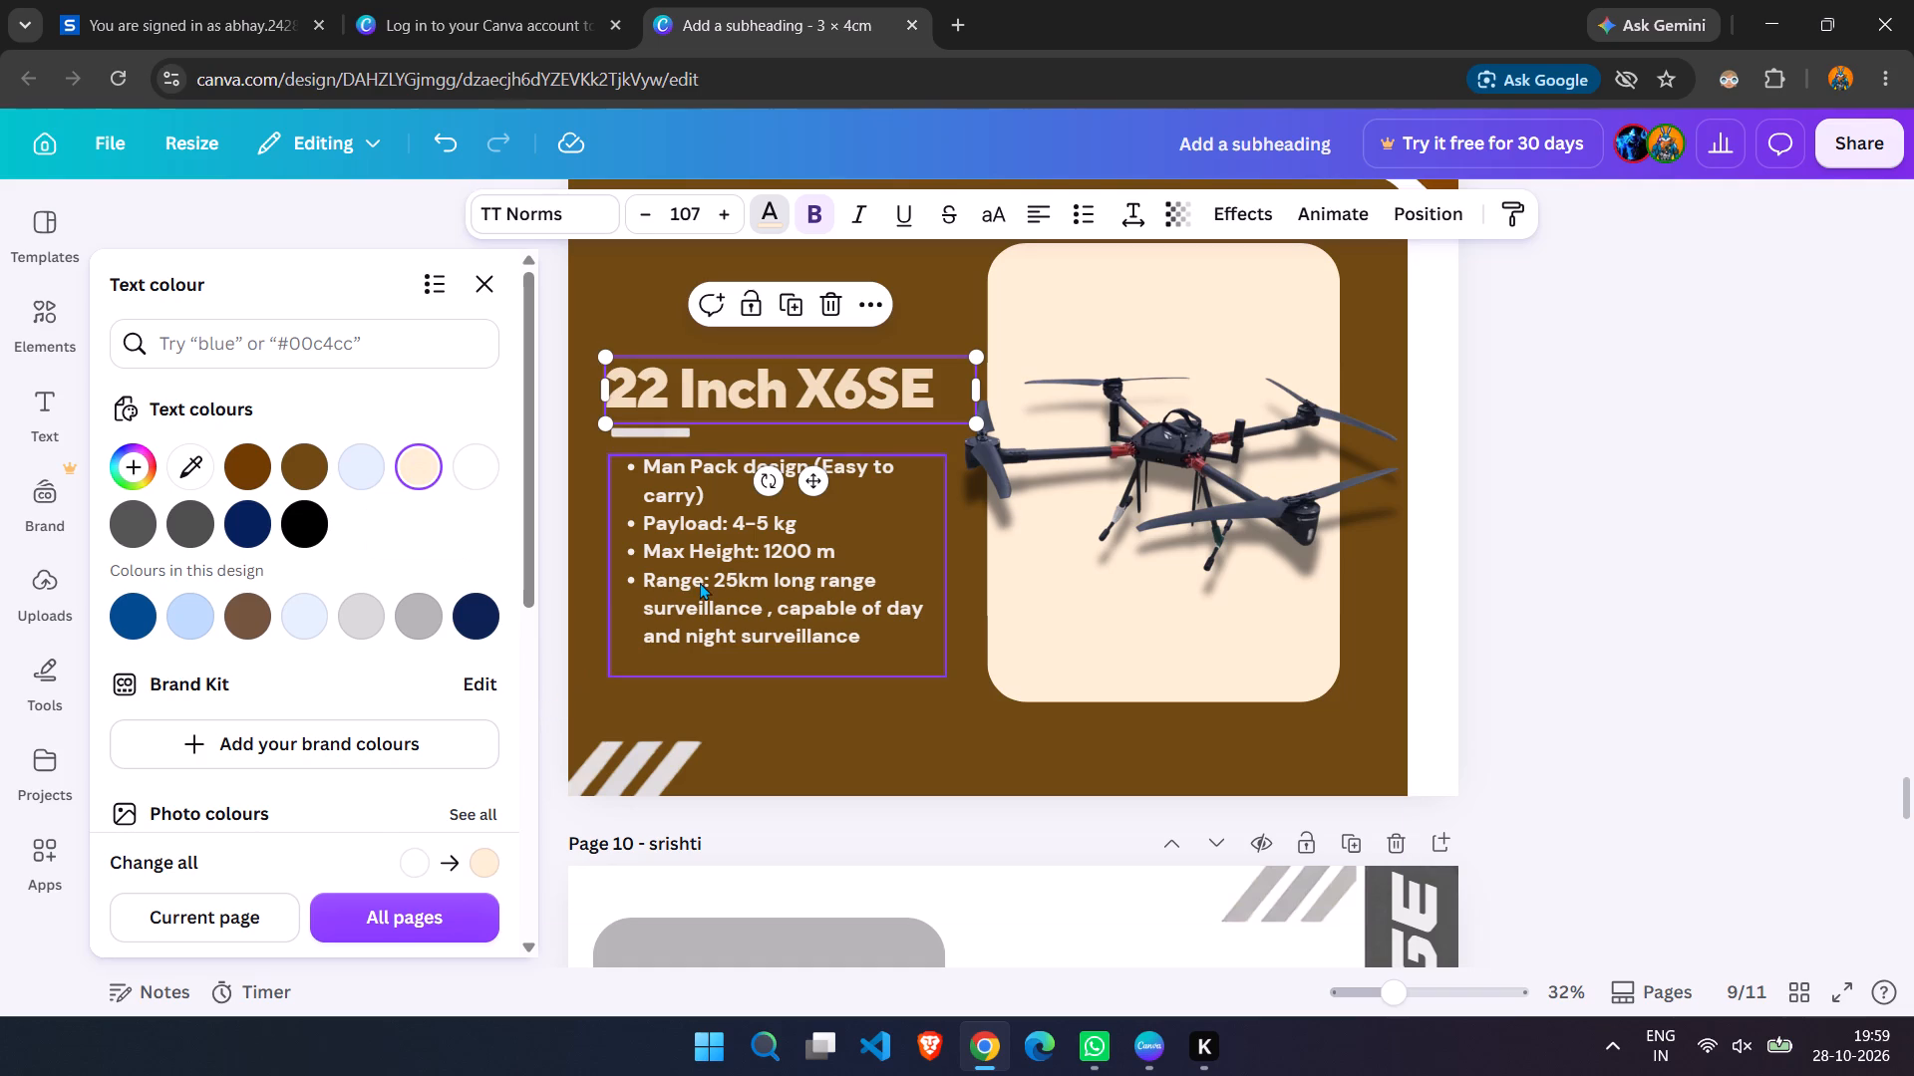
Recolour the 22 Inch X6SE specification list on page 9 cream.
{"action": "left_click", "coordinate": [700, 582]}
{"action": "left_click", "coordinate": [429, 471]}
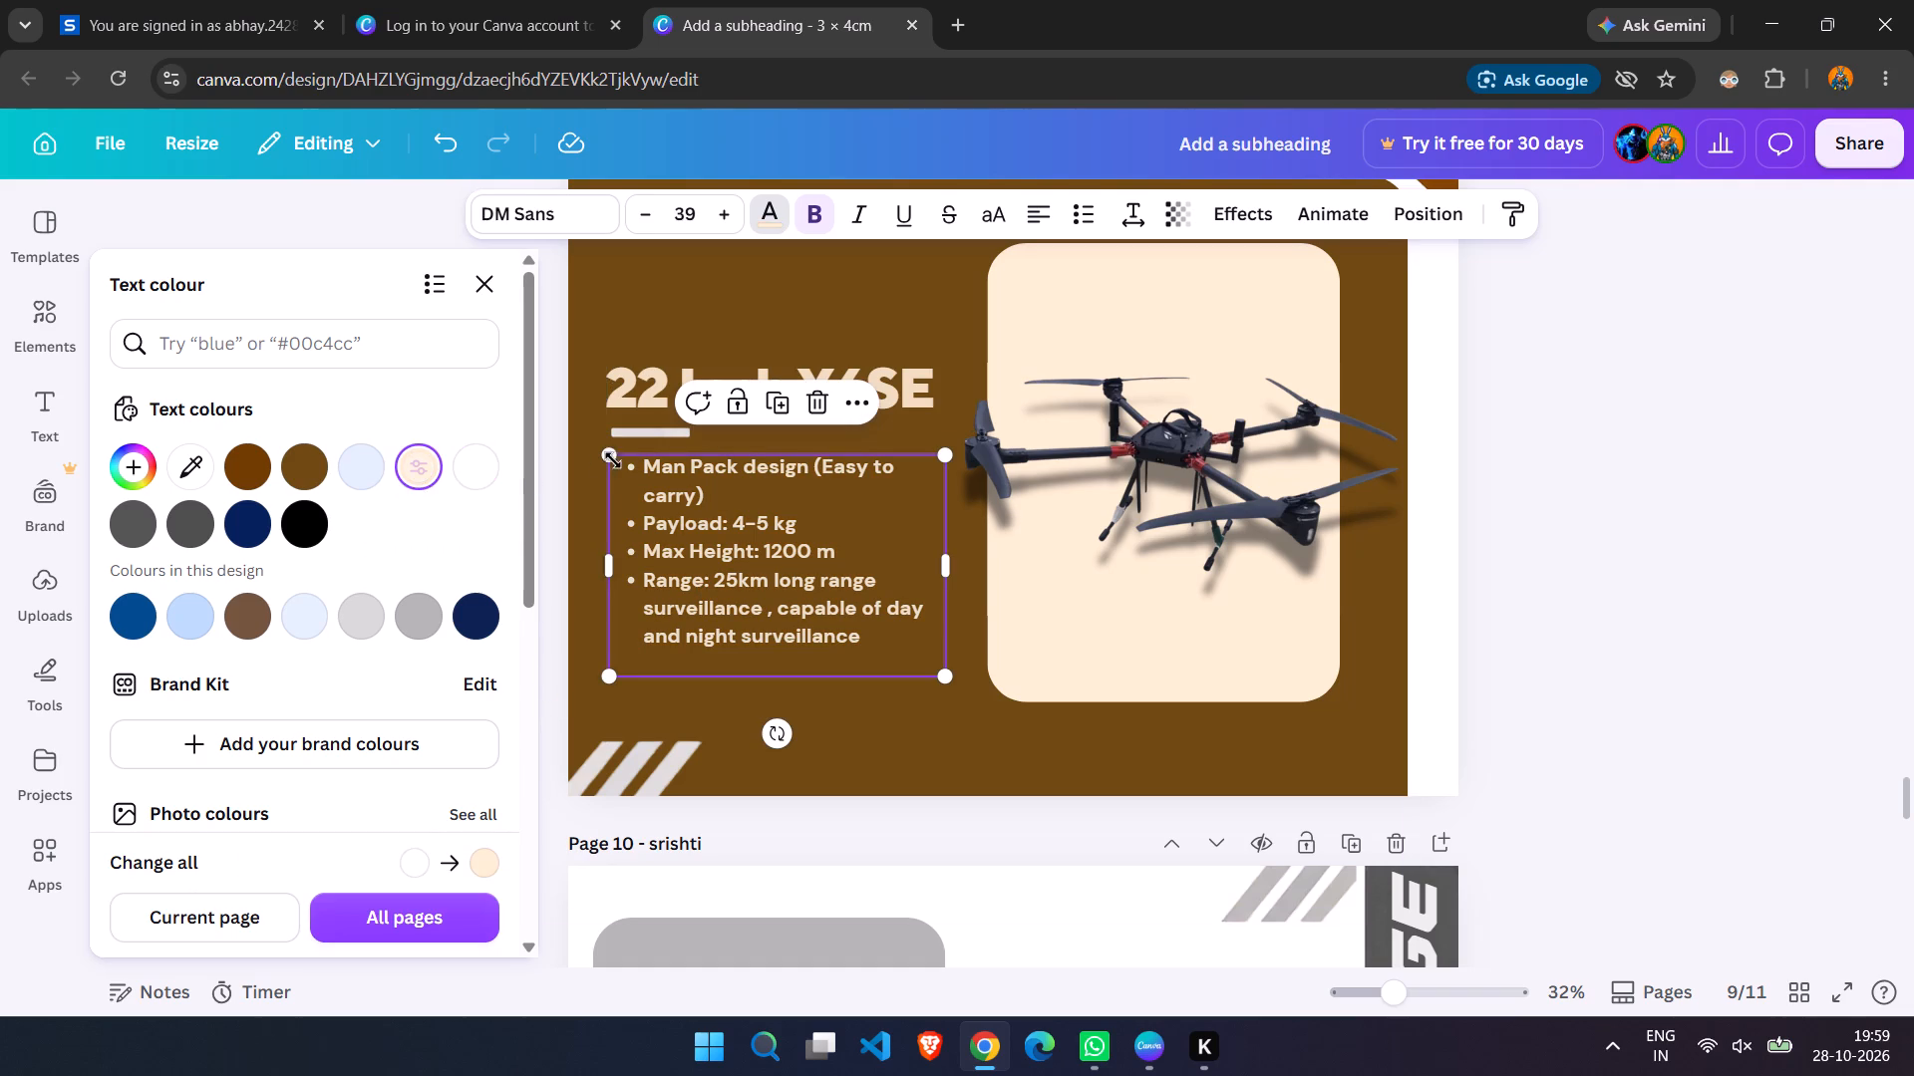
Recolour the short divider bar beneath the 22 Inch X6SE heading on page 9 cream.
{"action": "left_click", "coordinate": [653, 417]}
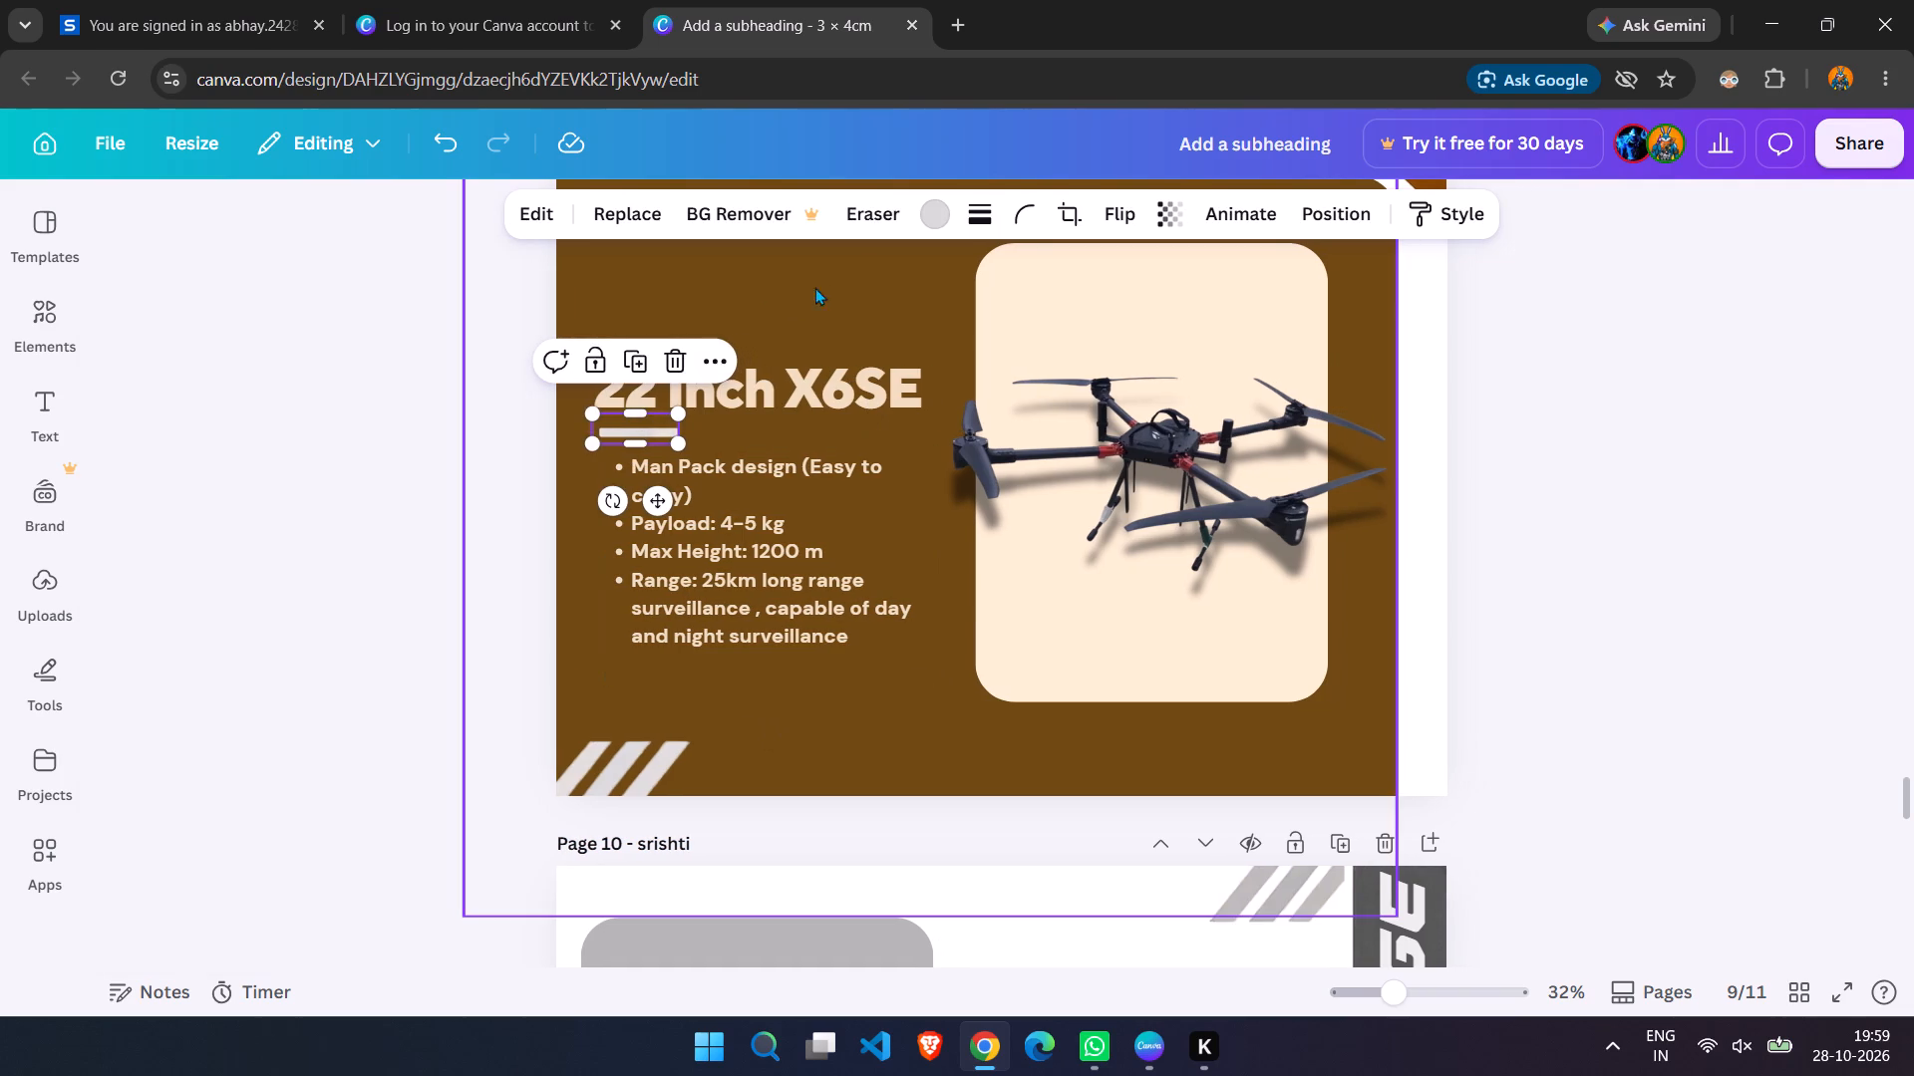
{"action": "left_click", "coordinate": [950, 213]}
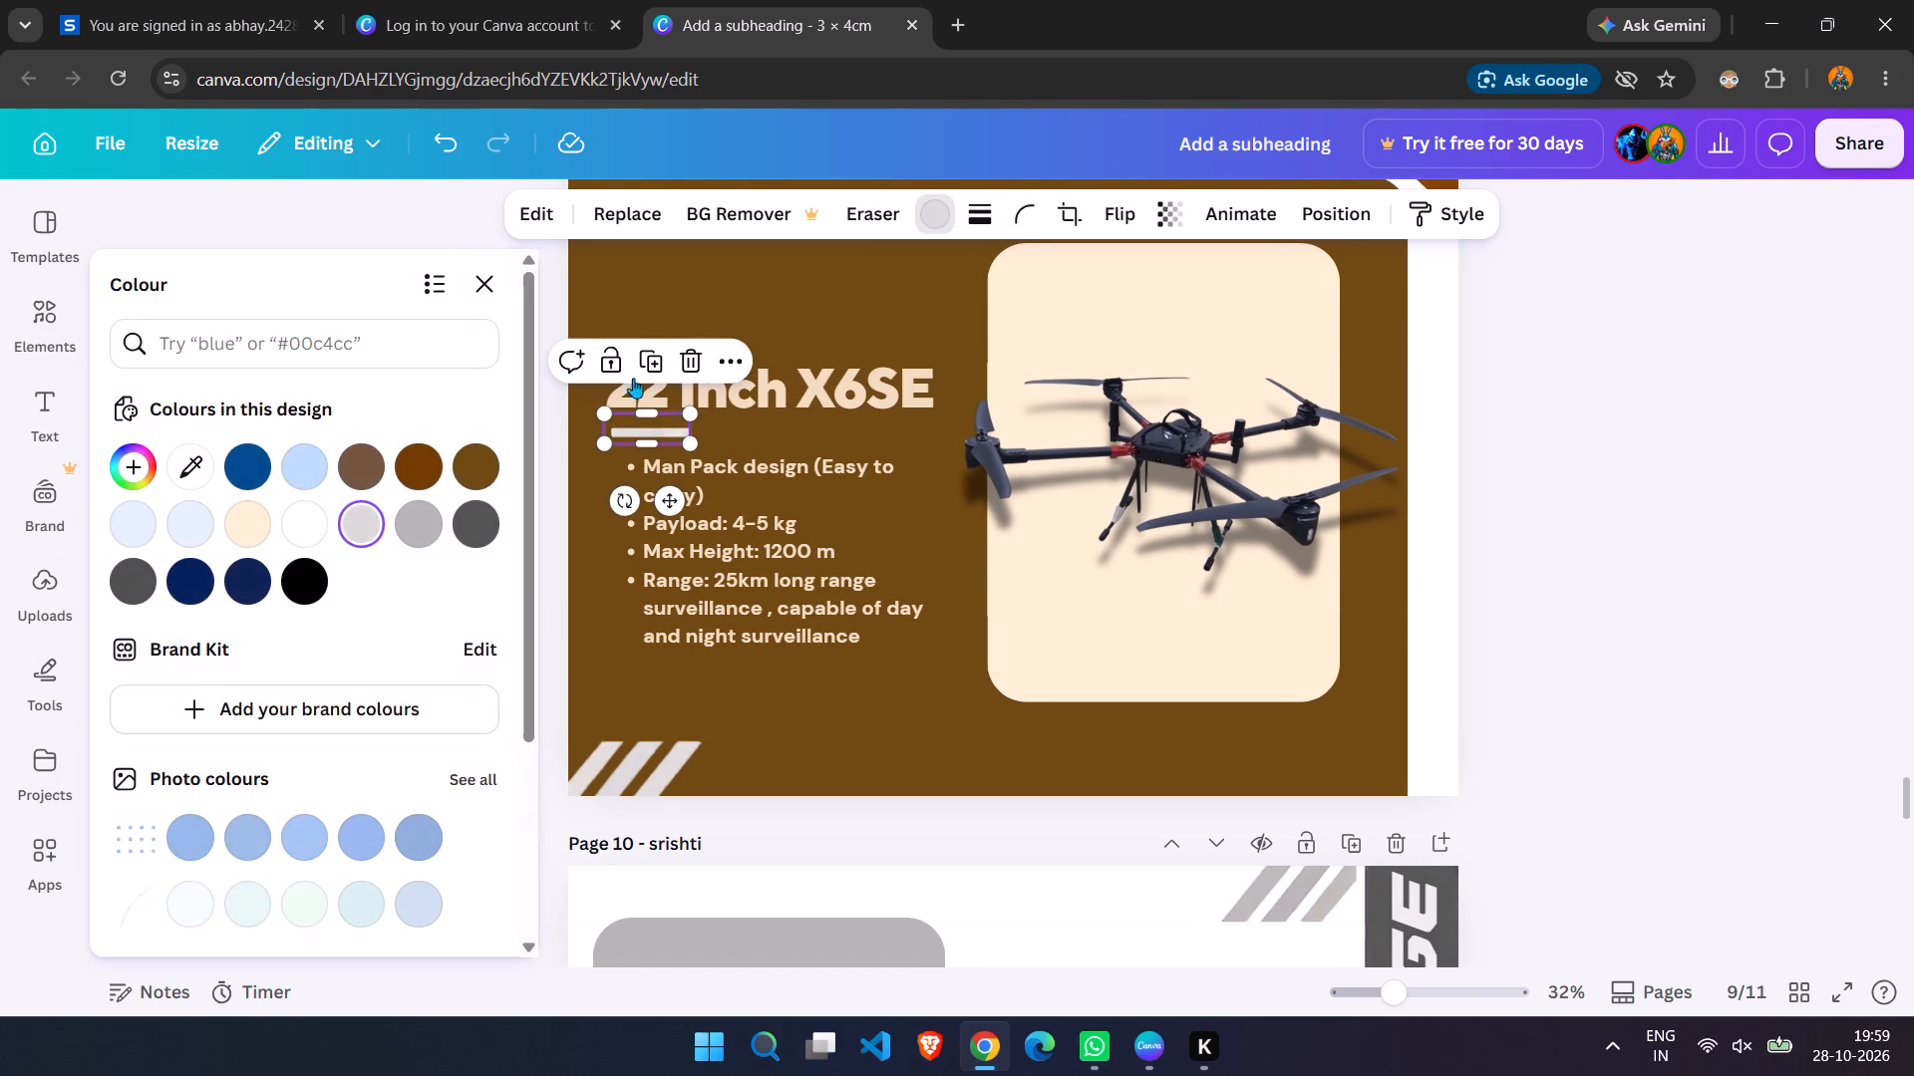
{"action": "left_click", "coordinate": [236, 535]}
Recolour the rounded grey panel behind the FPV drone on page 10 cream.
{"action": "scroll", "coordinate": [733, 589], "scroll_direction": "down", "scroll_amount": 2}
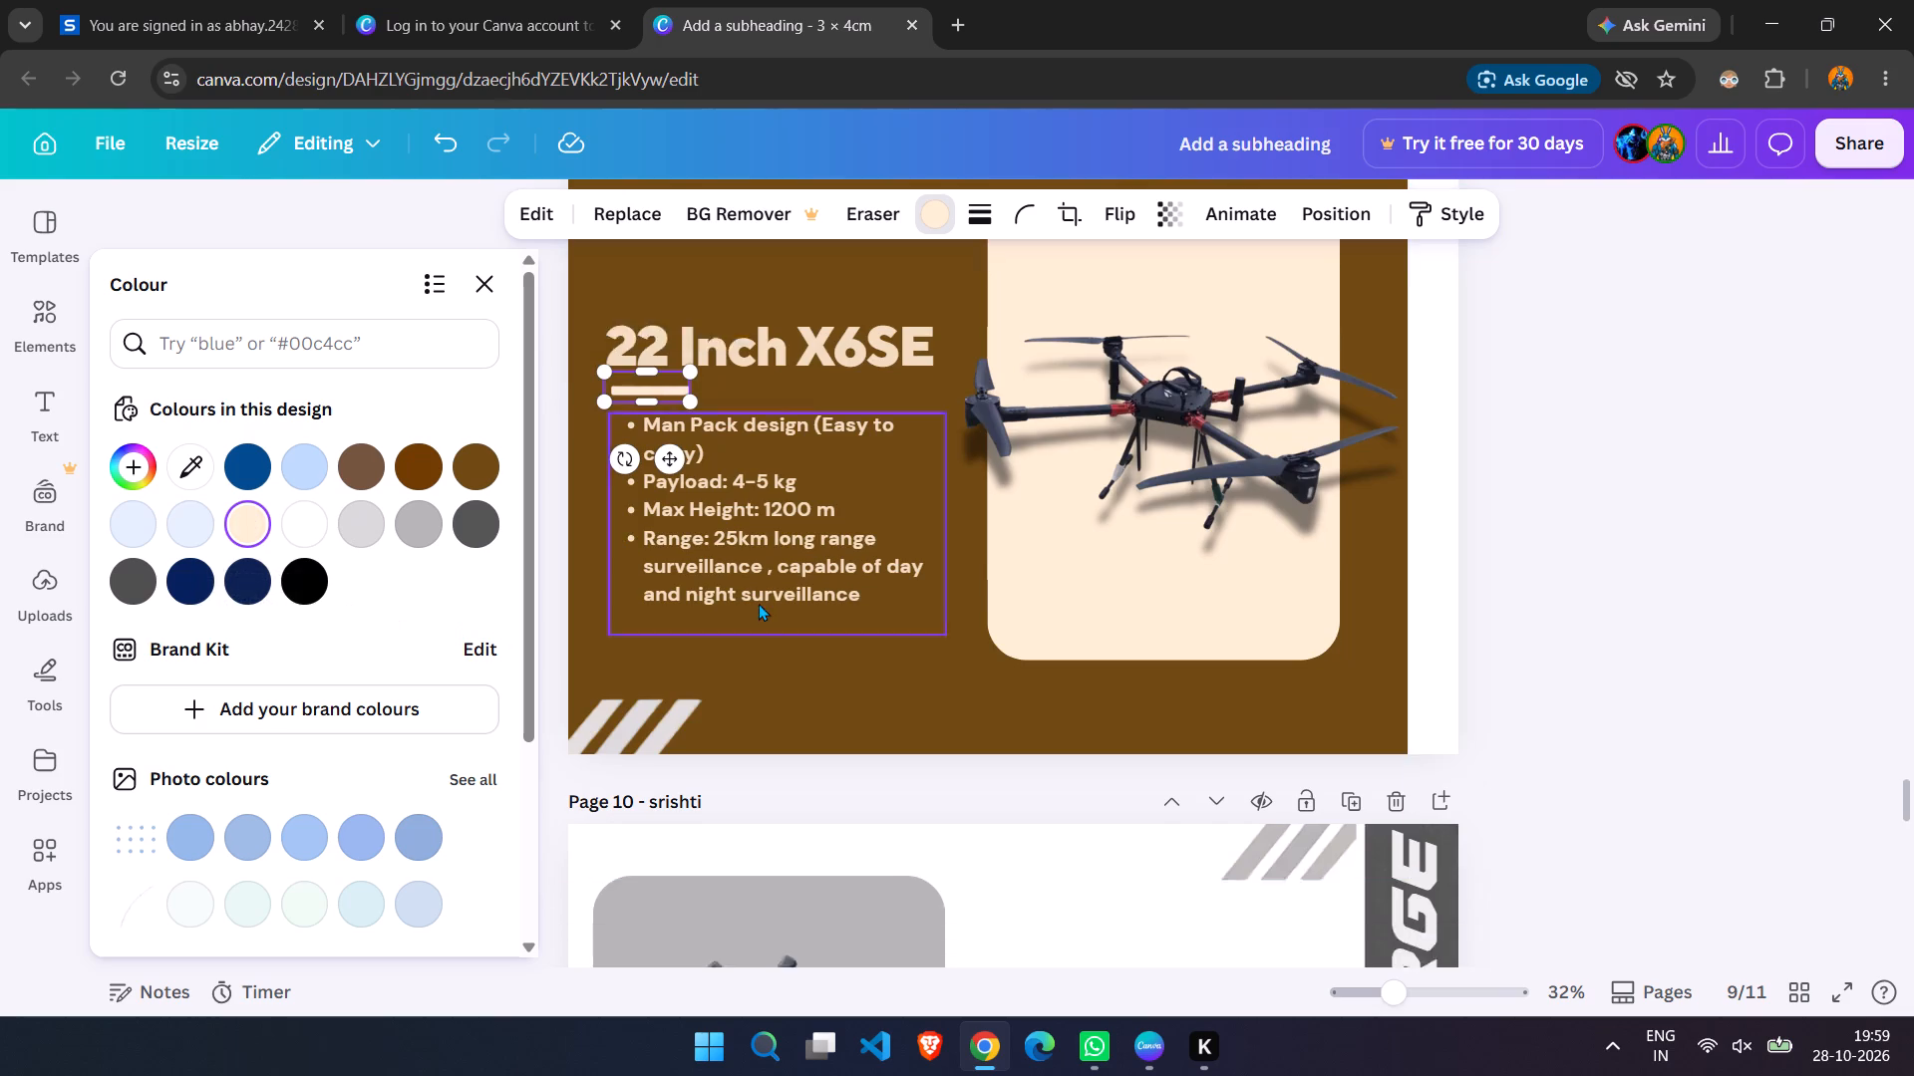
{"action": "scroll", "coordinate": [759, 603], "scroll_direction": "down", "scroll_amount": 5}
{"action": "left_click", "coordinate": [728, 365]}
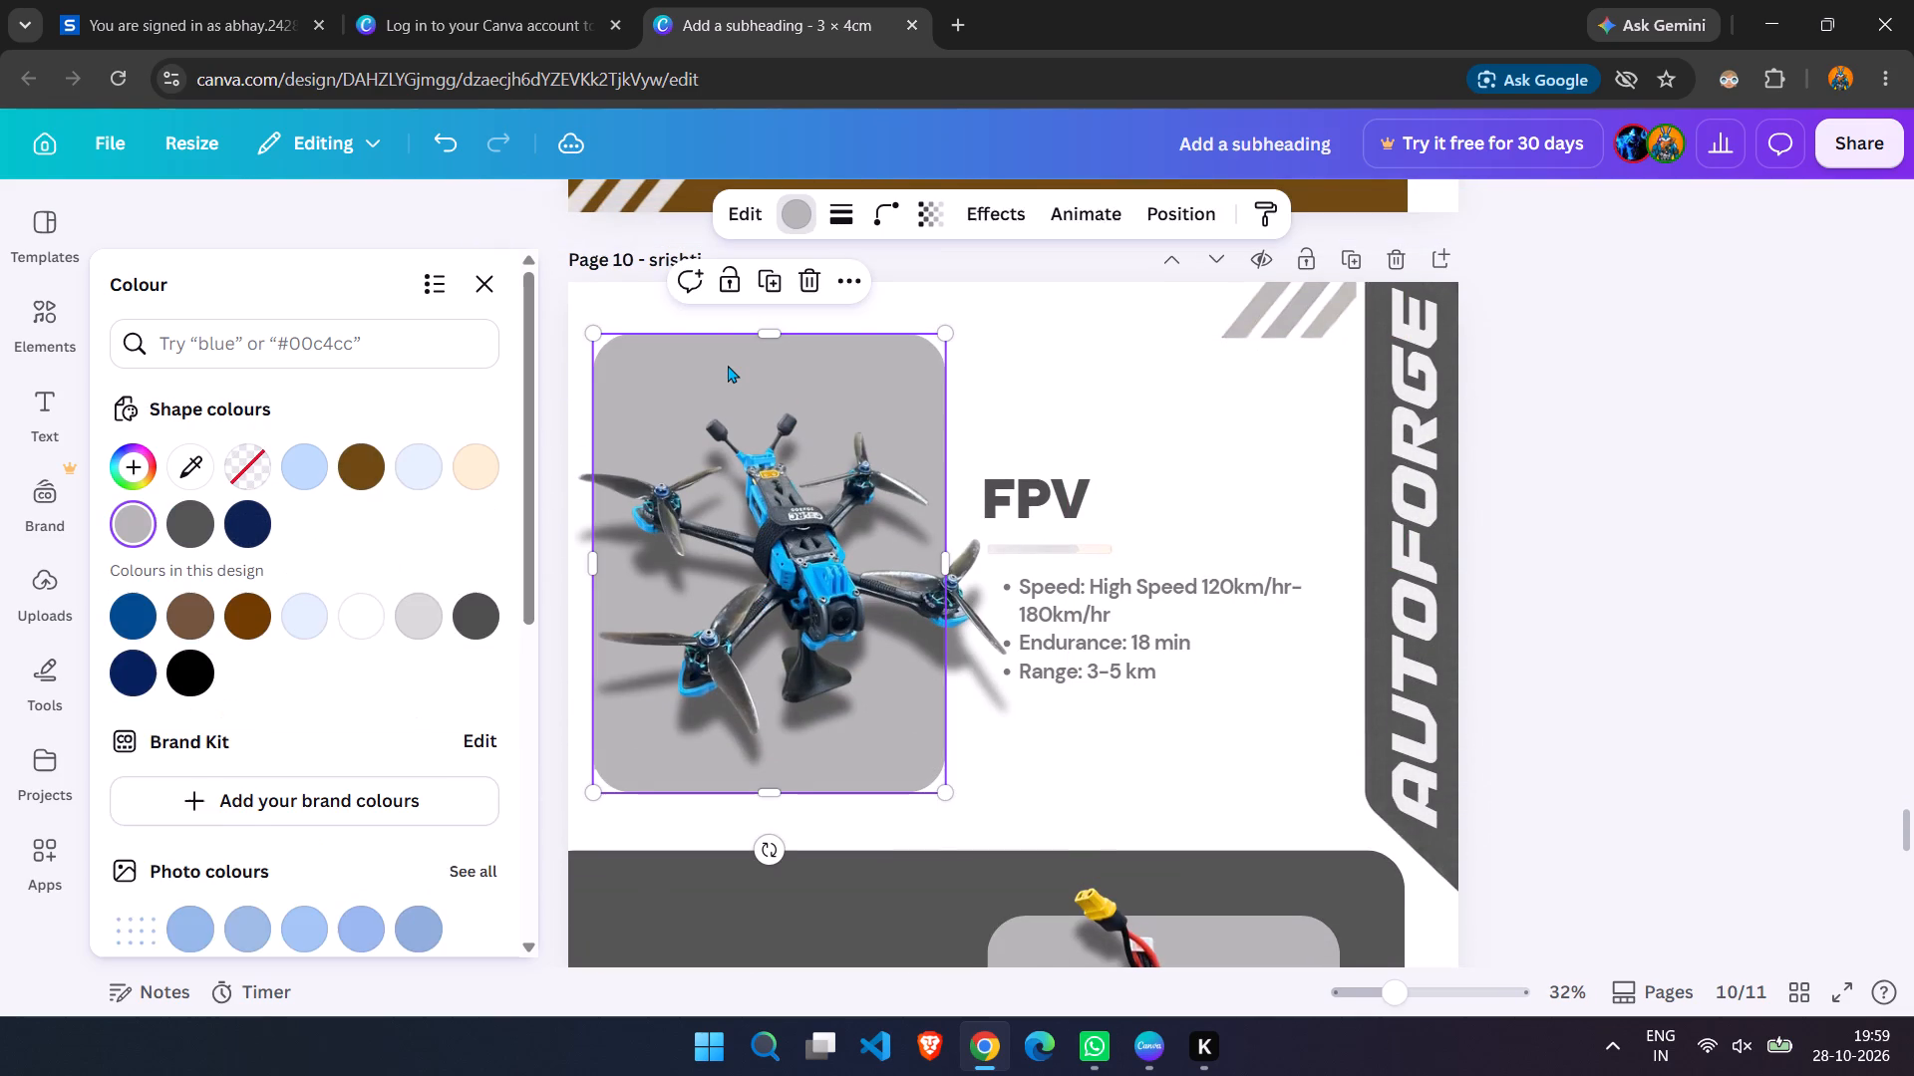
{"action": "left_click", "coordinate": [782, 221]}
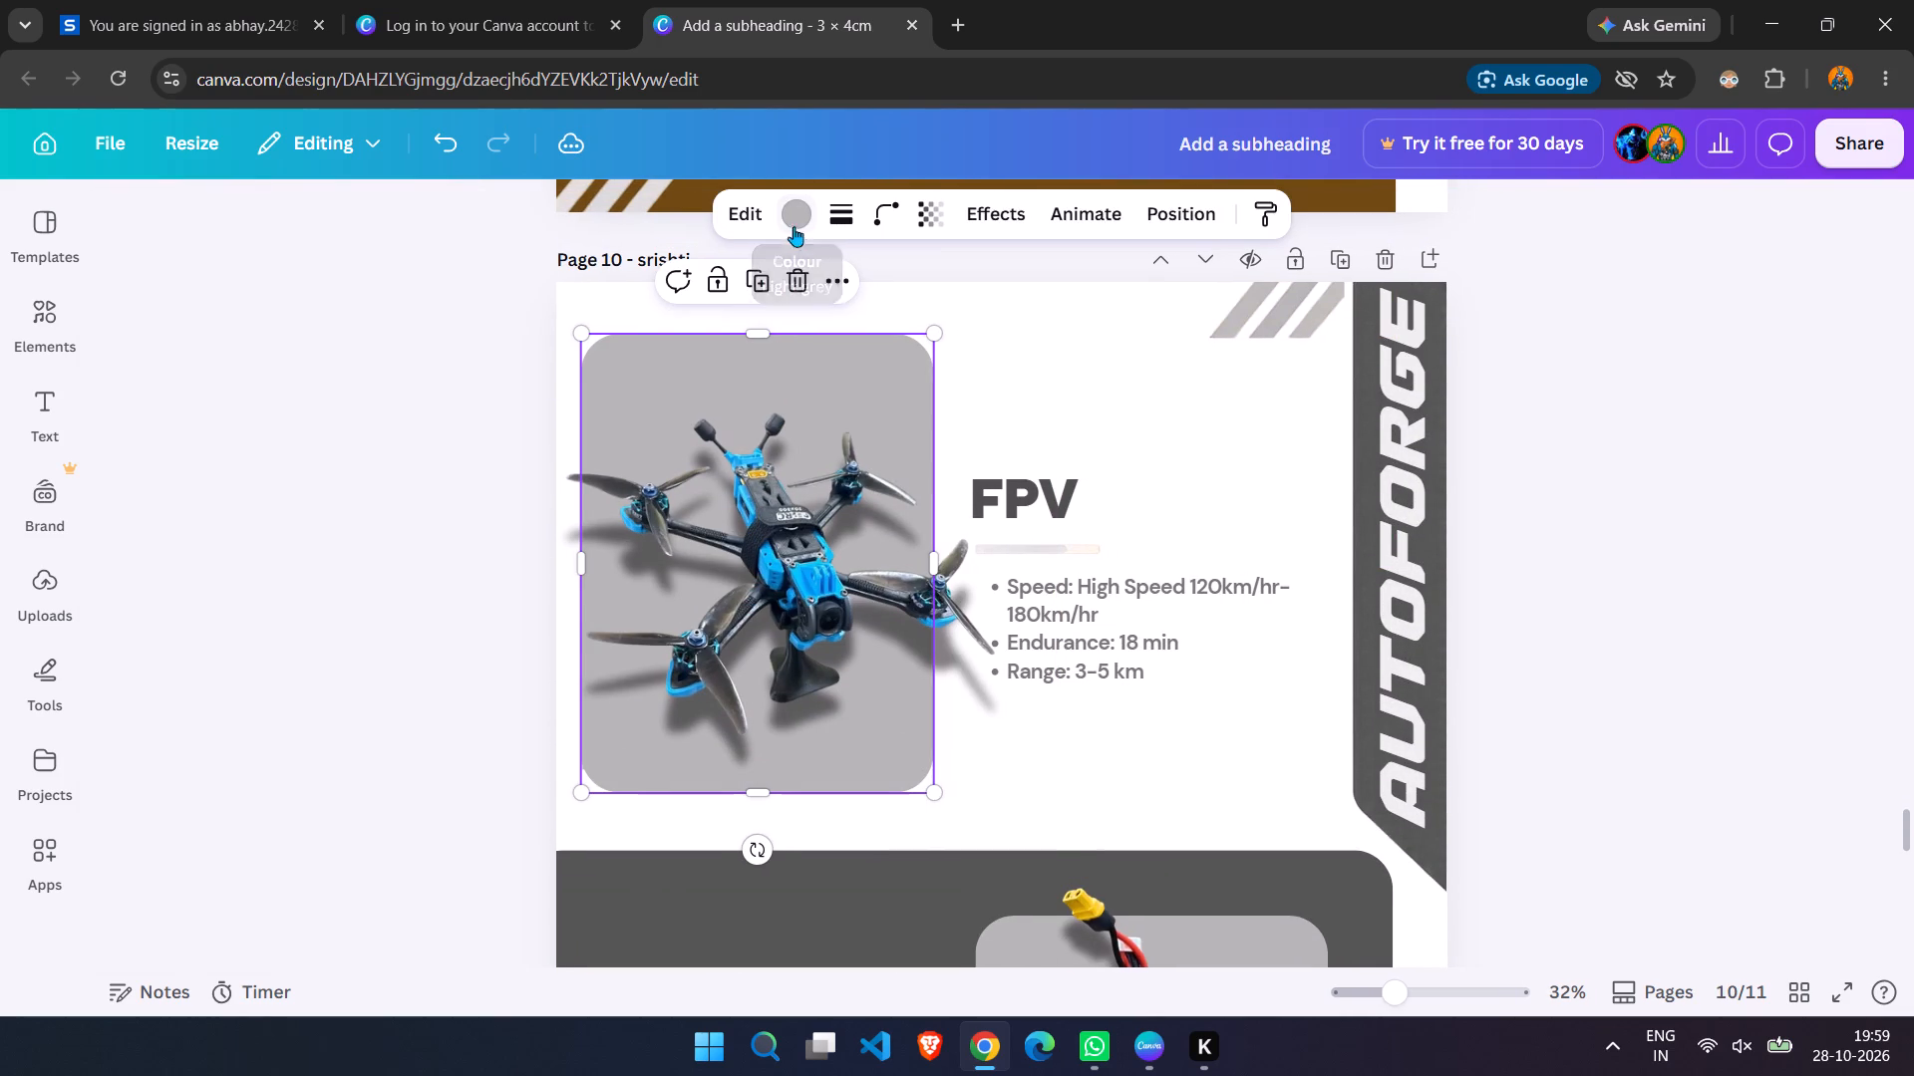
{"action": "left_click", "coordinate": [803, 209]}
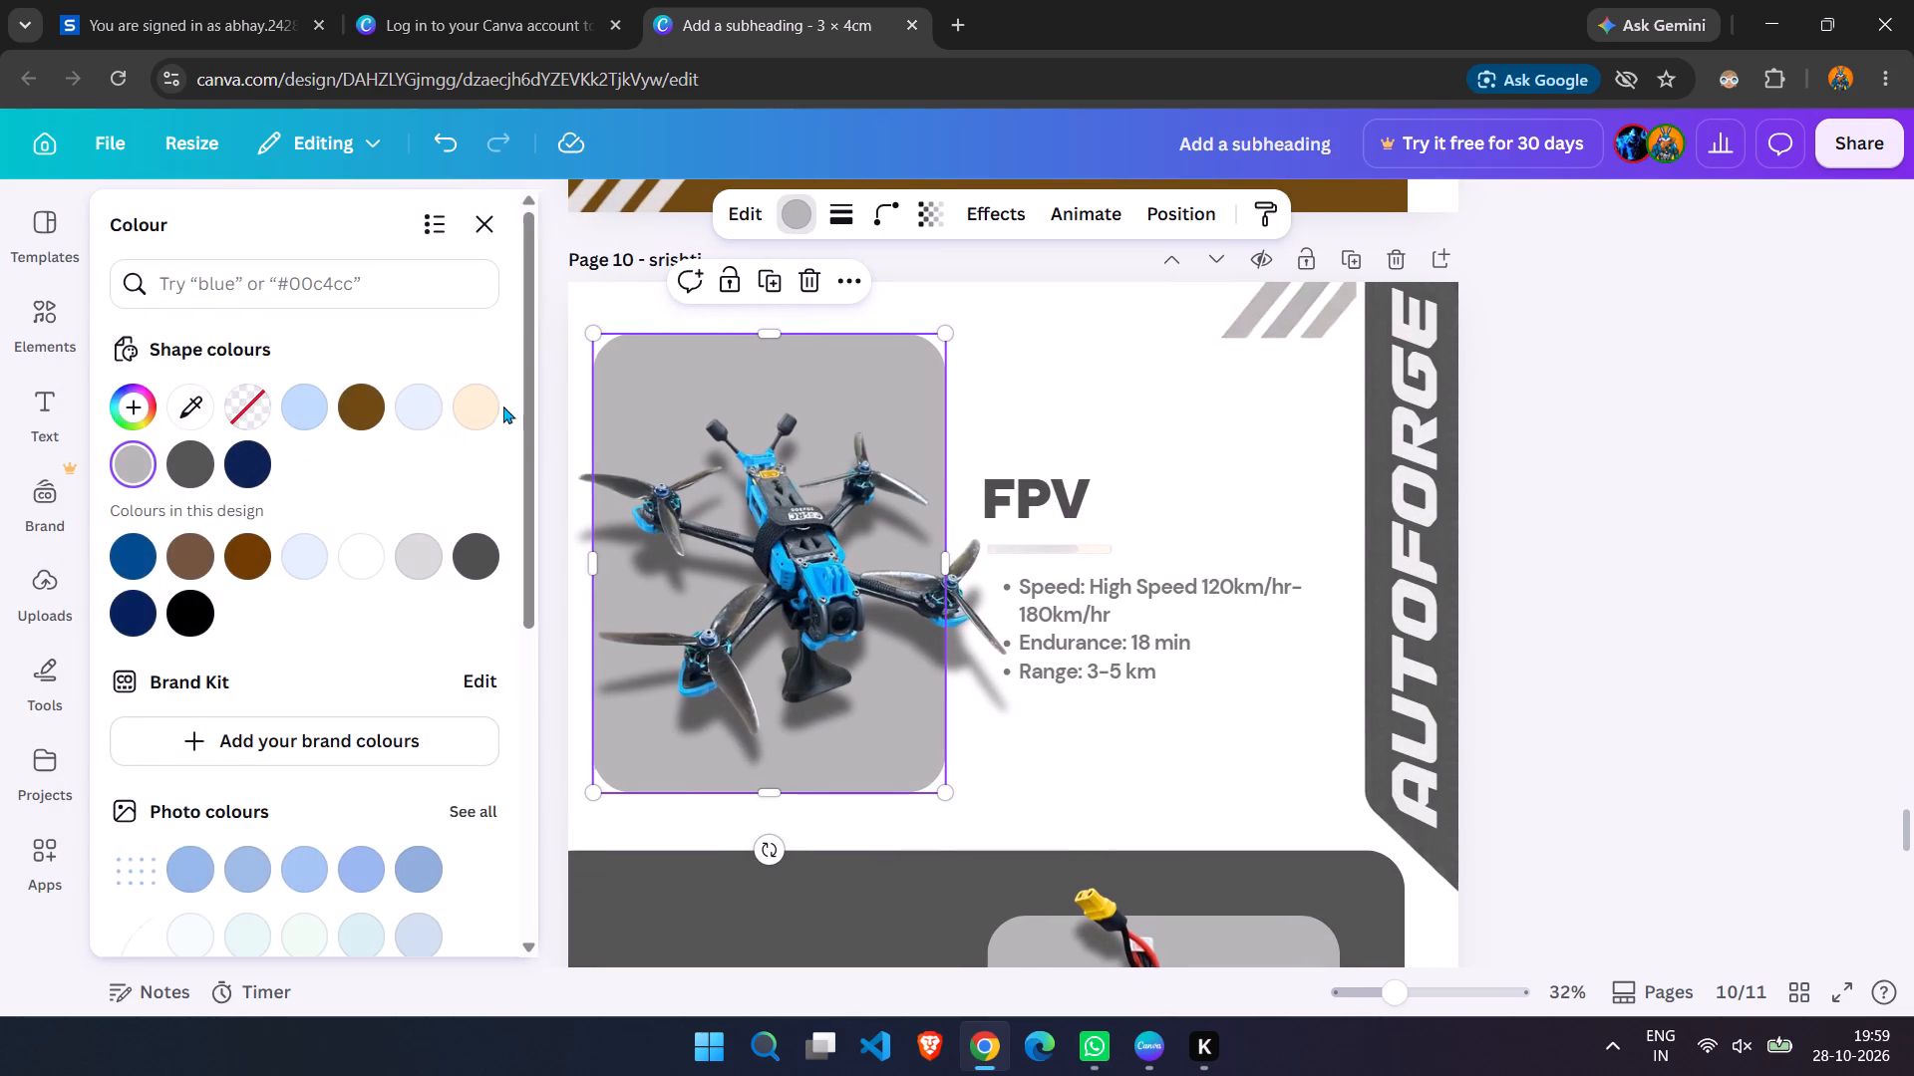
{"action": "left_click", "coordinate": [492, 405]}
Recolour the FPV heading text on page 10 dark brown, #6f4911.
{"action": "left_click", "coordinate": [1058, 602]}
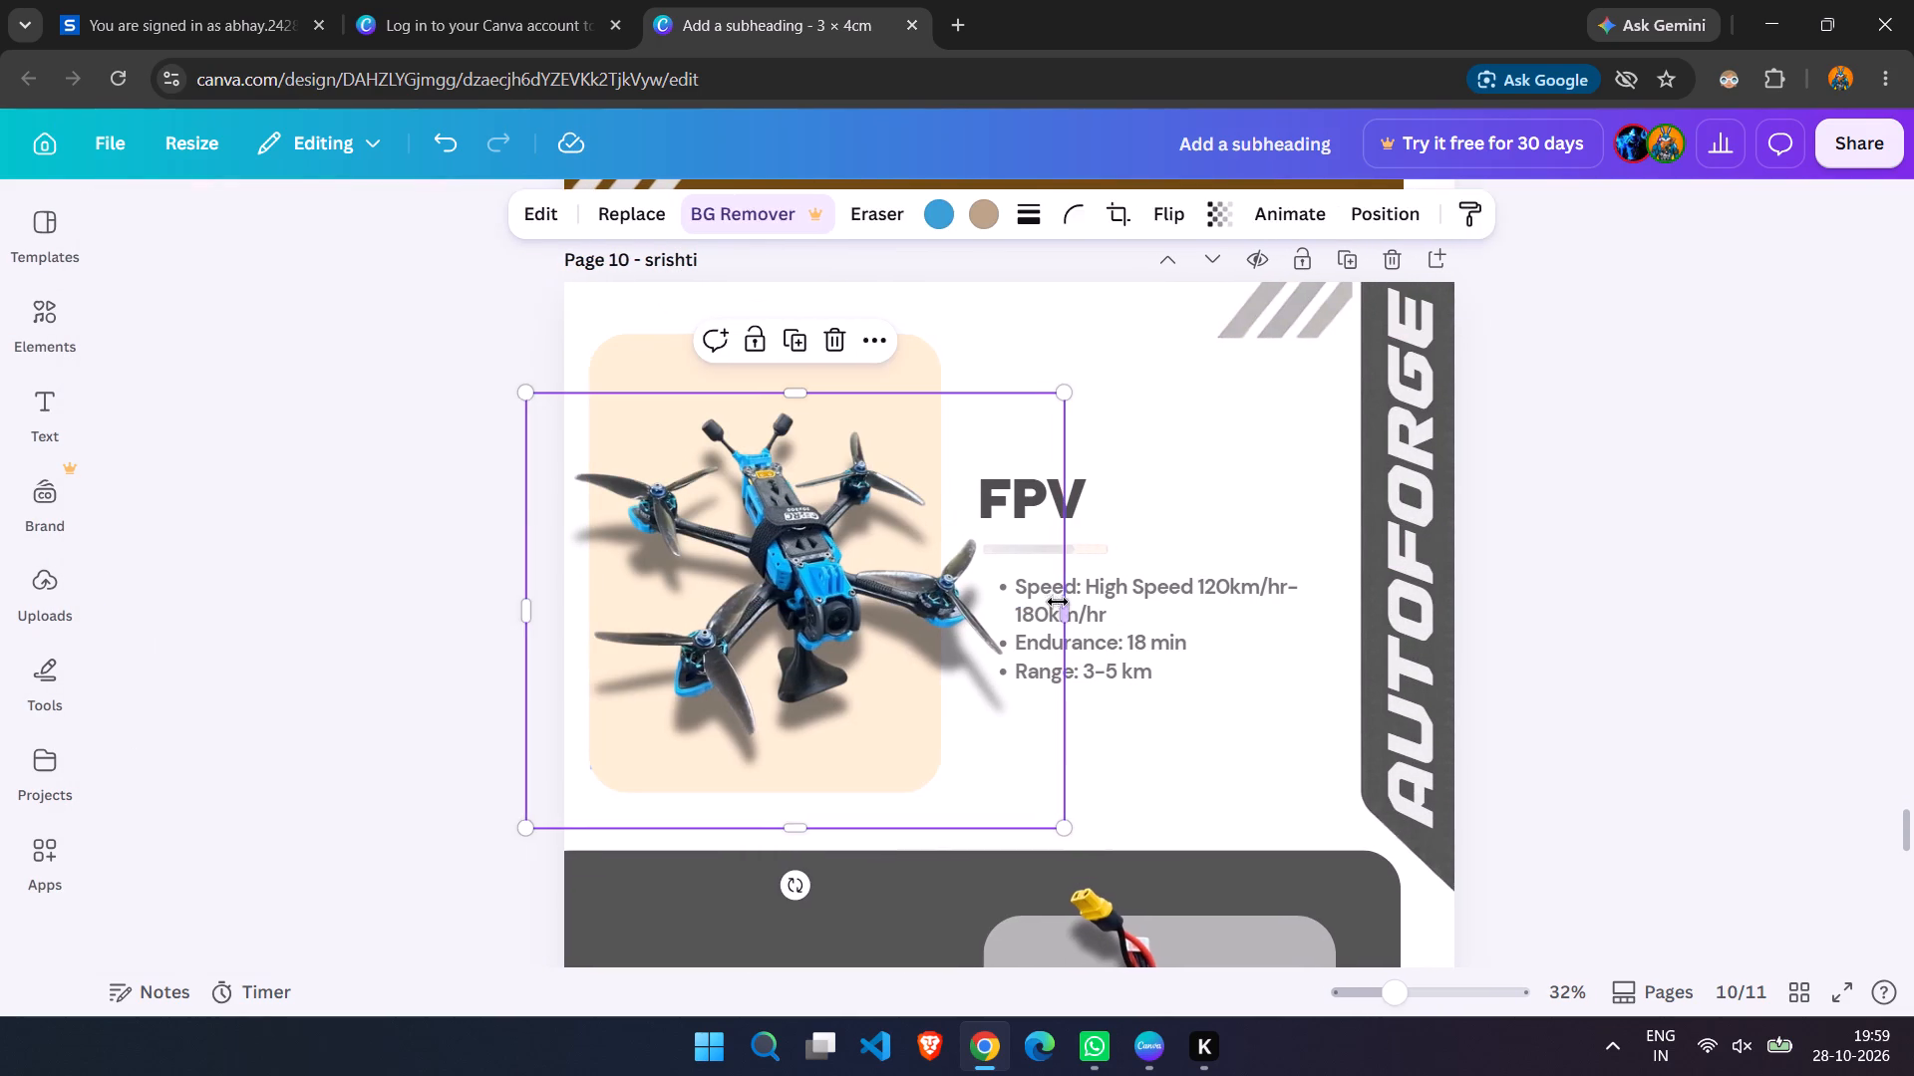
{"action": "left_click", "coordinate": [1061, 486]}
{"action": "left_click", "coordinate": [1016, 494]}
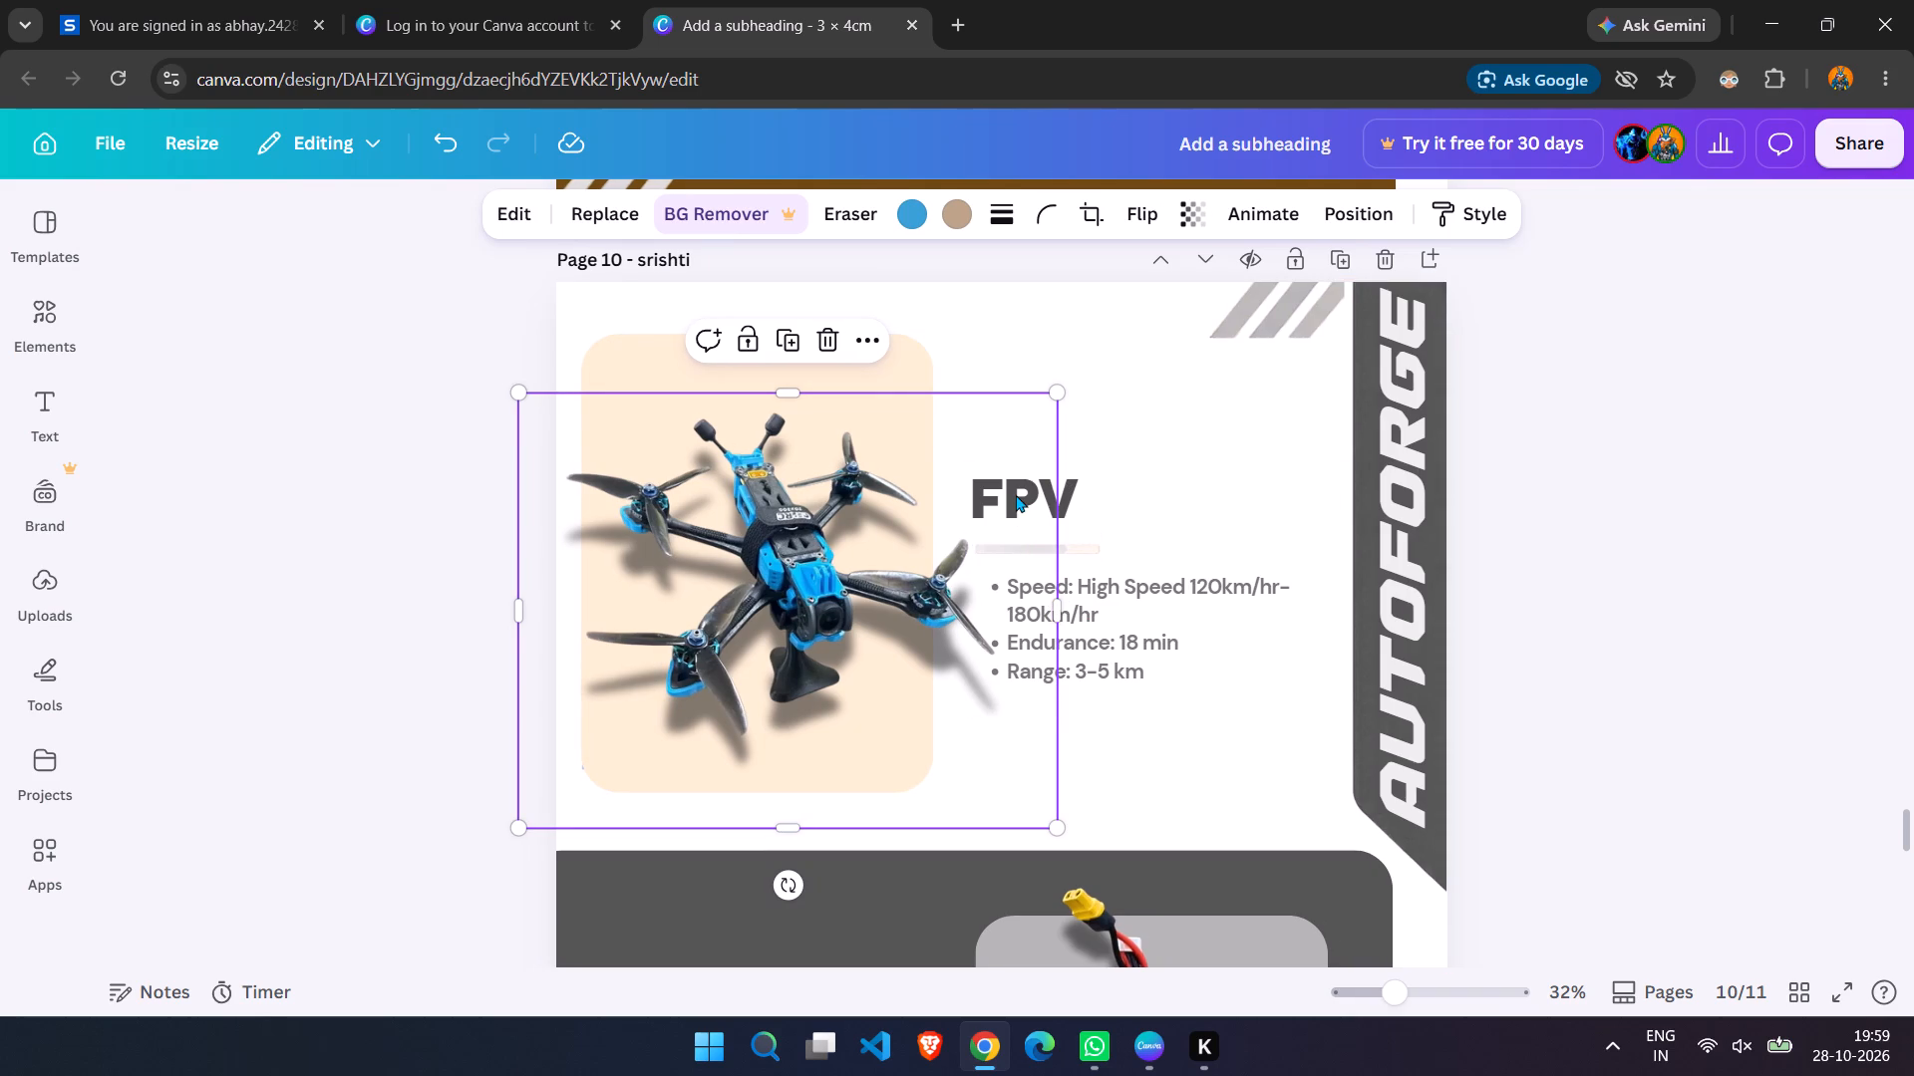
{"action": "left_click", "coordinate": [1117, 488]}
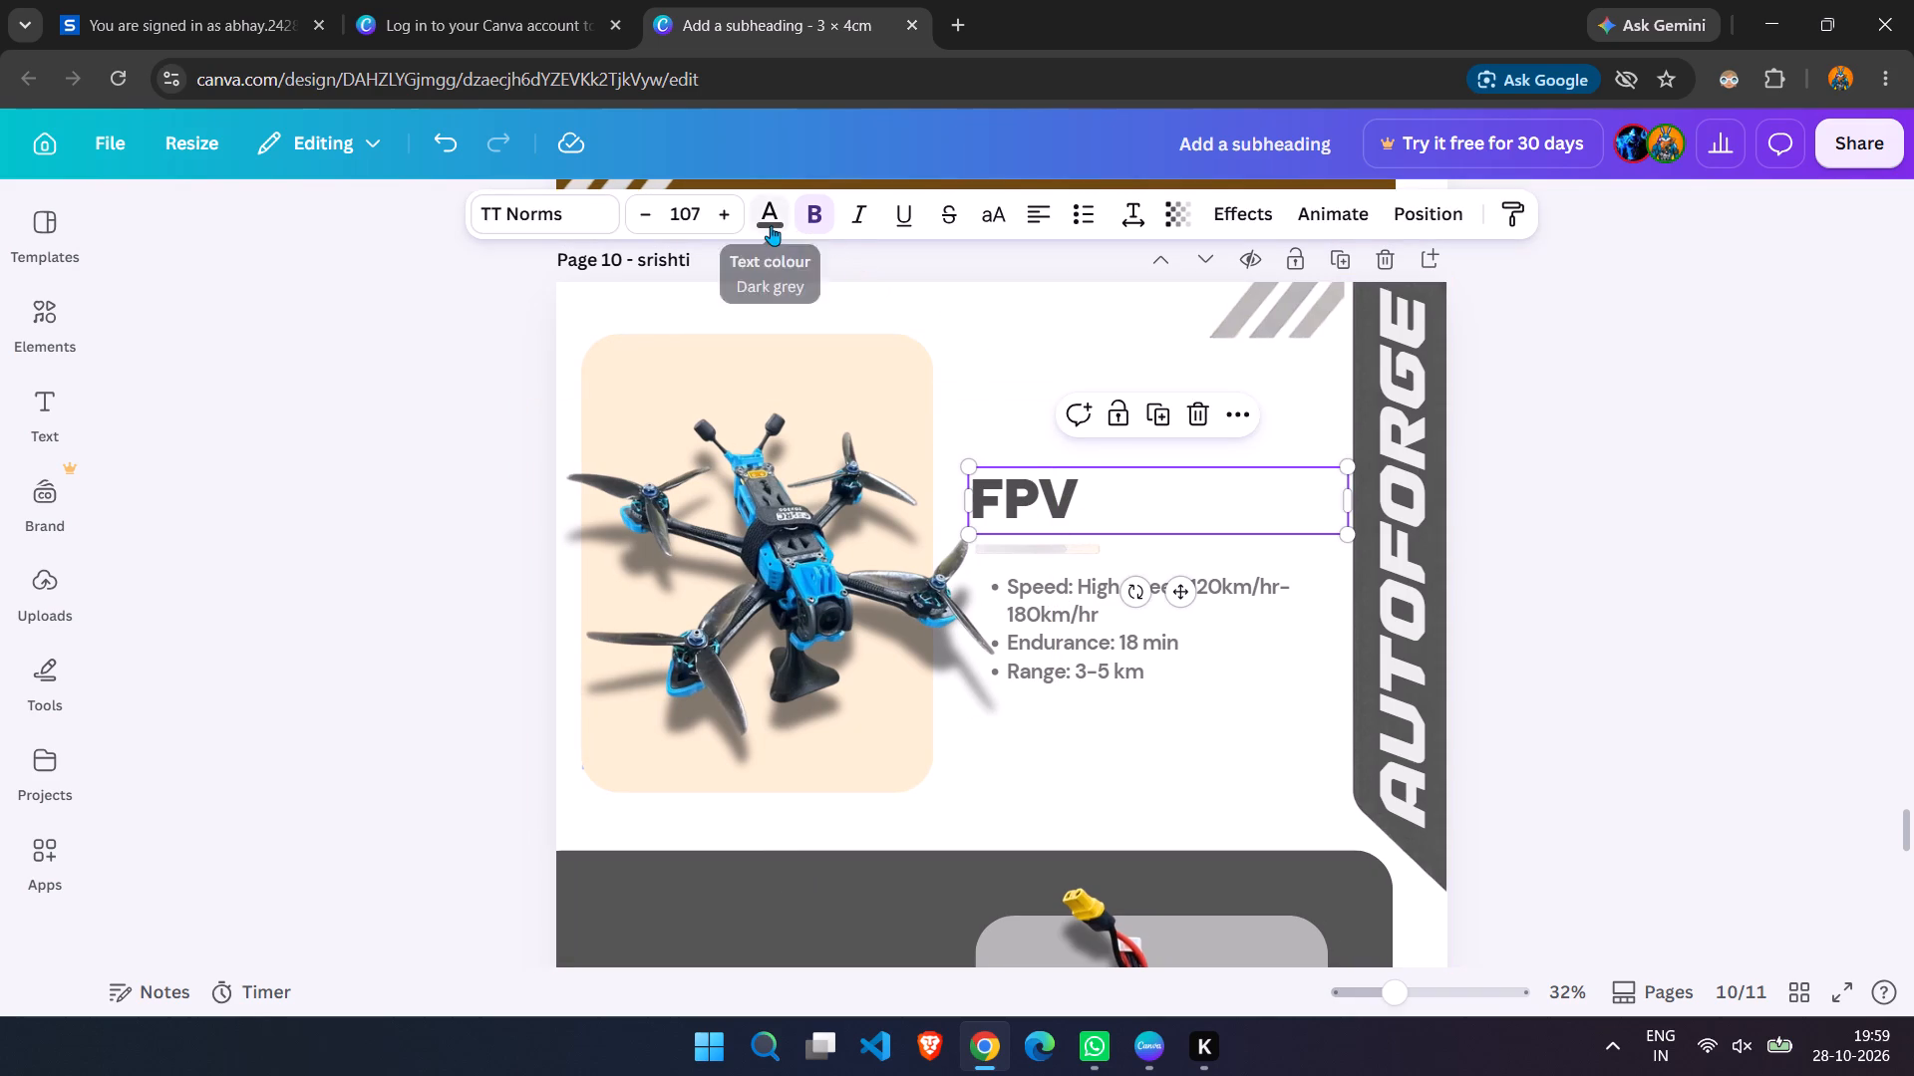
{"action": "left_click", "coordinate": [771, 225]}
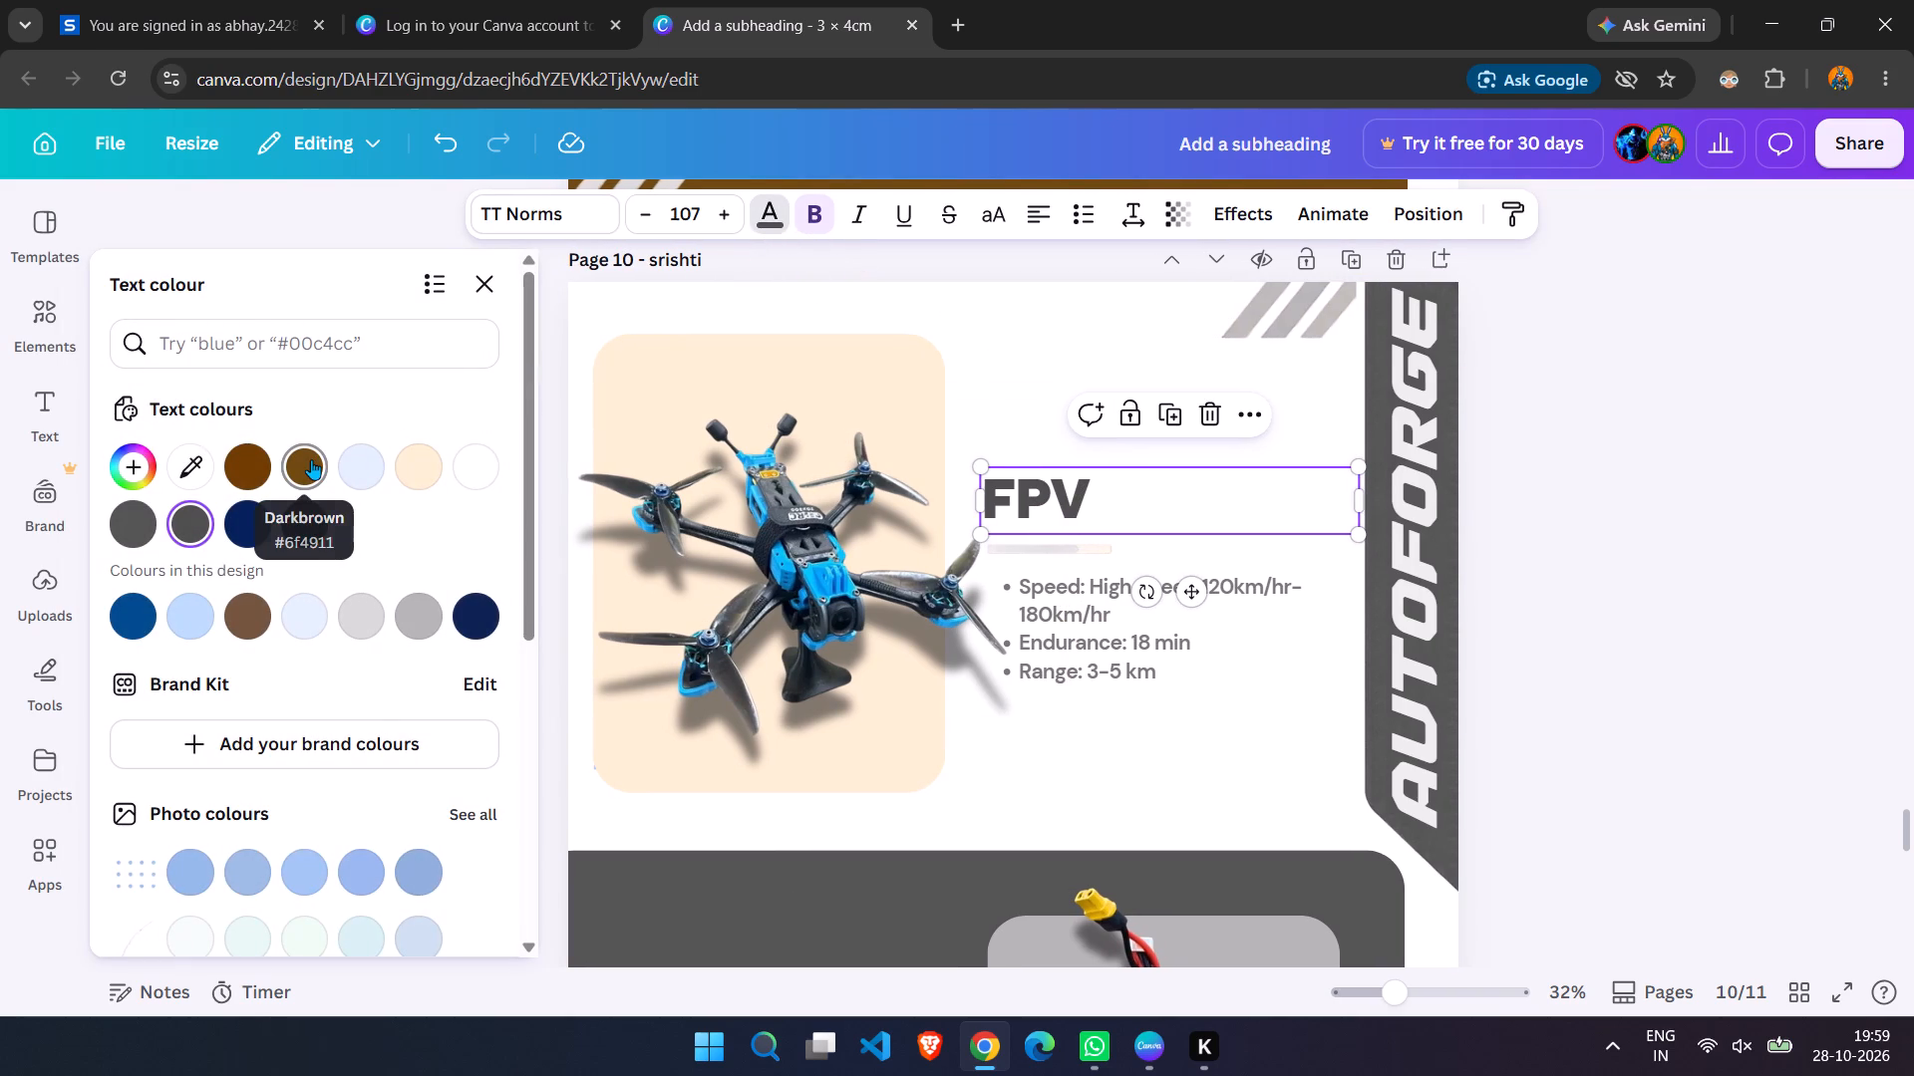
{"action": "left_click", "coordinate": [311, 459]}
Recolour the short gradient divider bar beneath the FPV heading on page 10 dark brown, #703c00.
{"action": "left_click", "coordinate": [1013, 550]}
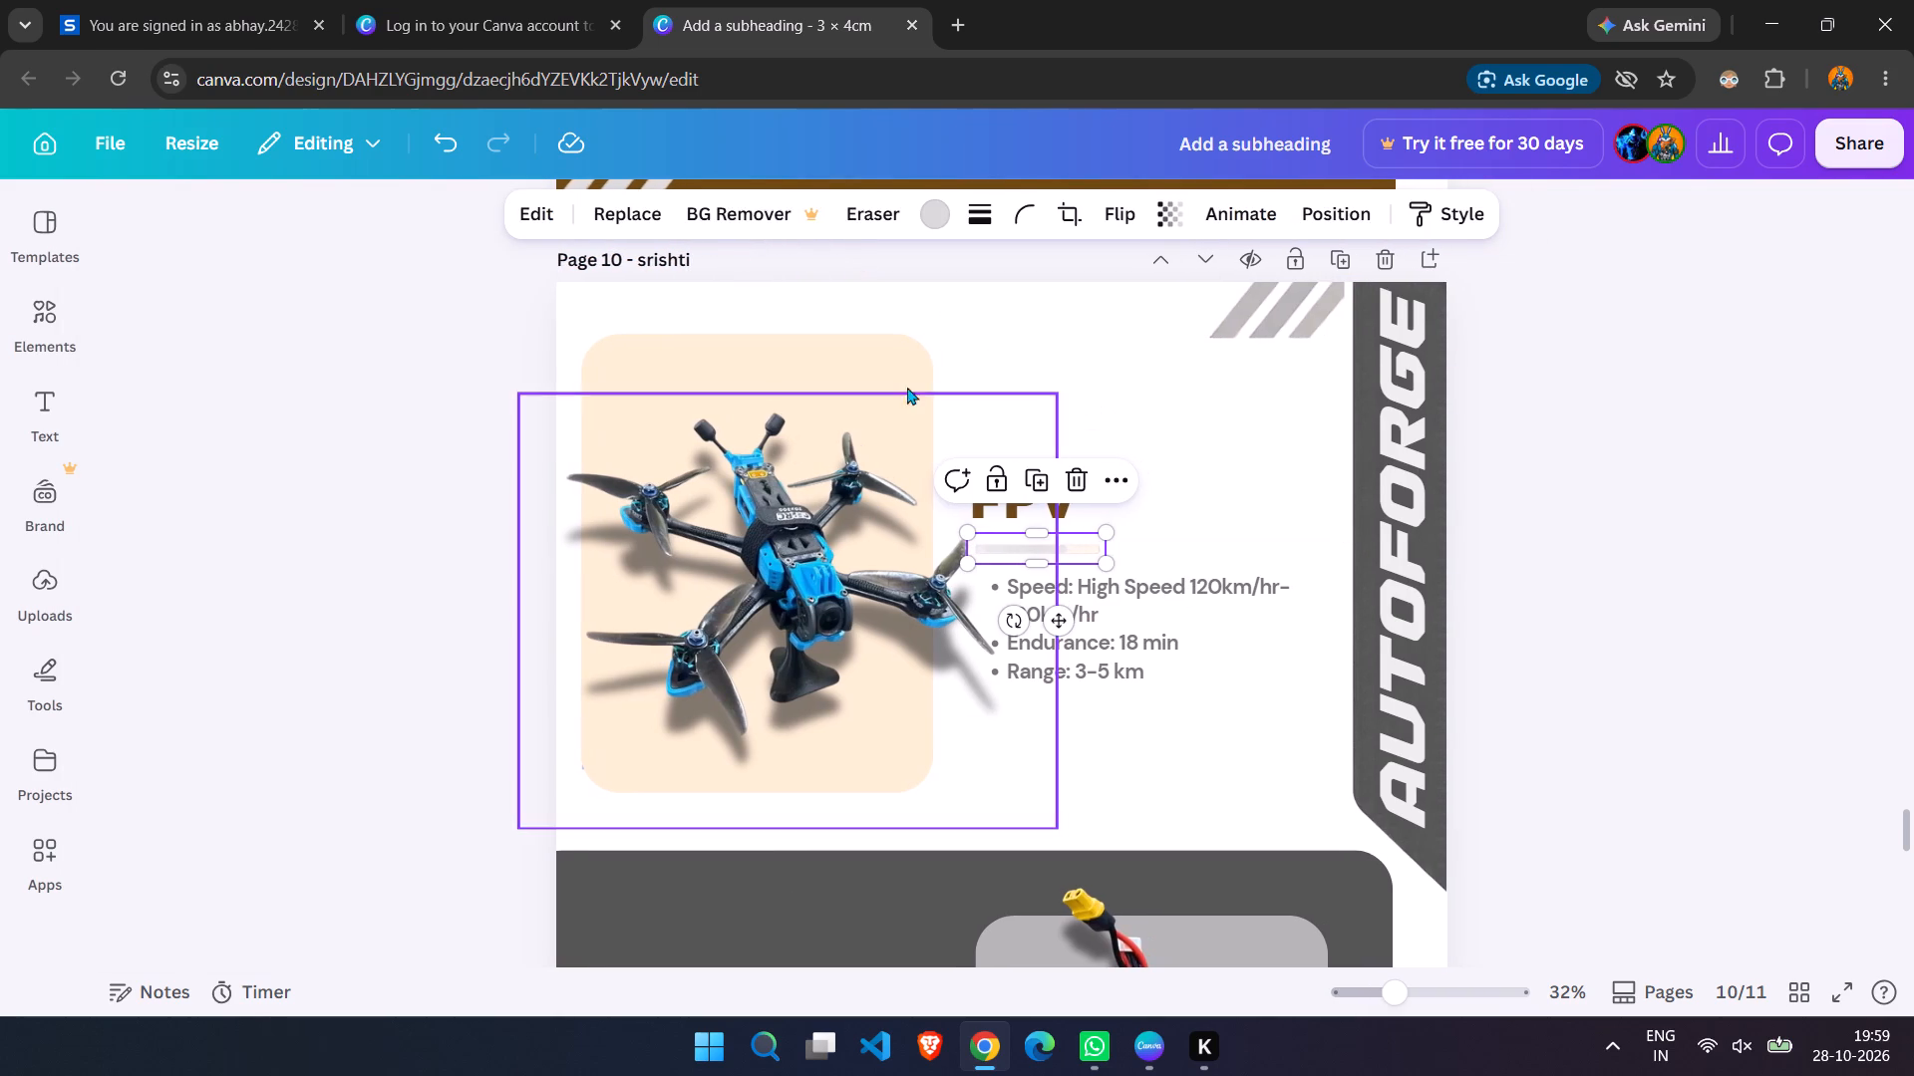
{"action": "left_click", "coordinate": [921, 227]}
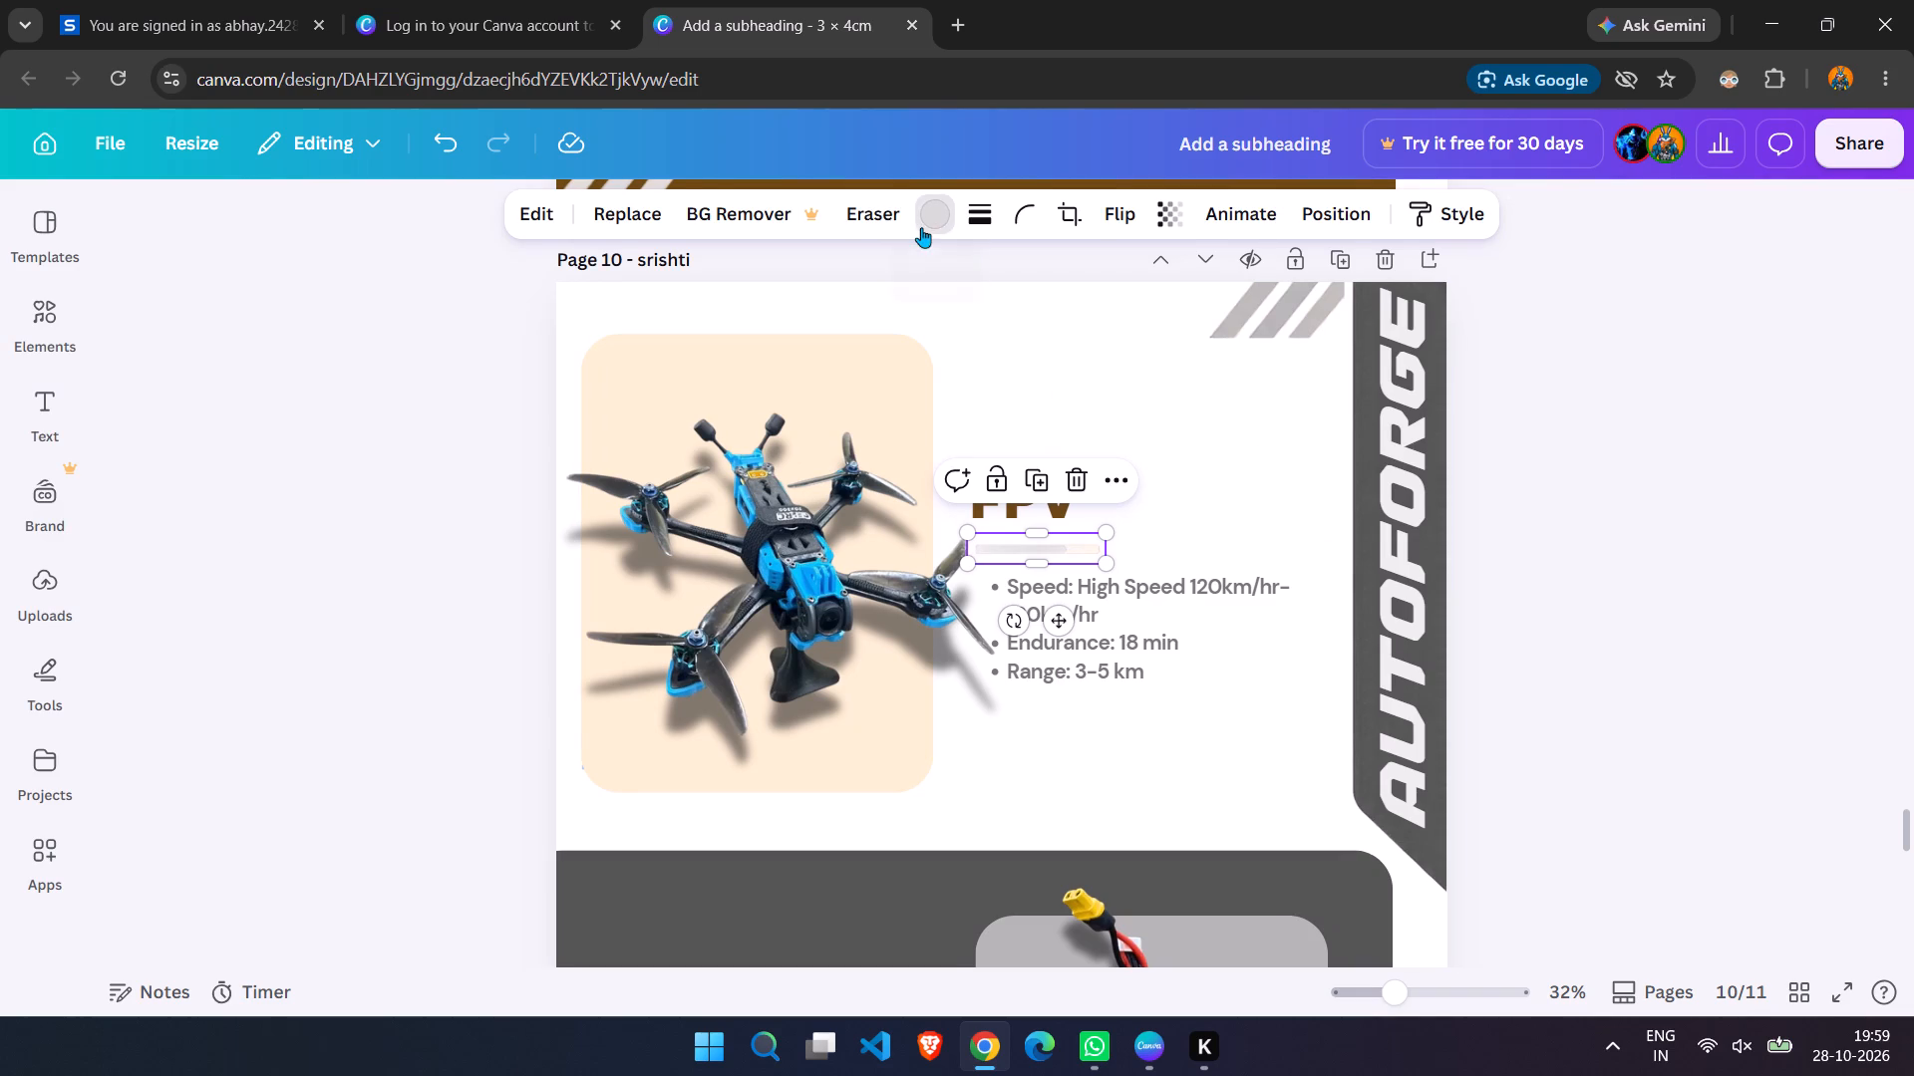
{"action": "left_click", "coordinate": [421, 458]}
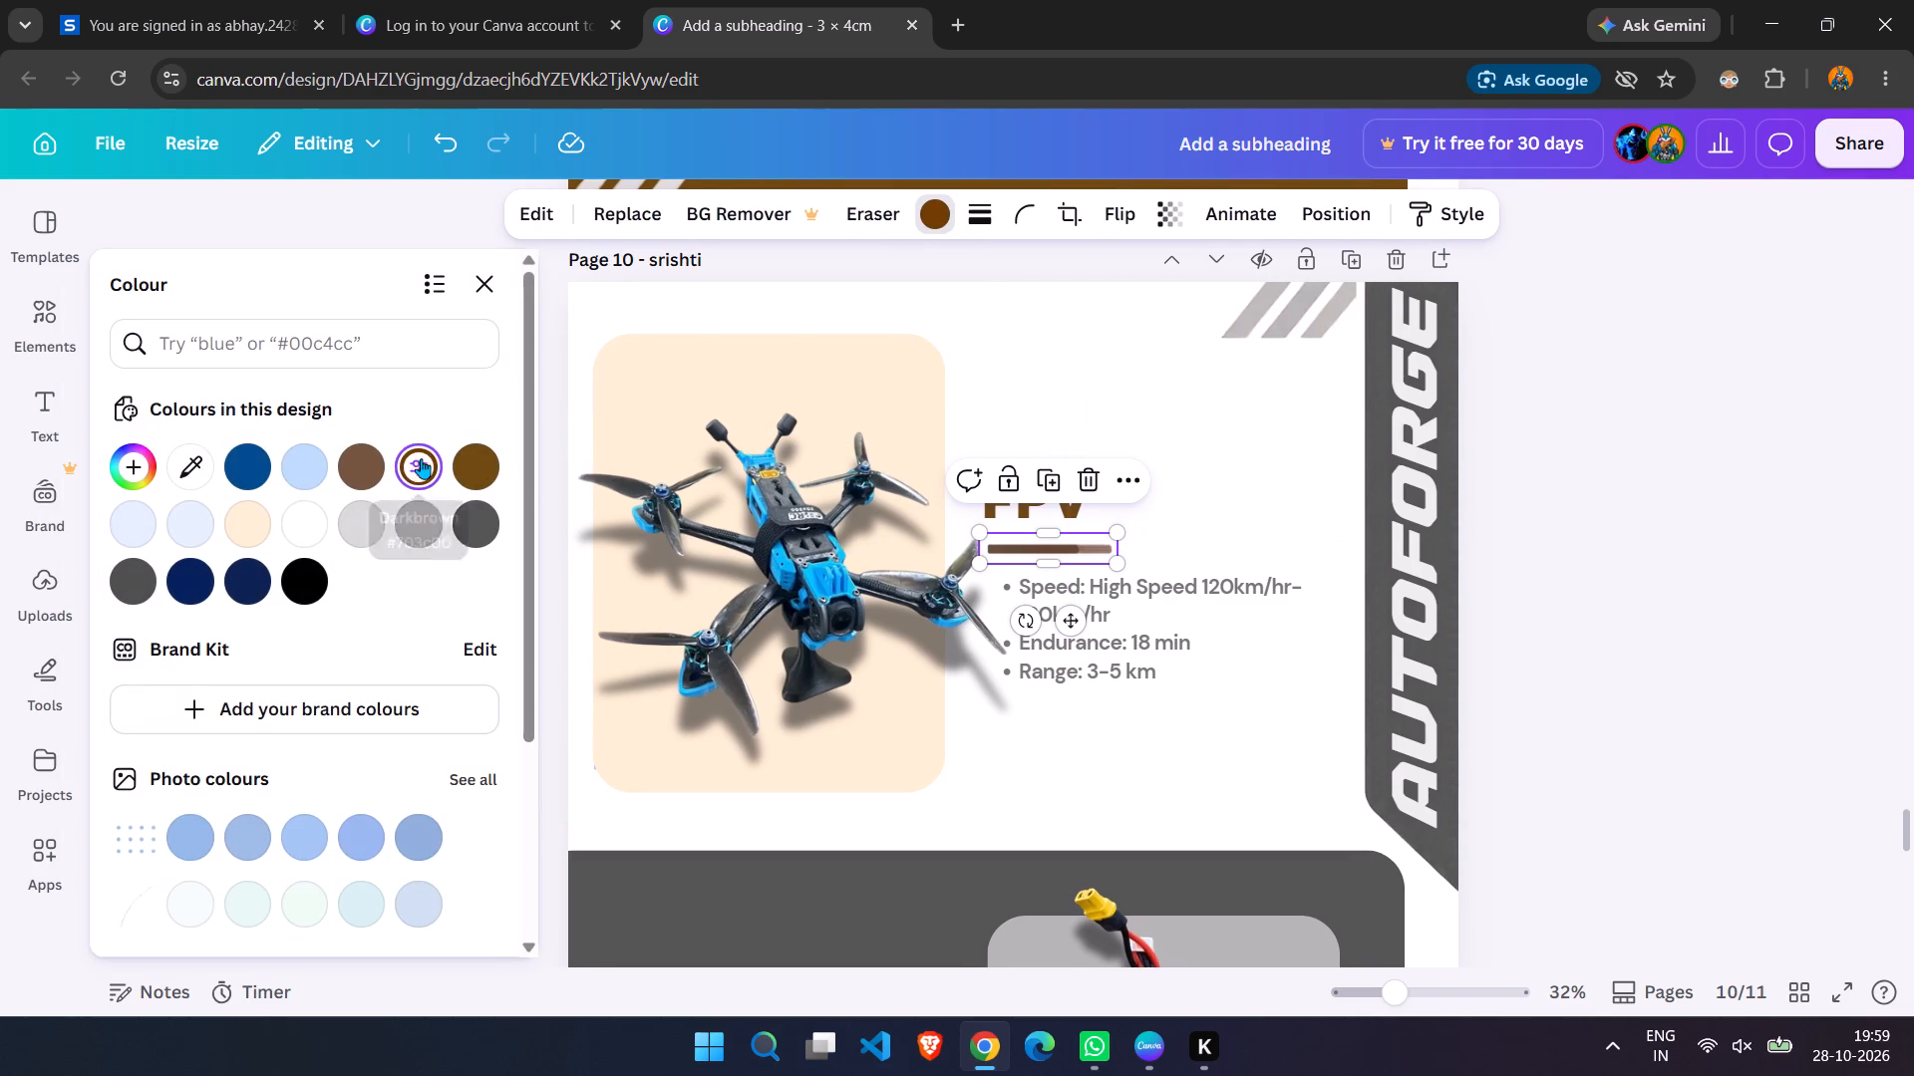
Recolour the specifications list beneath the FPV heading on page 10 dark brown, #6f4911.
{"action": "left_click", "coordinate": [1095, 638]}
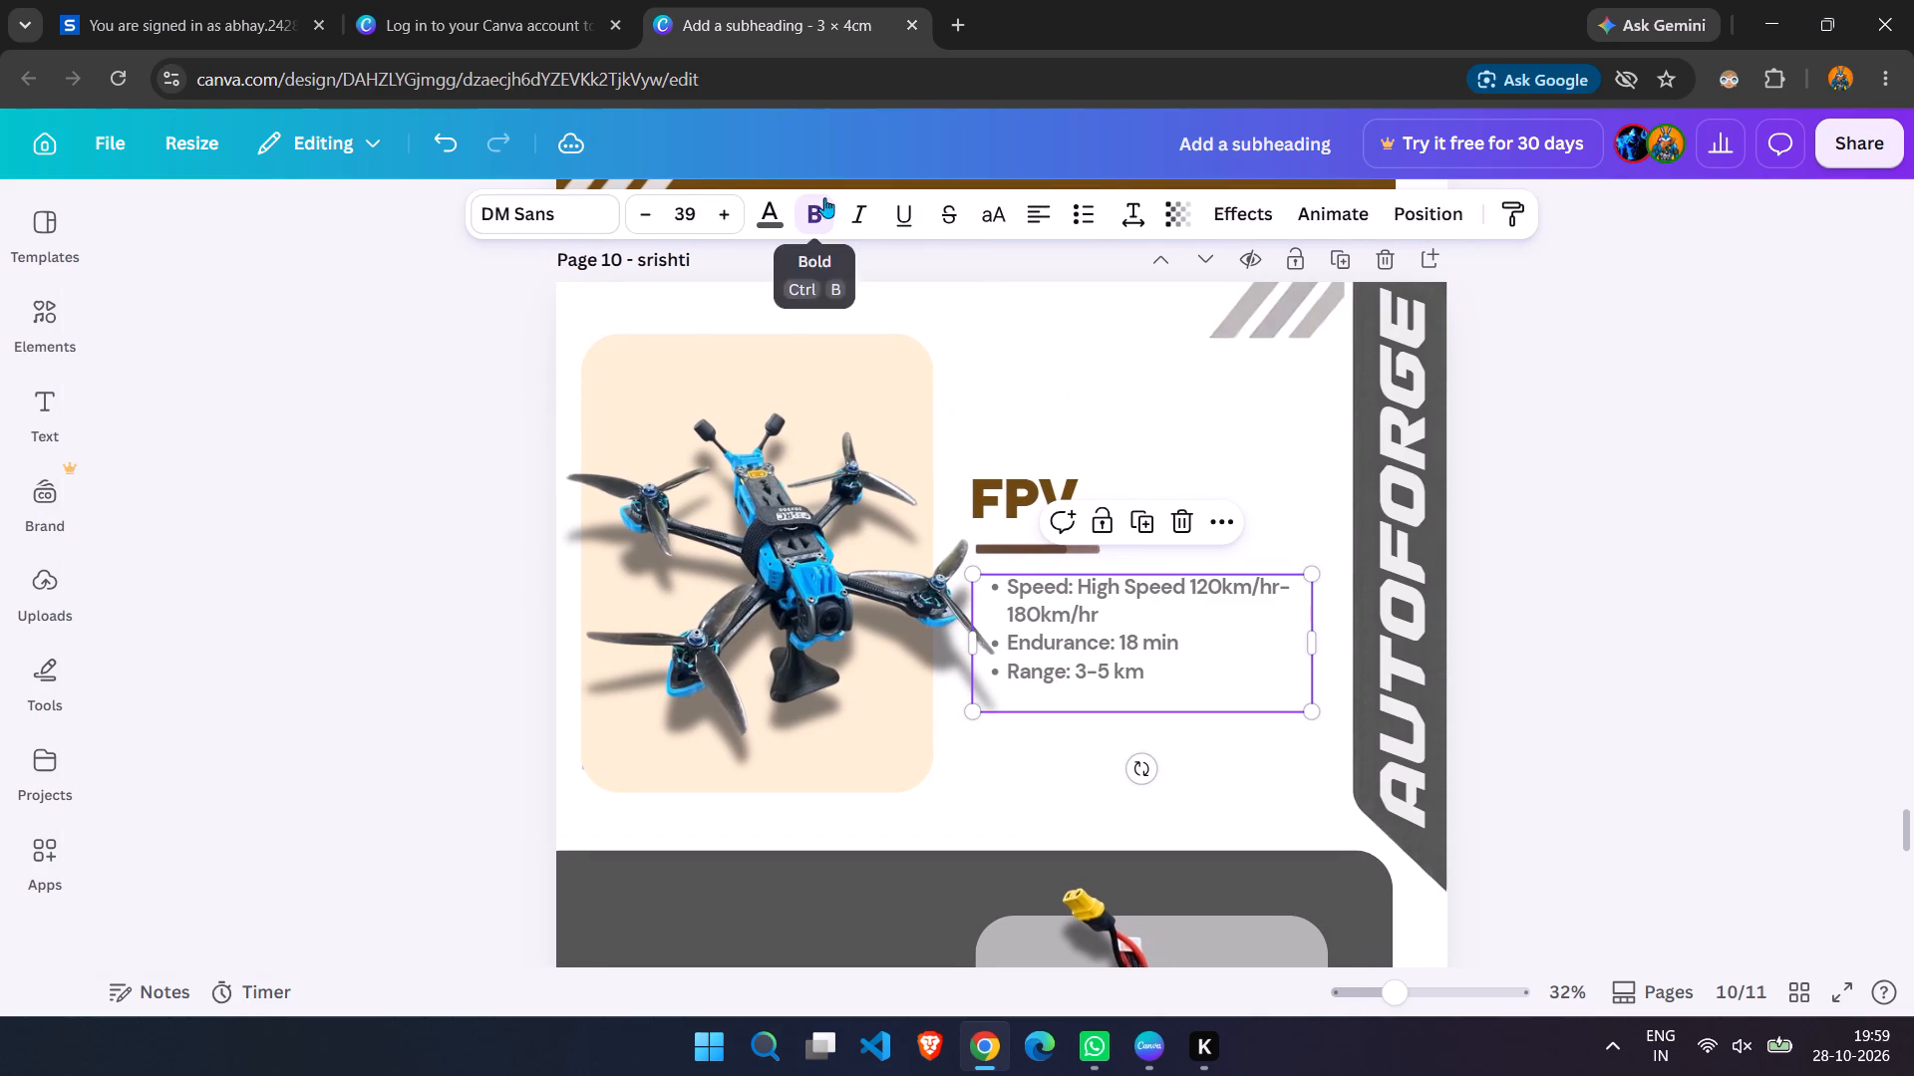
{"action": "left_click", "coordinate": [759, 211]}
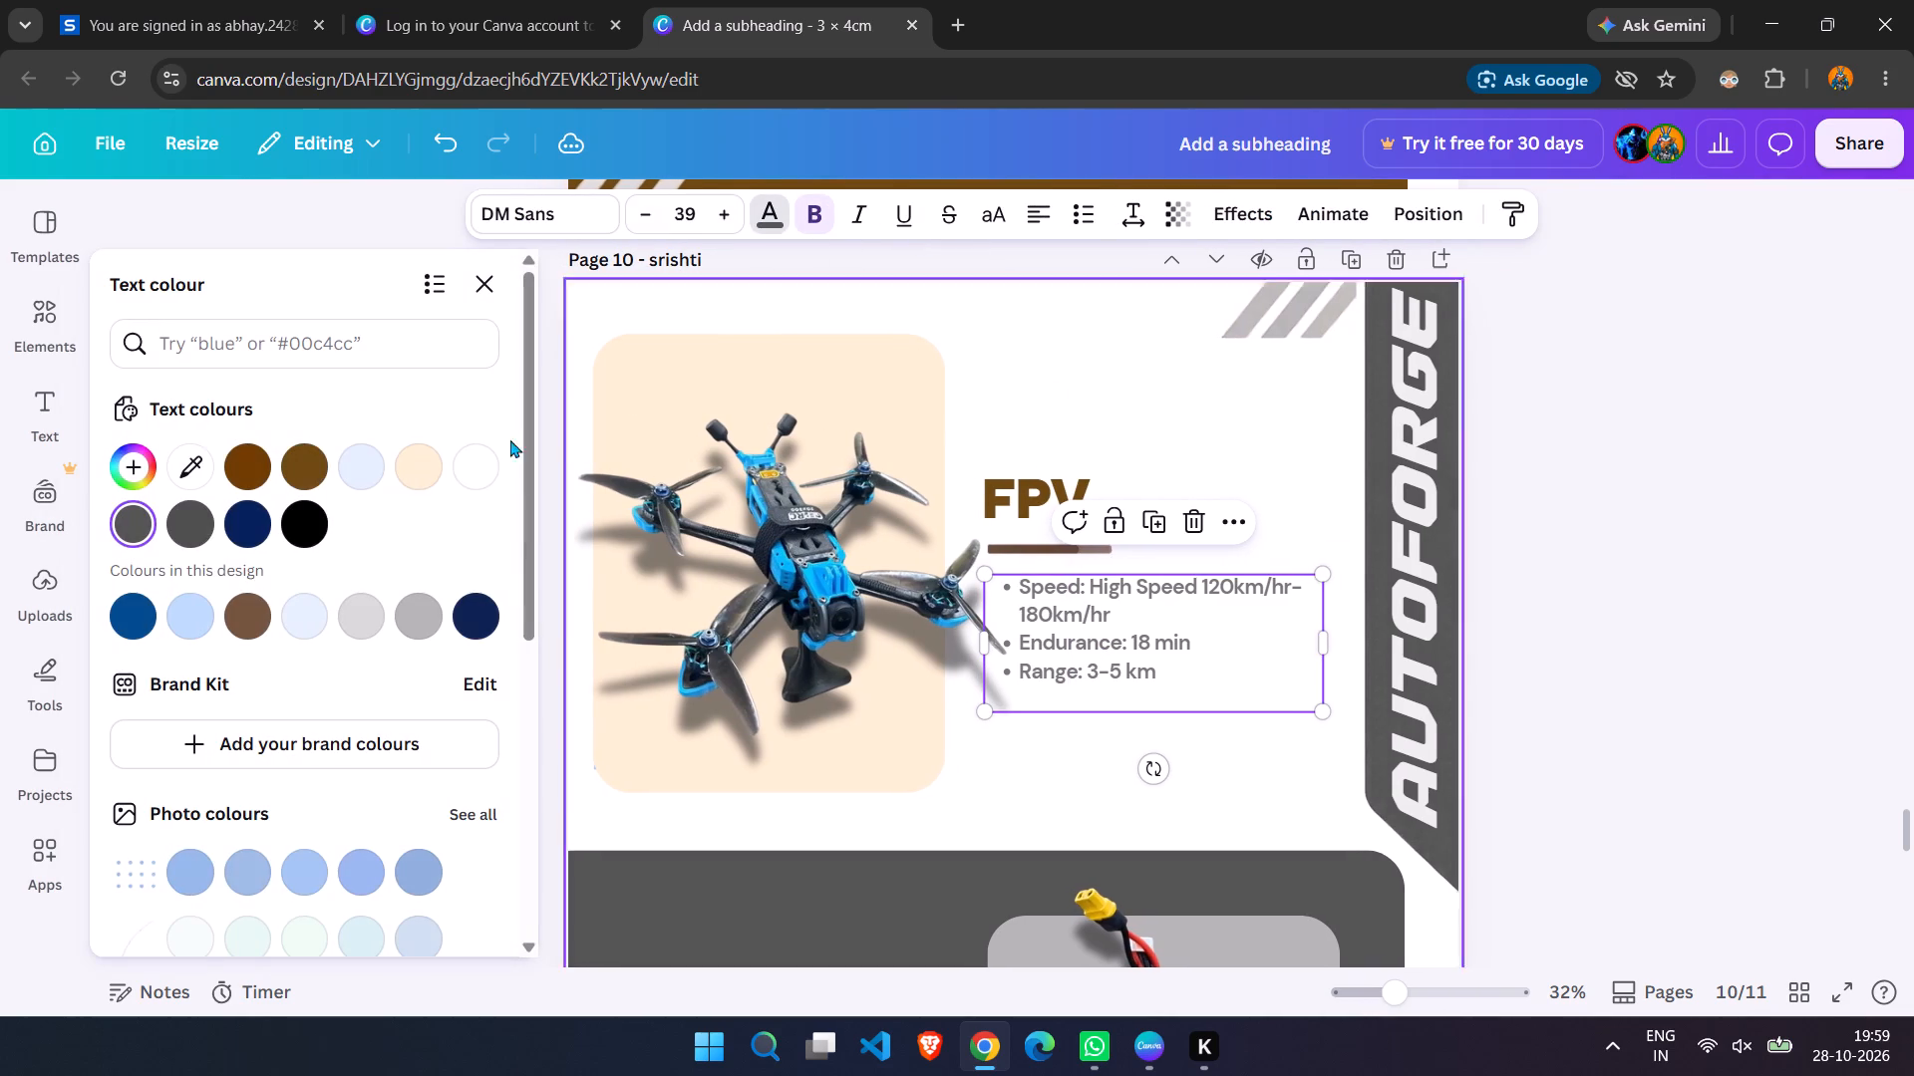
{"action": "left_click", "coordinate": [320, 462]}
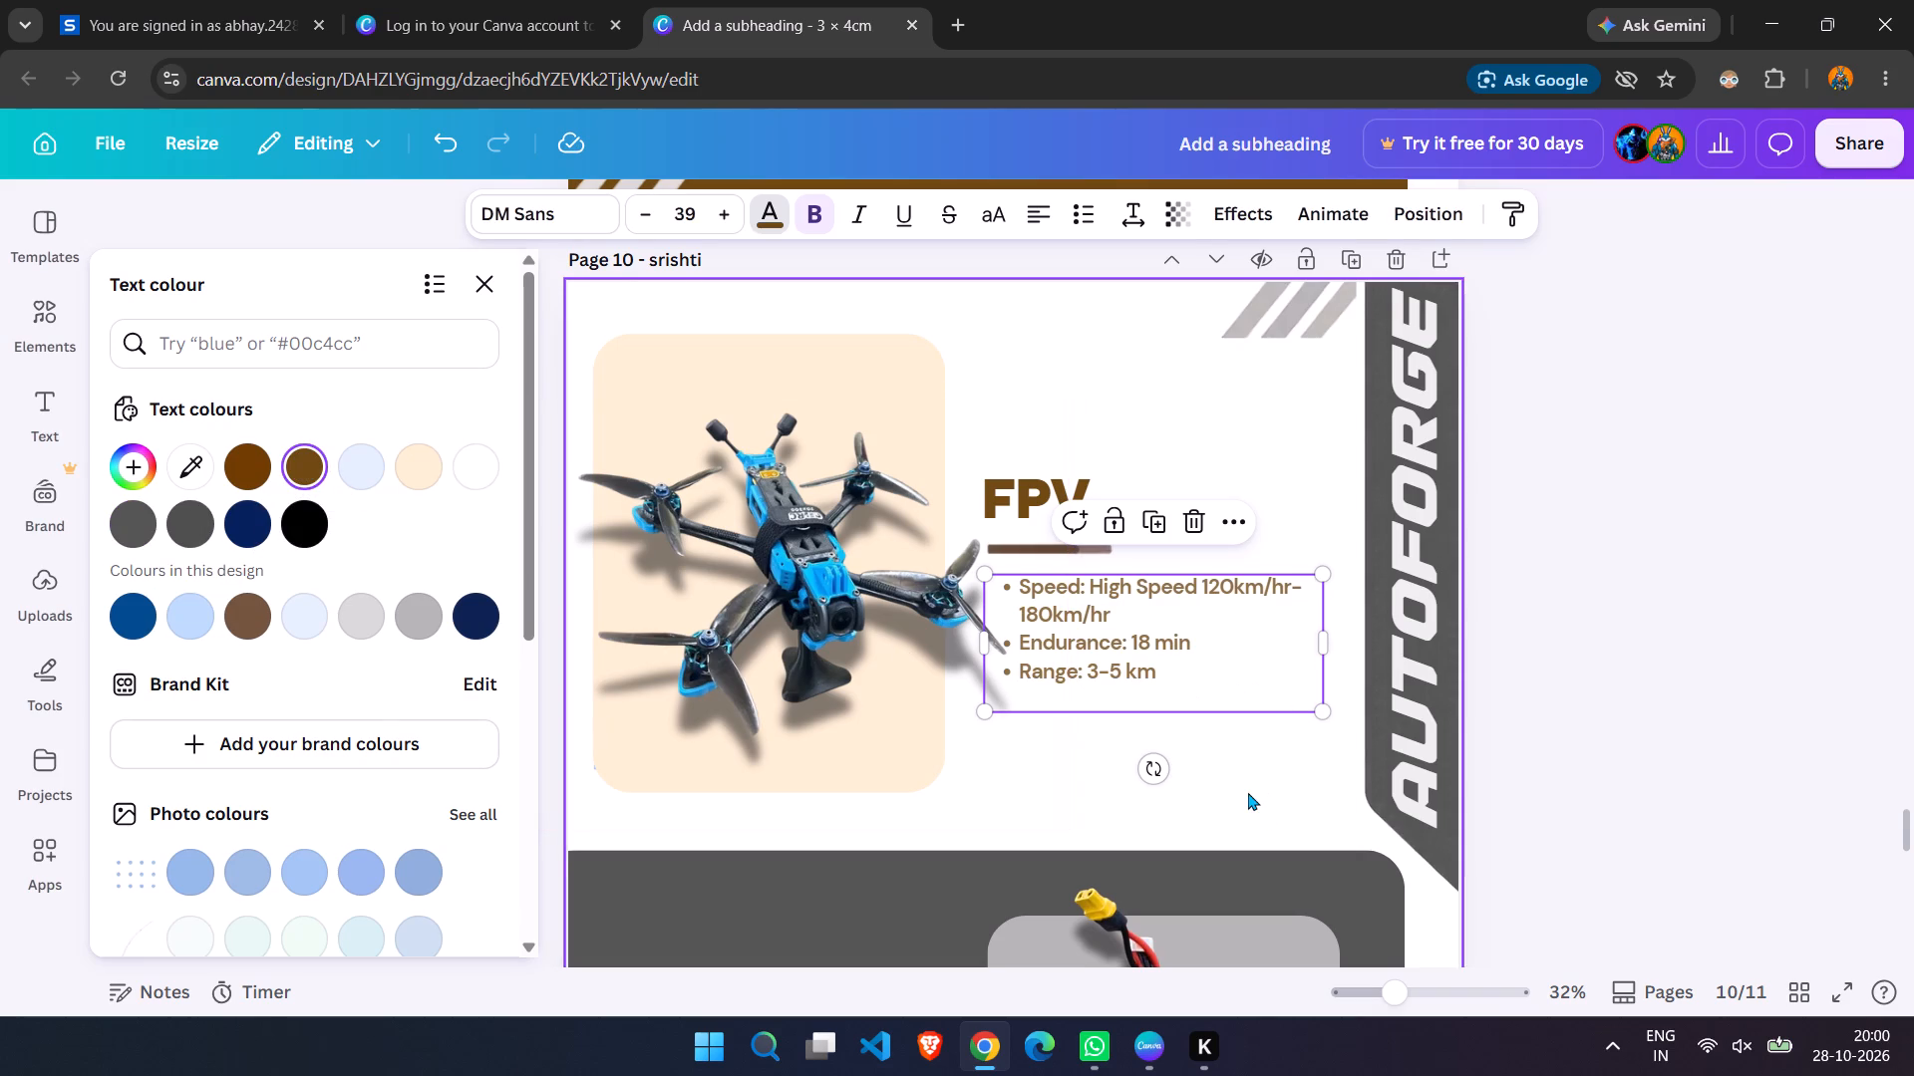
Recolour the large grey banner behind the Cinewhoop section on page 10 dark brown, #6f4911.
{"action": "scroll", "coordinate": [1248, 792], "scroll_direction": "down", "scroll_amount": 12}
{"action": "left_click", "coordinate": [774, 455]}
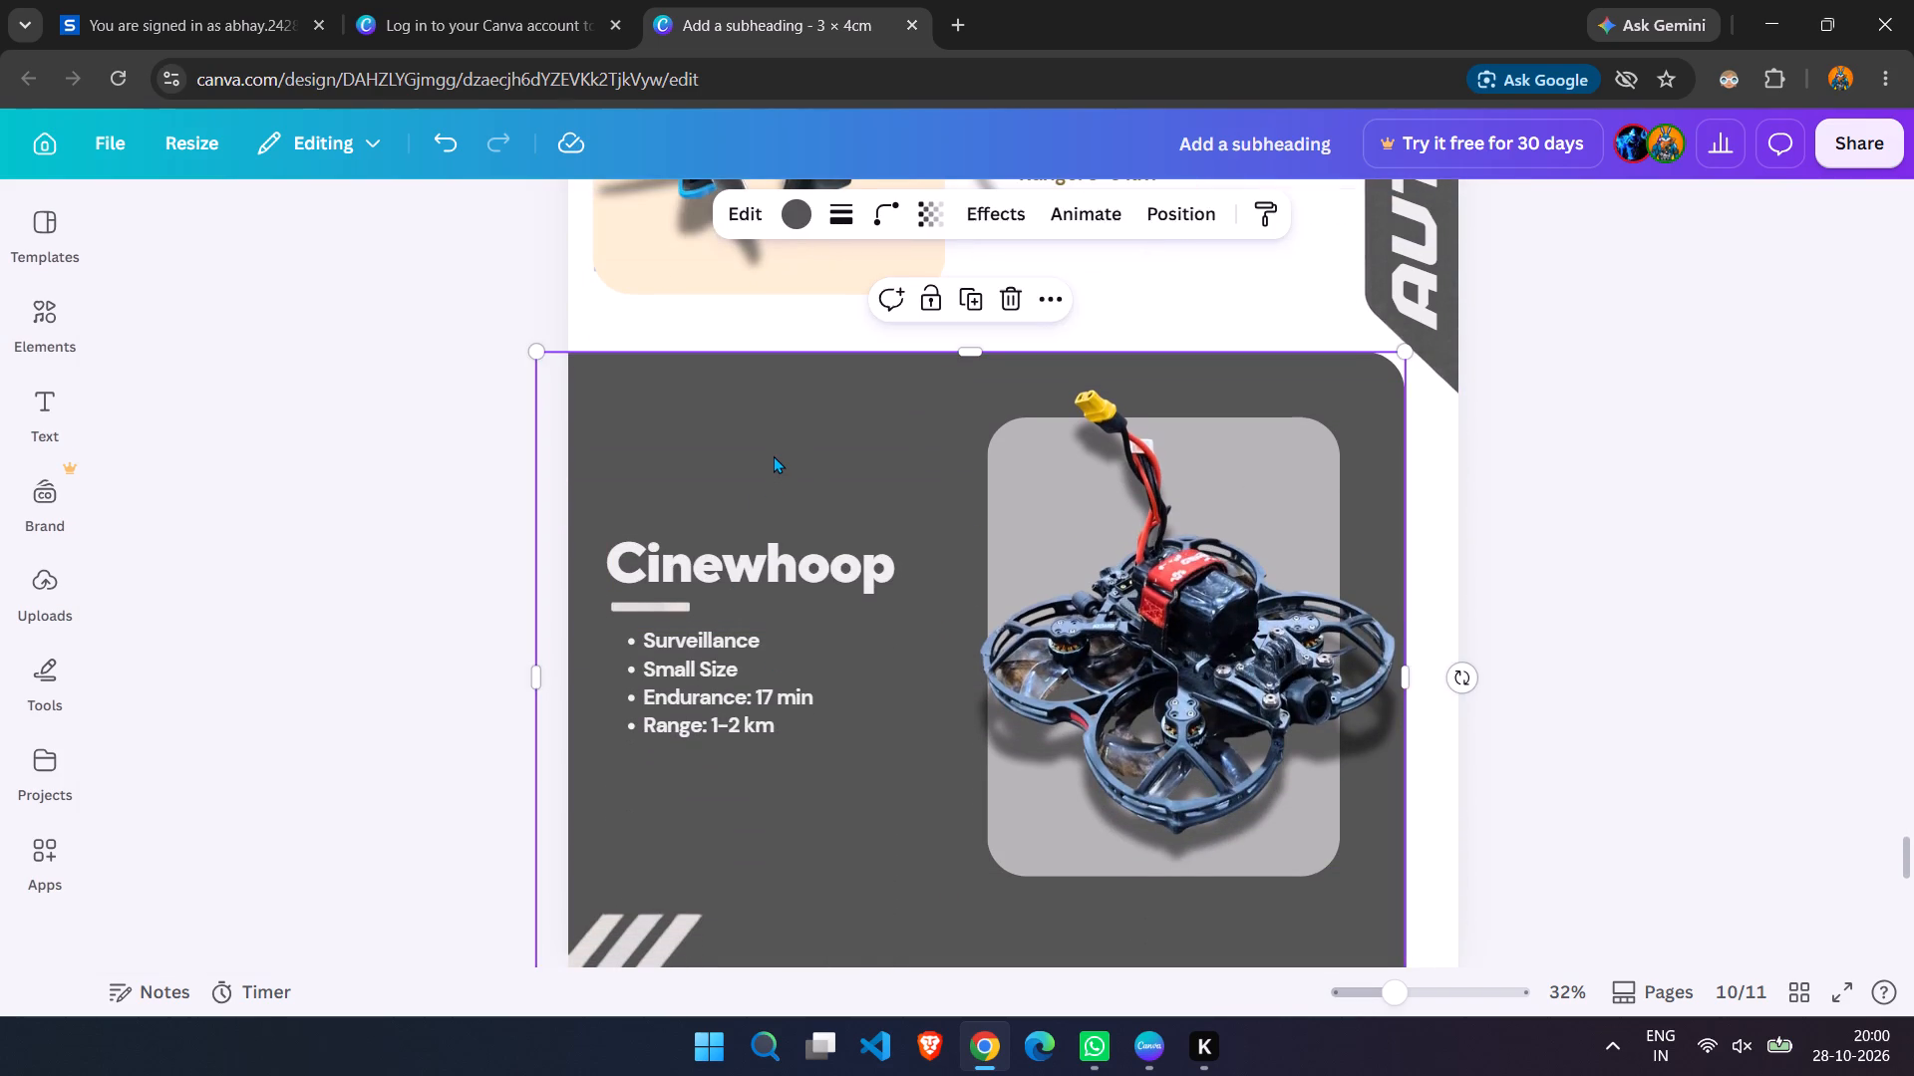
{"action": "left_click", "coordinate": [799, 222]}
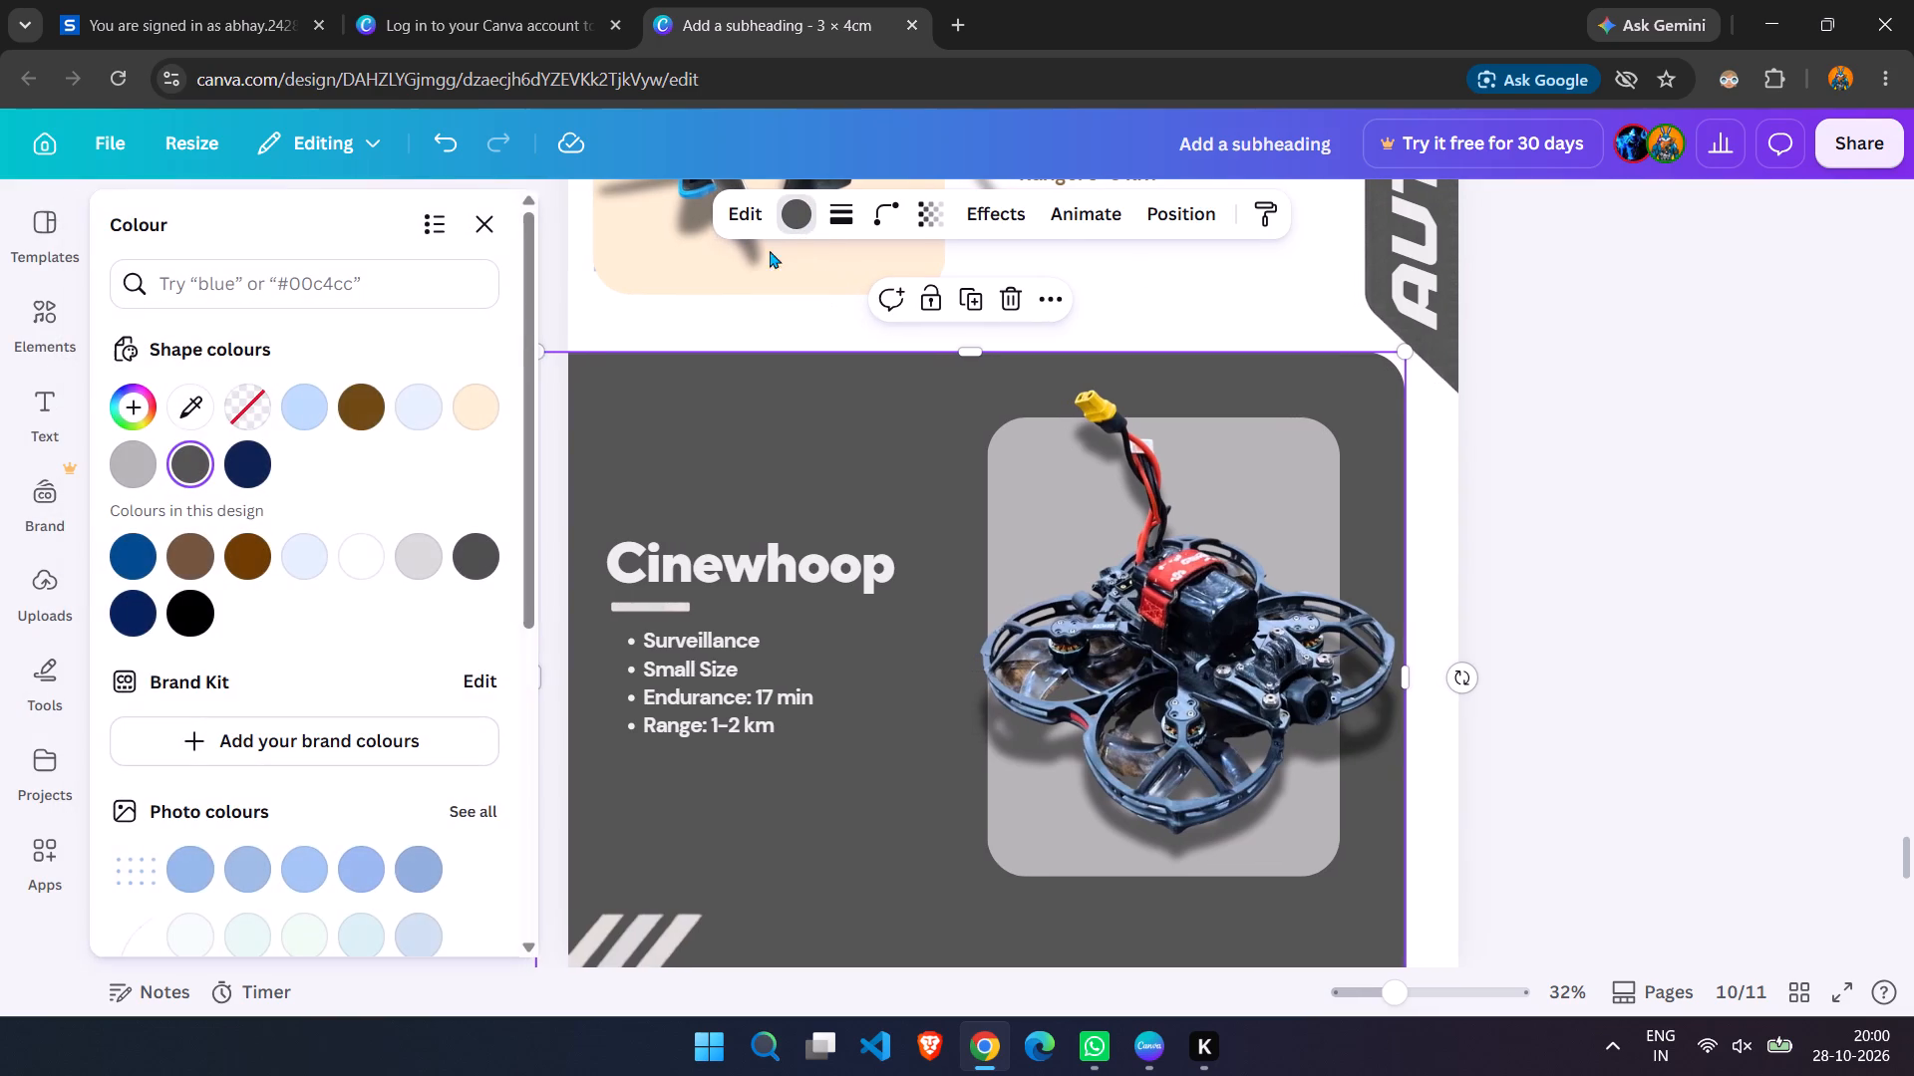
{"action": "left_click", "coordinate": [371, 411]}
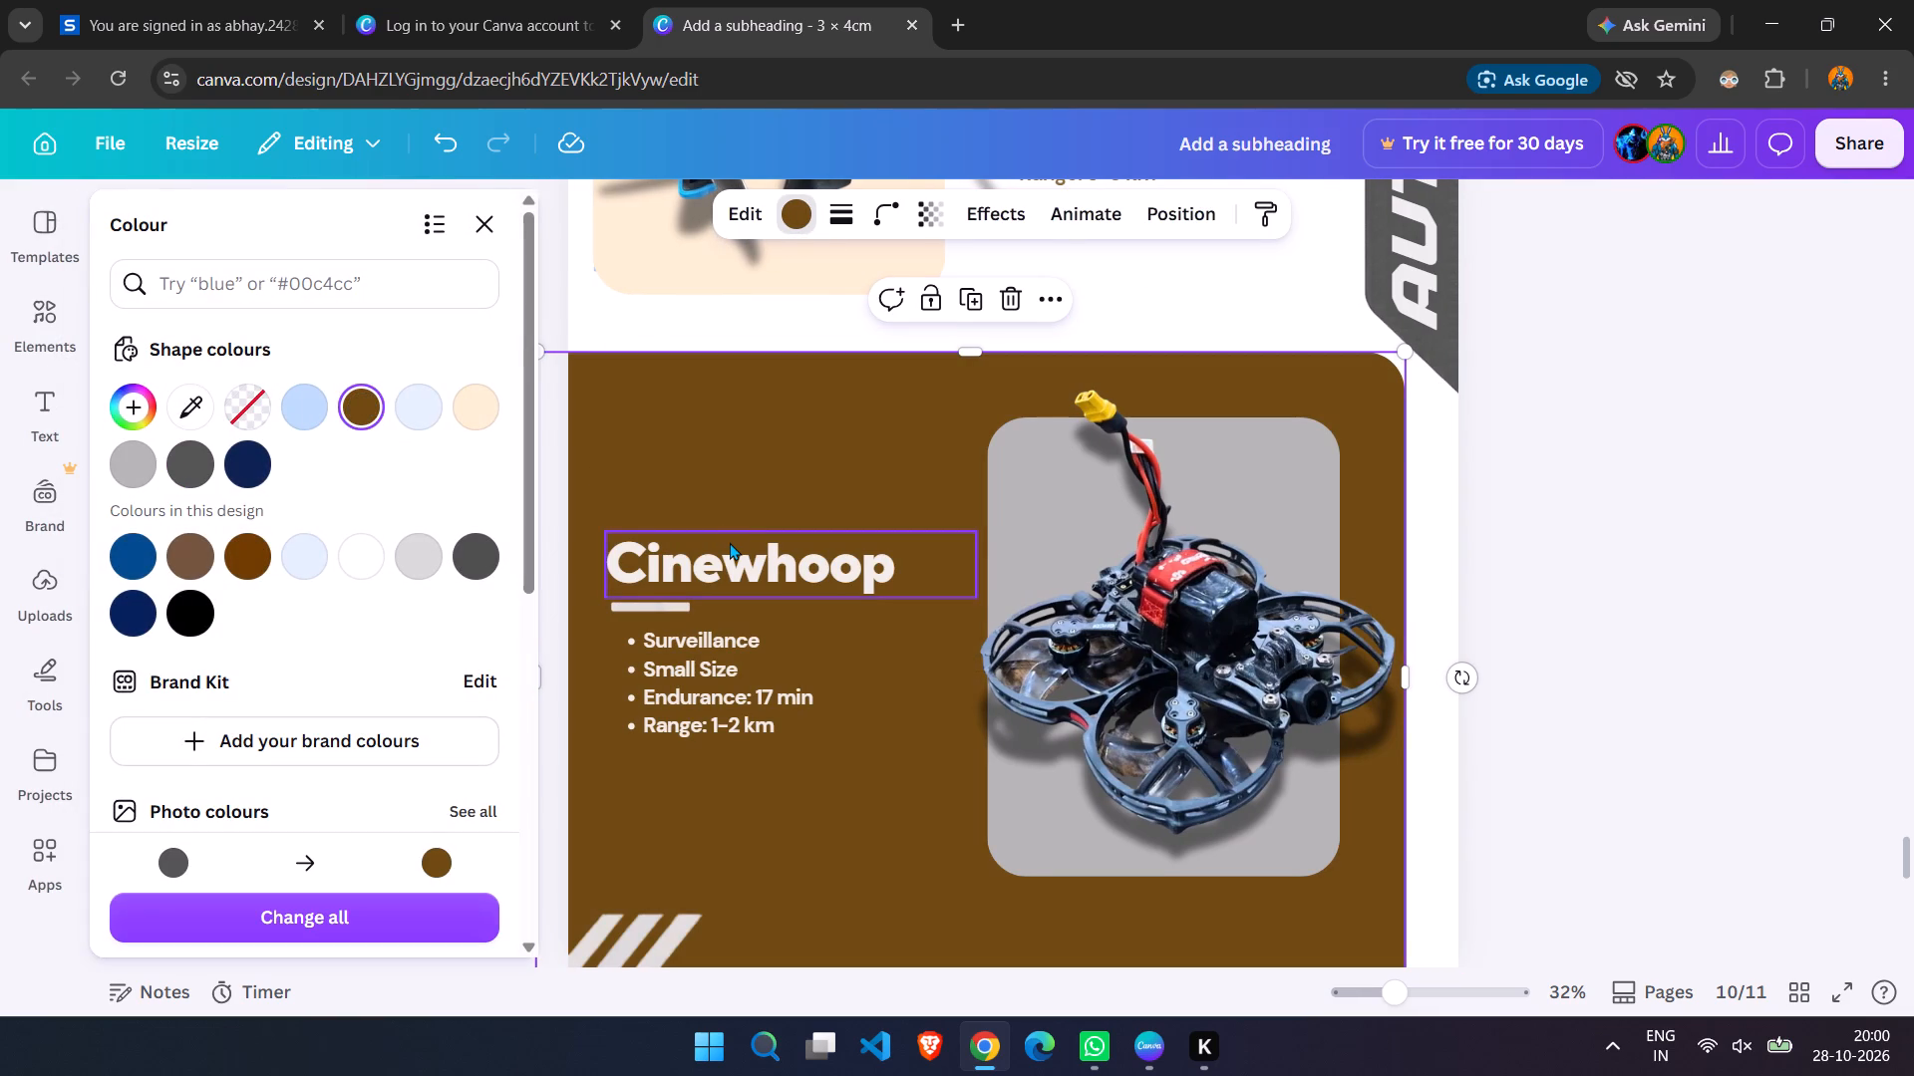
Recolour the Cinewhoop heading text on page 10 cream, #ffedd3.
{"action": "left_click", "coordinate": [730, 542]}
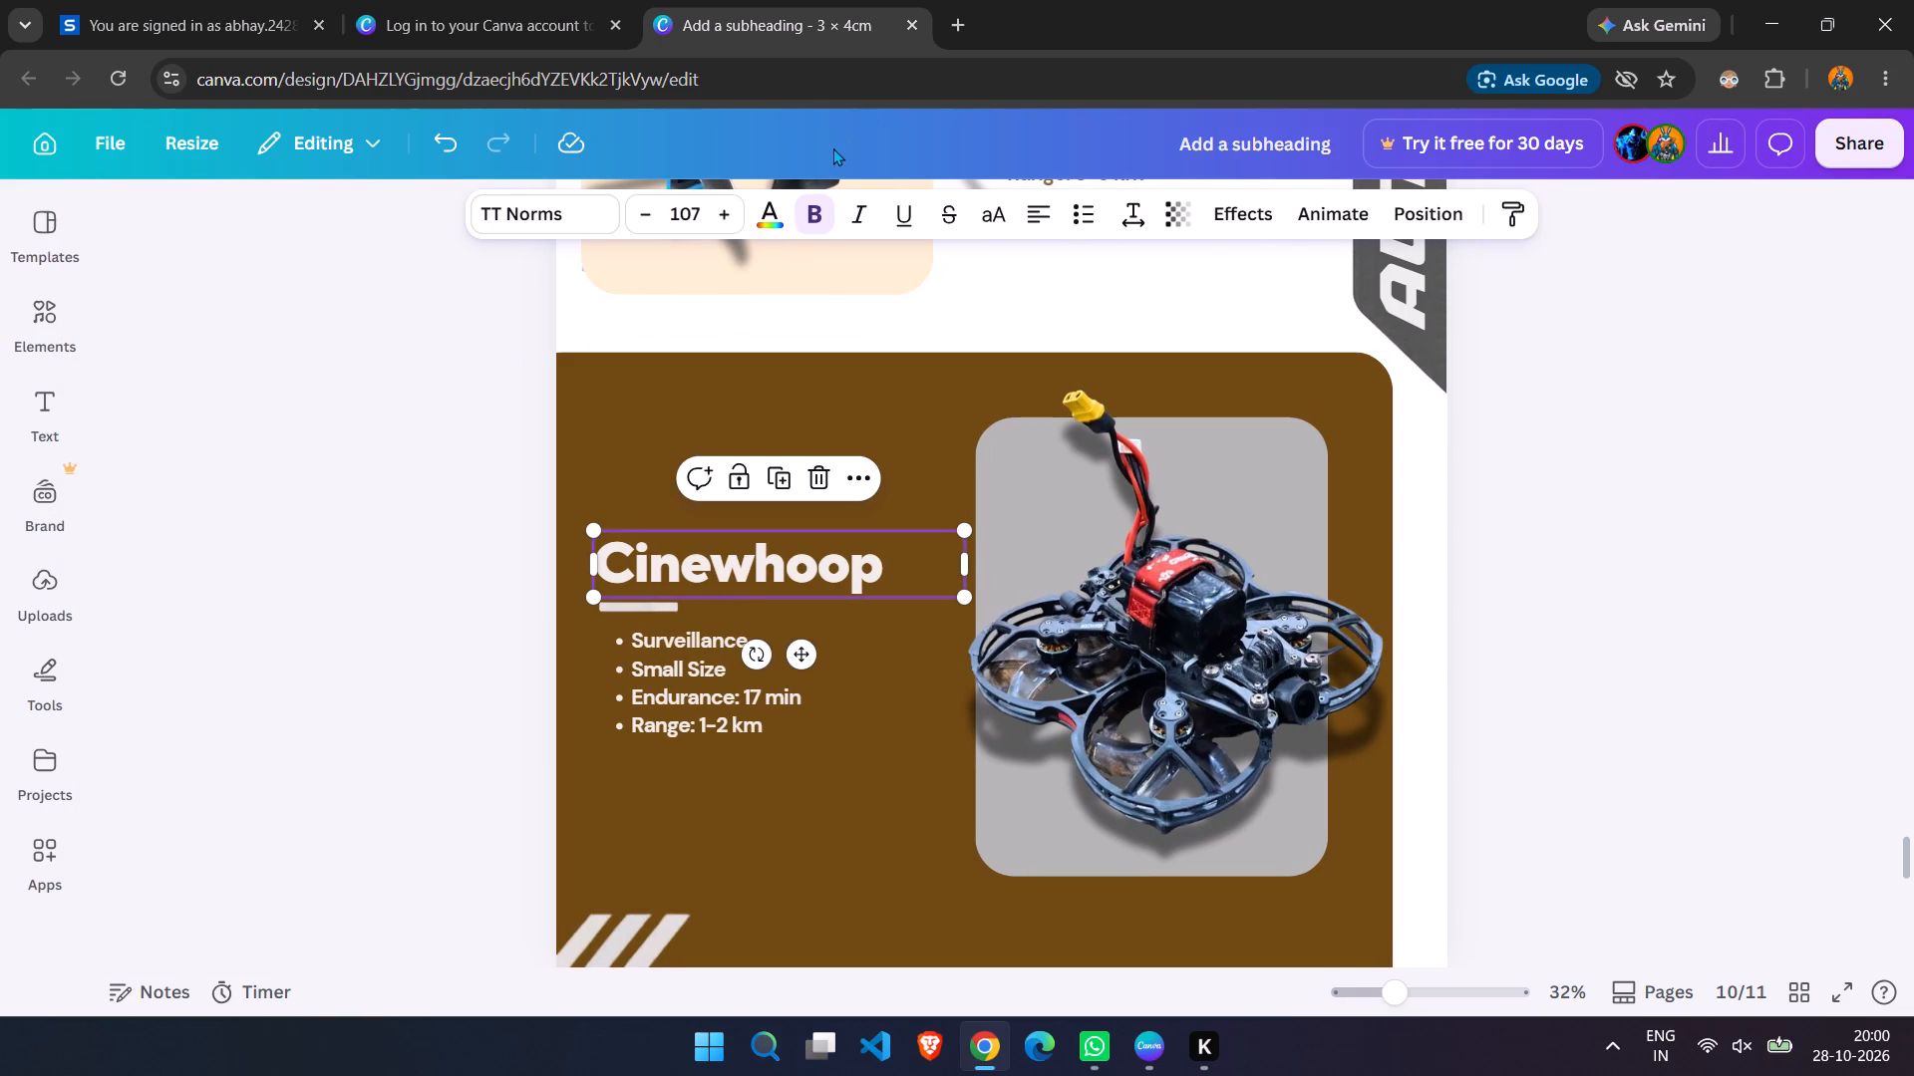
{"action": "left_click", "coordinate": [770, 208]}
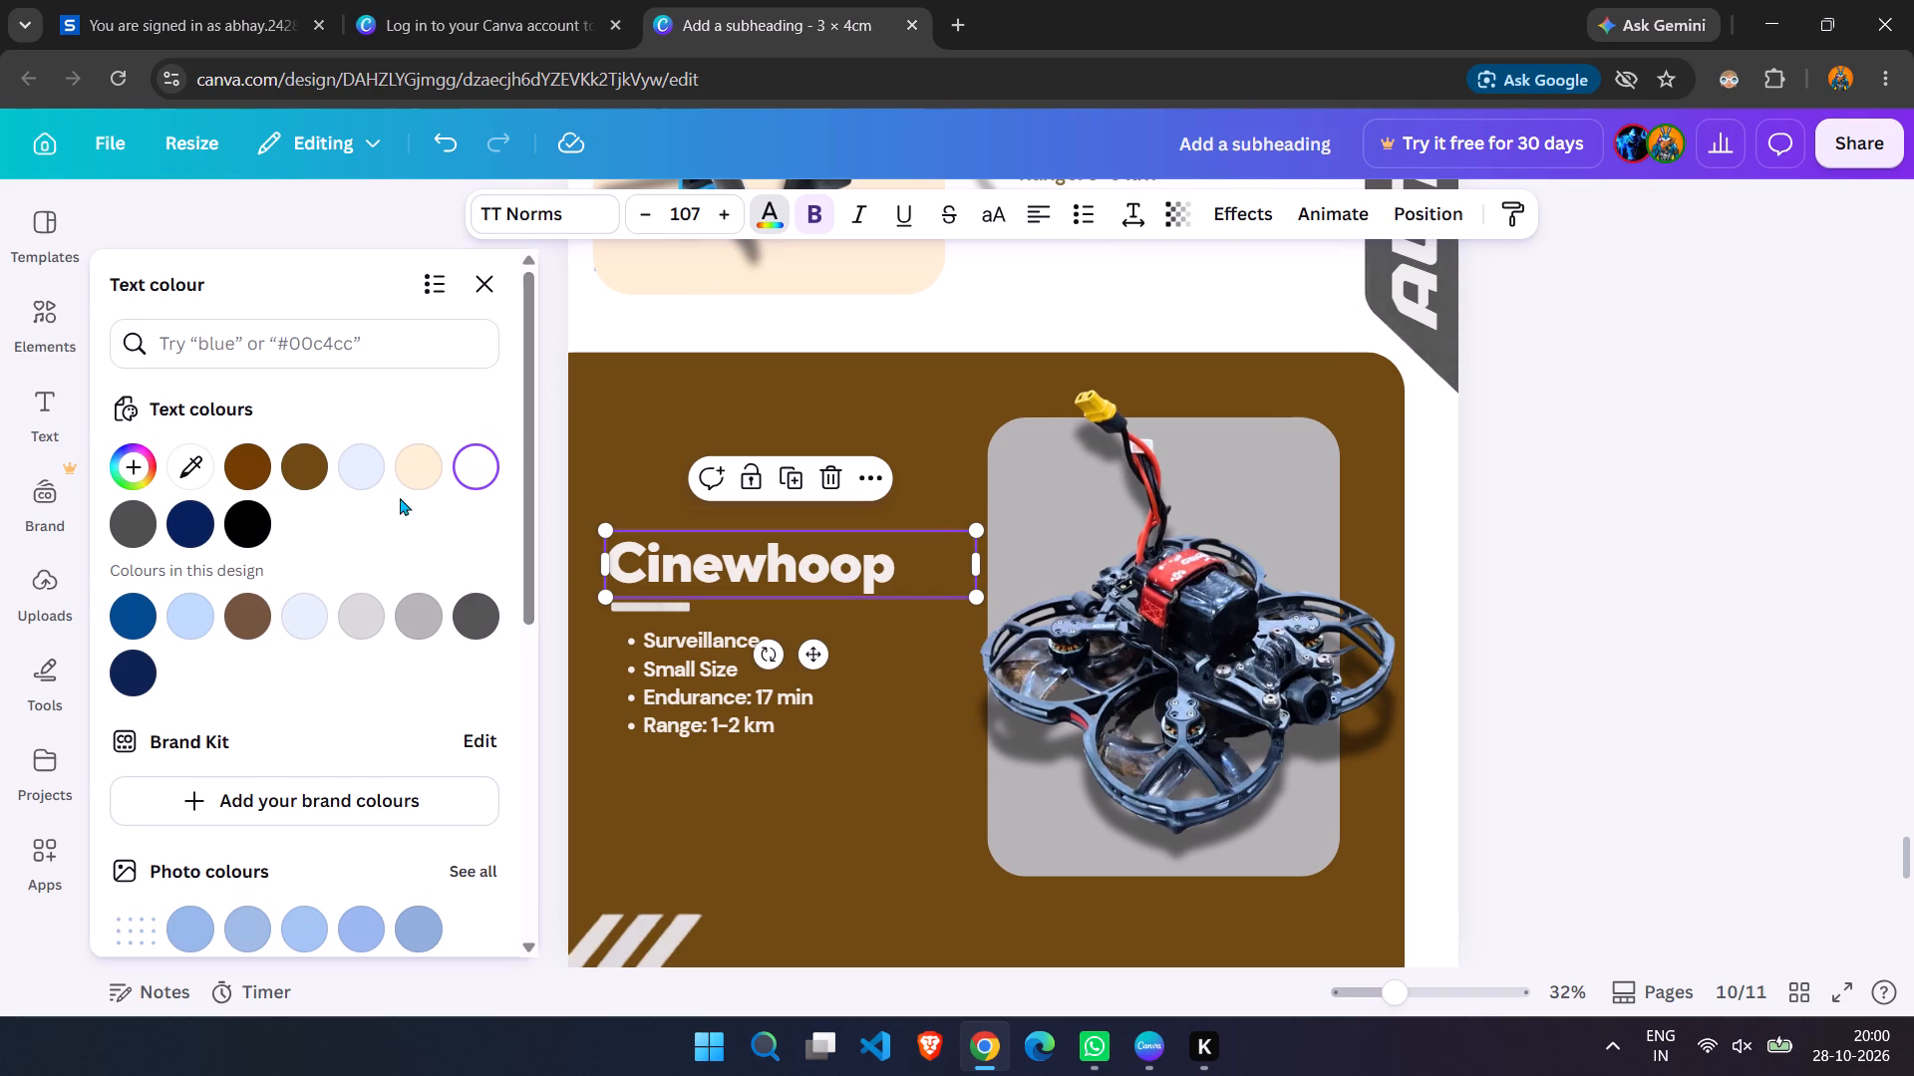
{"action": "left_click", "coordinate": [400, 457]}
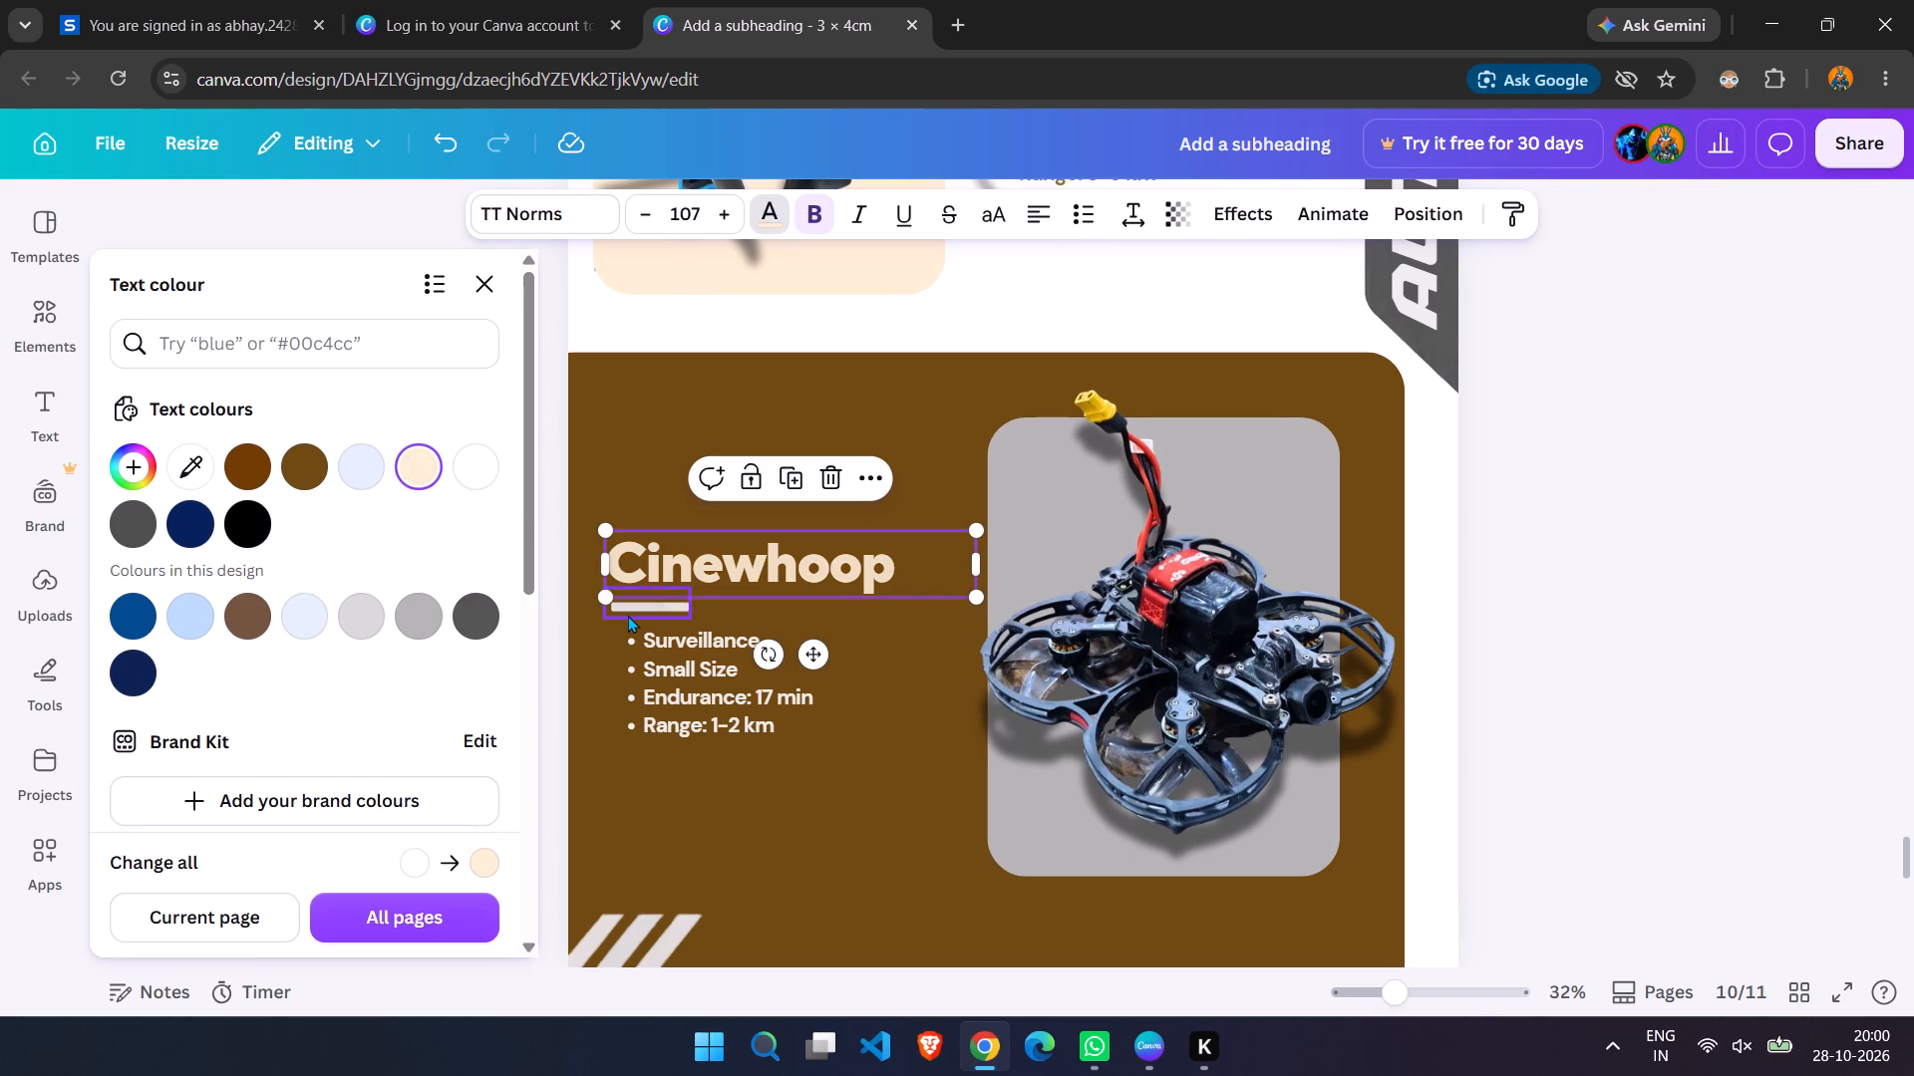
Recolour the short divider bar beneath the Cinewhoop heading on page 10 cream, #ffedd3.
{"action": "left_click", "coordinate": [628, 615]}
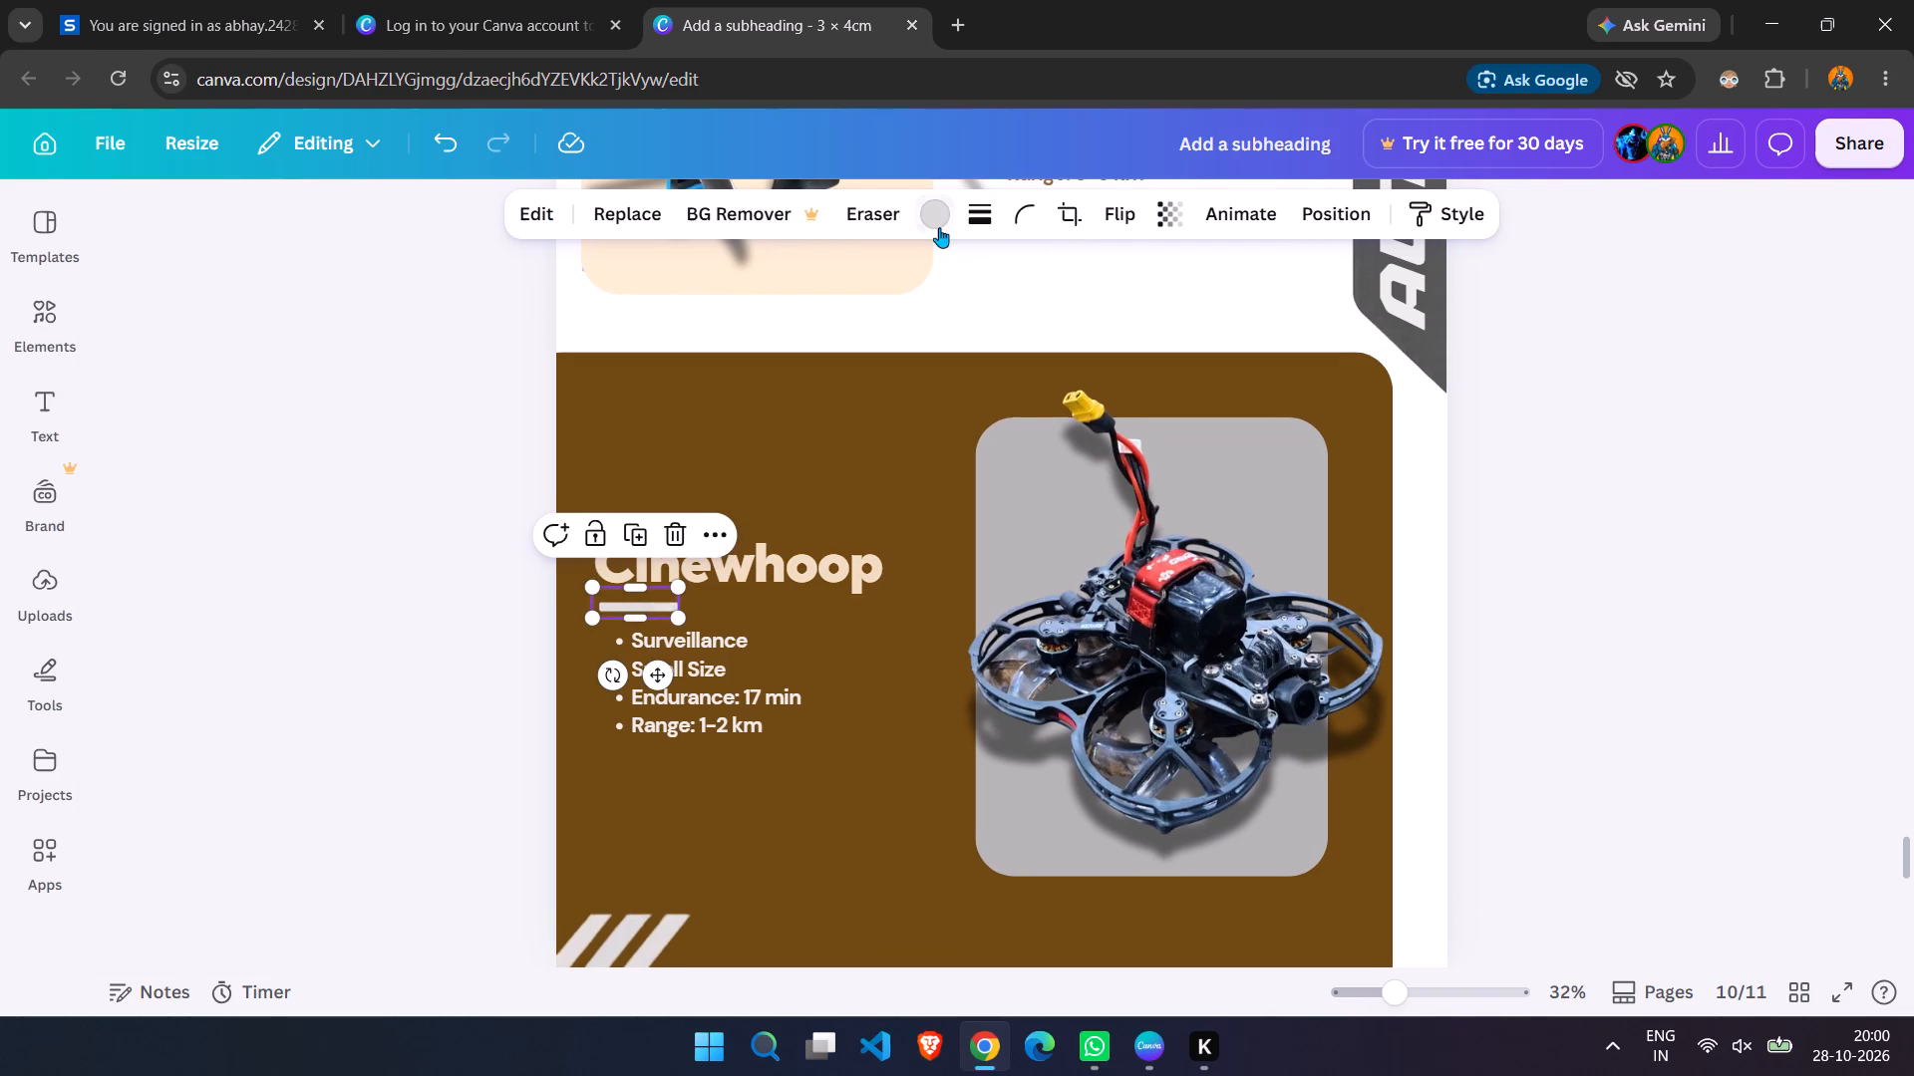
{"action": "left_click", "coordinate": [935, 221]}
{"action": "left_click", "coordinate": [239, 517]}
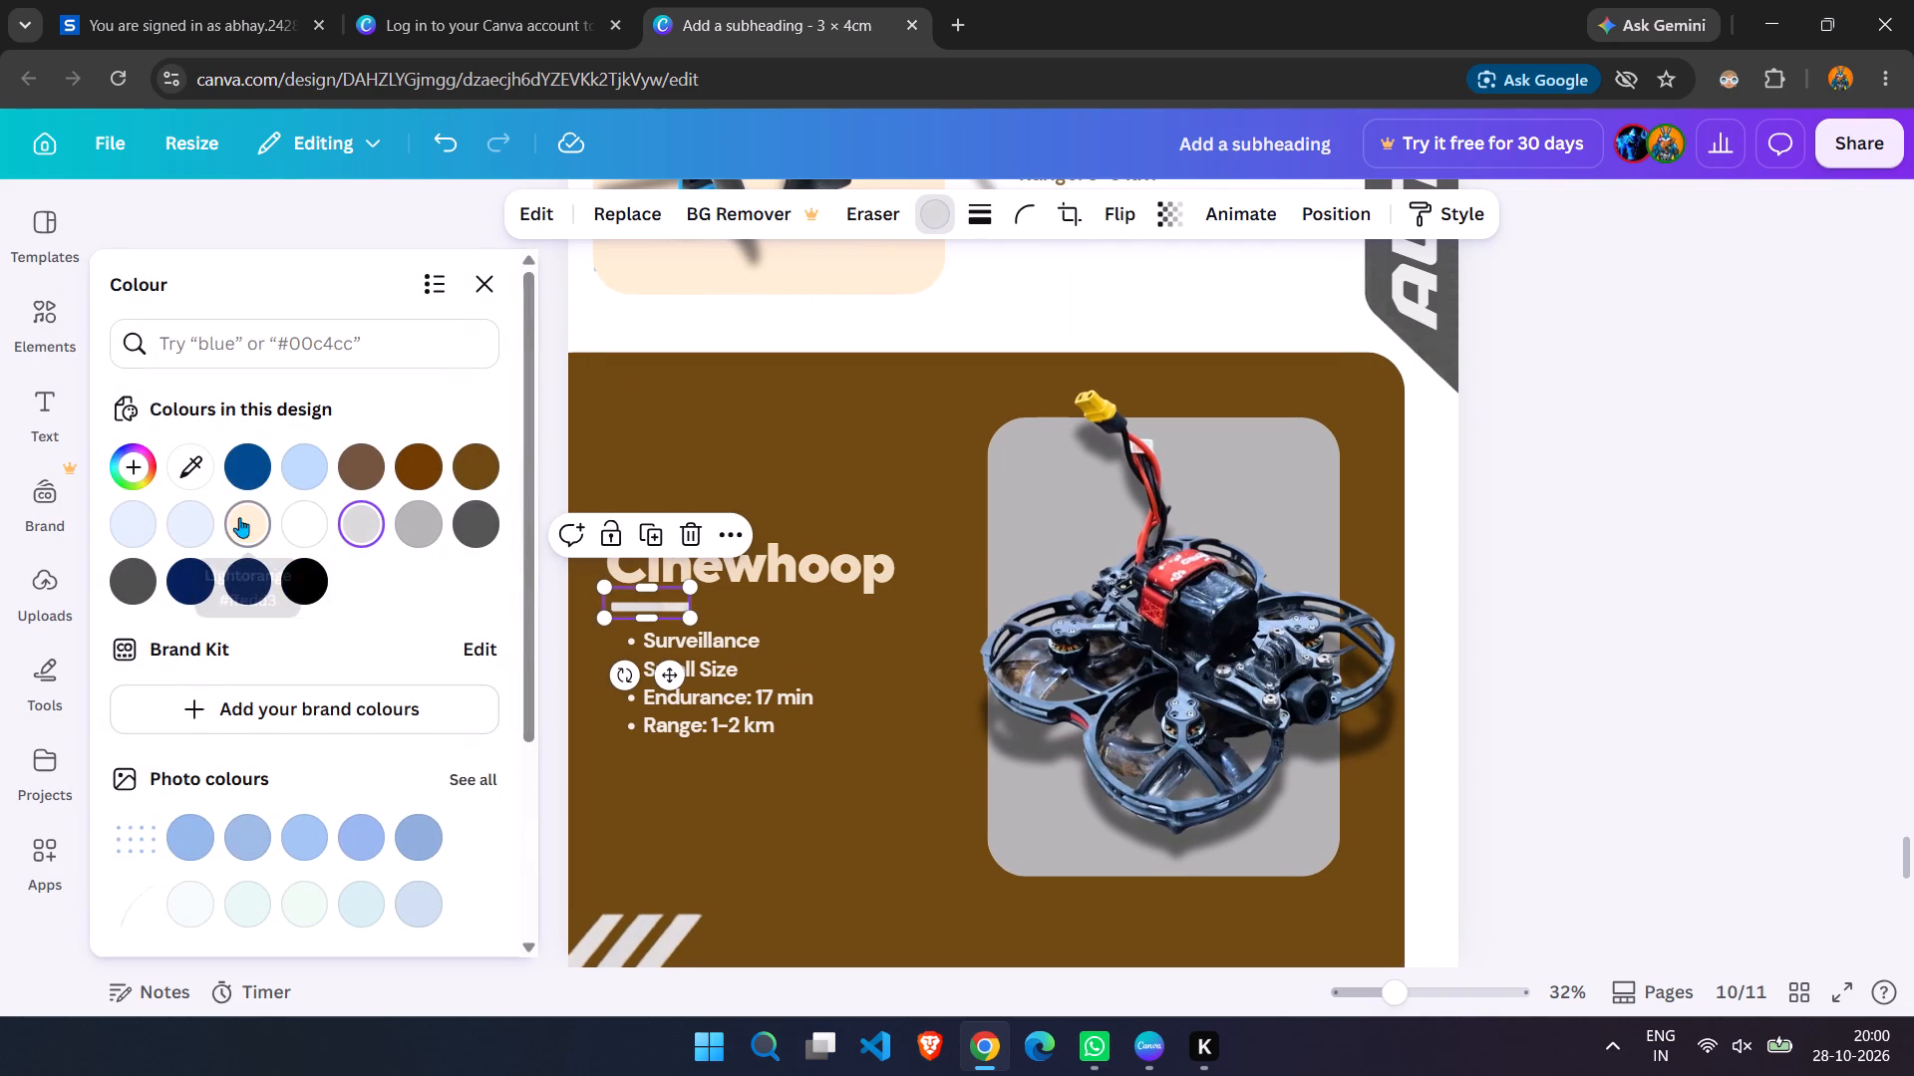
Recolour the Cinewhoop specifications list on page 10 cream, #ffedd3.
{"action": "left_click", "coordinate": [695, 715]}
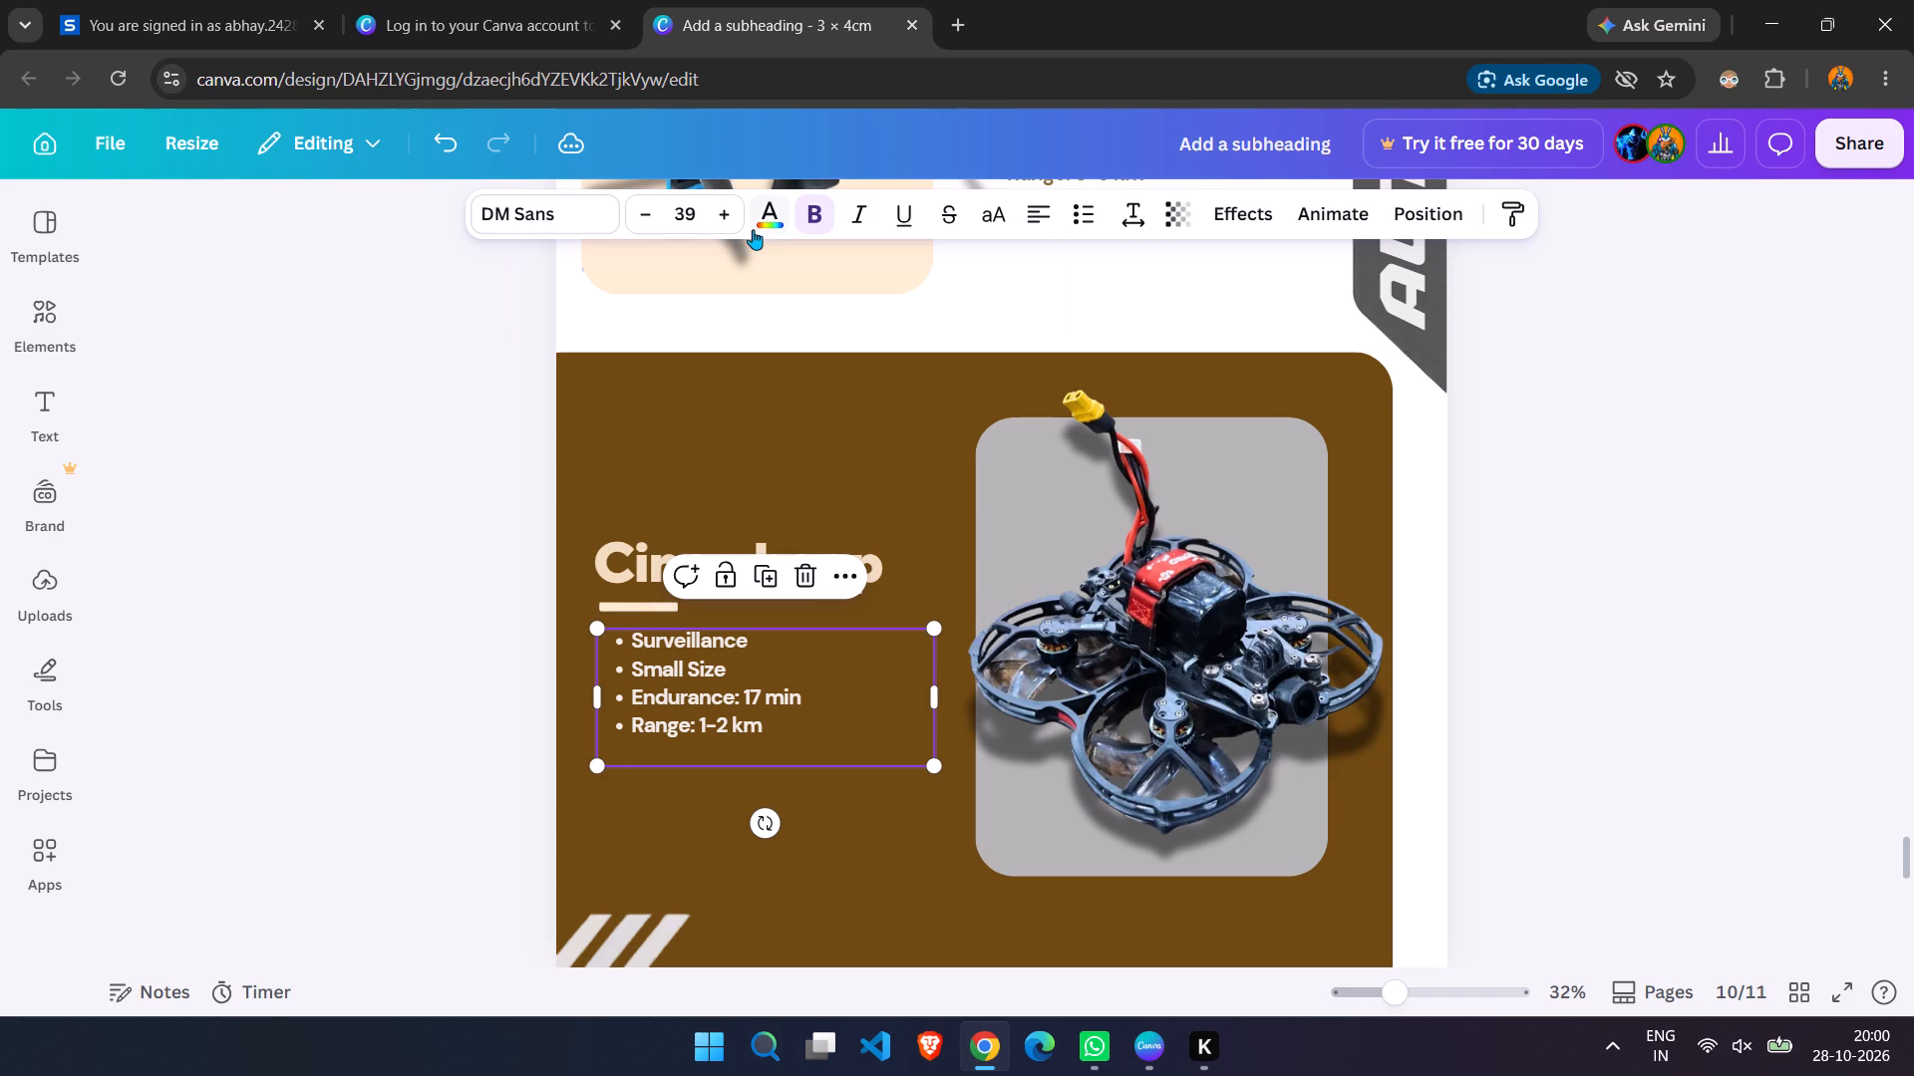
{"action": "left_click", "coordinate": [751, 211]}
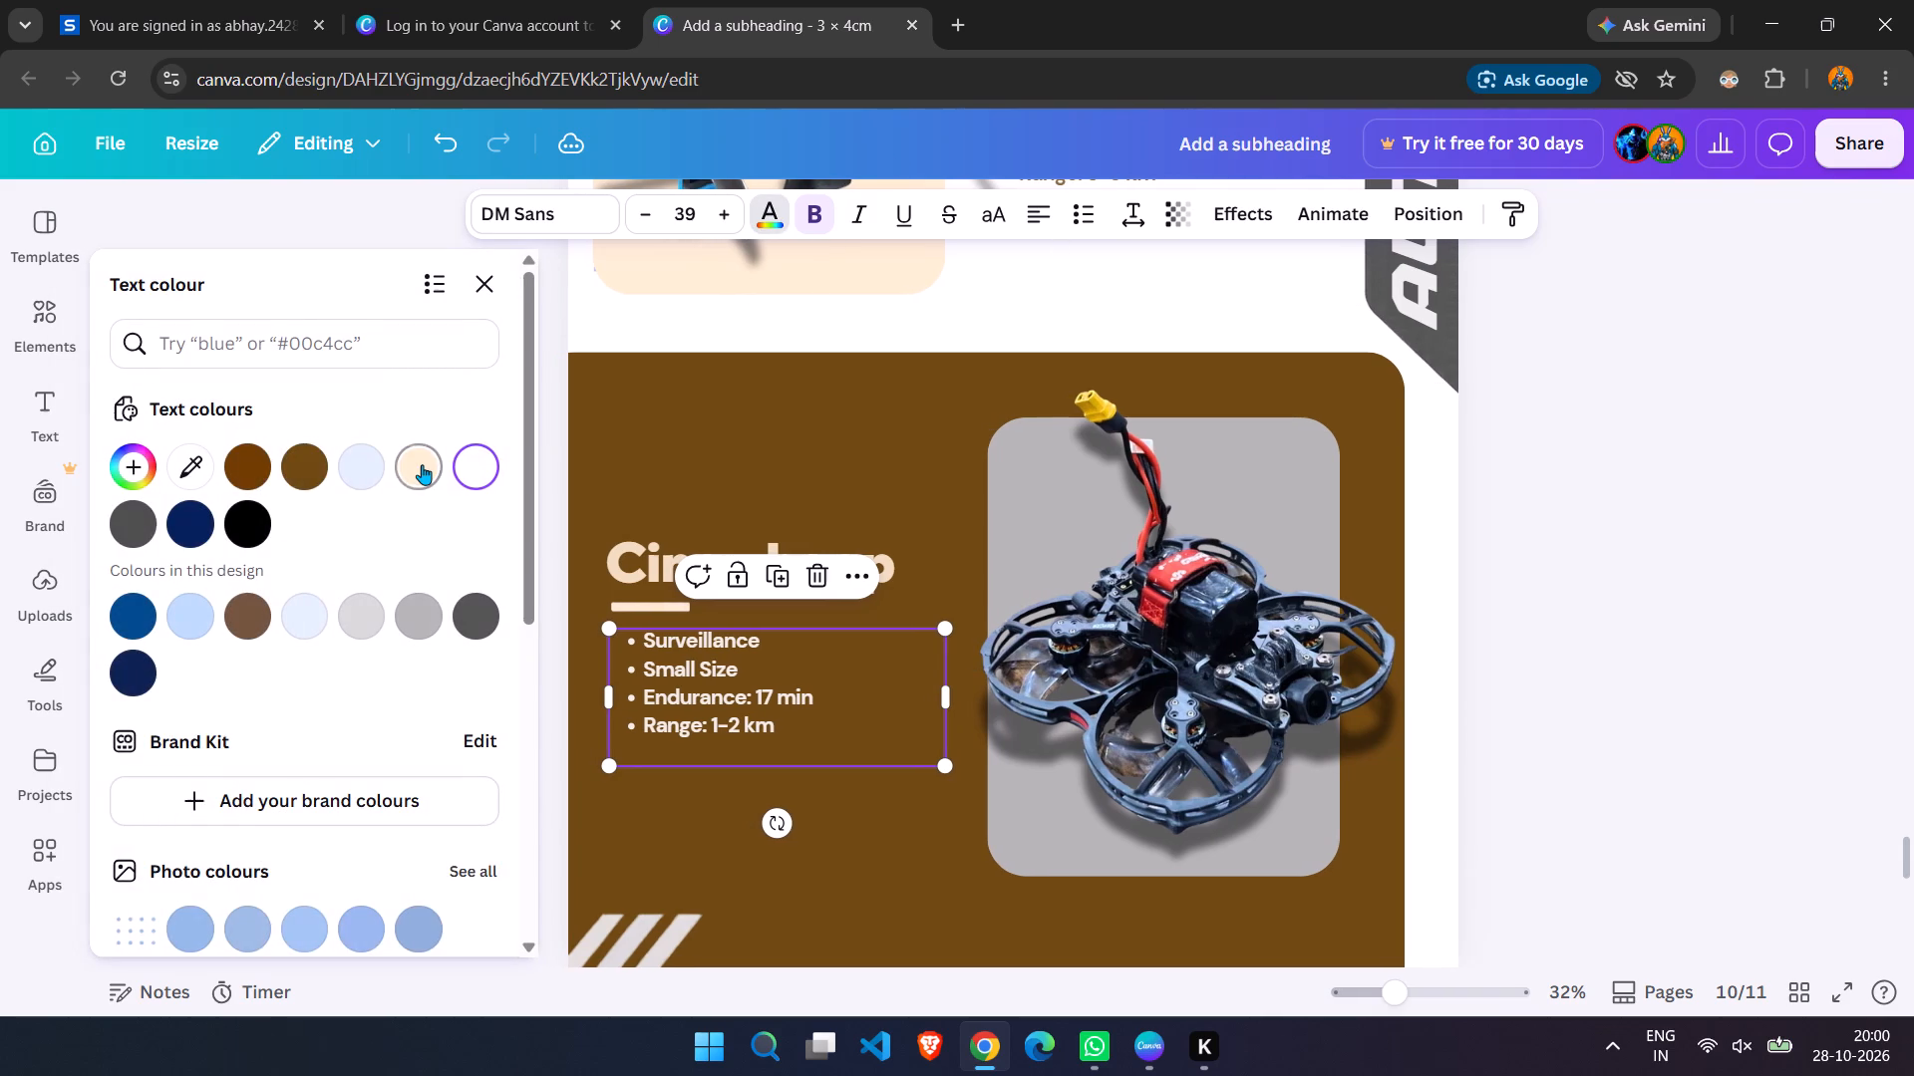
{"action": "left_click", "coordinate": [422, 464]}
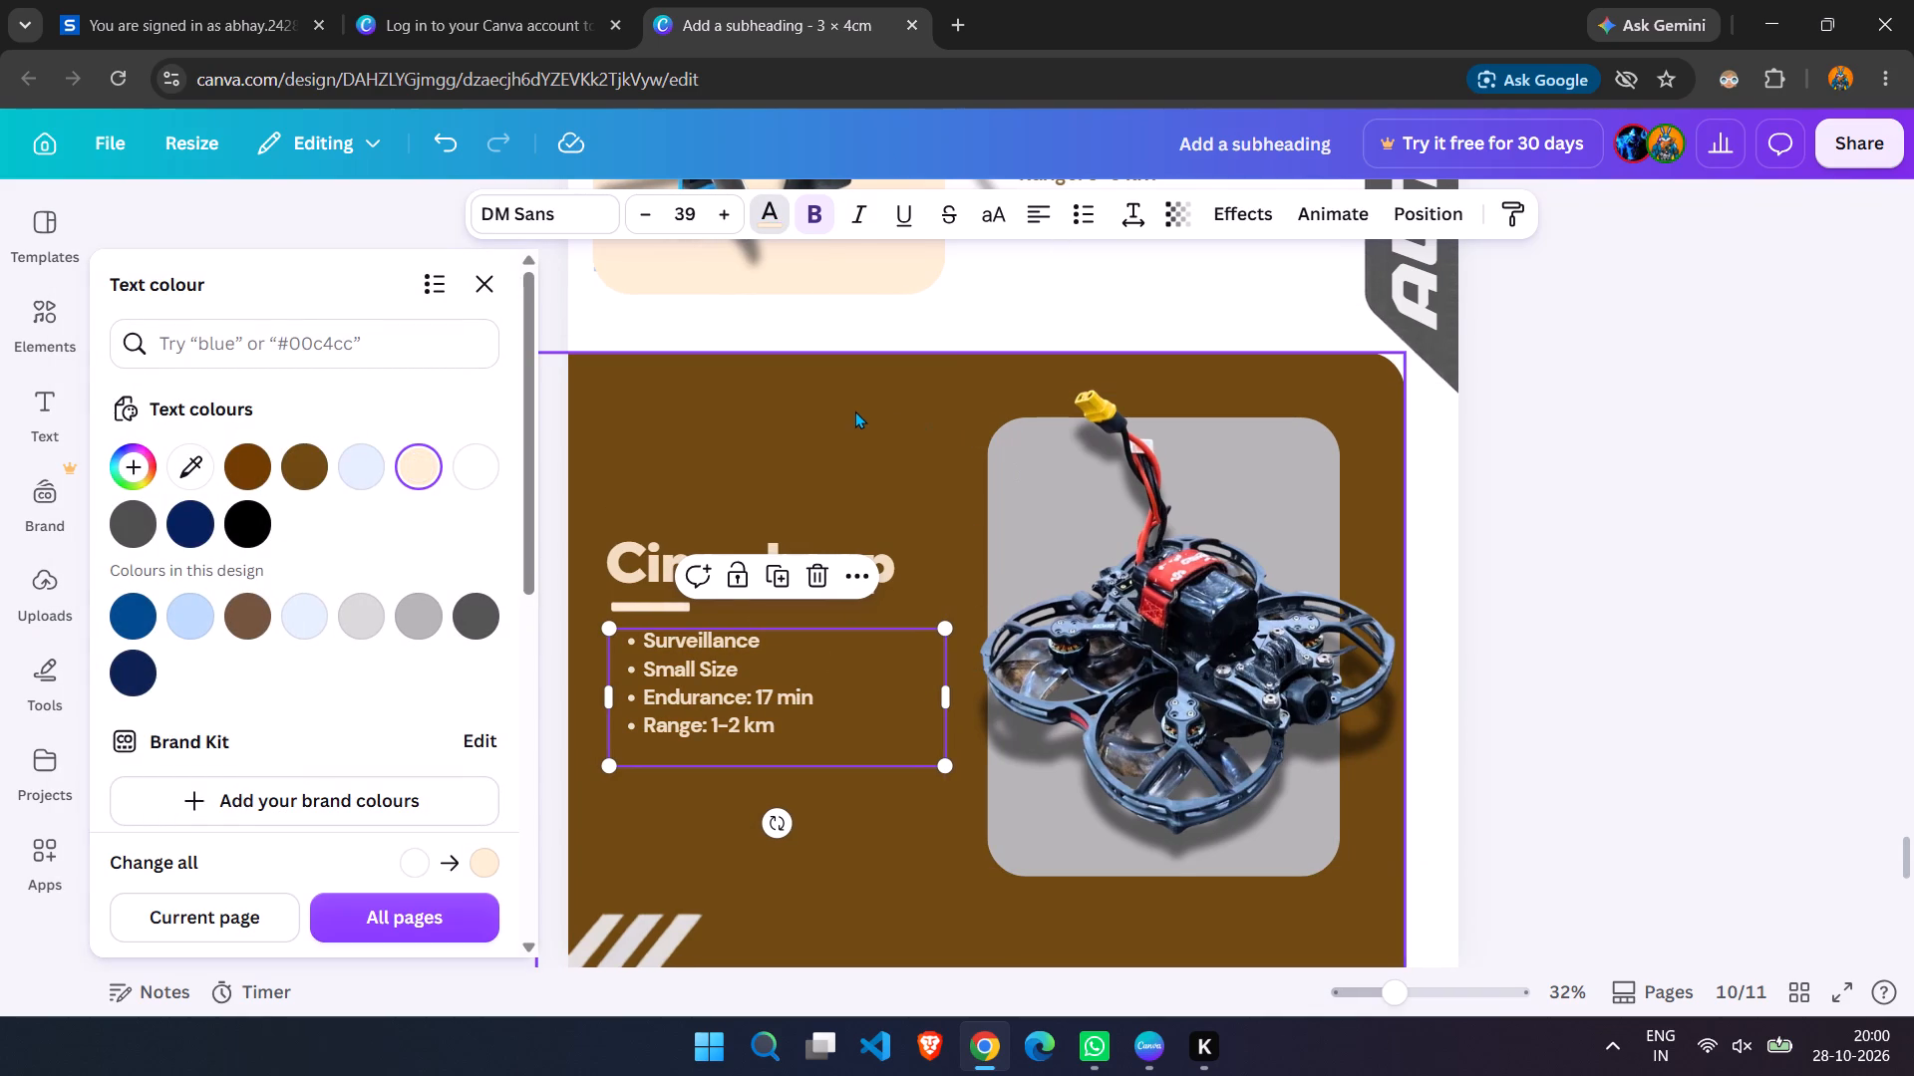
{"action": "left_click", "coordinate": [854, 410]}
Recolour the diagonal stripes in the bottom corner of page 10's Cinewhoop banner cream, #ffedd3.
{"action": "scroll", "coordinate": [852, 410], "scroll_direction": "down", "scroll_amount": 4}
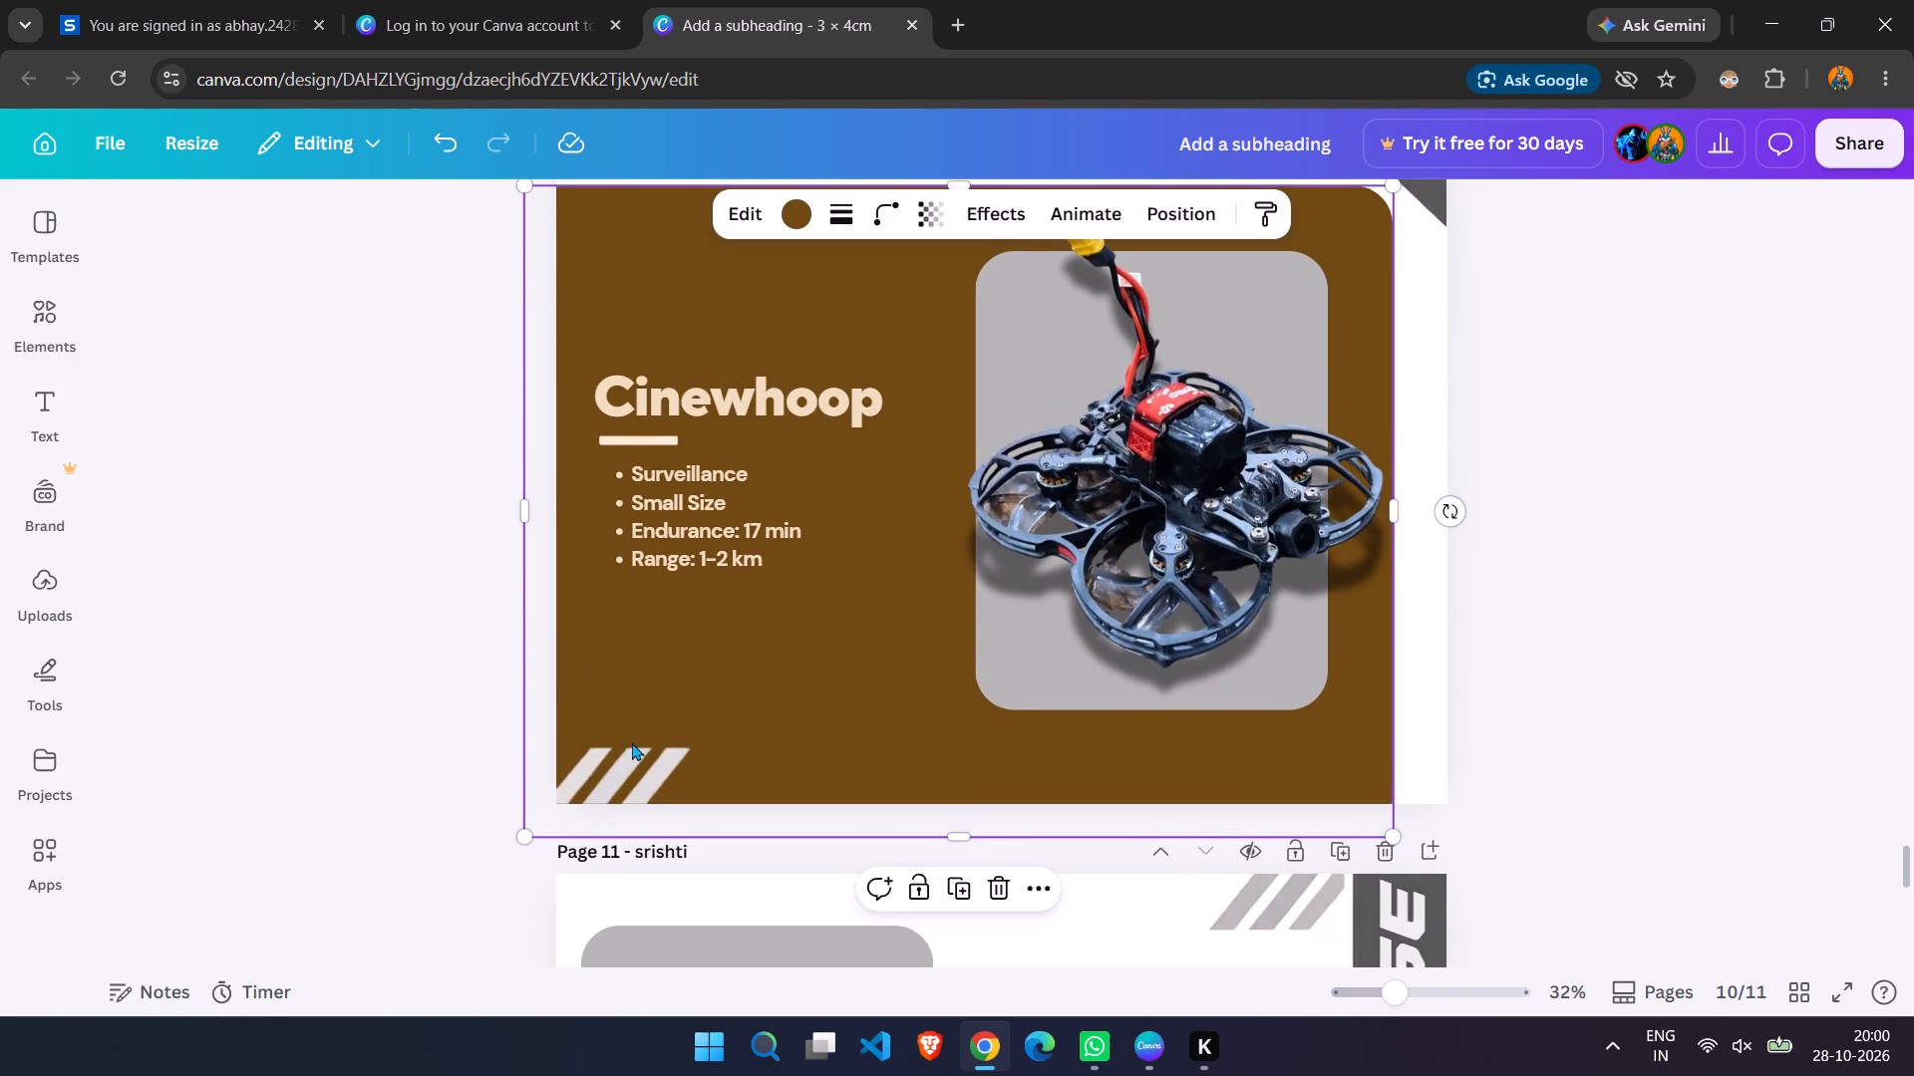
{"action": "left_click", "coordinate": [632, 742]}
{"action": "left_click", "coordinate": [638, 767]}
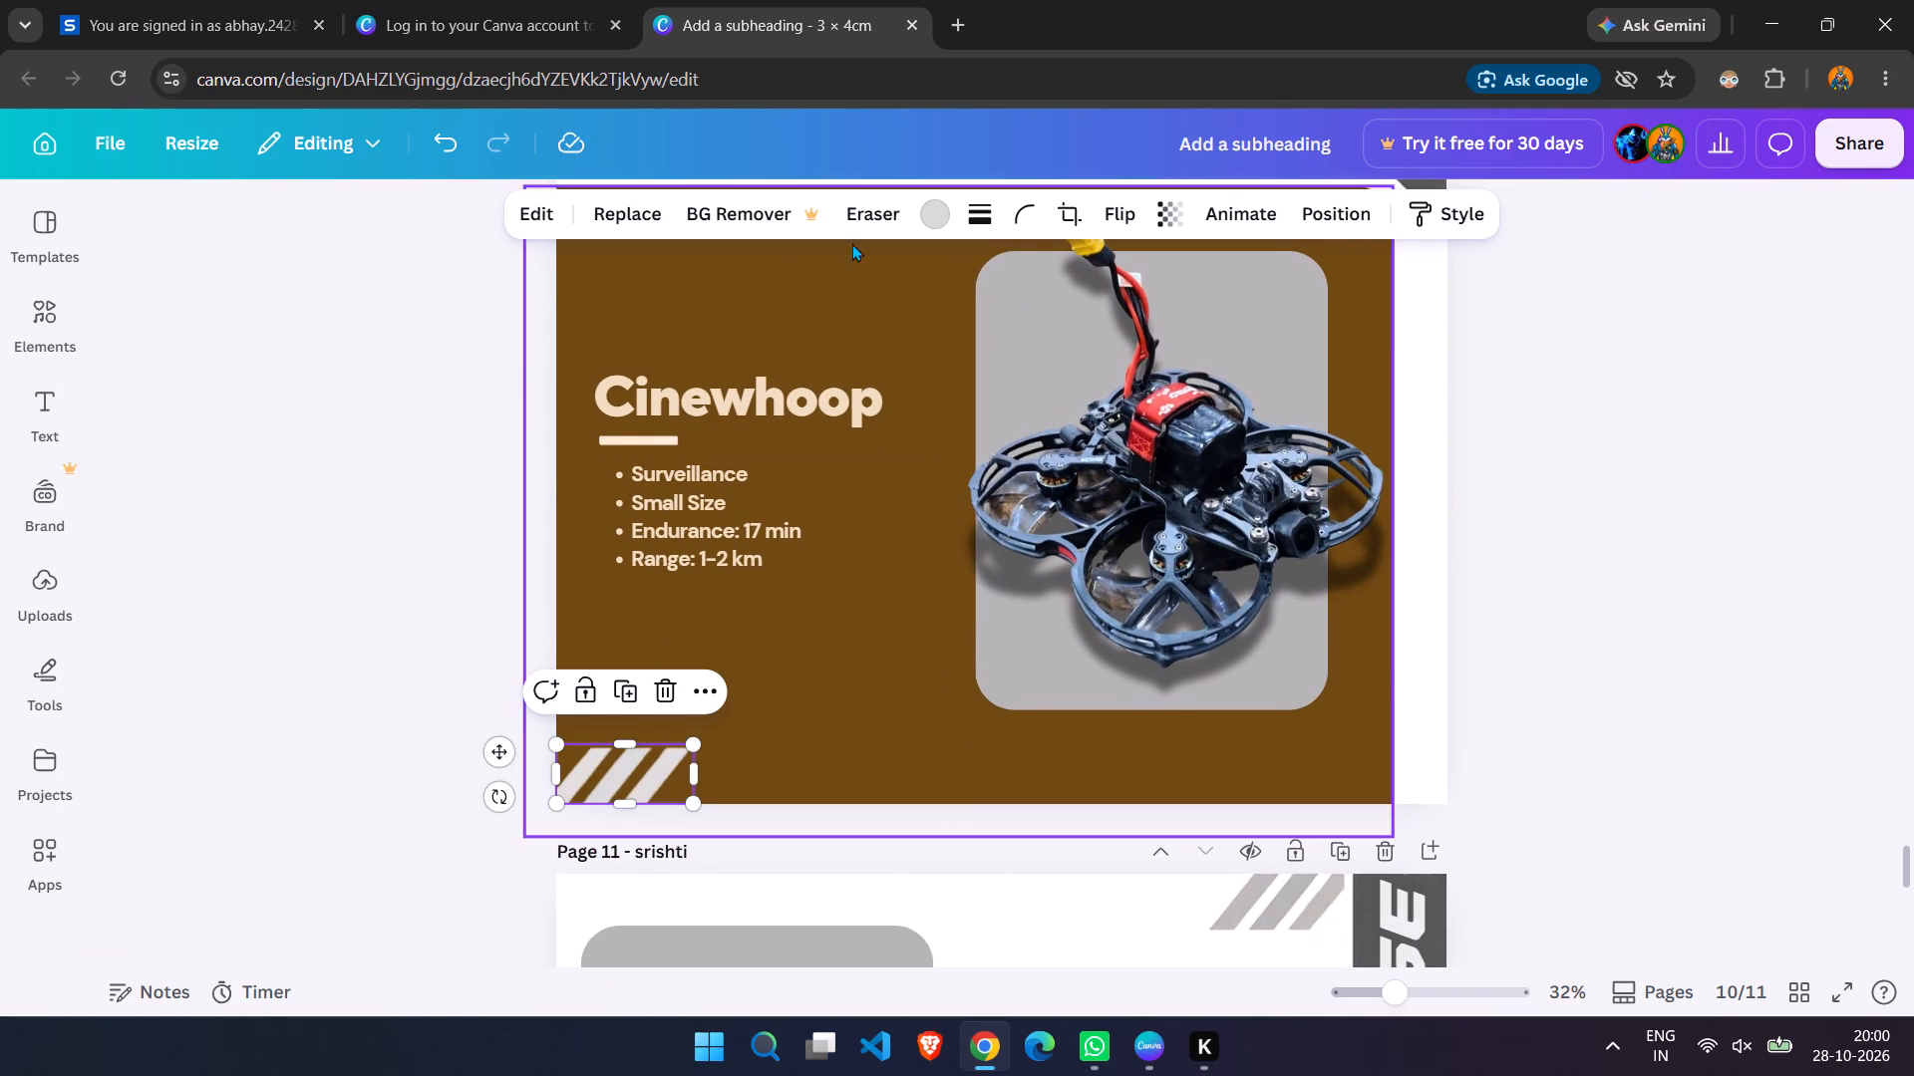
{"action": "left_click", "coordinate": [945, 210]}
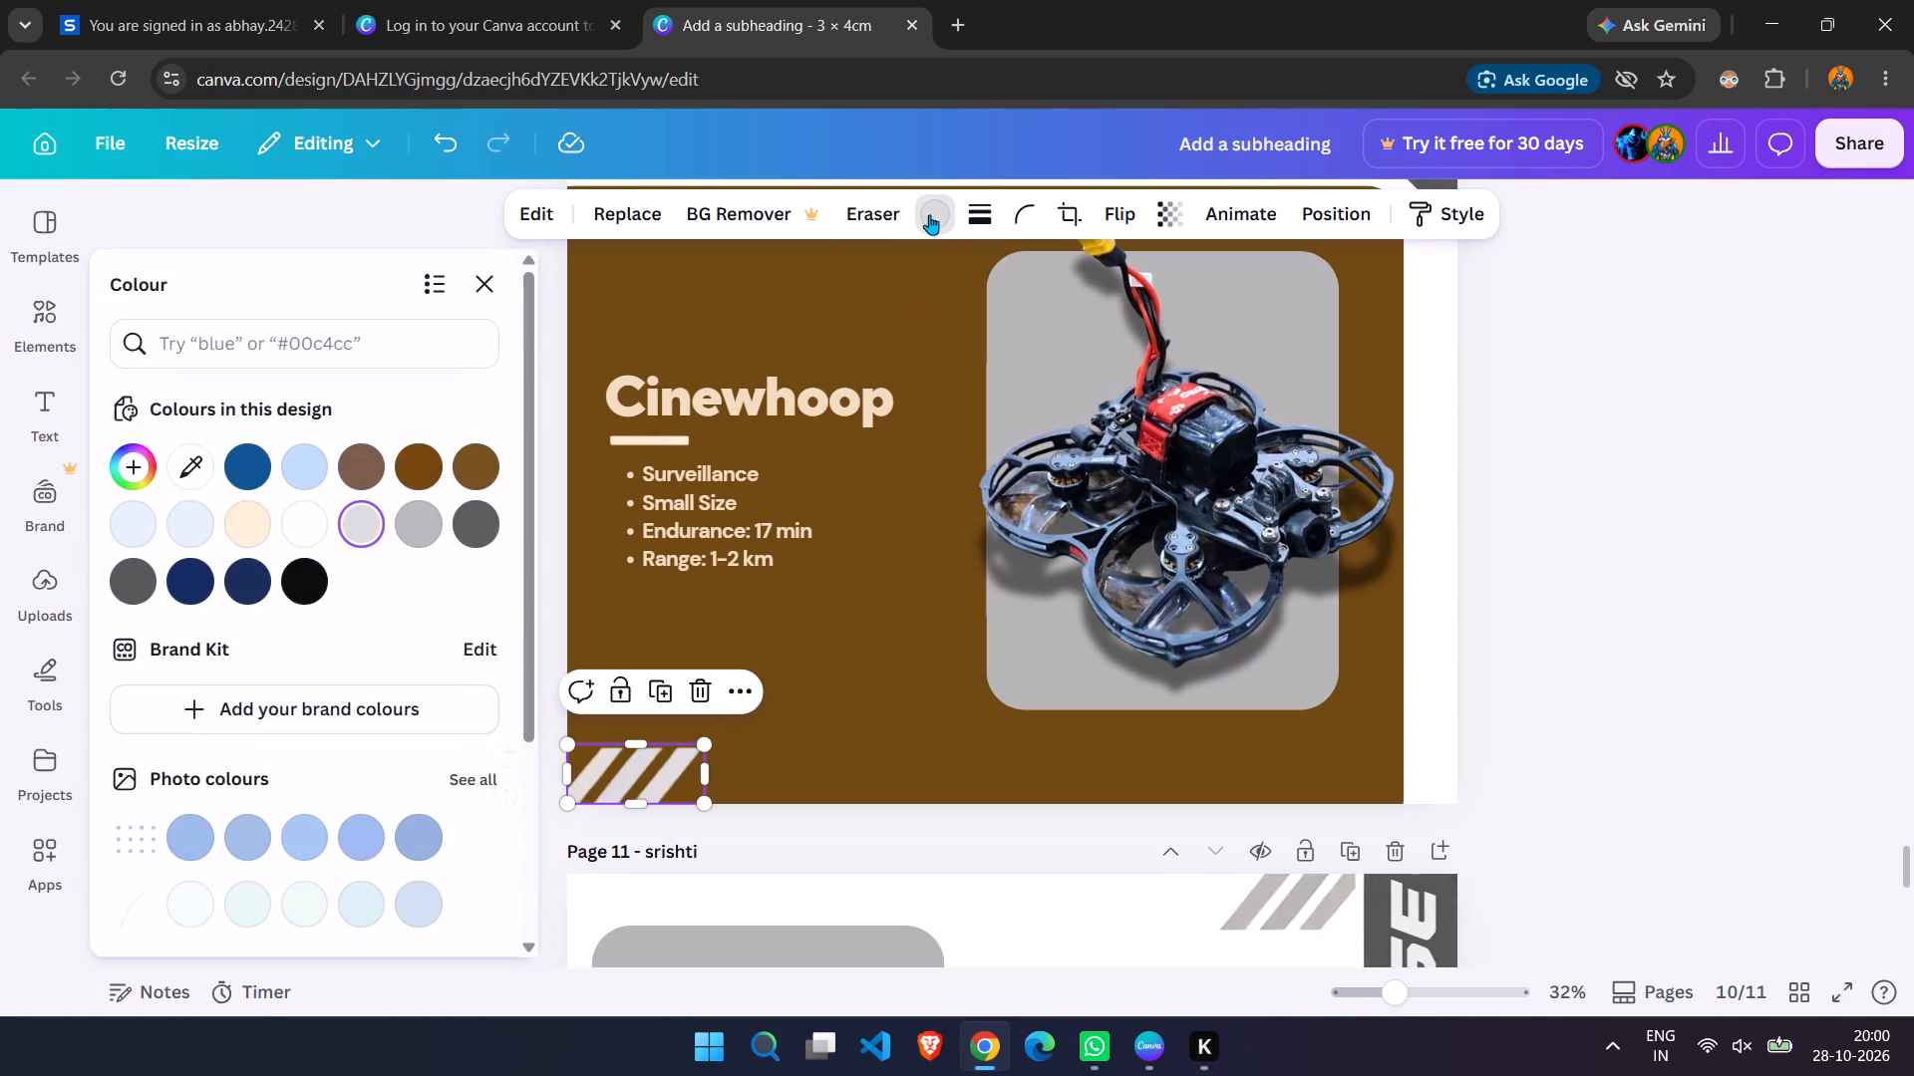
{"action": "left_click", "coordinate": [253, 513]}
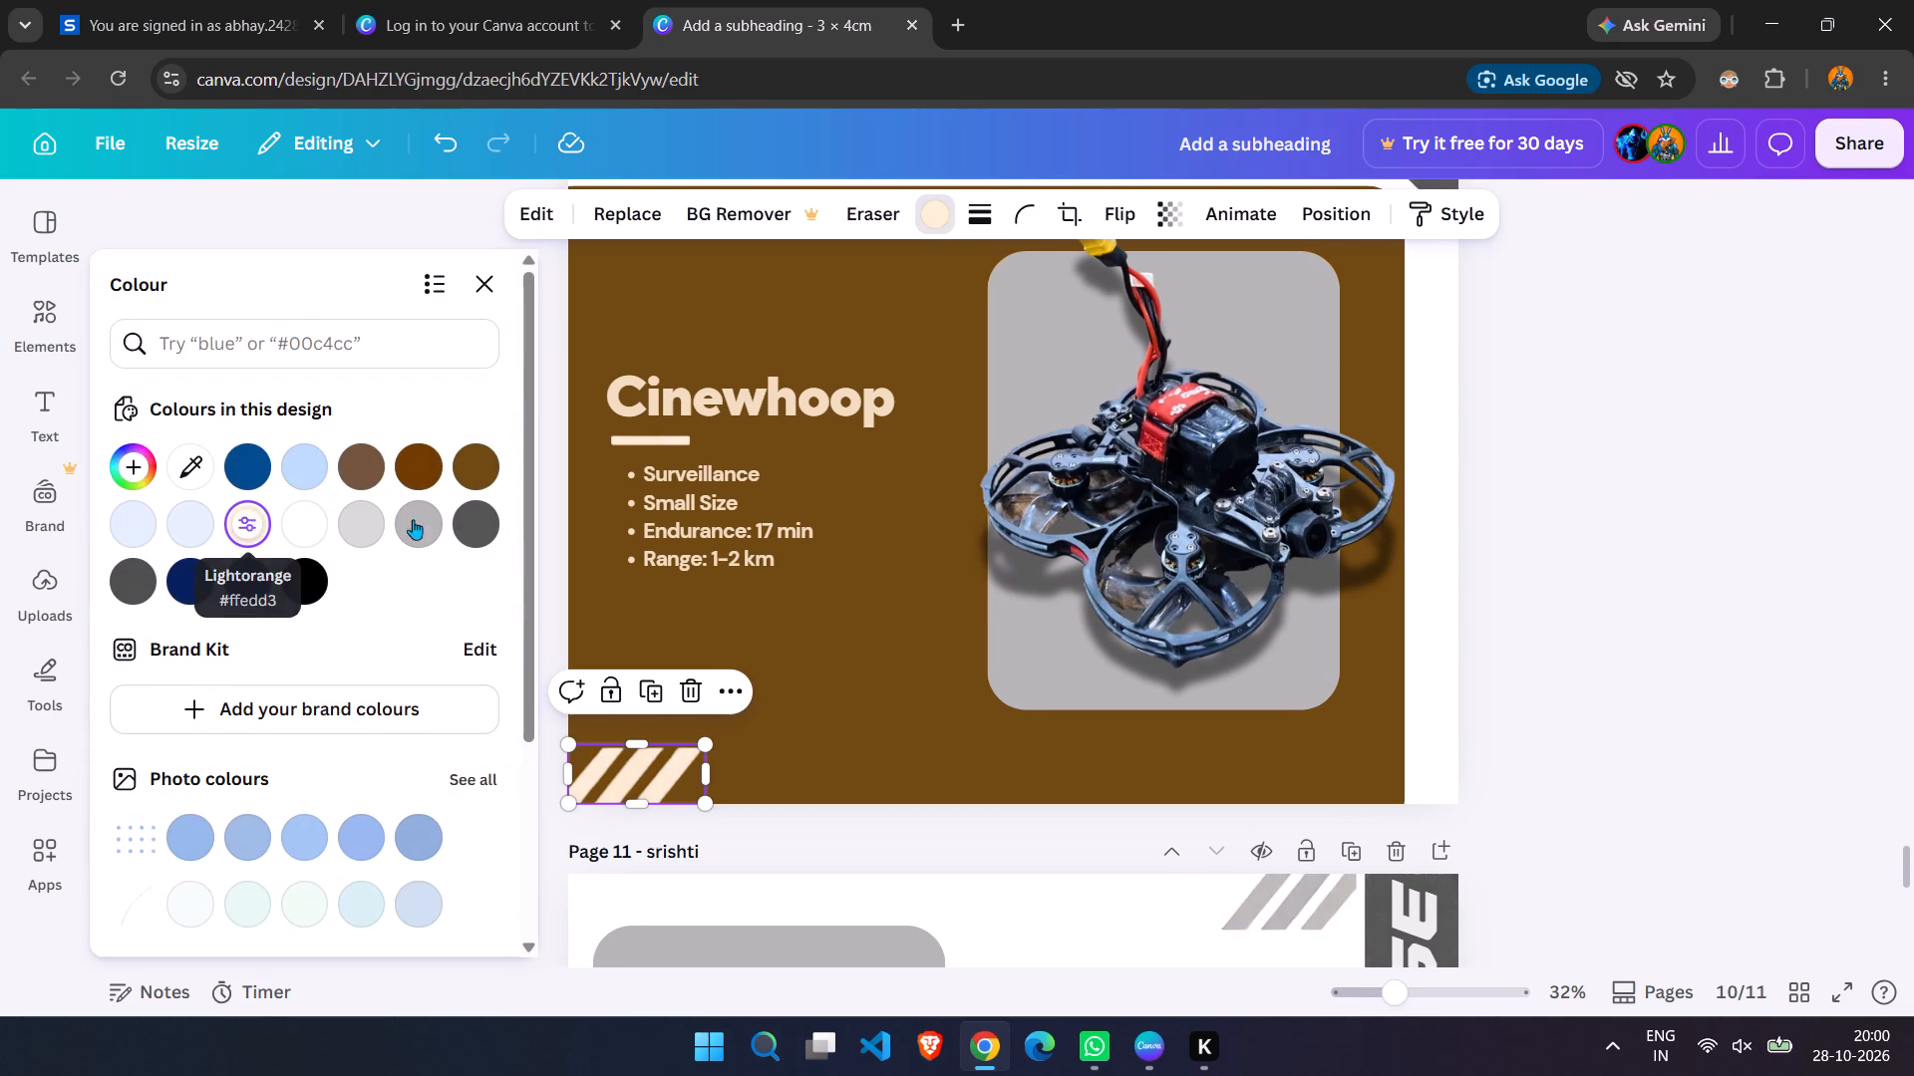
Recolour the grey diagonal stripes at the top of page 10, beside the AUTOFORGE strip, dark brown, #703c00.
{"action": "scroll", "coordinate": [684, 483], "scroll_direction": "up", "scroll_amount": 4}
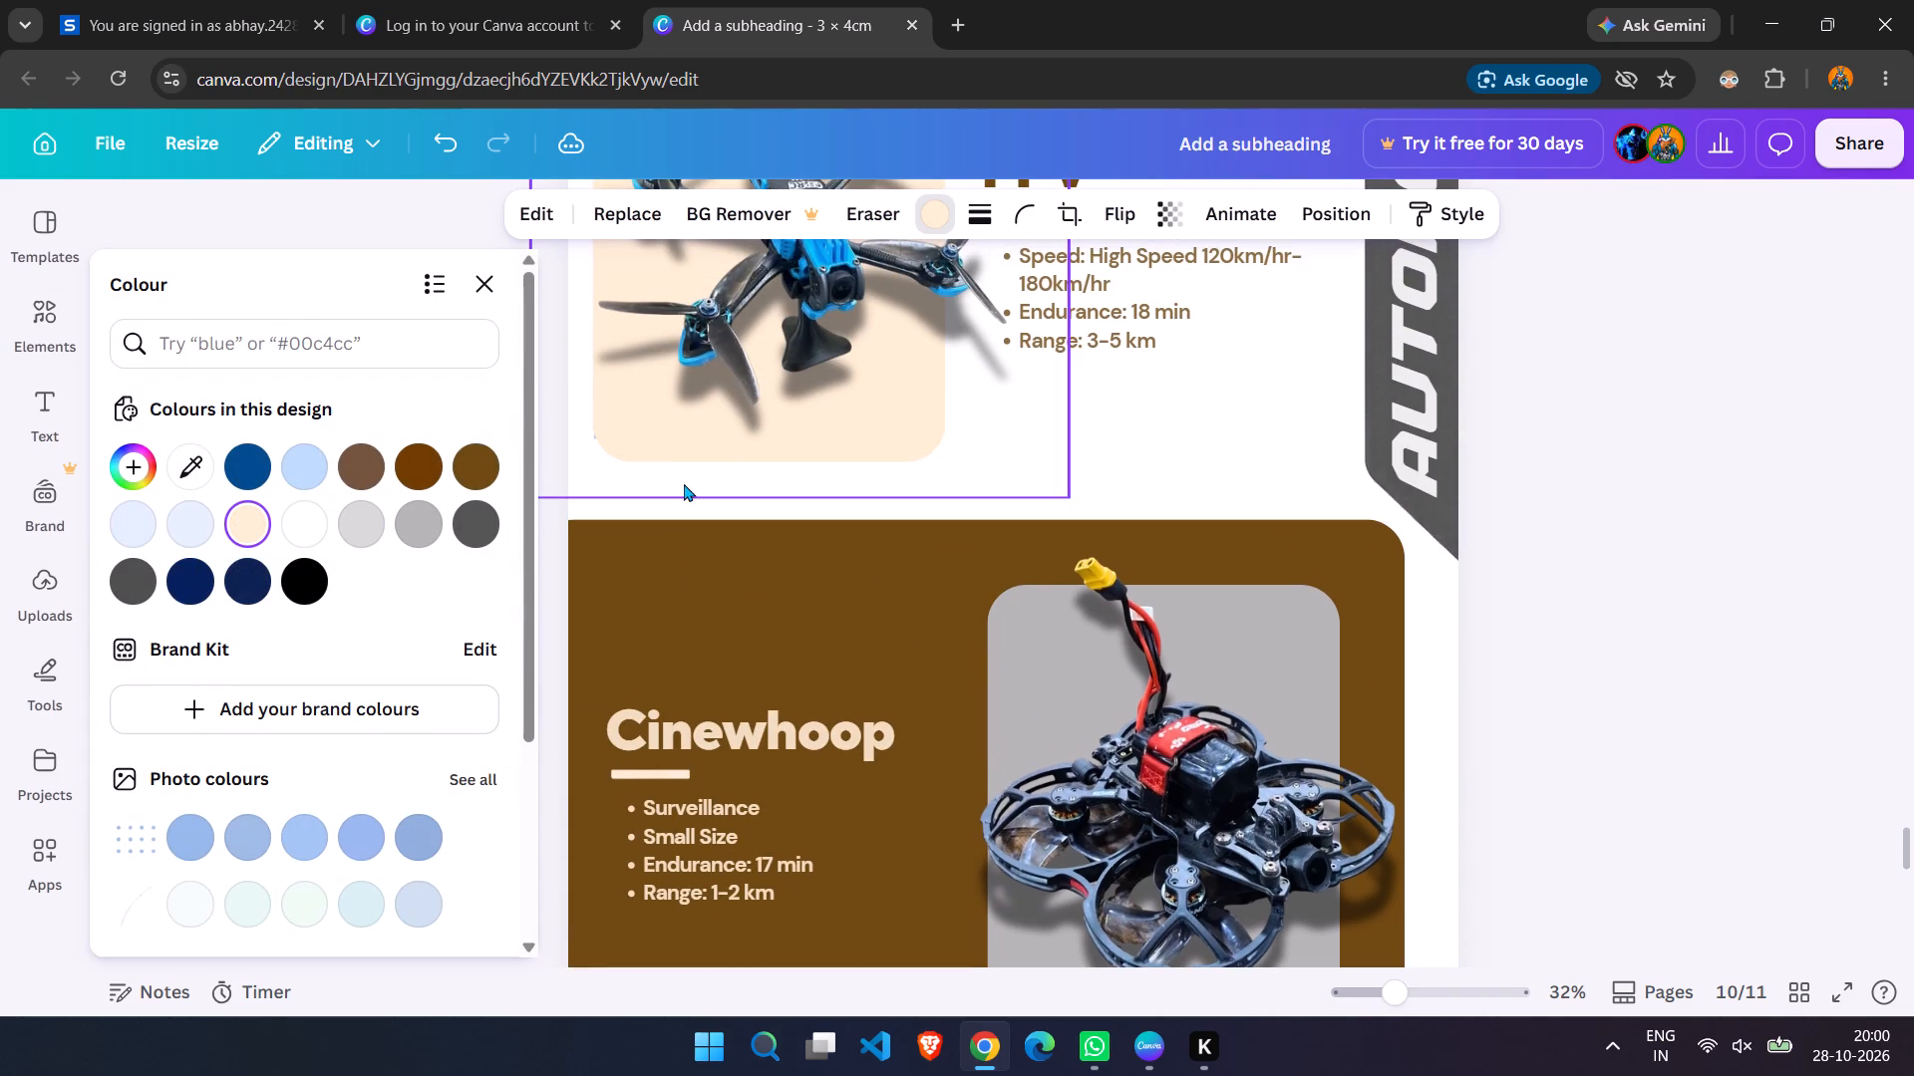
{"action": "scroll", "coordinate": [684, 483], "scroll_direction": "up", "scroll_amount": 7}
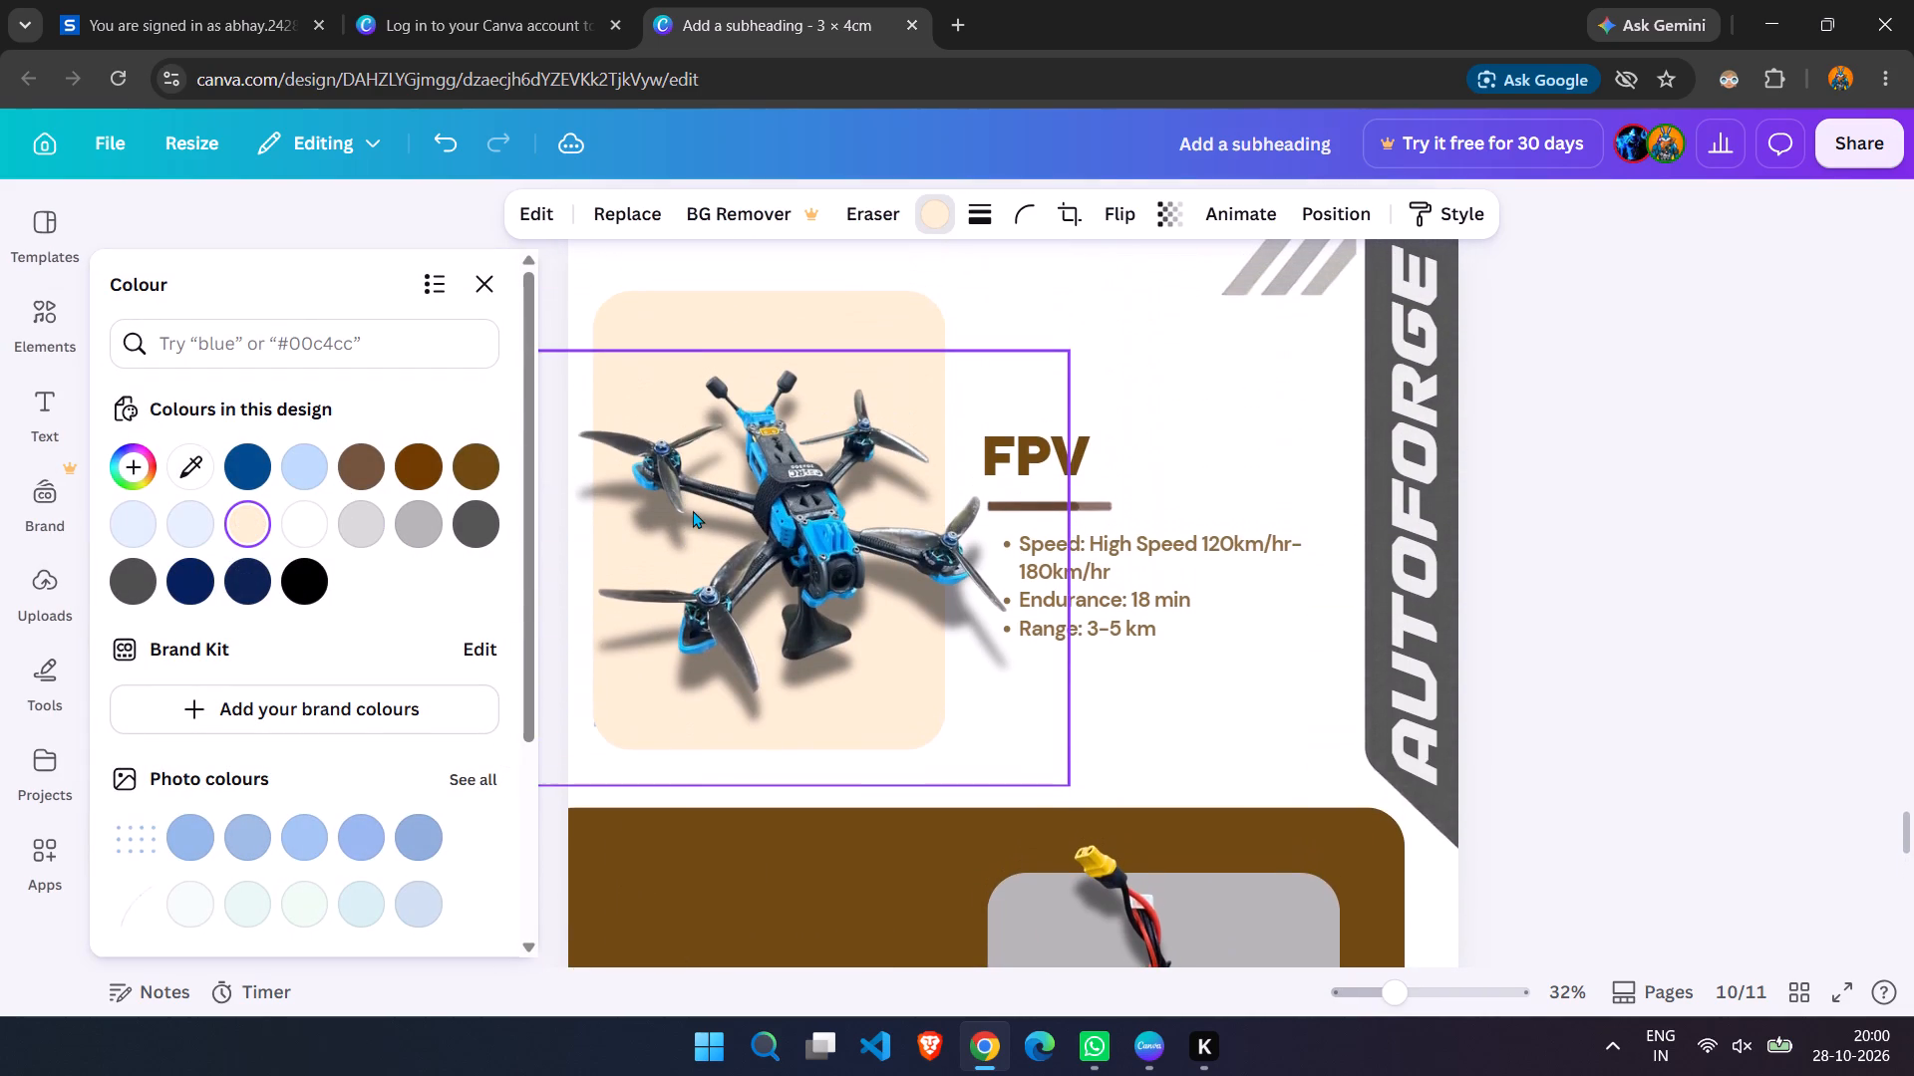
{"action": "left_click", "coordinate": [1285, 253]}
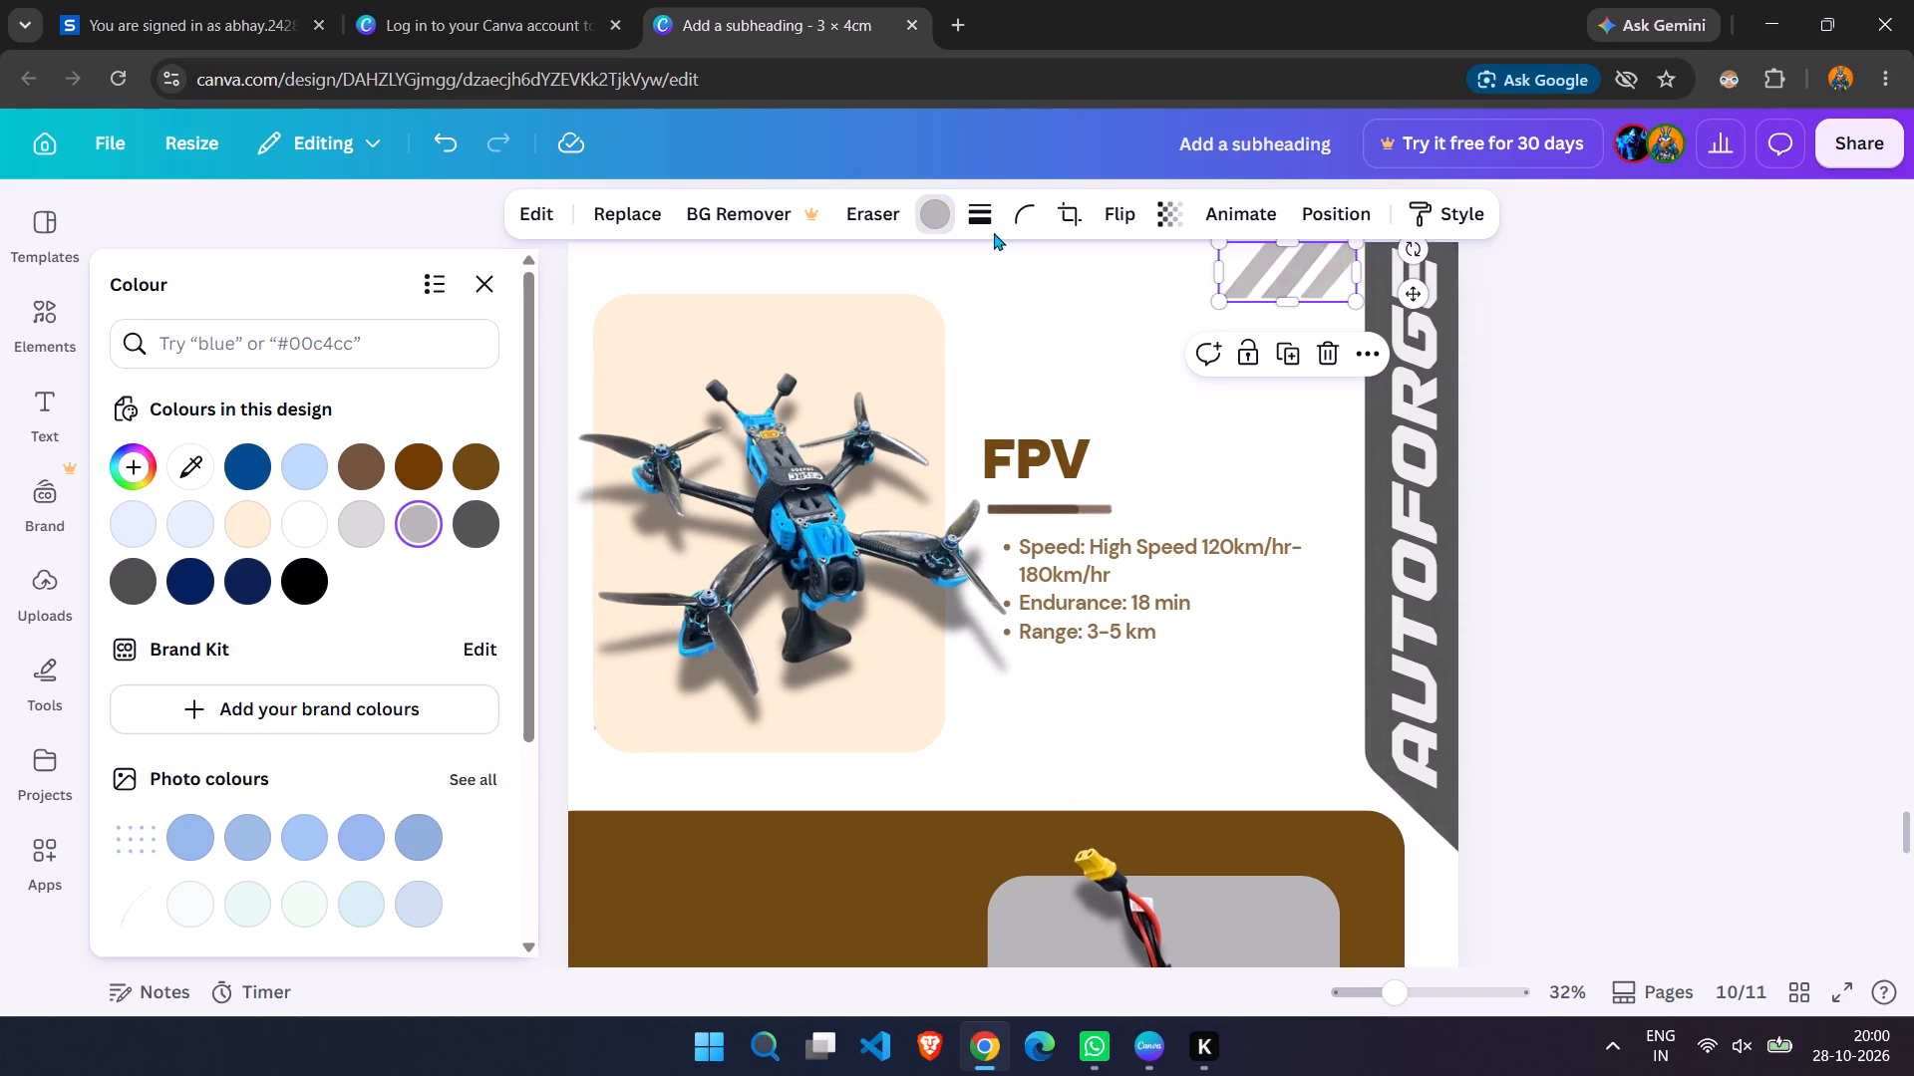
{"action": "left_click", "coordinate": [943, 218]}
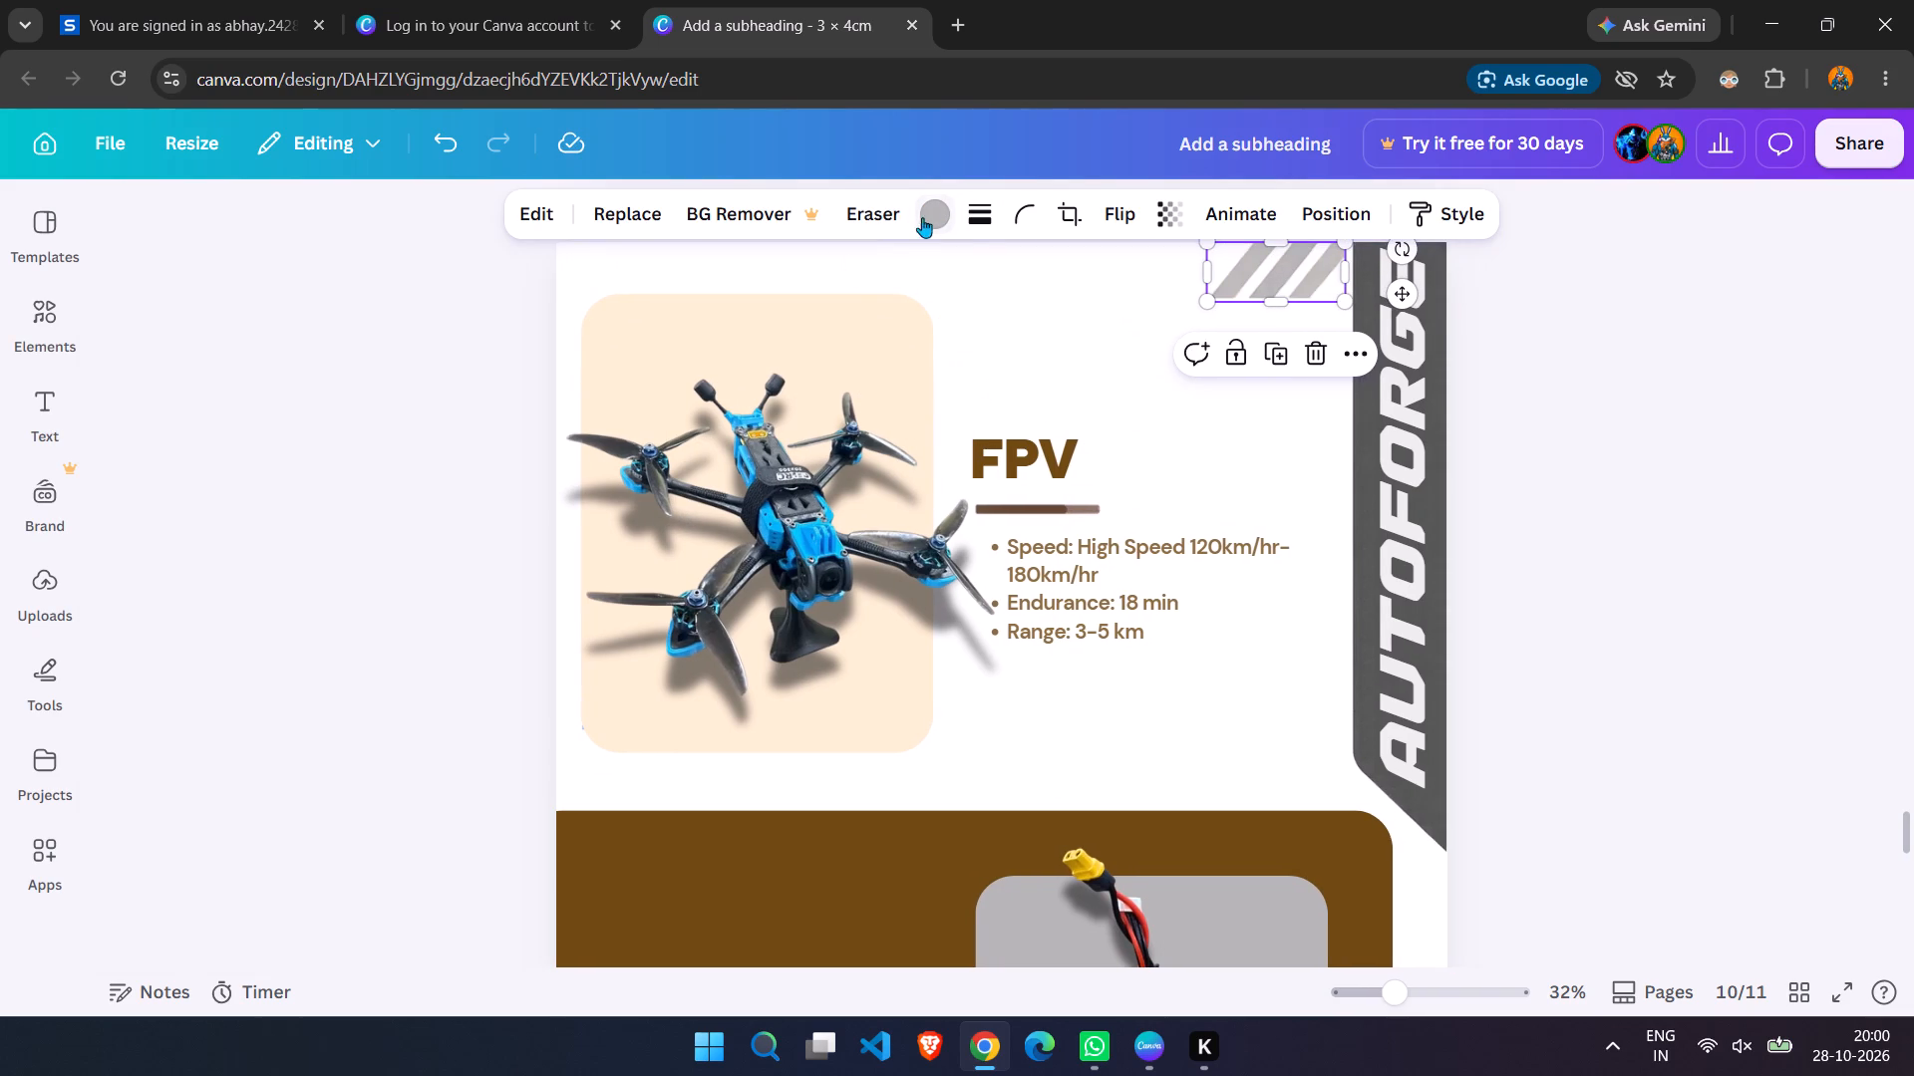
{"action": "left_click", "coordinate": [932, 210]}
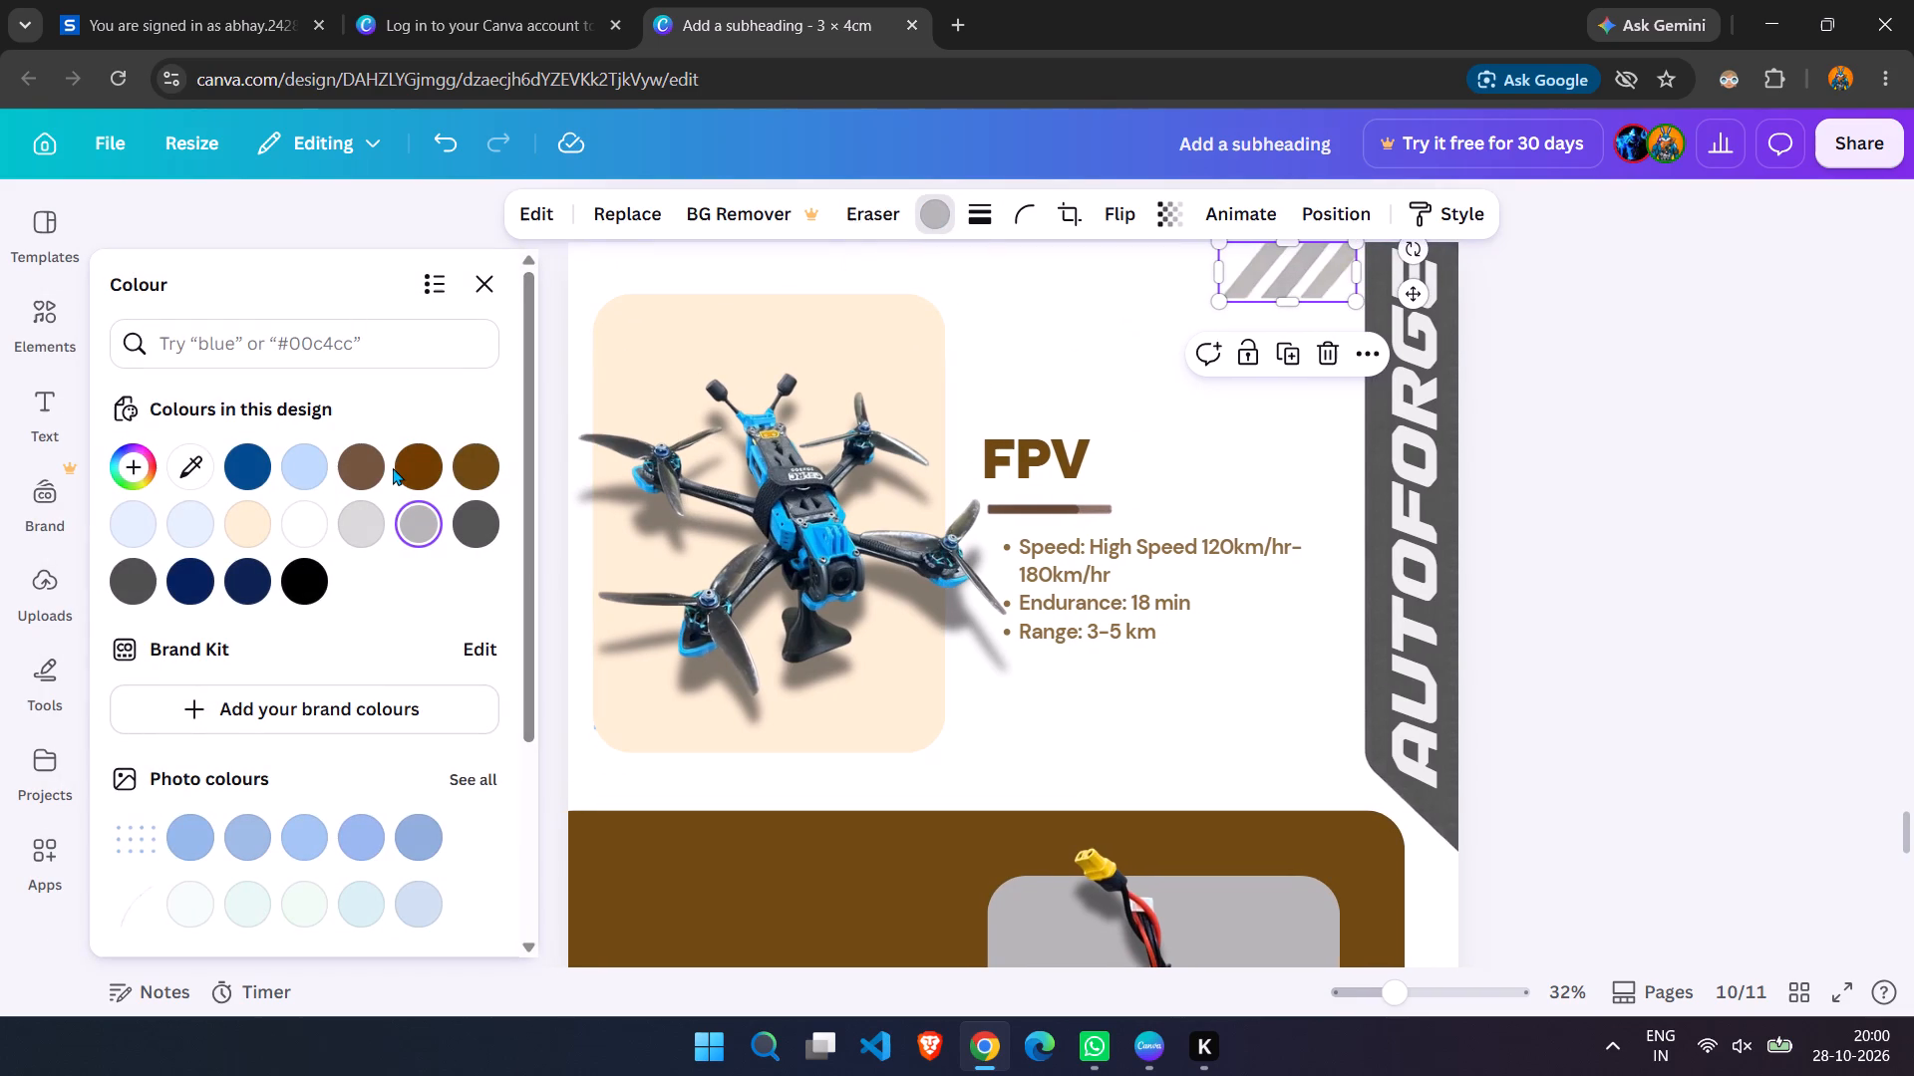
{"action": "left_click", "coordinate": [404, 467]}
Recolour the rounded grey panel behind the PRATYAKSH V2 drone on page 11 cream, #ffedd3.
{"action": "scroll", "coordinate": [1261, 514], "scroll_direction": "down", "scroll_amount": 9}
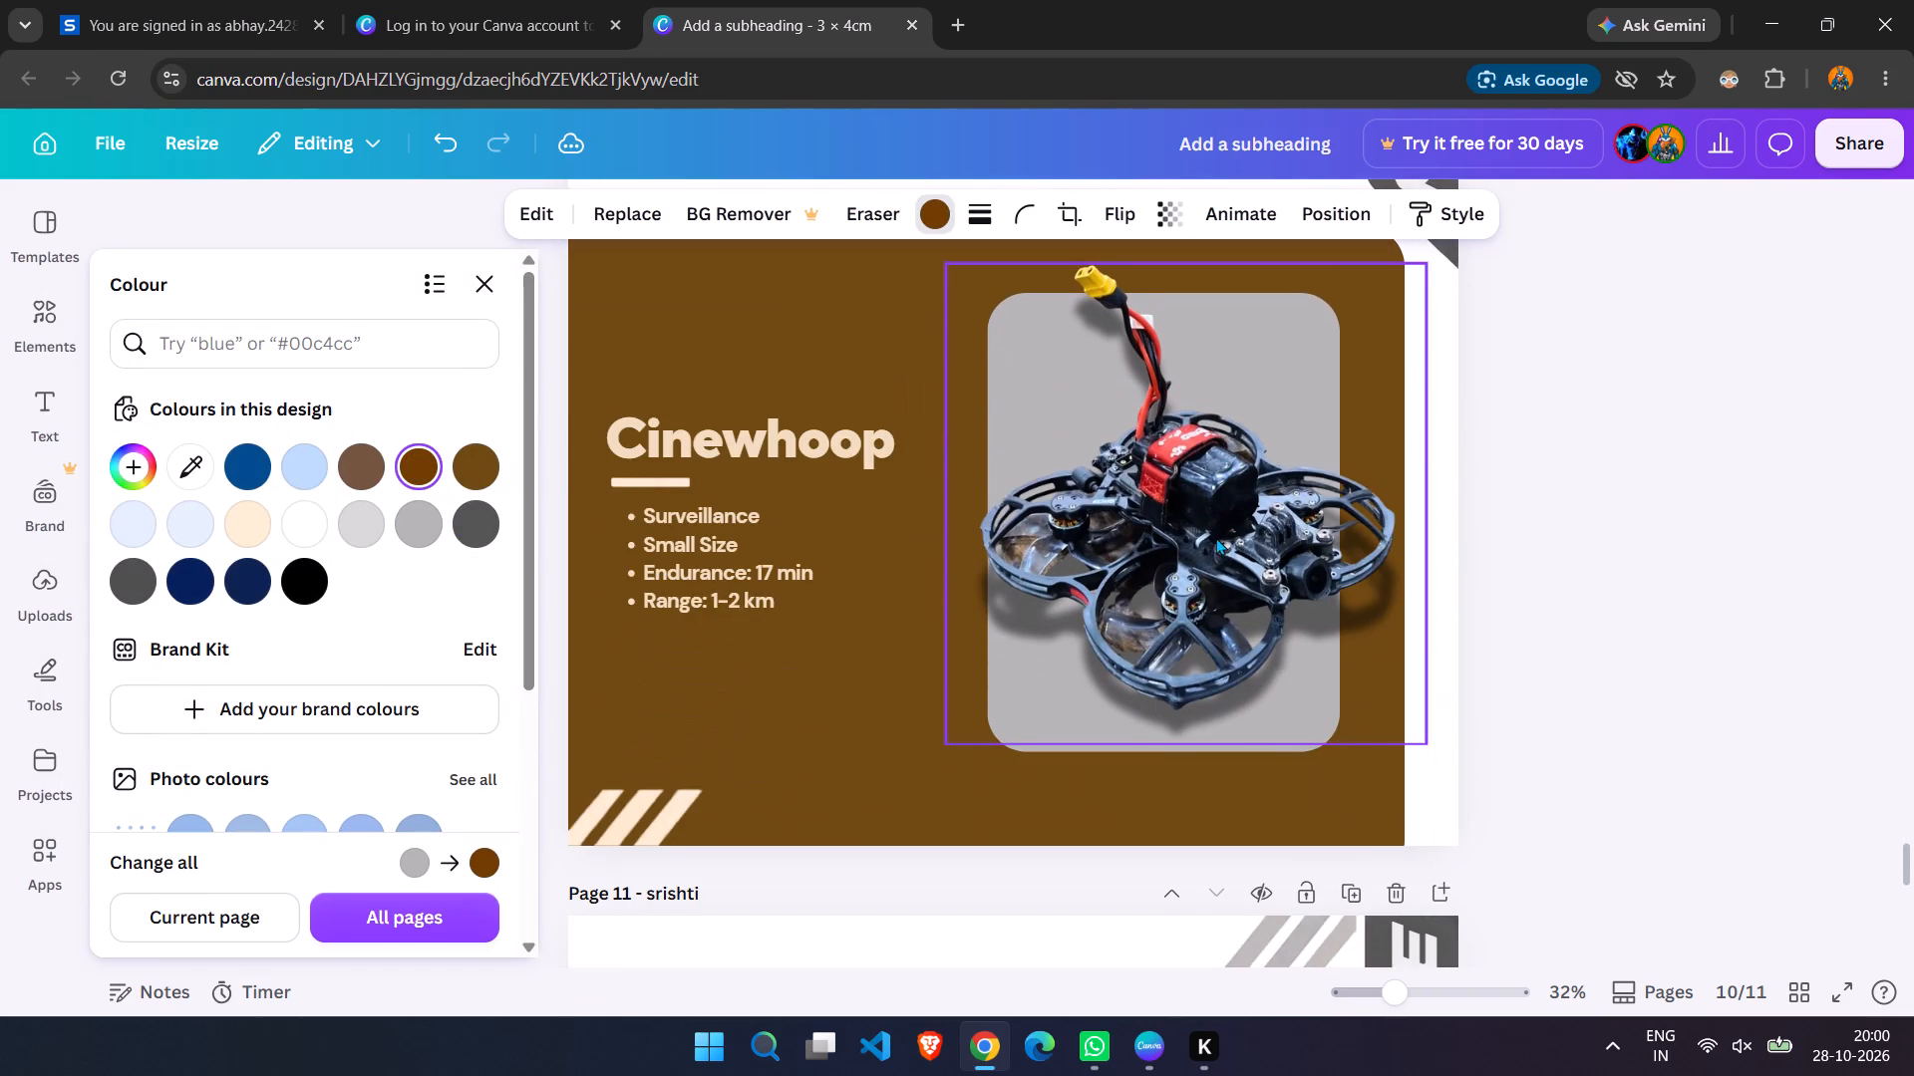
{"action": "scroll", "coordinate": [1212, 537], "scroll_direction": "down", "scroll_amount": 15}
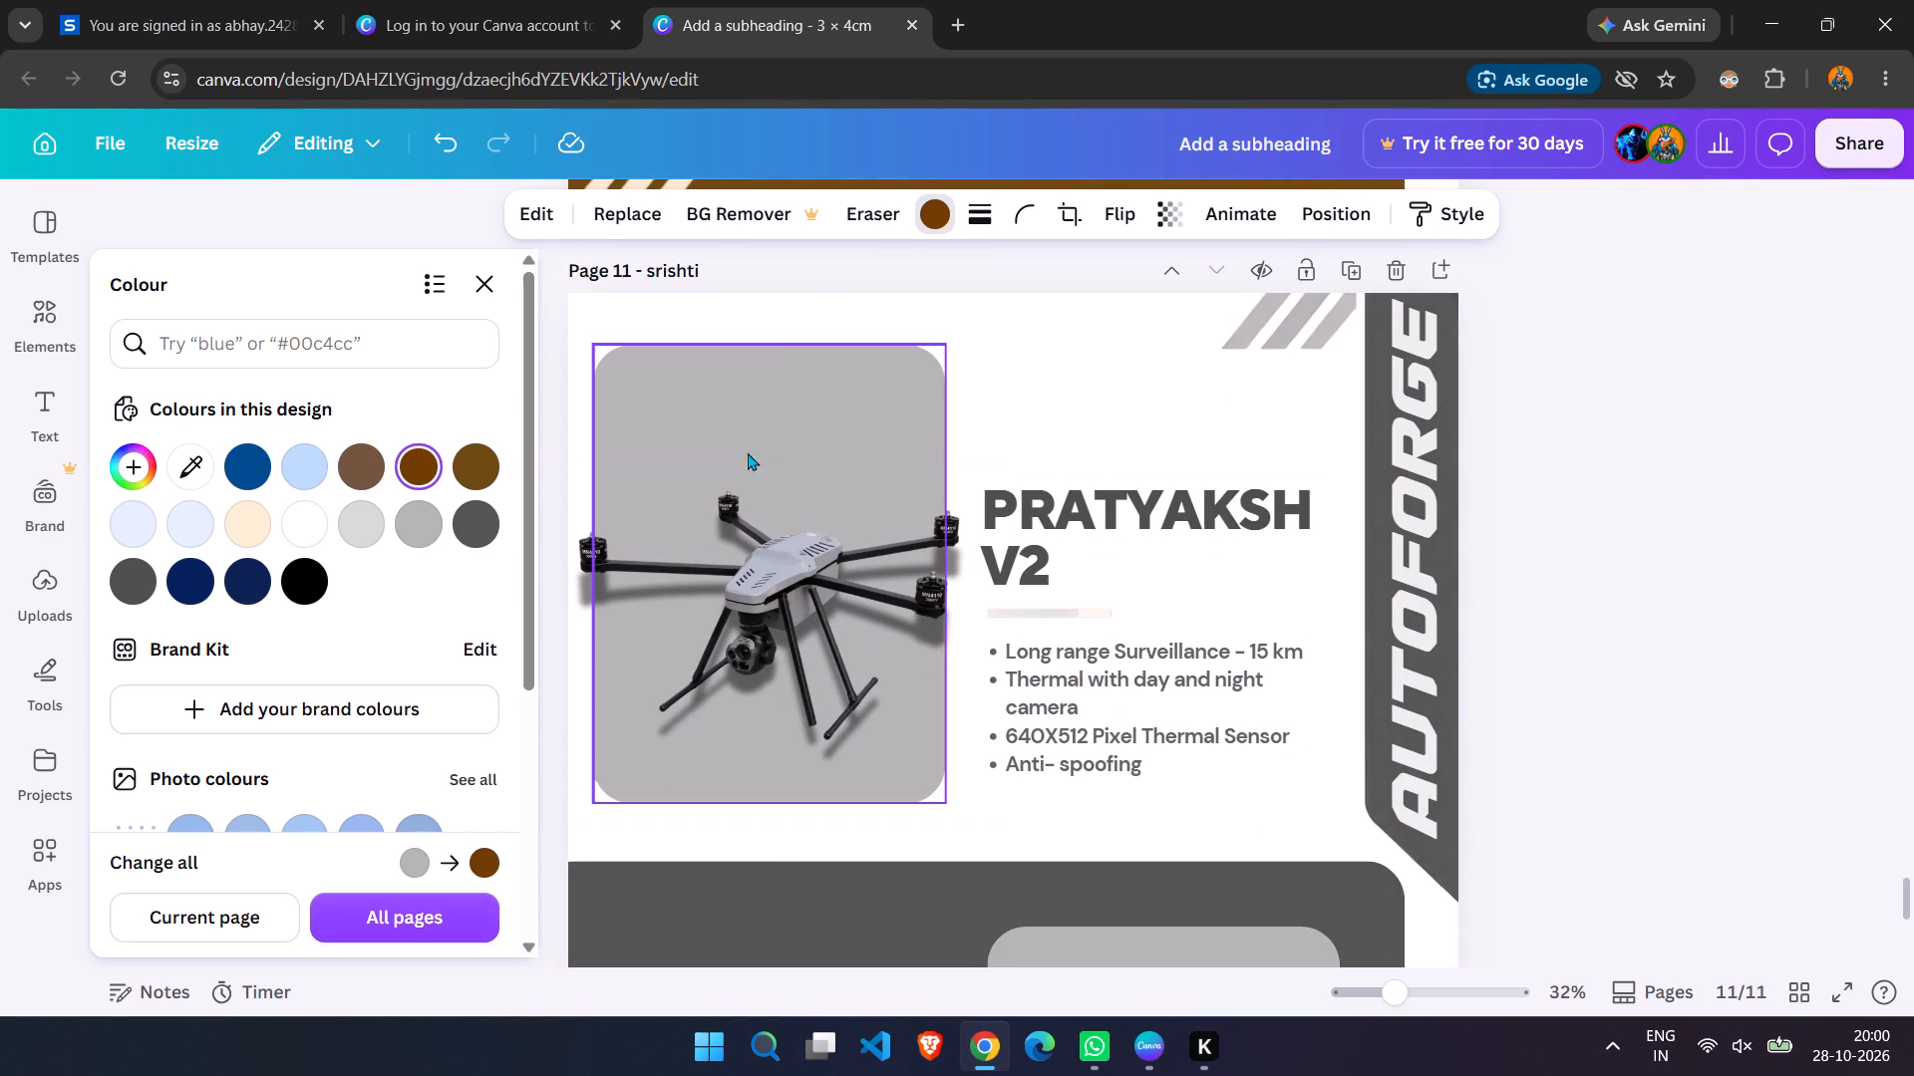
{"action": "left_click", "coordinate": [826, 390]}
{"action": "left_click", "coordinate": [793, 222]}
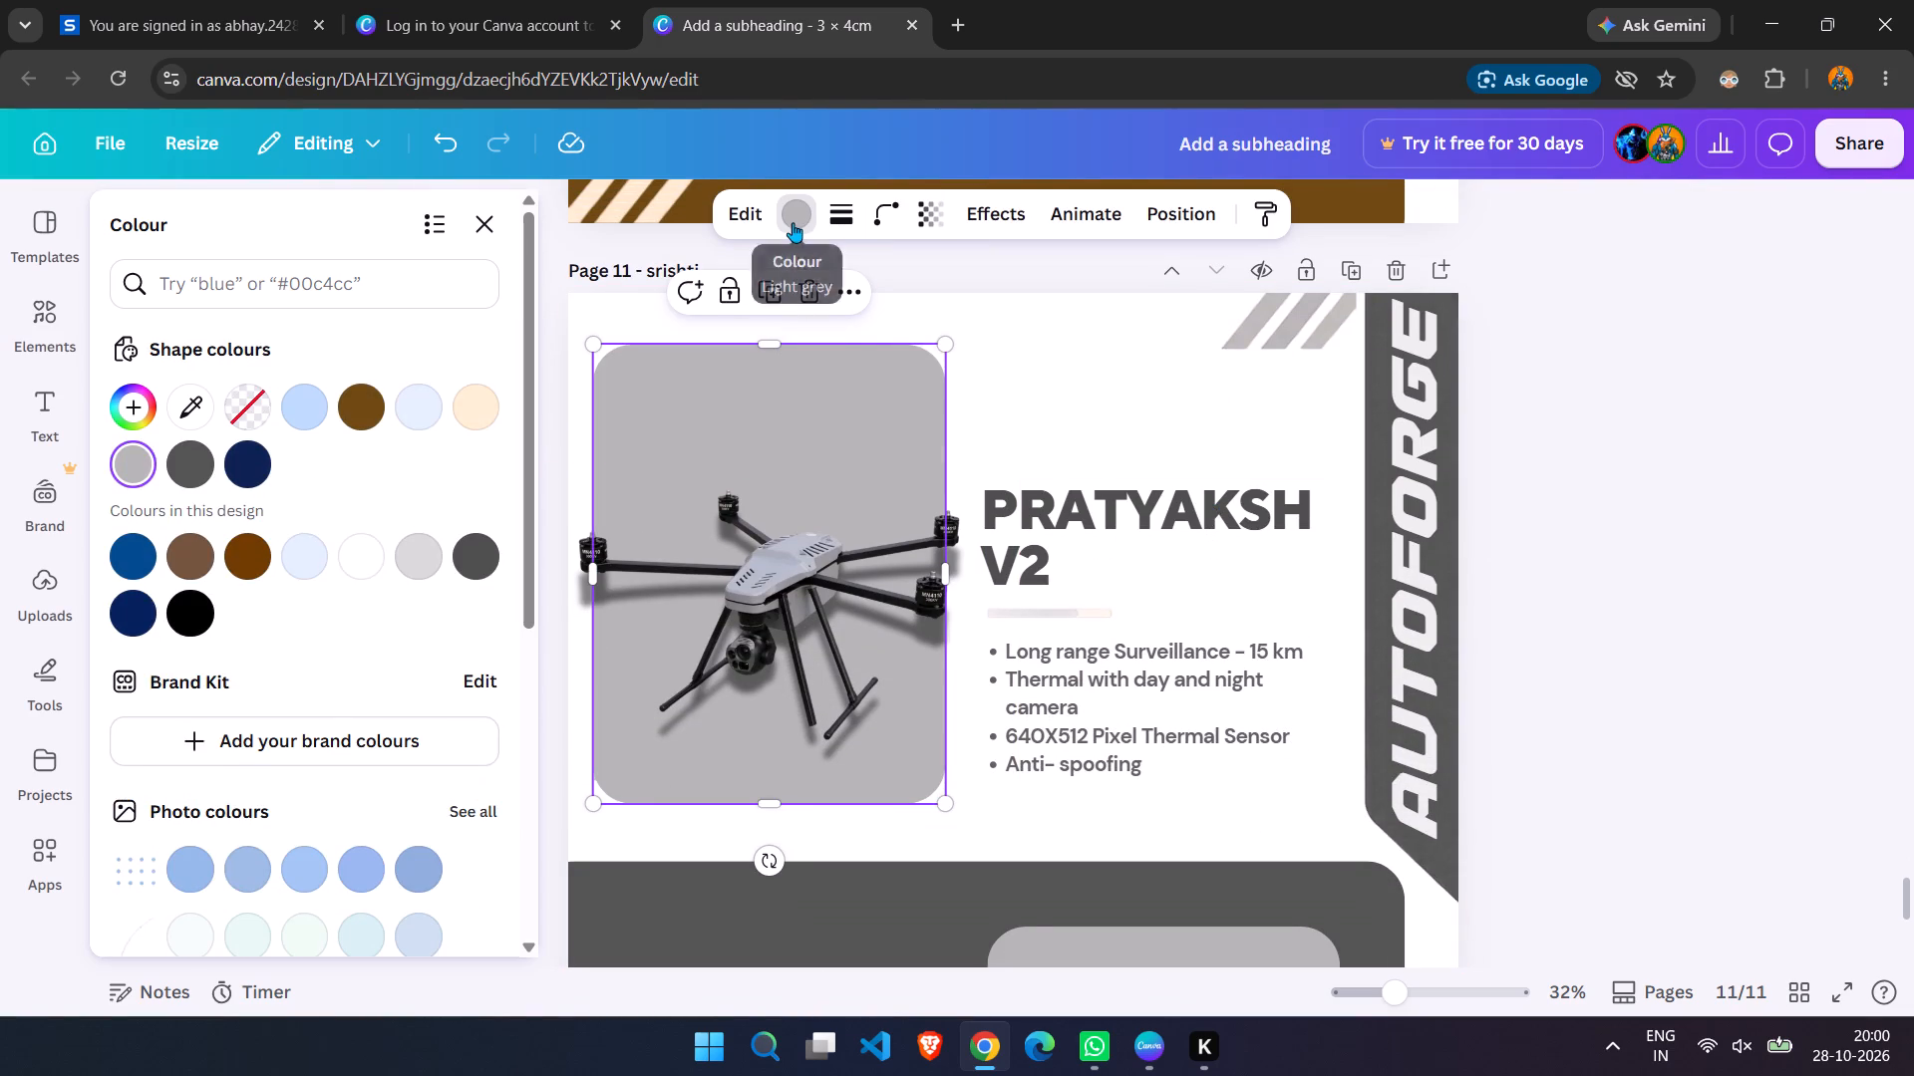
{"action": "left_click", "coordinate": [790, 216]}
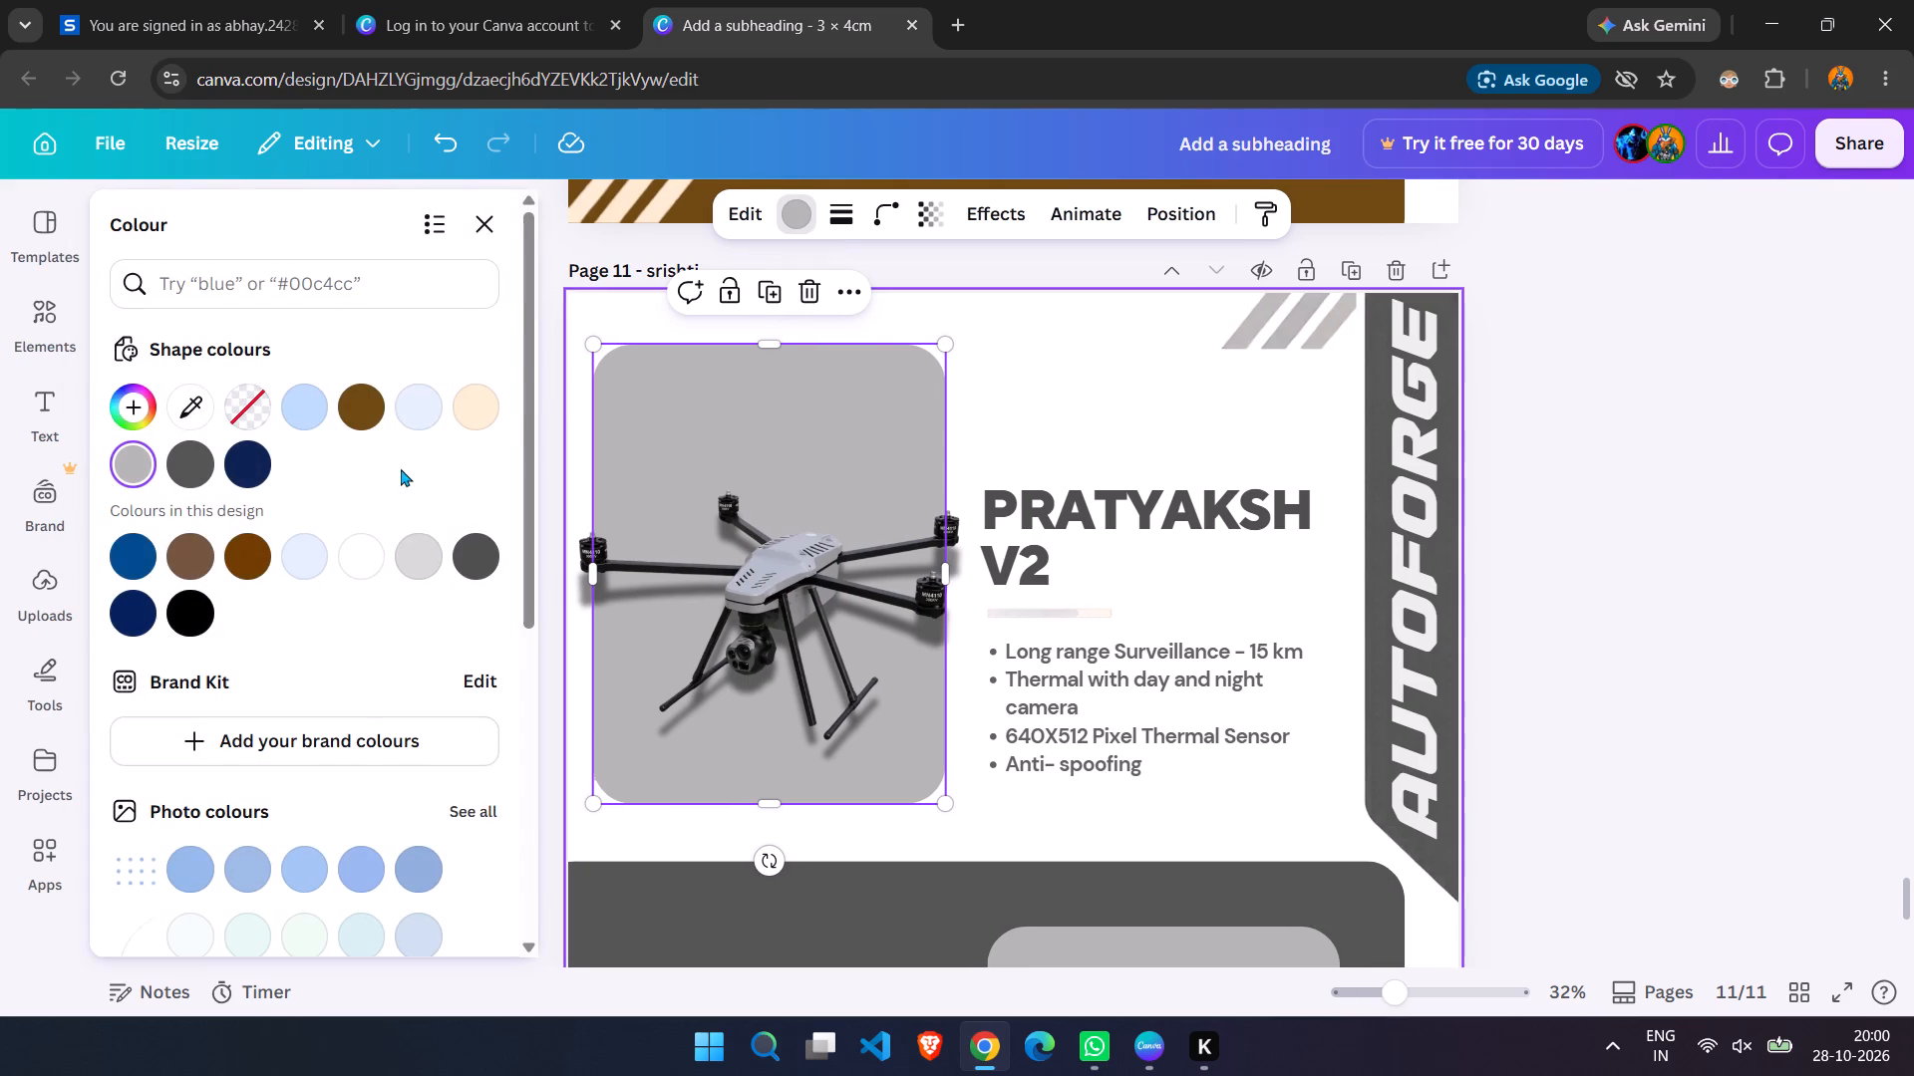
{"action": "left_click", "coordinate": [492, 397]}
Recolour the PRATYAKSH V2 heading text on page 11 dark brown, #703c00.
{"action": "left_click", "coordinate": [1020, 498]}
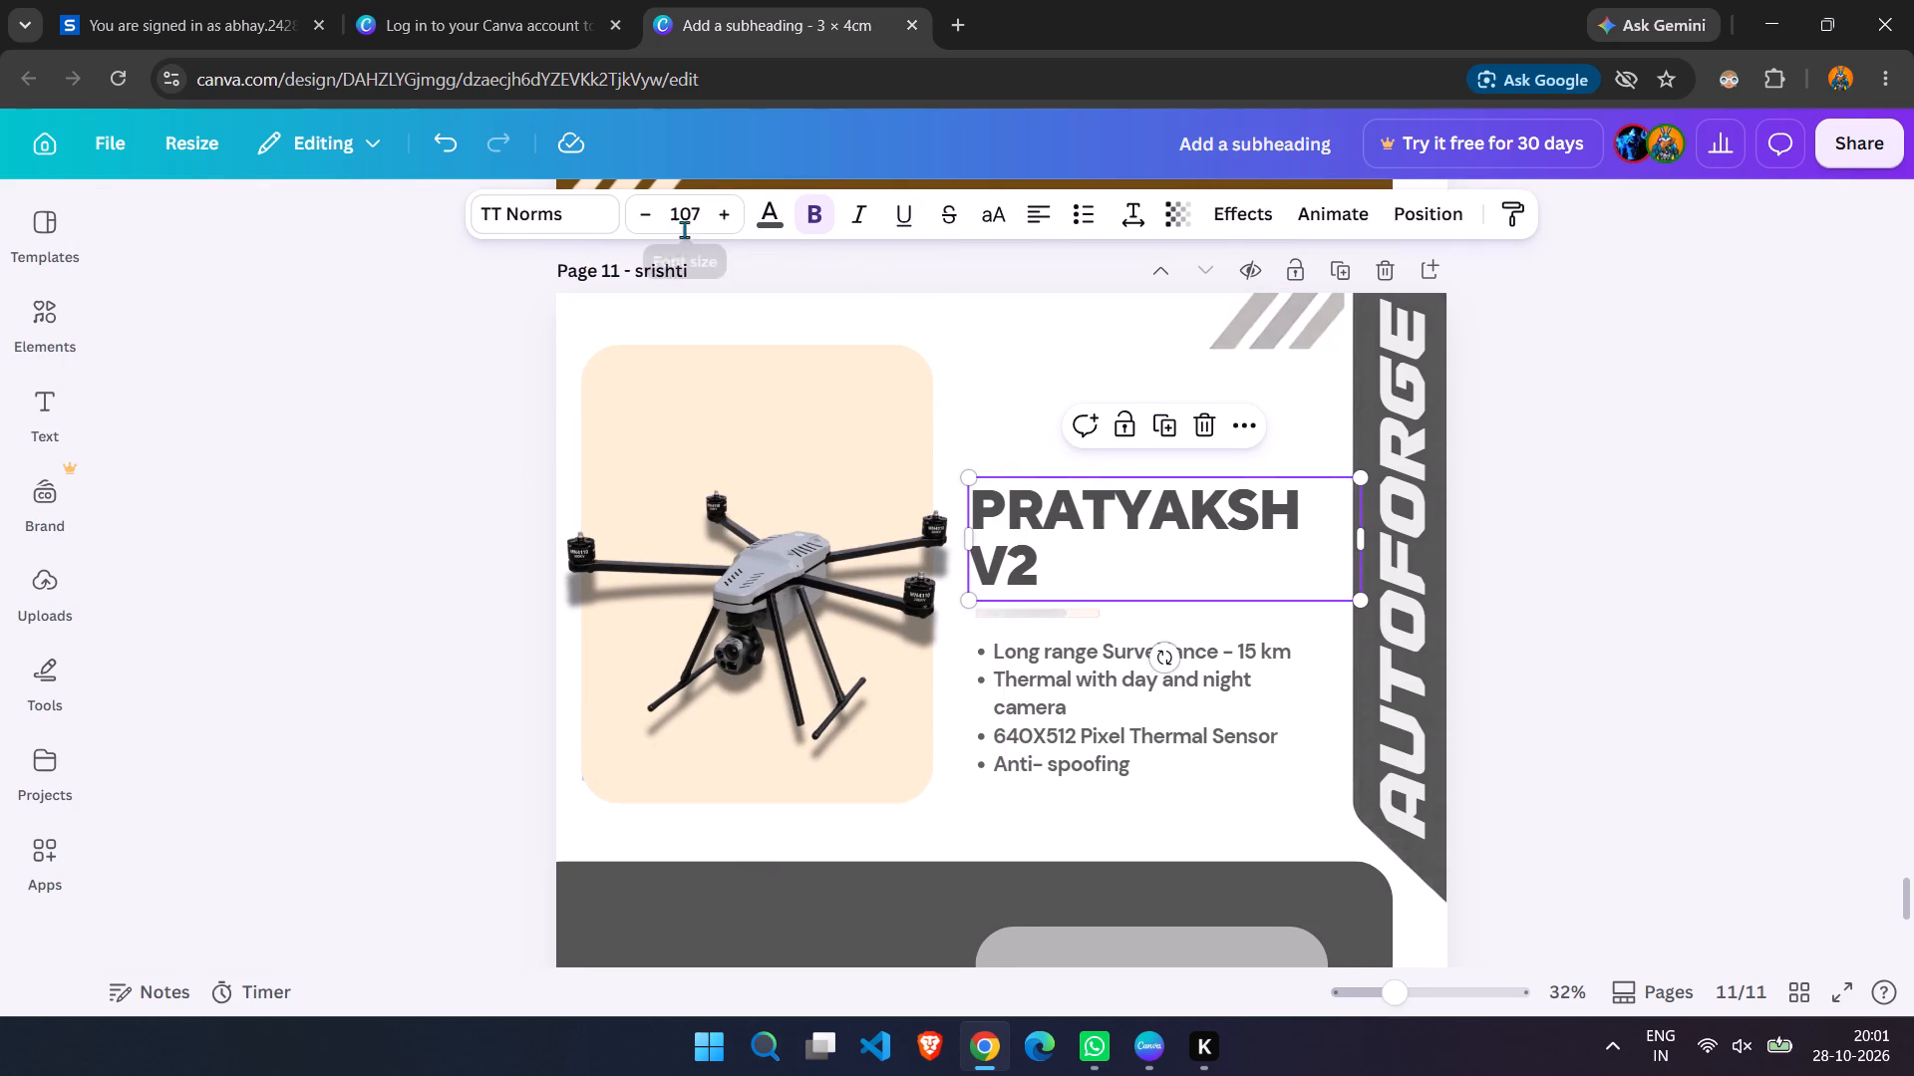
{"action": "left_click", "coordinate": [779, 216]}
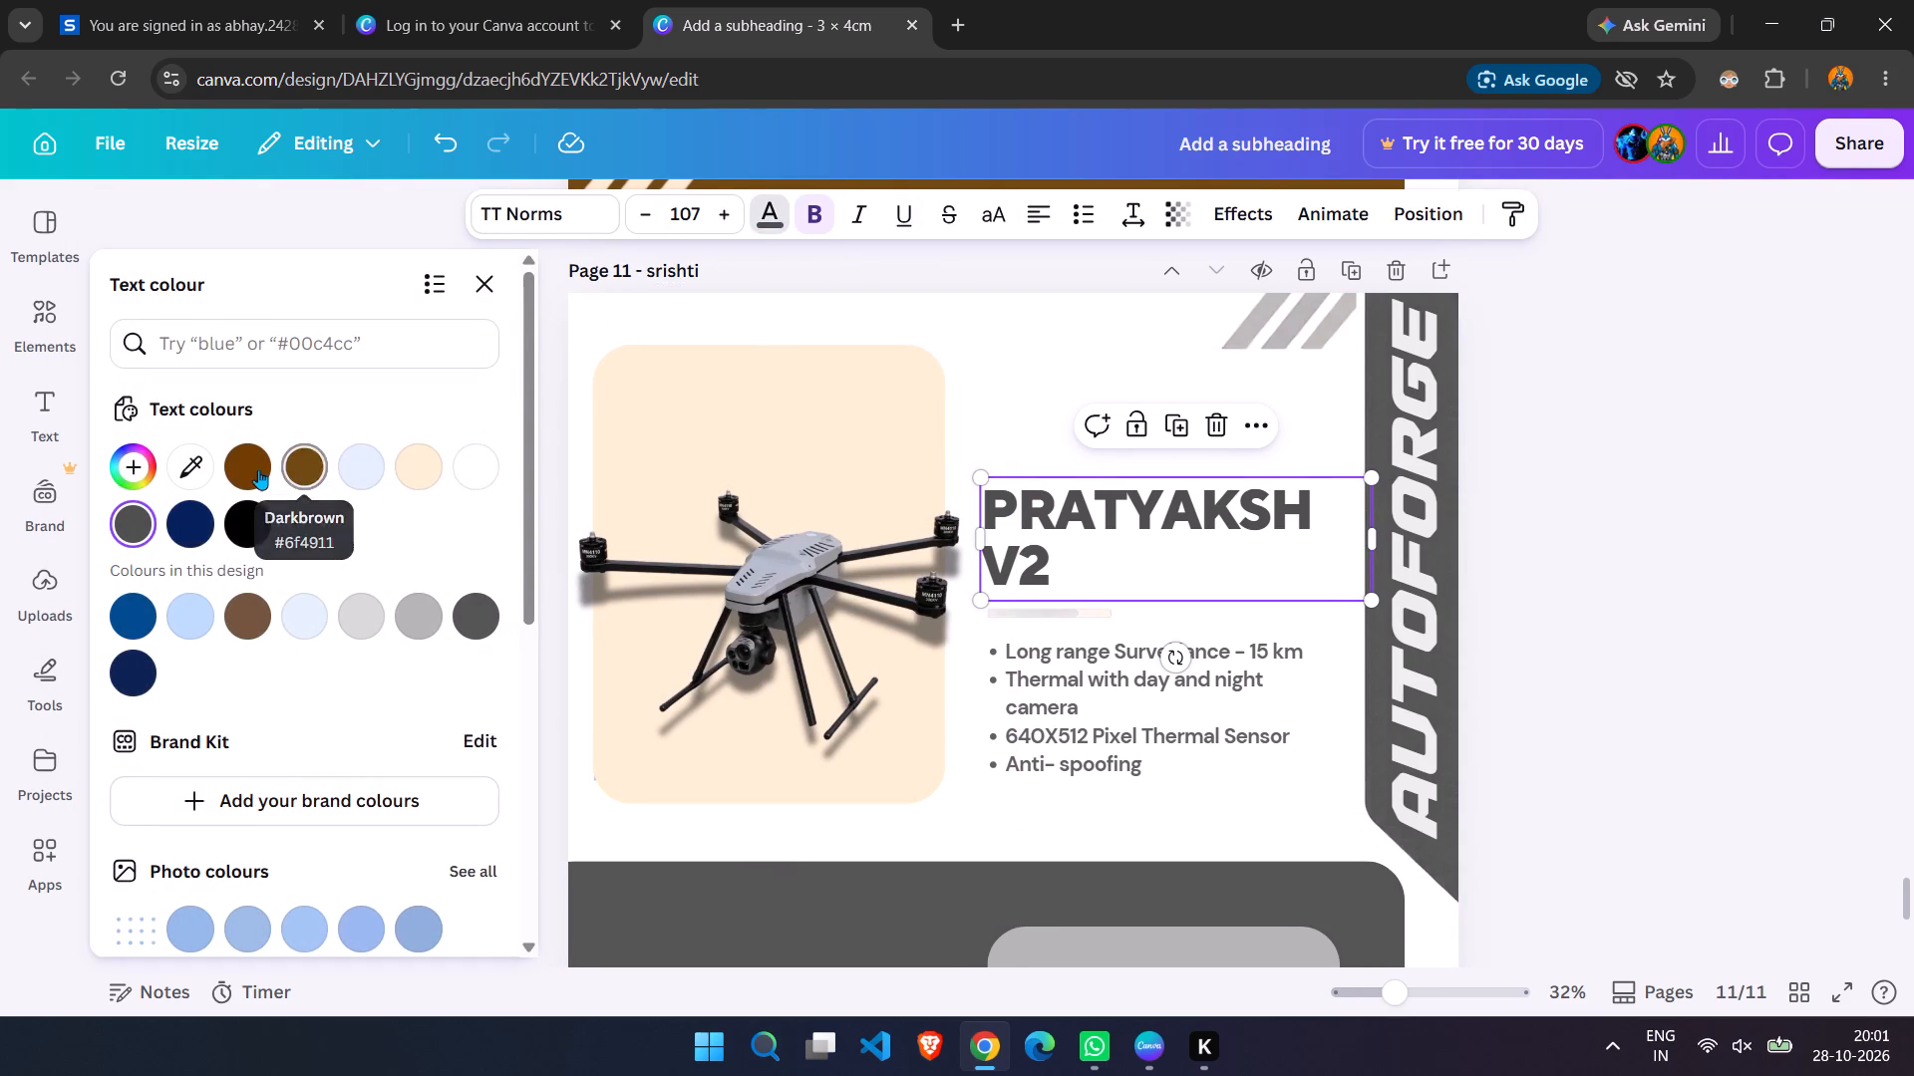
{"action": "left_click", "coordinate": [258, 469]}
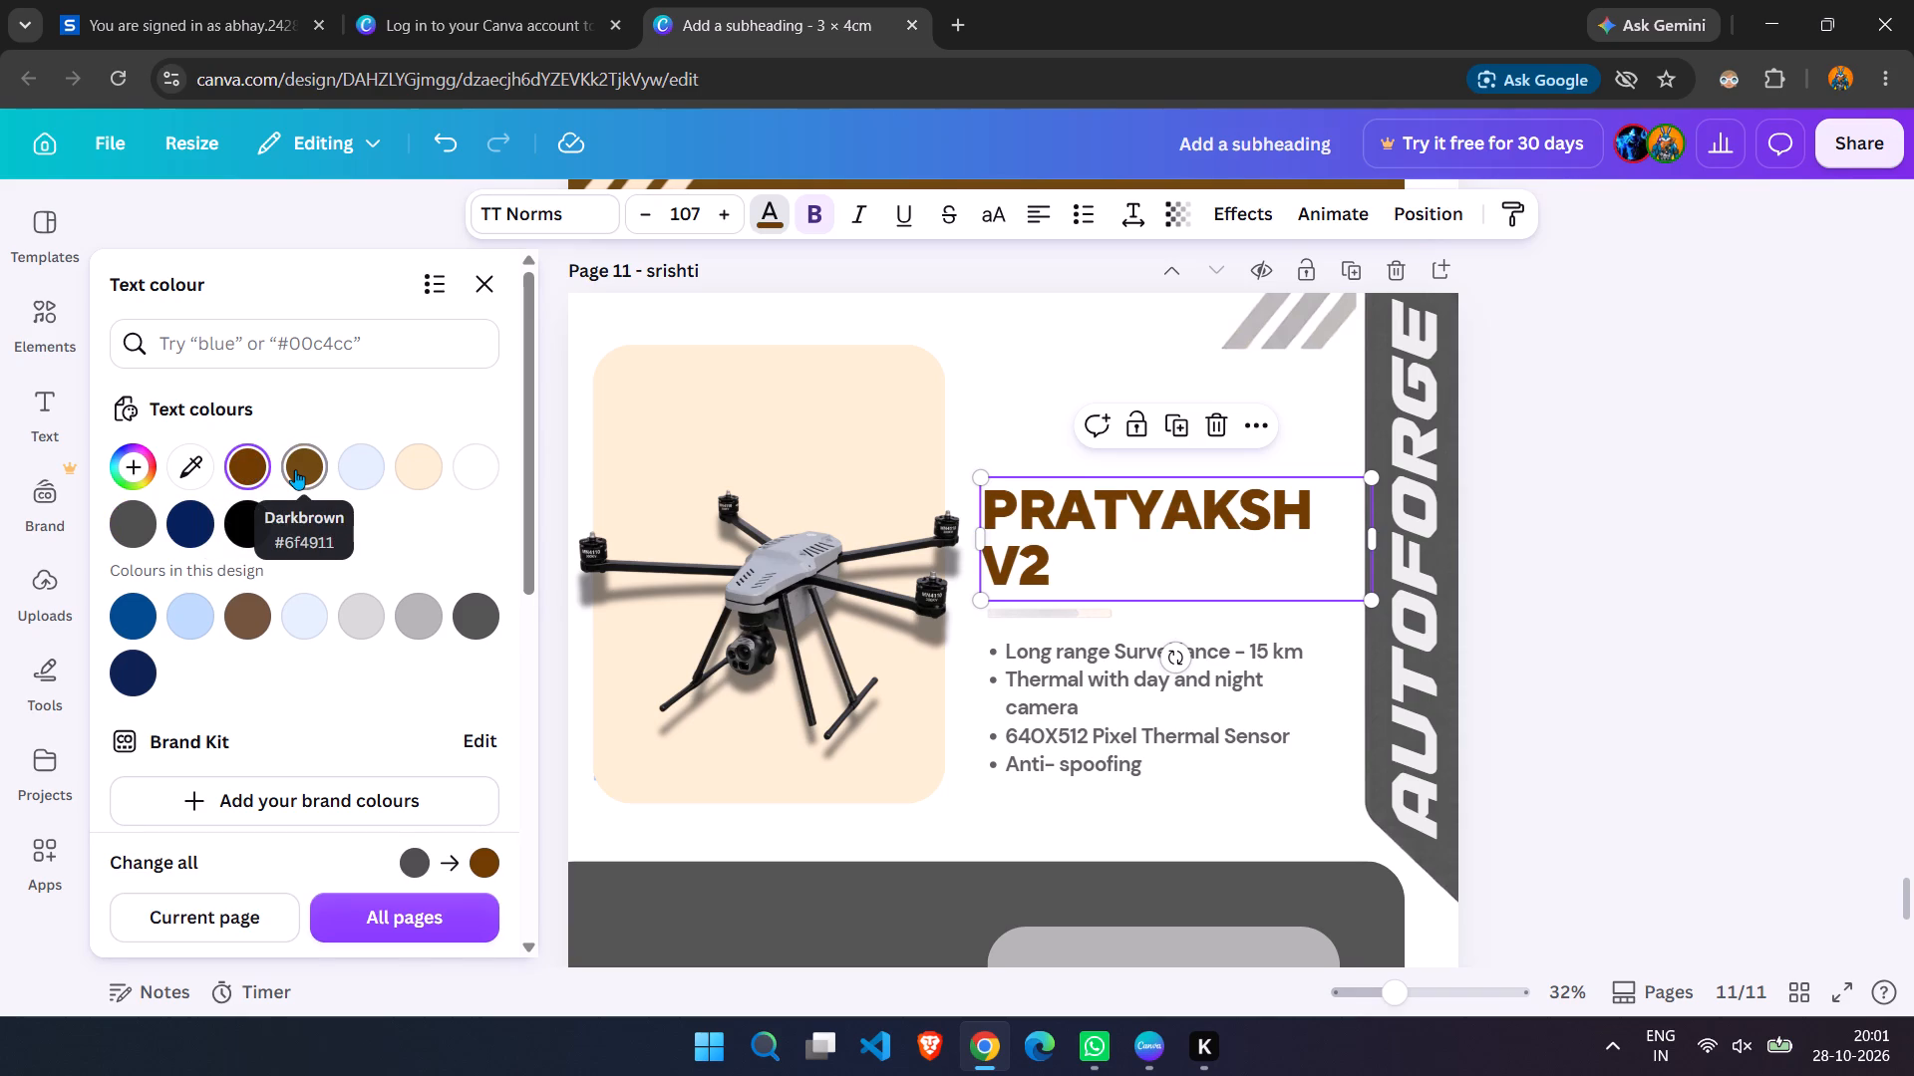
Compare with page 10's colours and set the PRATYAKSH V2 heading's text colour on page 11 to dark brown, #6f4911.
{"action": "scroll", "coordinate": [895, 503], "scroll_direction": "up", "scroll_amount": 8}
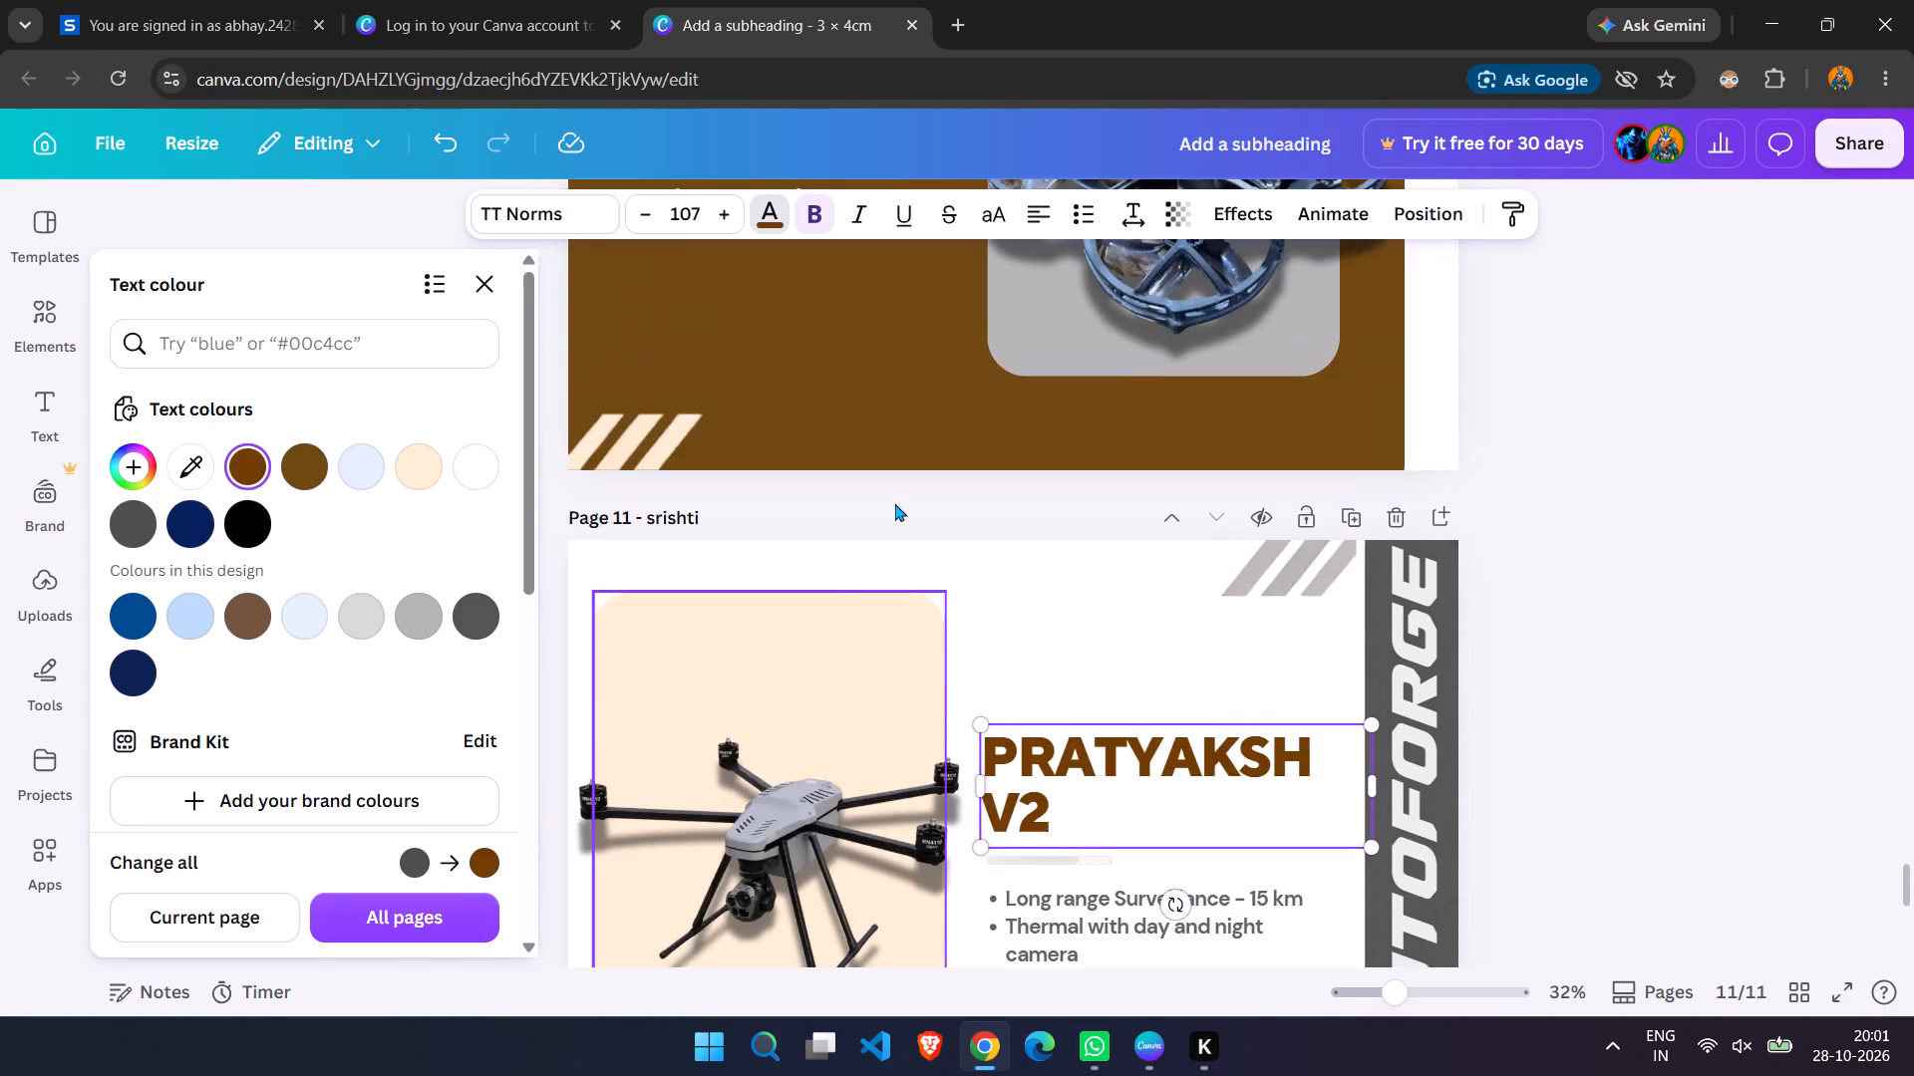
{"action": "scroll", "coordinate": [895, 503], "scroll_direction": "up", "scroll_amount": 8}
{"action": "scroll", "coordinate": [895, 503], "scroll_direction": "down", "scroll_amount": 13}
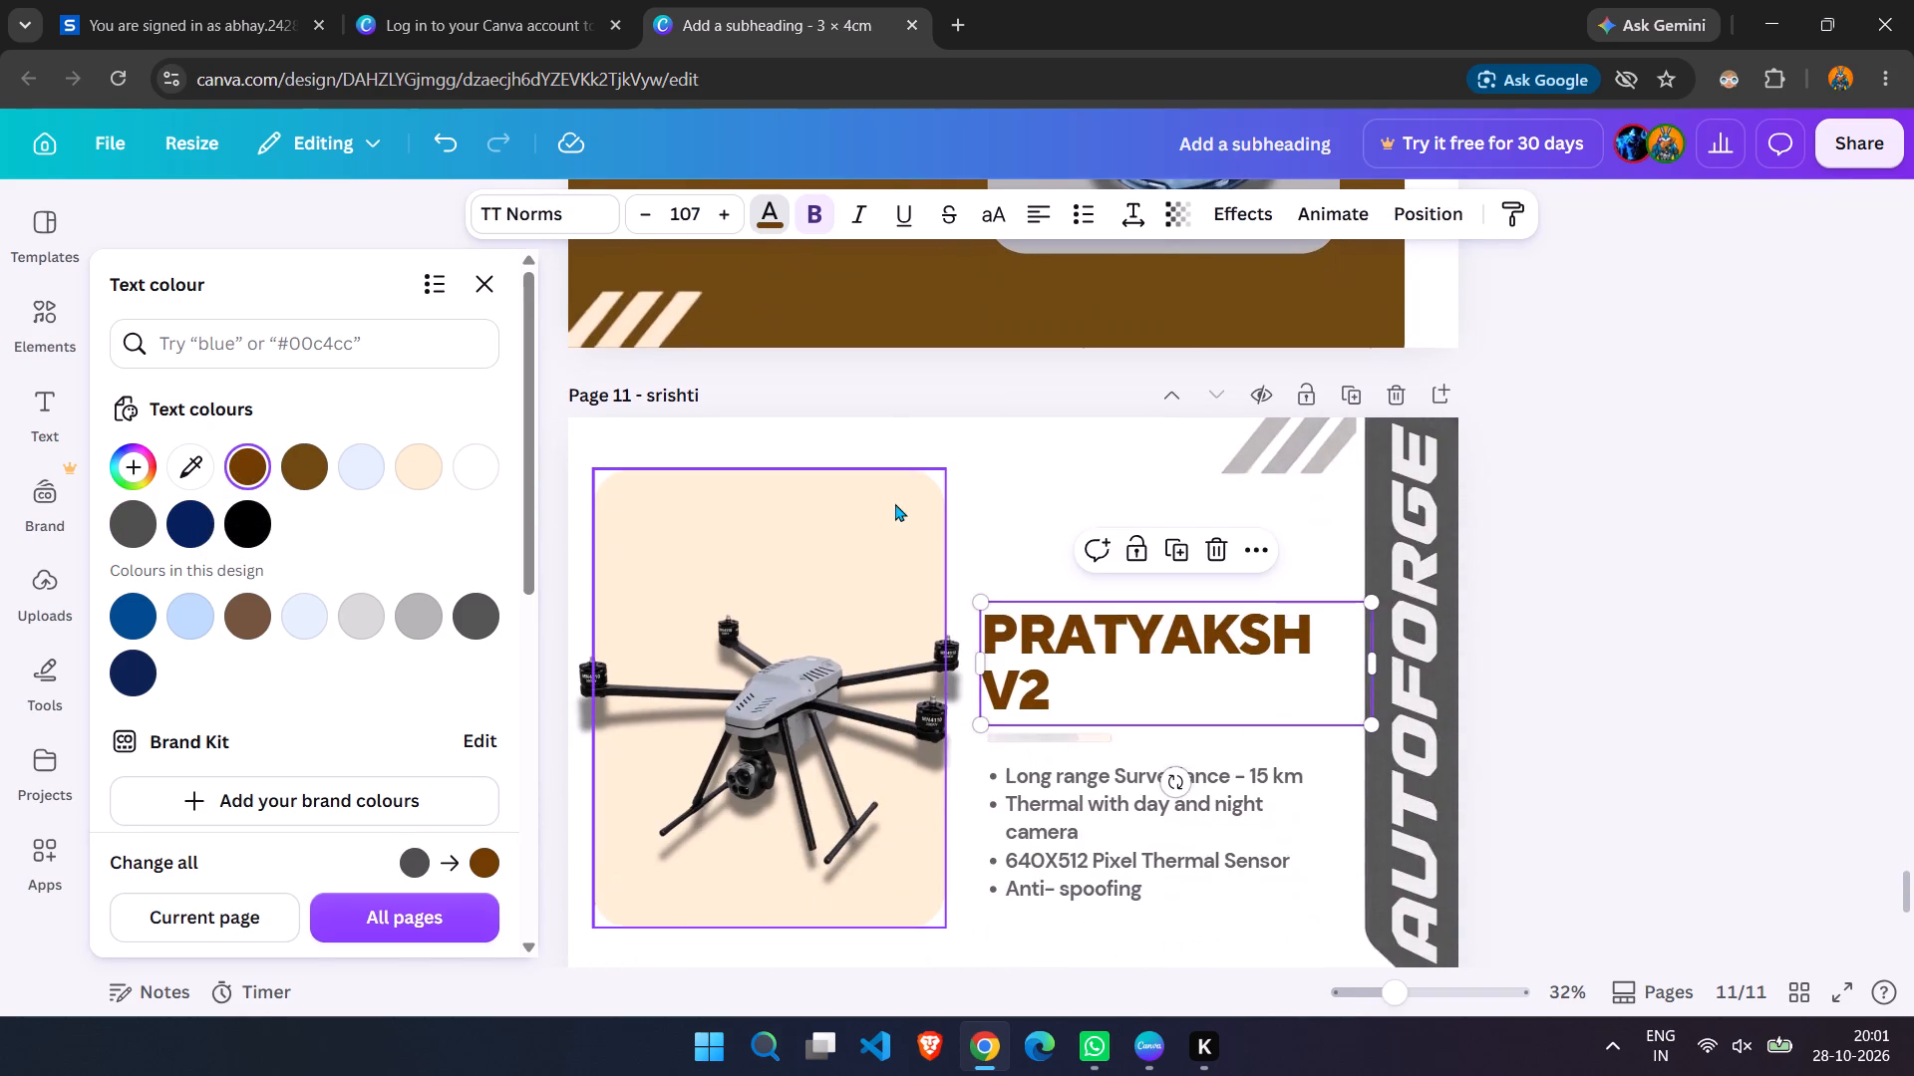
{"action": "scroll", "coordinate": [895, 503], "scroll_direction": "up", "scroll_amount": 15}
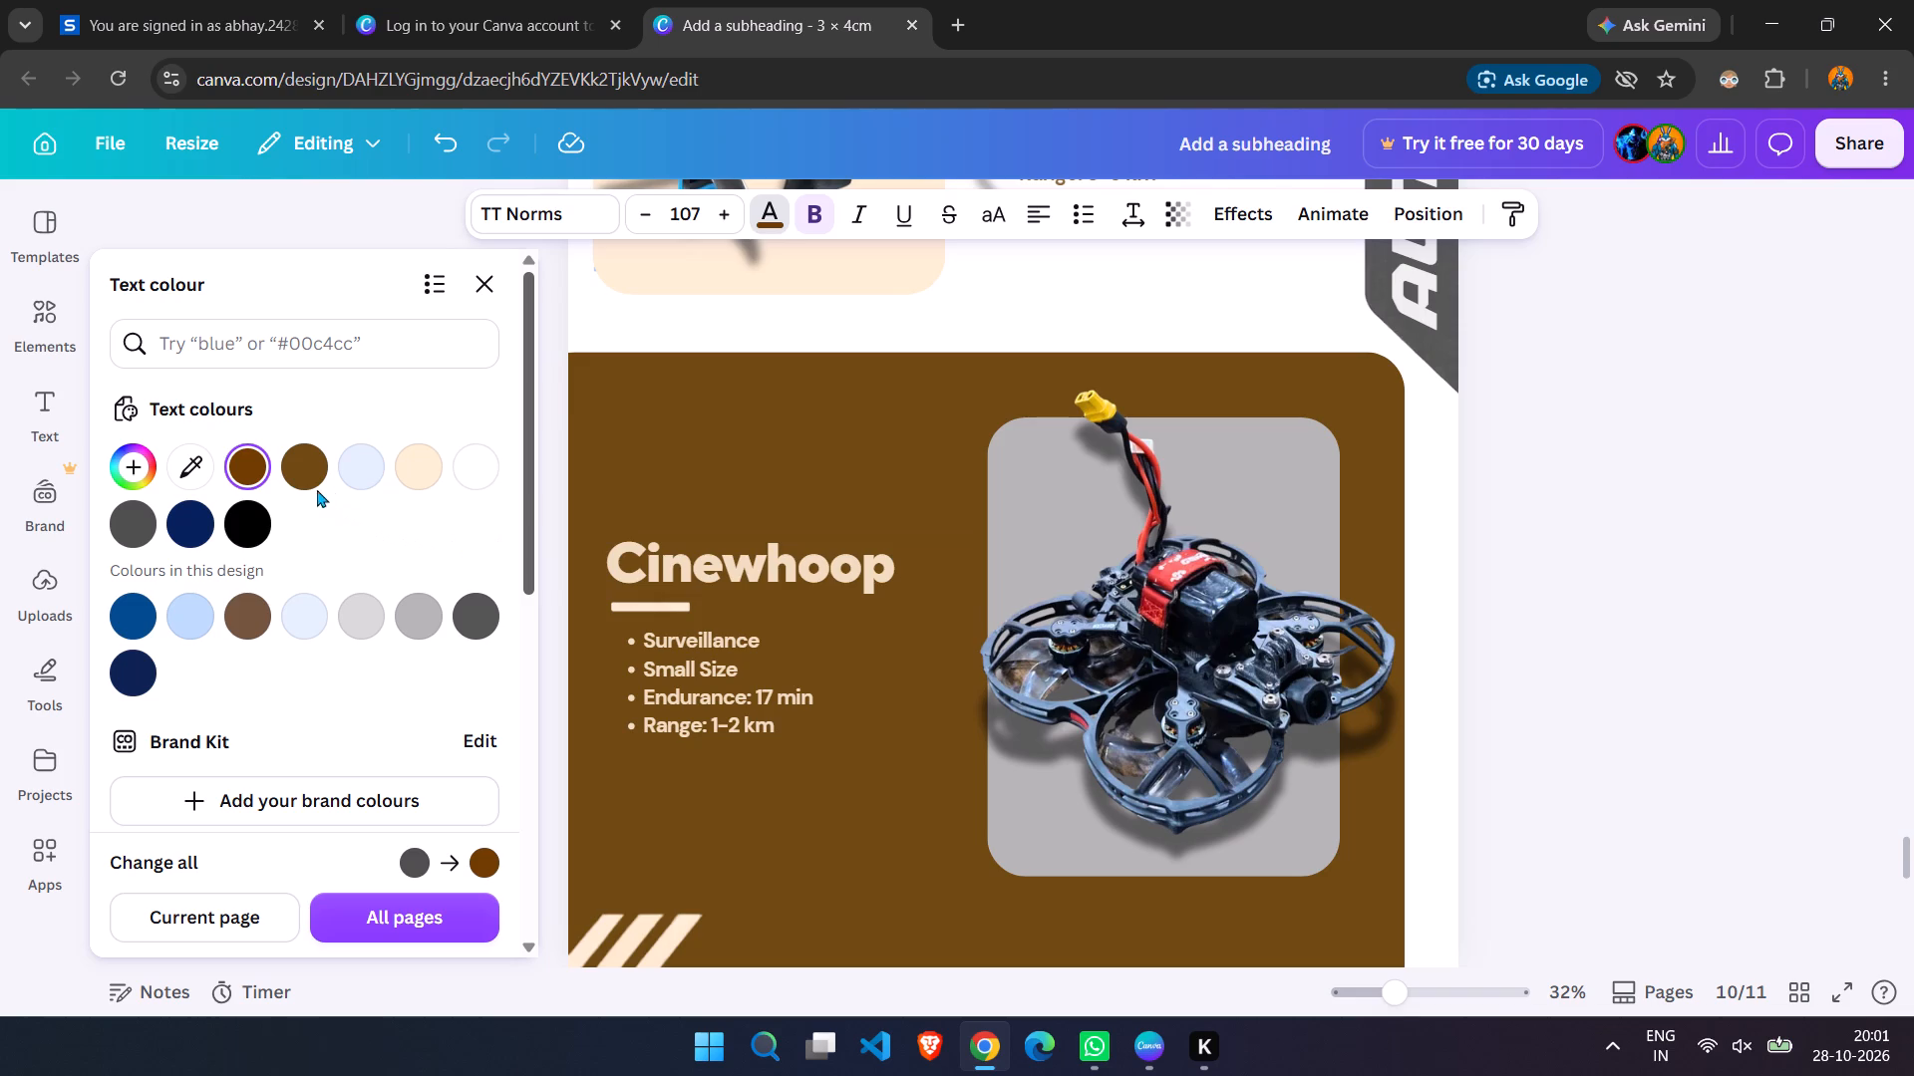
{"action": "scroll", "coordinate": [854, 590], "scroll_direction": "down", "scroll_amount": 9}
{"action": "left_click", "coordinate": [1165, 498]}
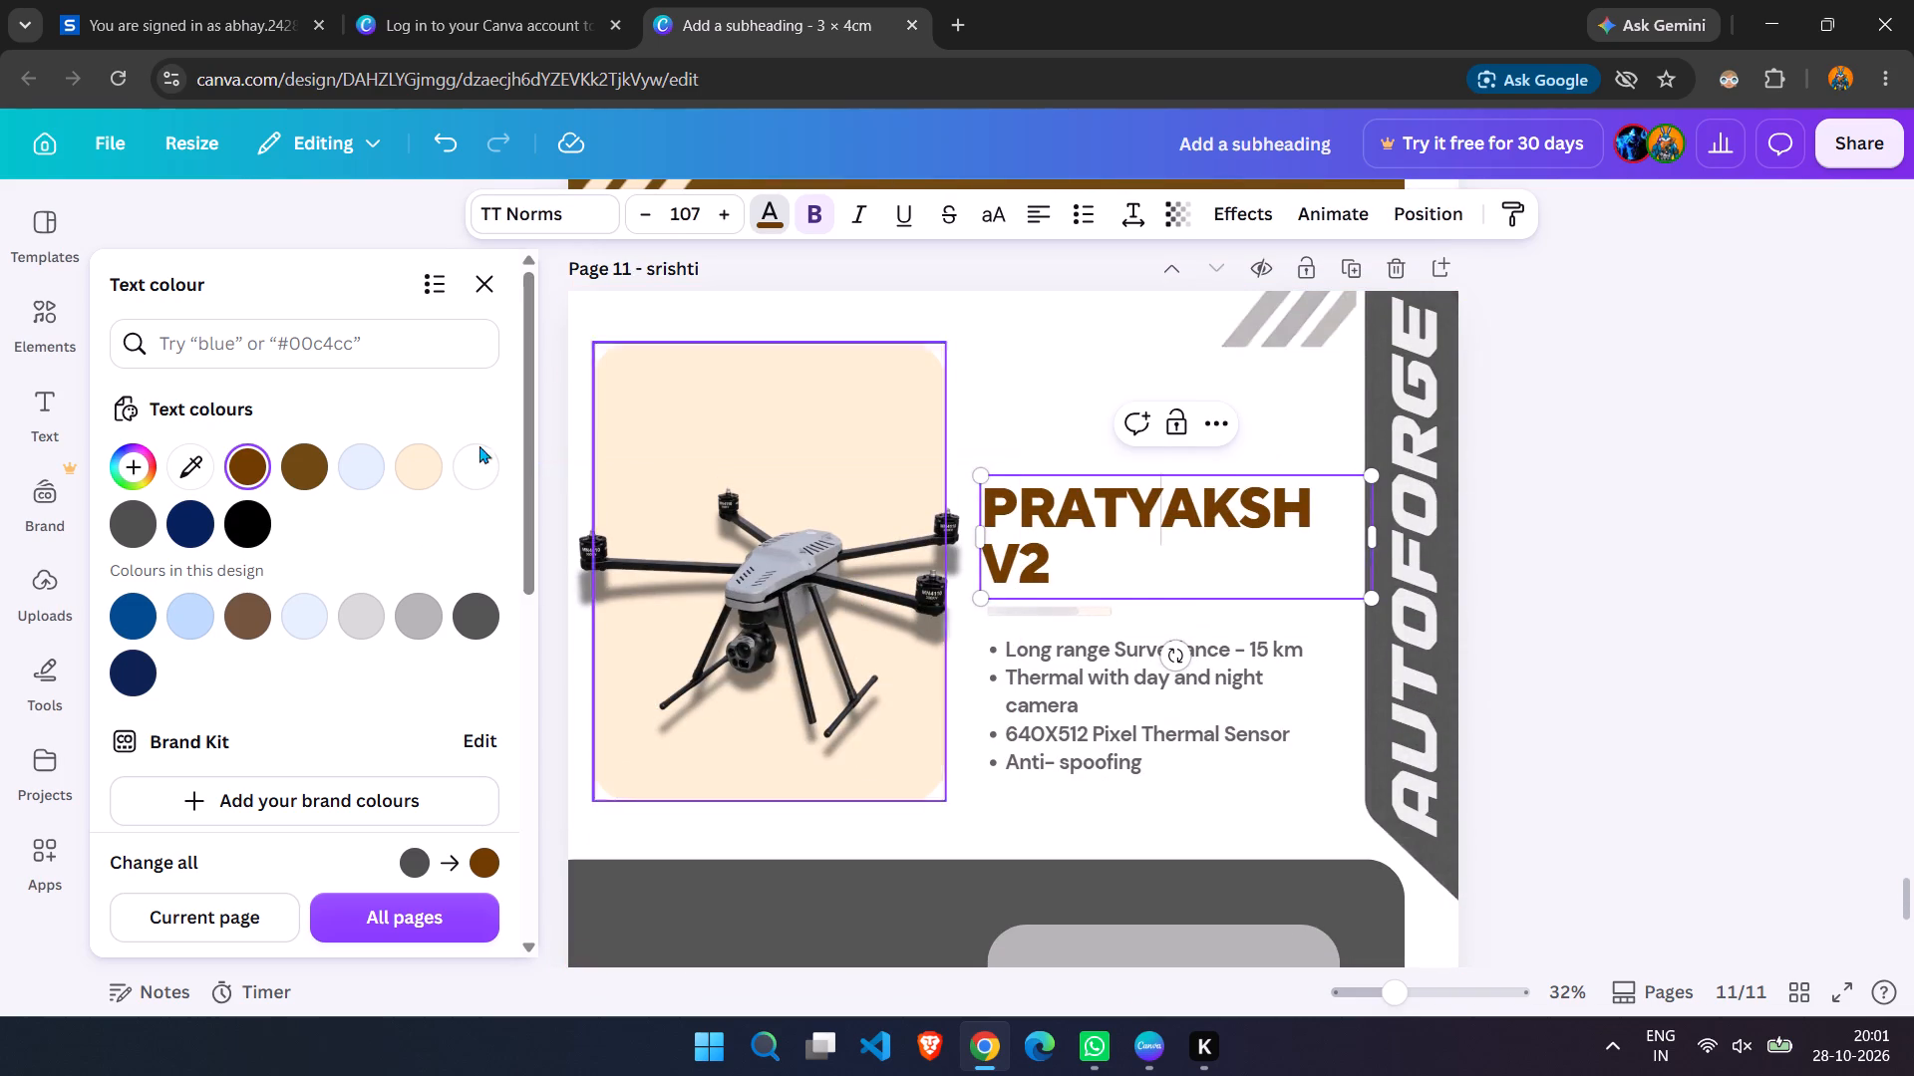
{"action": "left_click", "coordinate": [293, 457]}
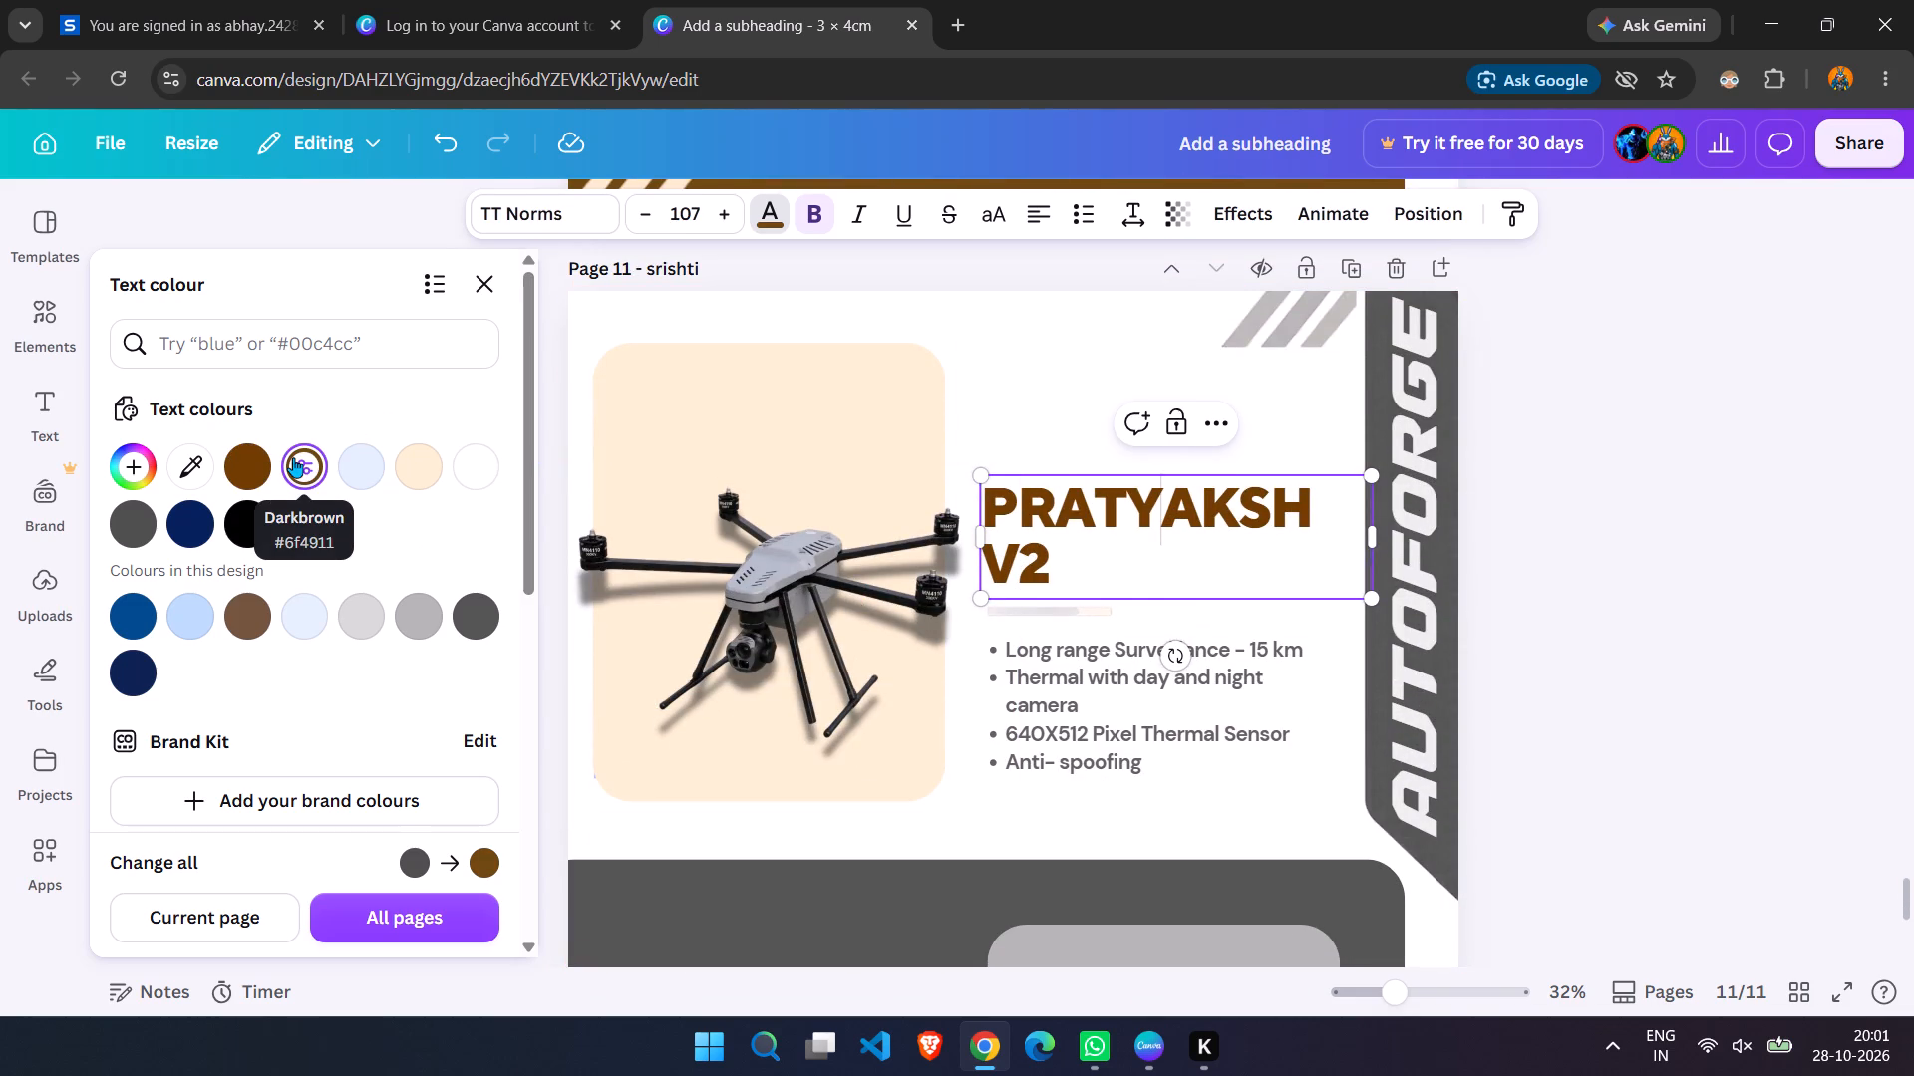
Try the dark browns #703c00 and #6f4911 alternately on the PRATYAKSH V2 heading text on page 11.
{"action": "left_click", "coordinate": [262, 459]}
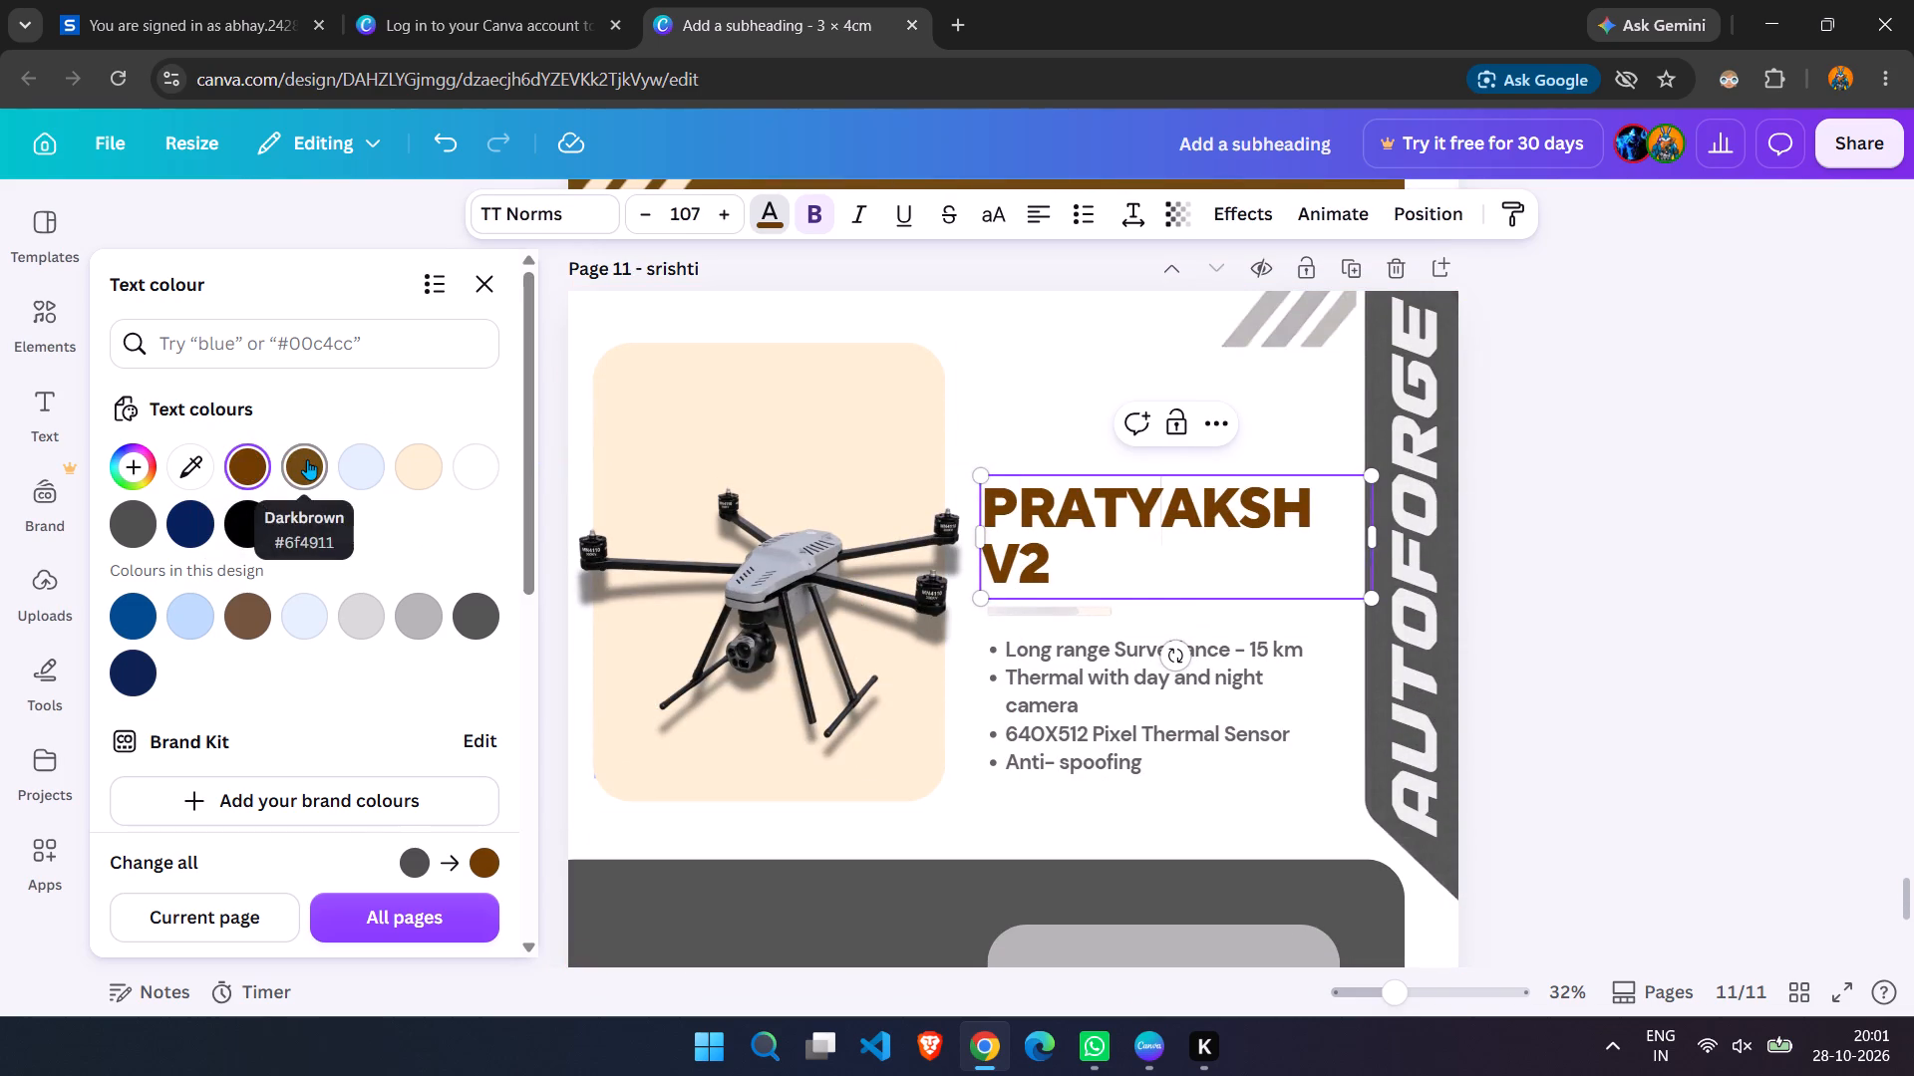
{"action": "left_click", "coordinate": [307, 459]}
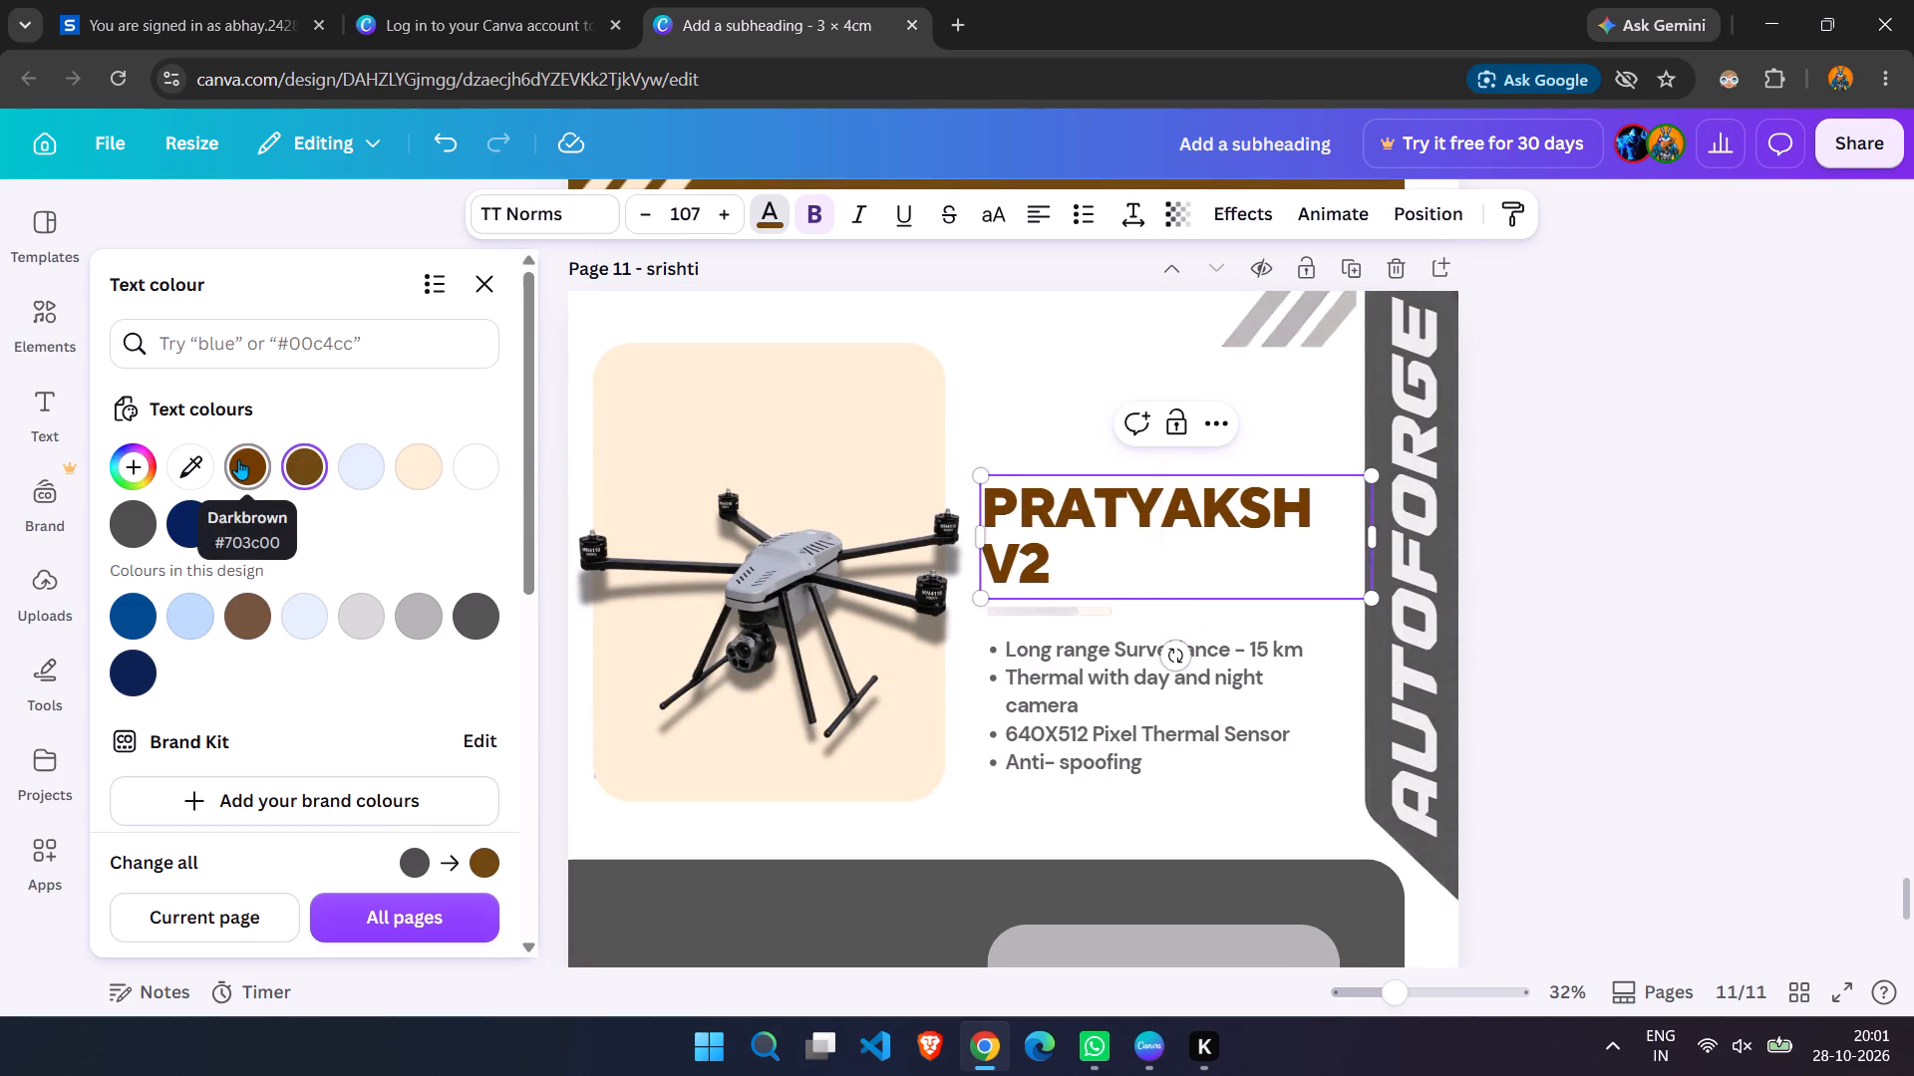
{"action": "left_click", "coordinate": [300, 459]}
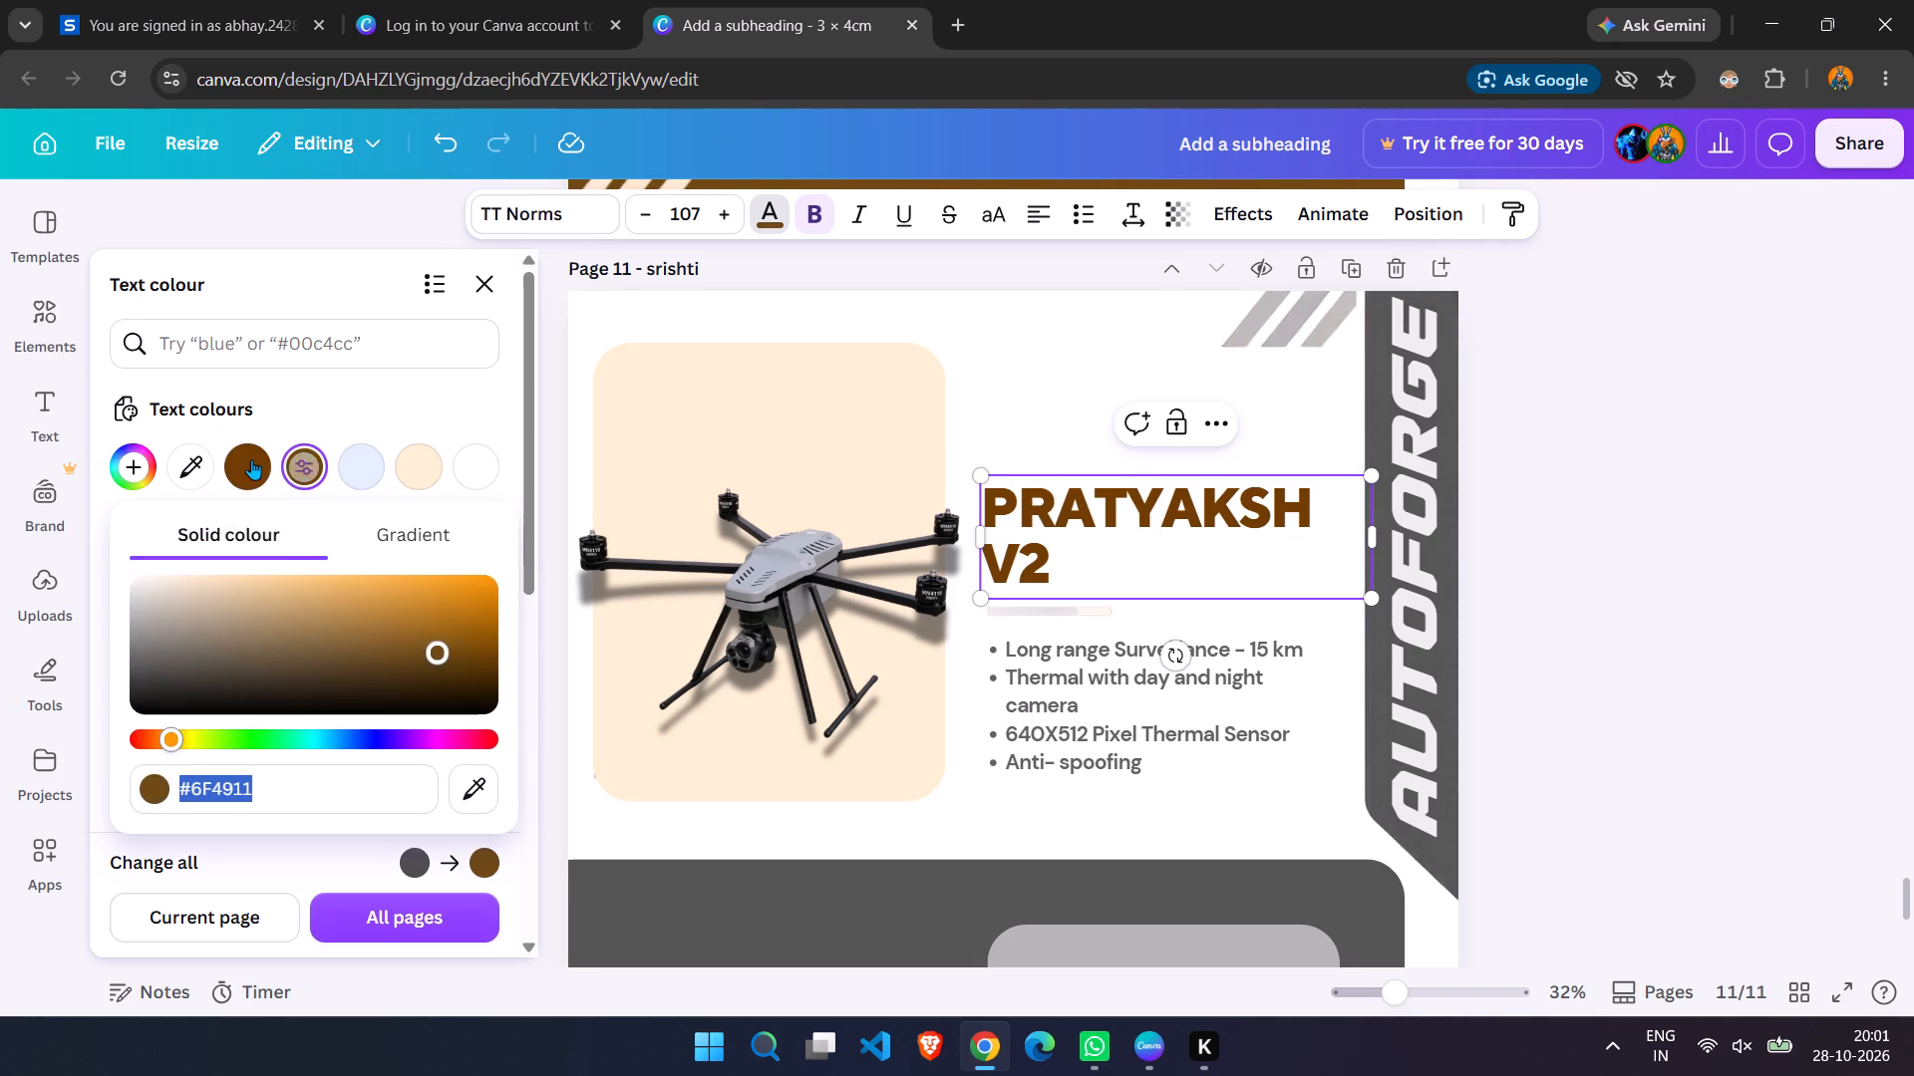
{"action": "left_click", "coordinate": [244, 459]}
Check which brown fills the Cinewhoop panel on page 10 and the panel at the bottom of page 9.
{"action": "scroll", "coordinate": [840, 476], "scroll_direction": "up", "scroll_amount": 7}
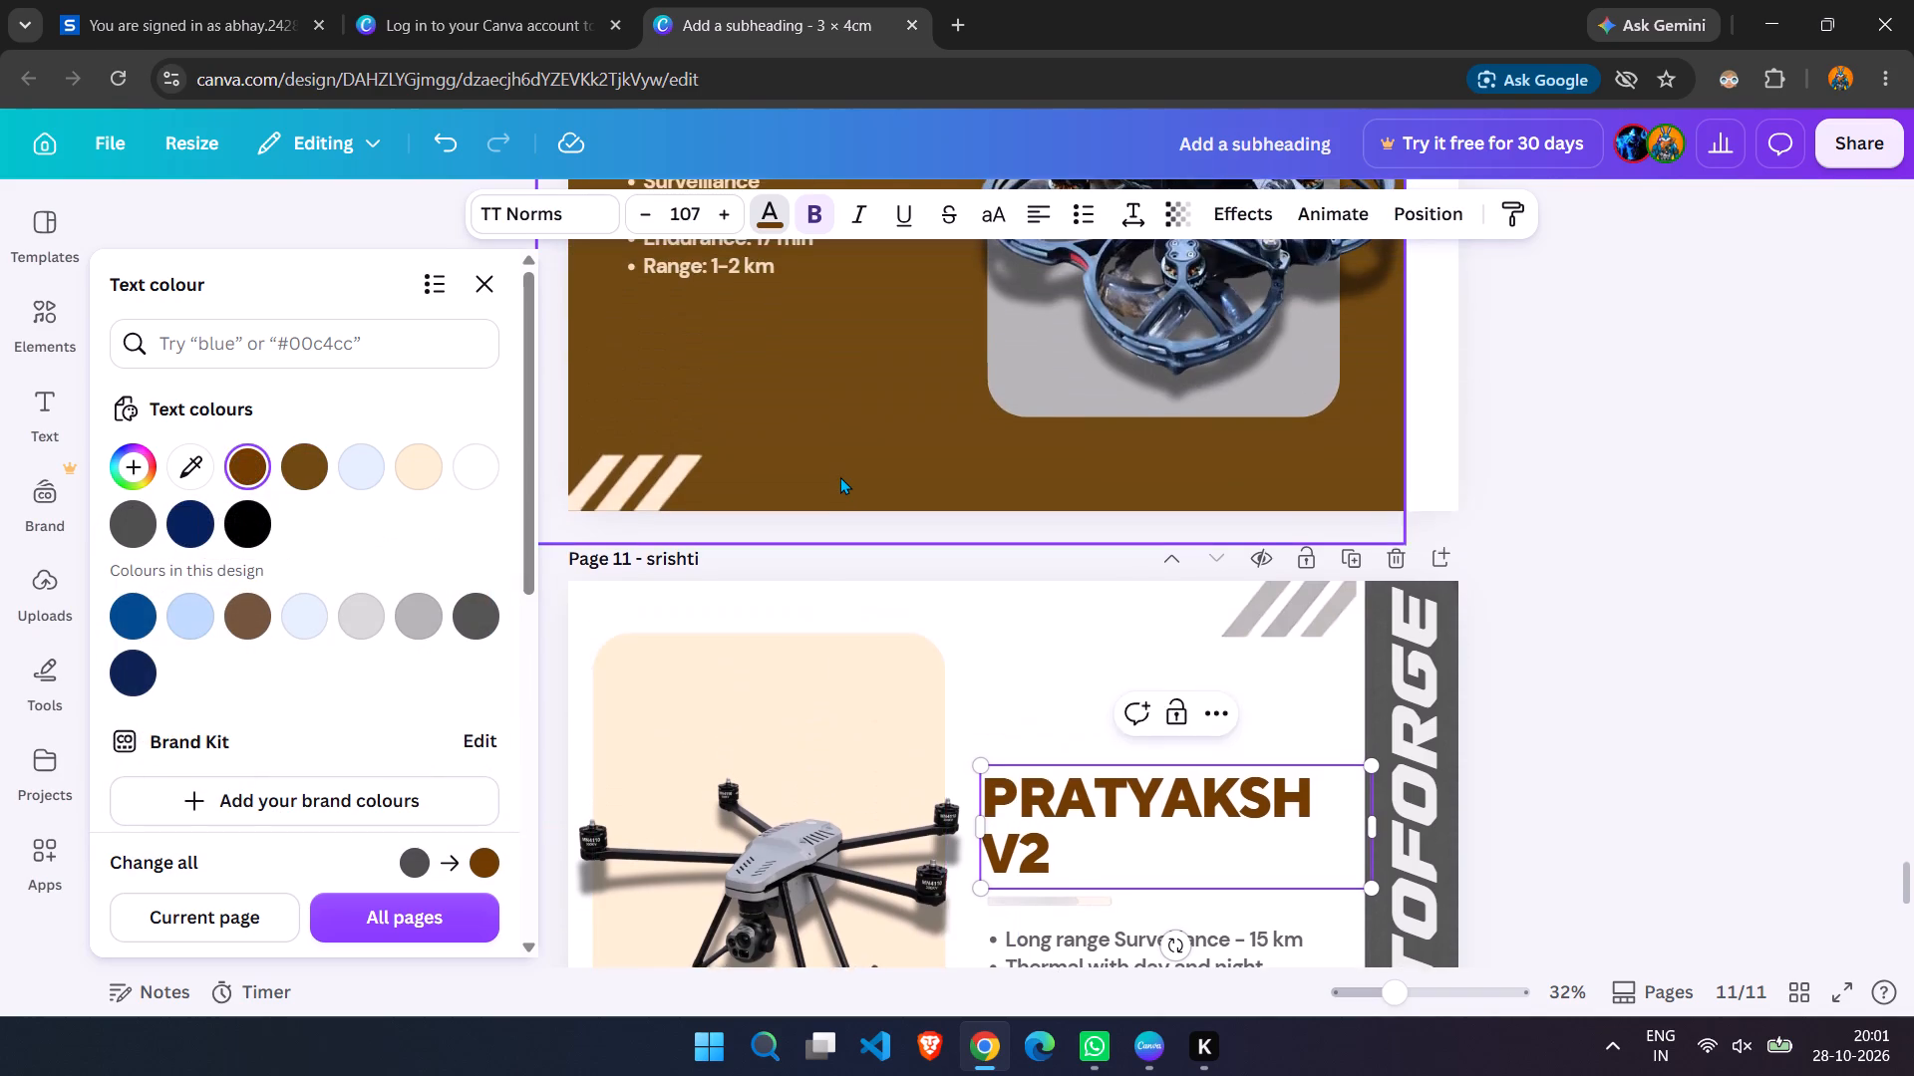
{"action": "scroll", "coordinate": [840, 476], "scroll_direction": "up", "scroll_amount": 7}
{"action": "left_click", "coordinate": [890, 702]}
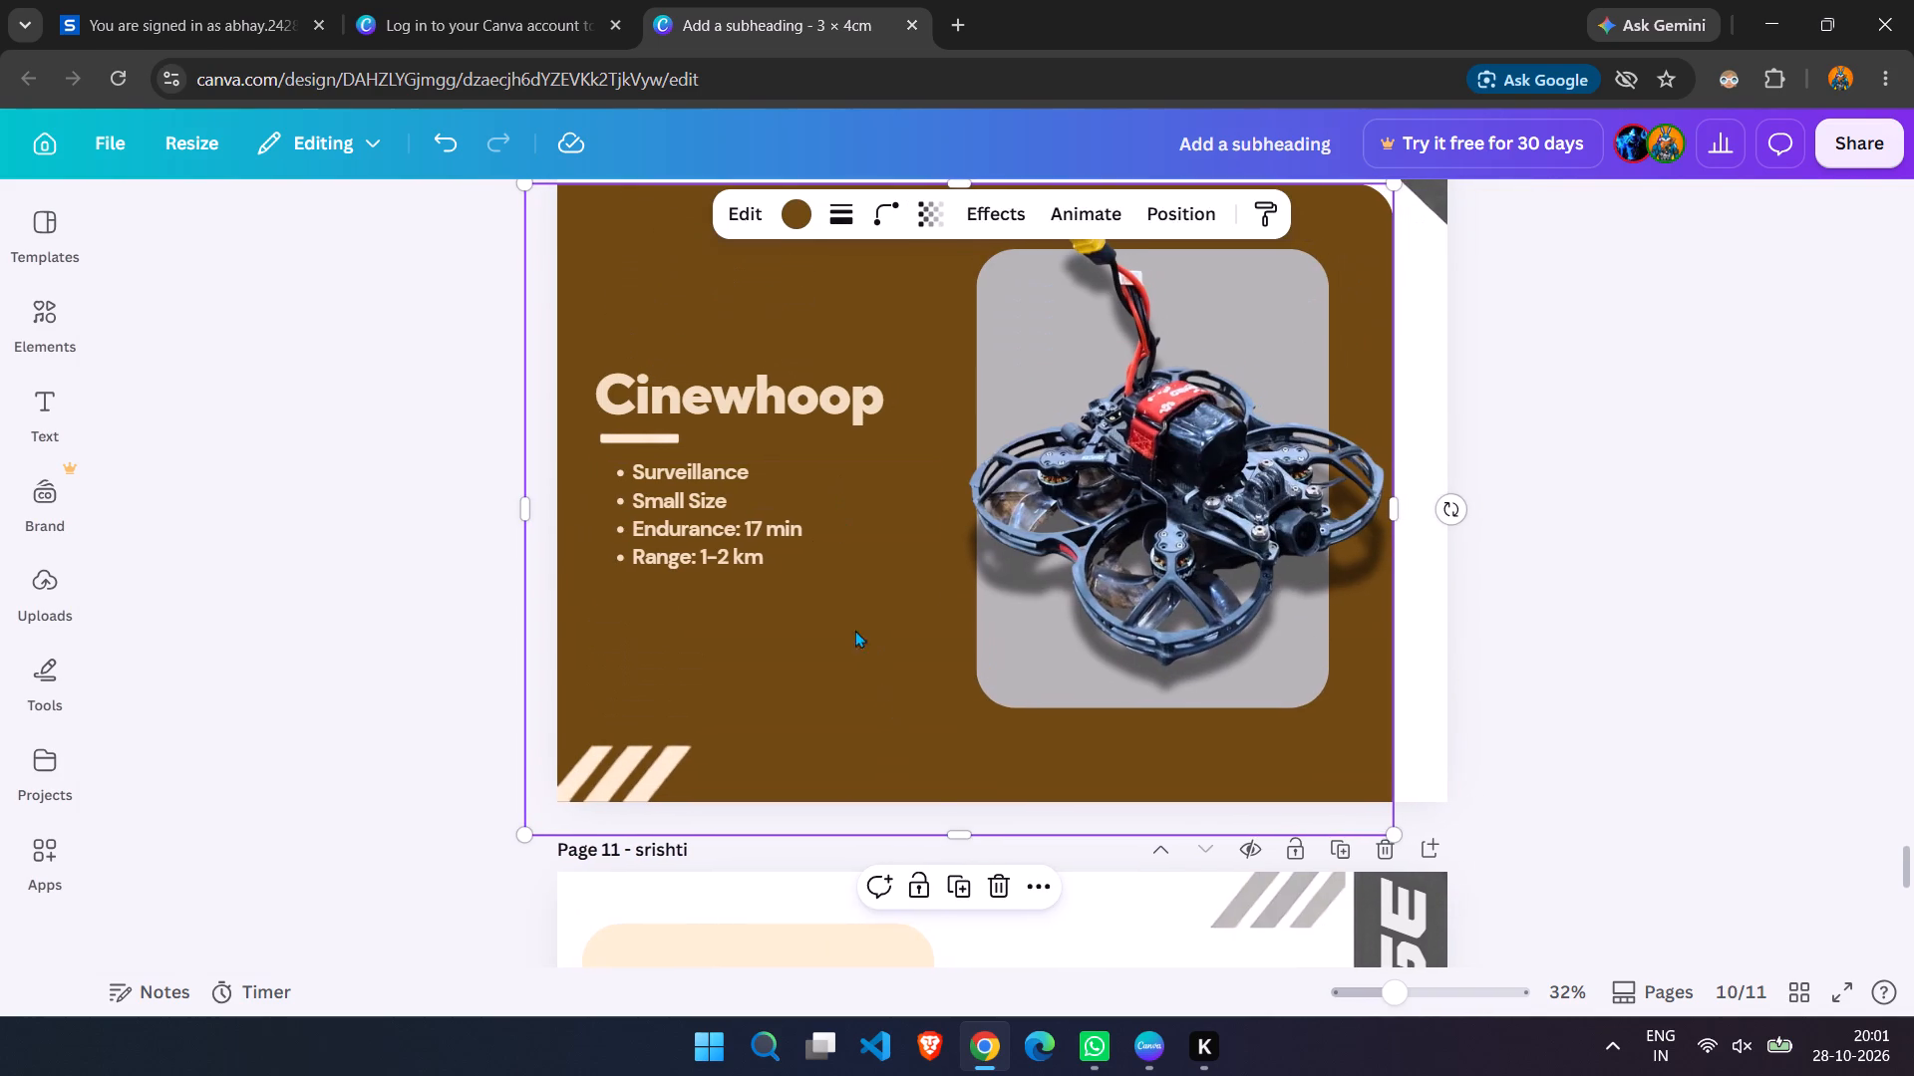
{"action": "left_click", "coordinate": [791, 220]}
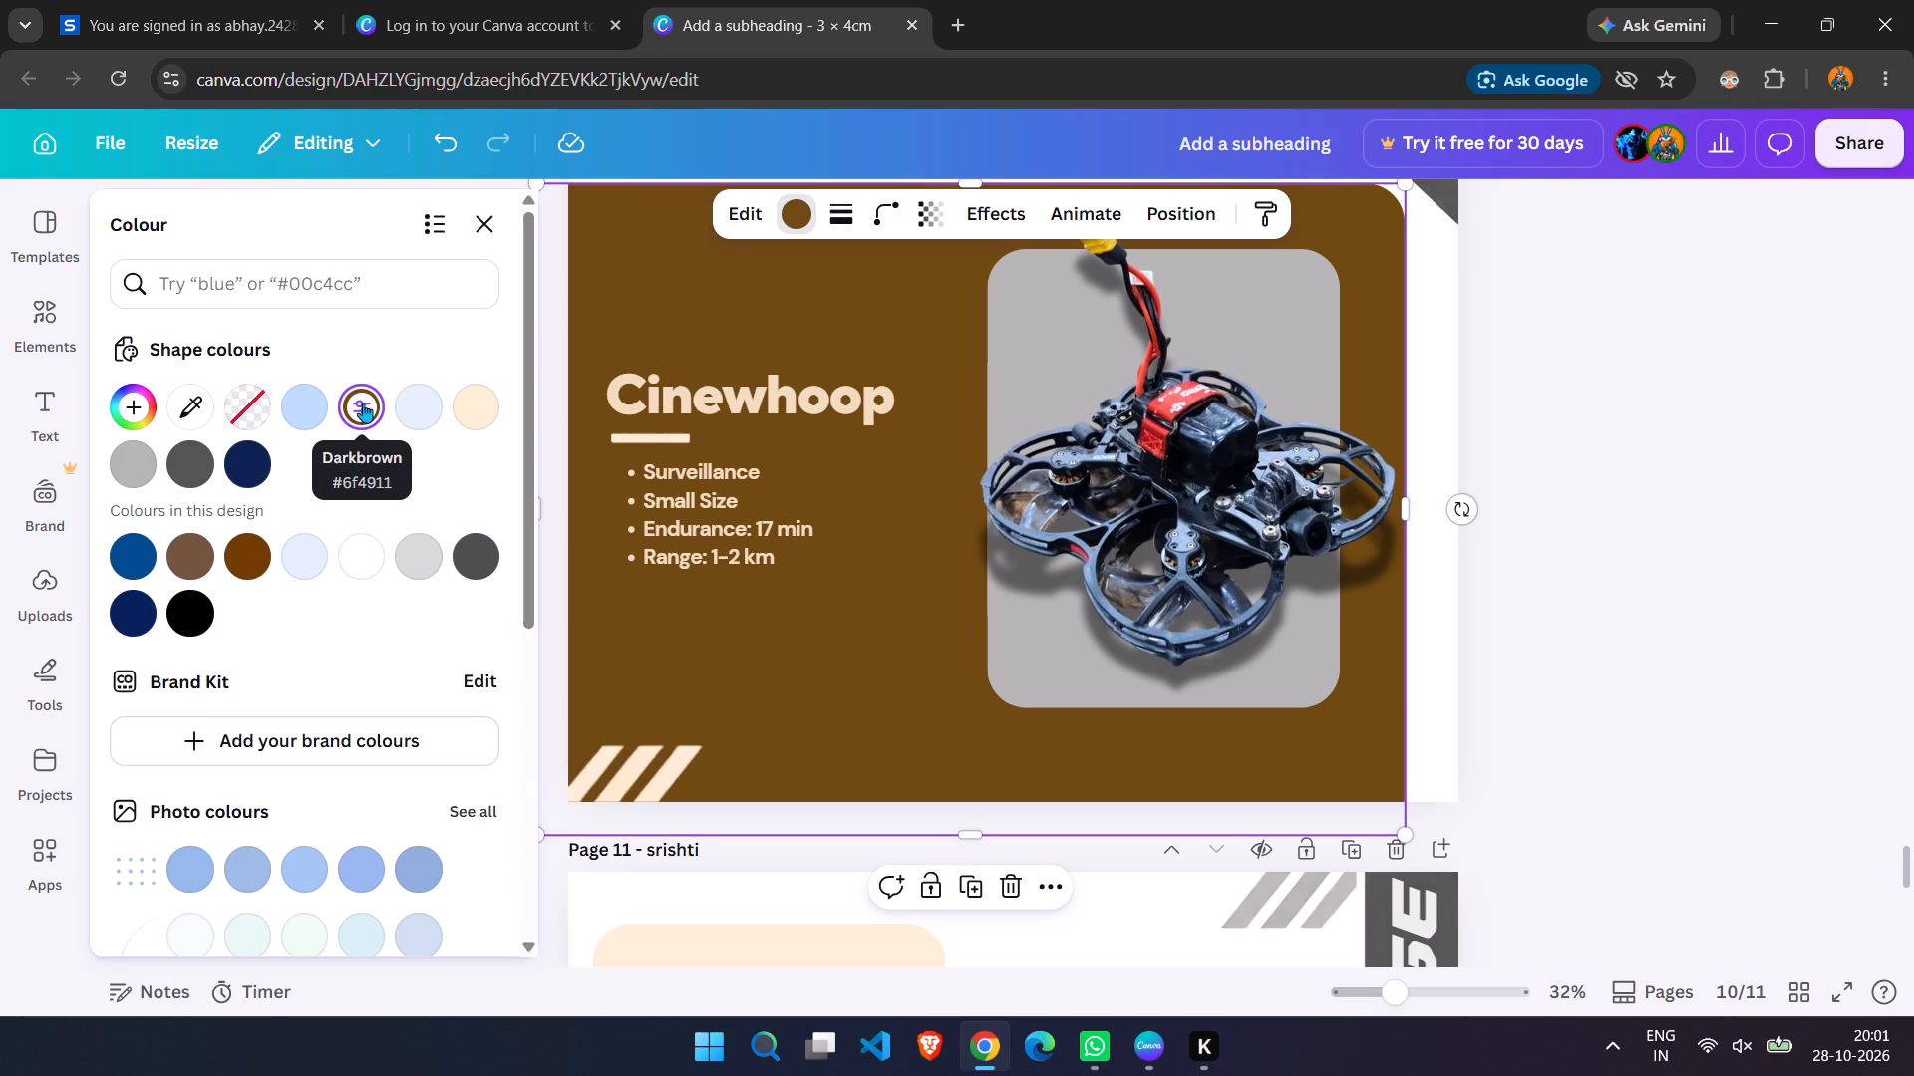
{"action": "scroll", "coordinate": [950, 412], "scroll_direction": "up", "scroll_amount": 16}
{"action": "scroll", "coordinate": [941, 434], "scroll_direction": "up", "scroll_amount": 8}
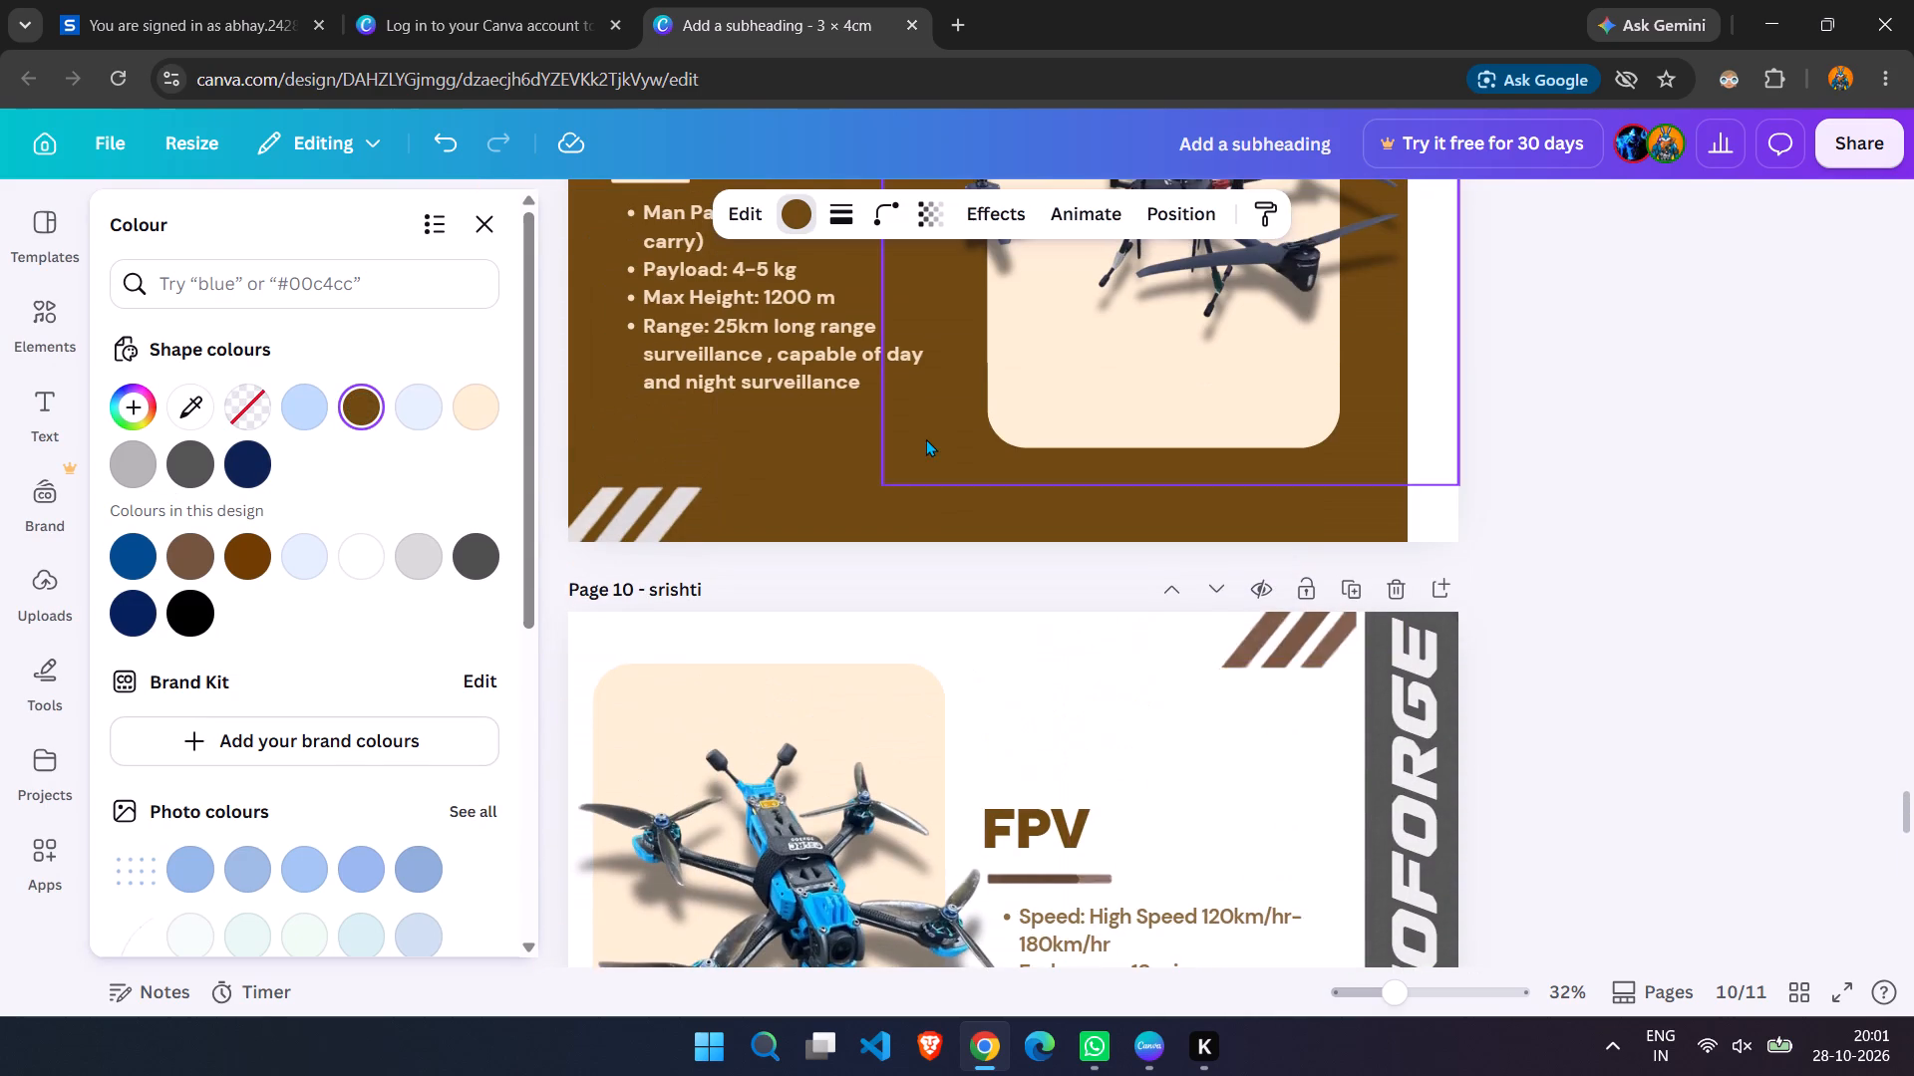
{"action": "left_click", "coordinate": [839, 489]}
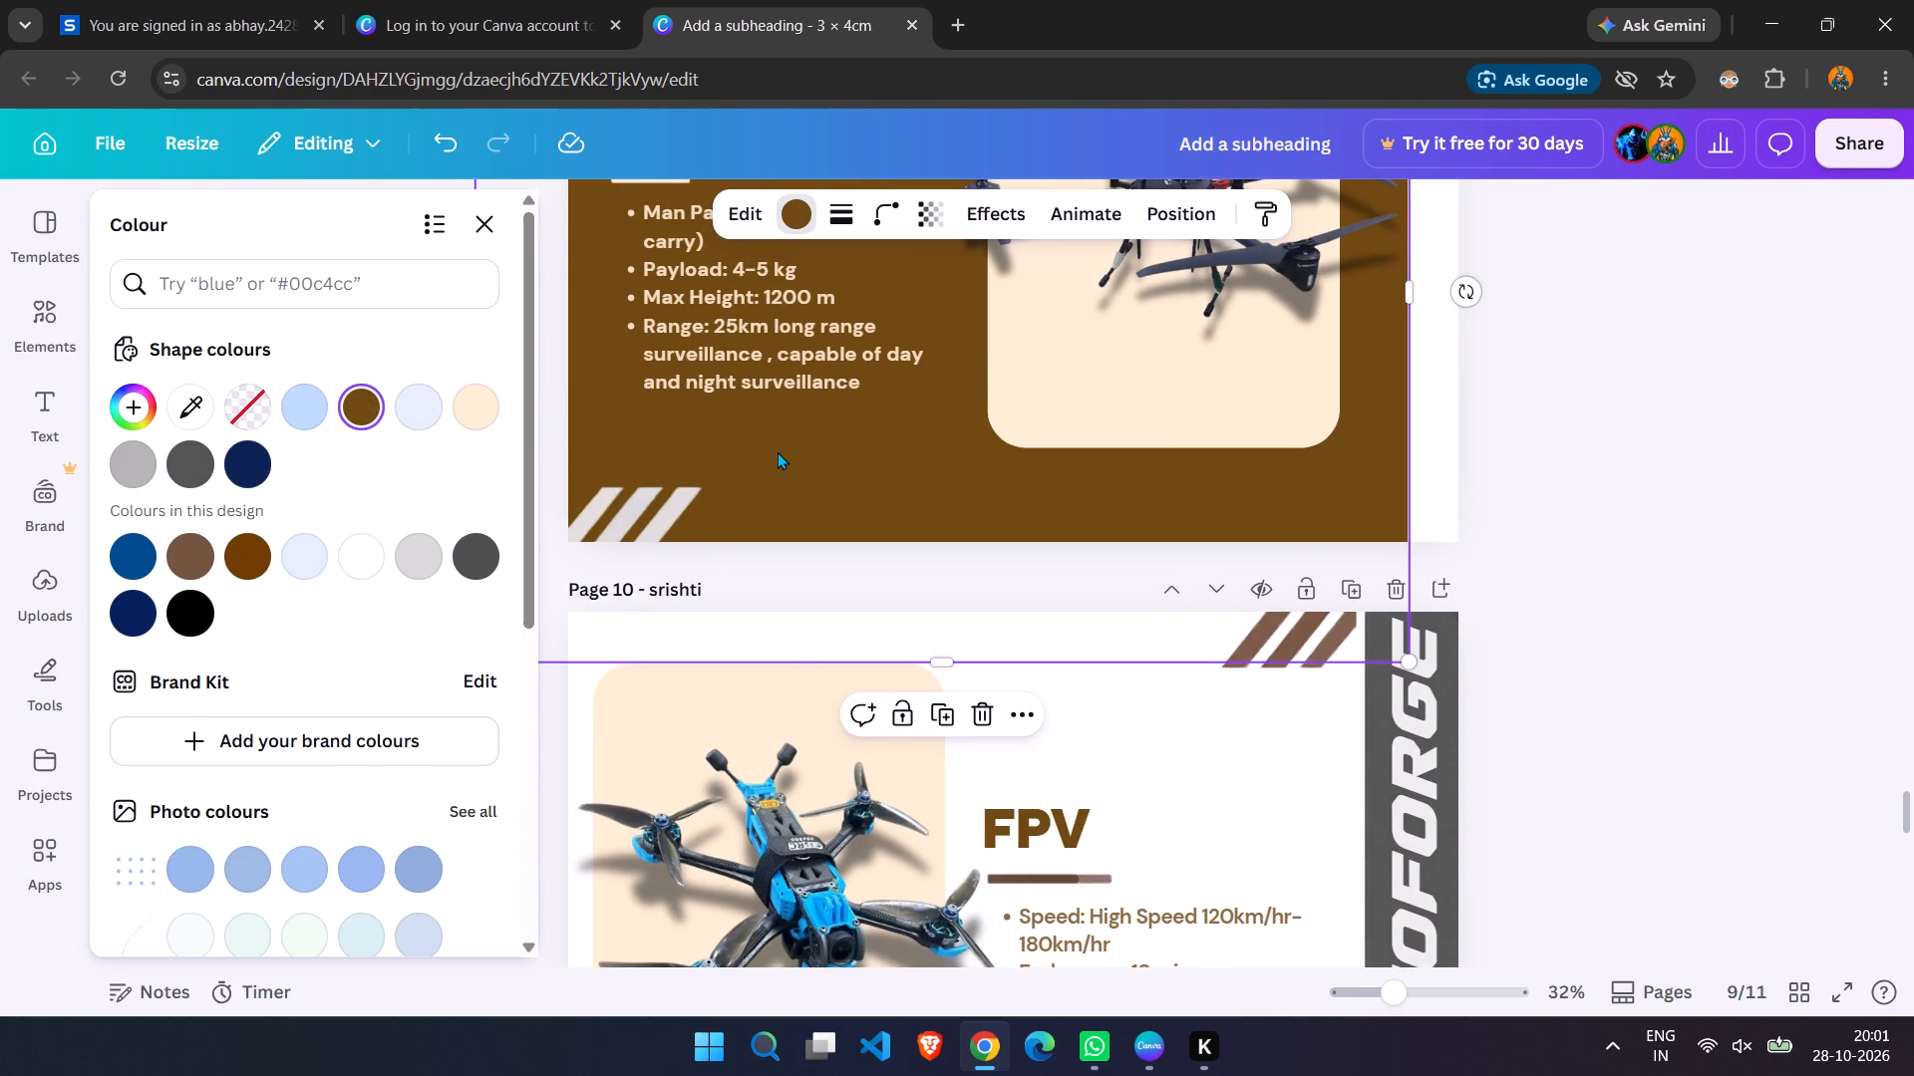
{"action": "left_click", "coordinate": [778, 451]}
{"action": "left_click", "coordinate": [778, 451]}
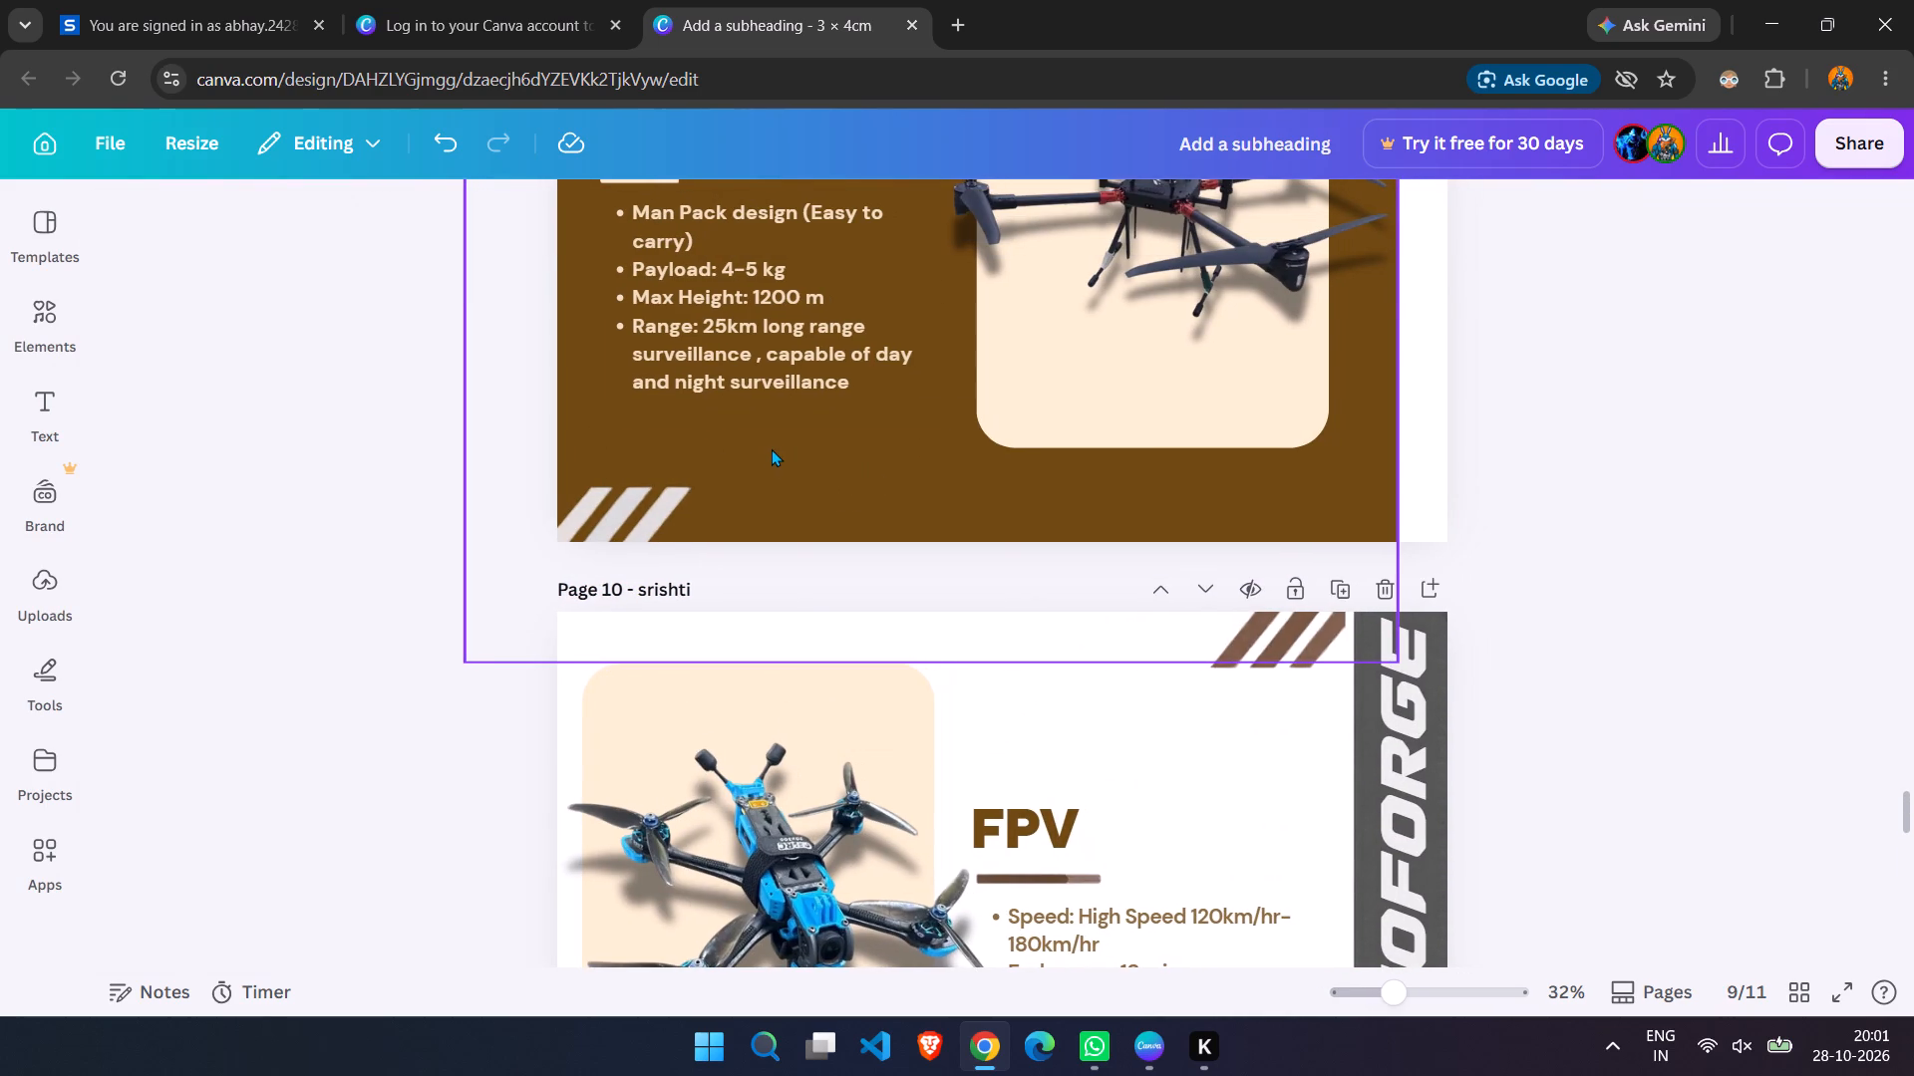
{"action": "left_click", "coordinate": [772, 443]}
{"action": "left_click", "coordinate": [790, 205]}
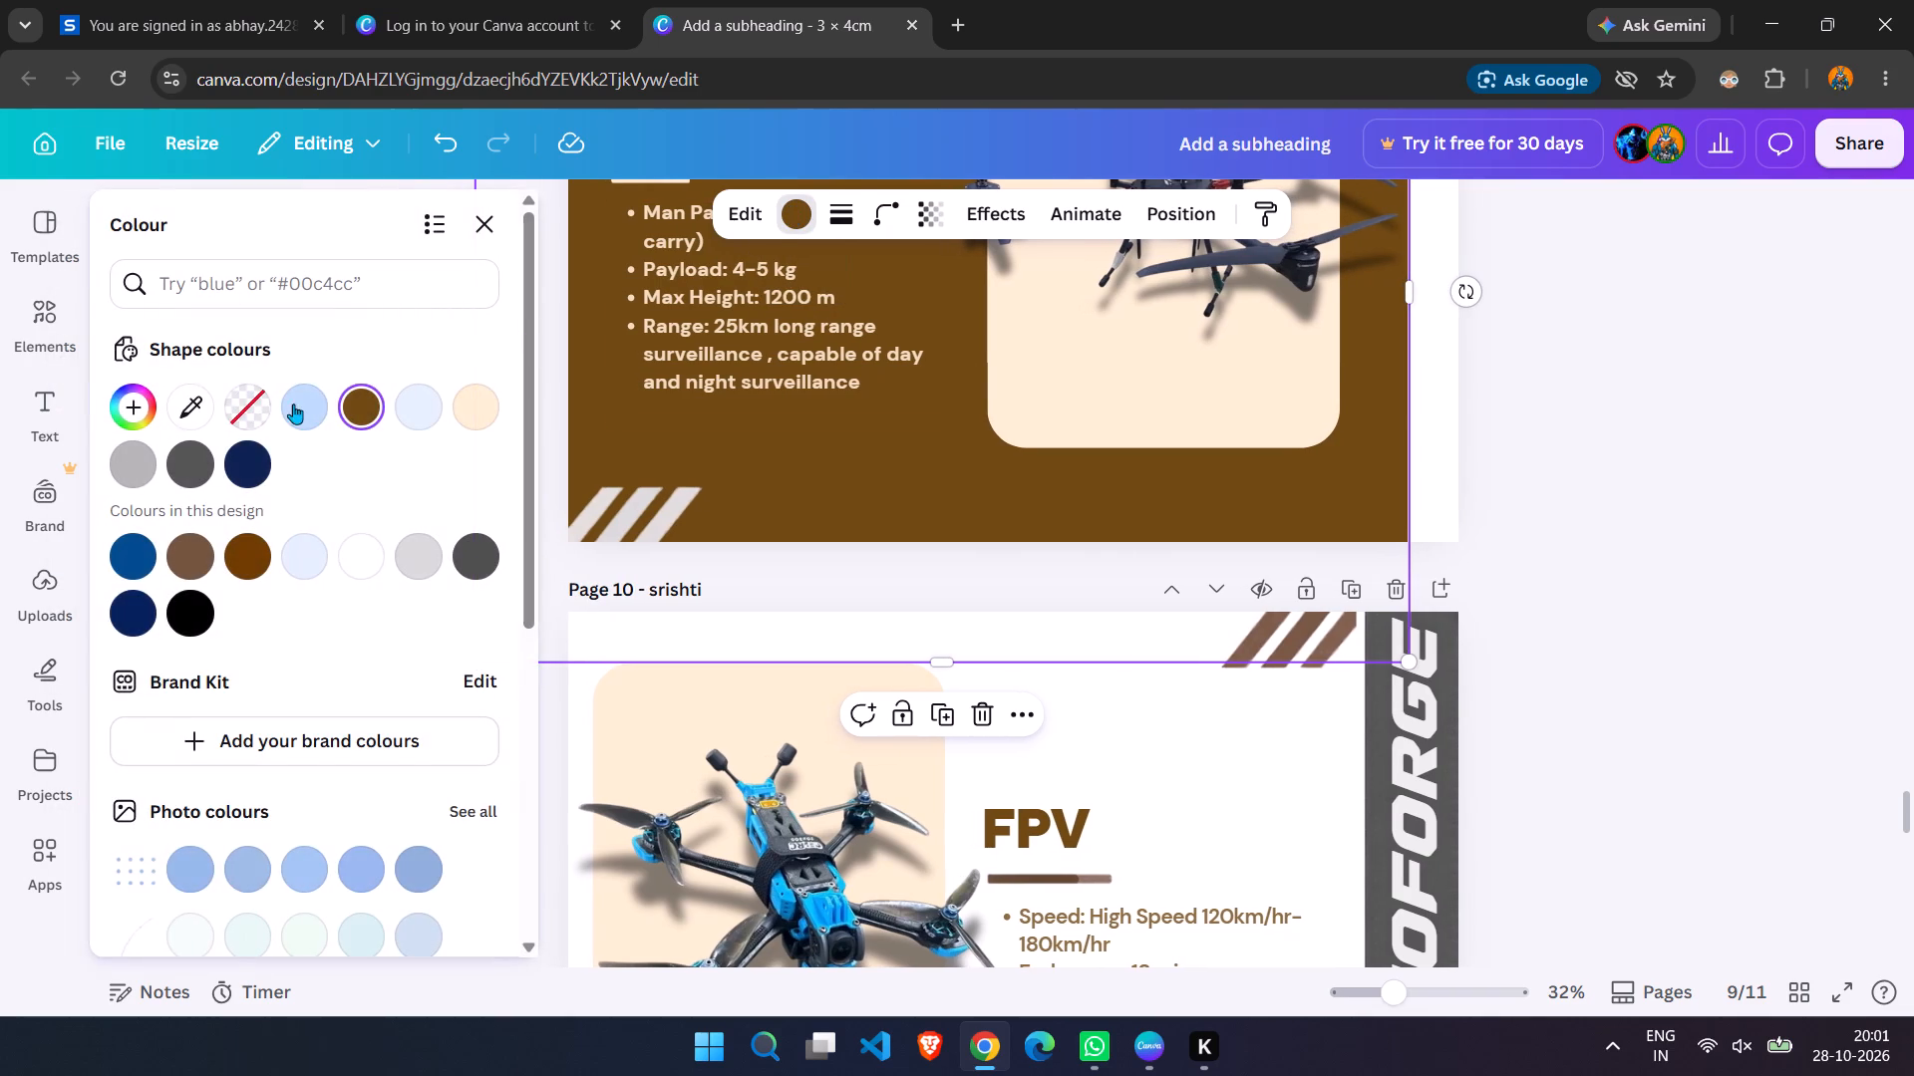
{"action": "scroll", "coordinate": [698, 486], "scroll_direction": "down", "scroll_amount": 12}
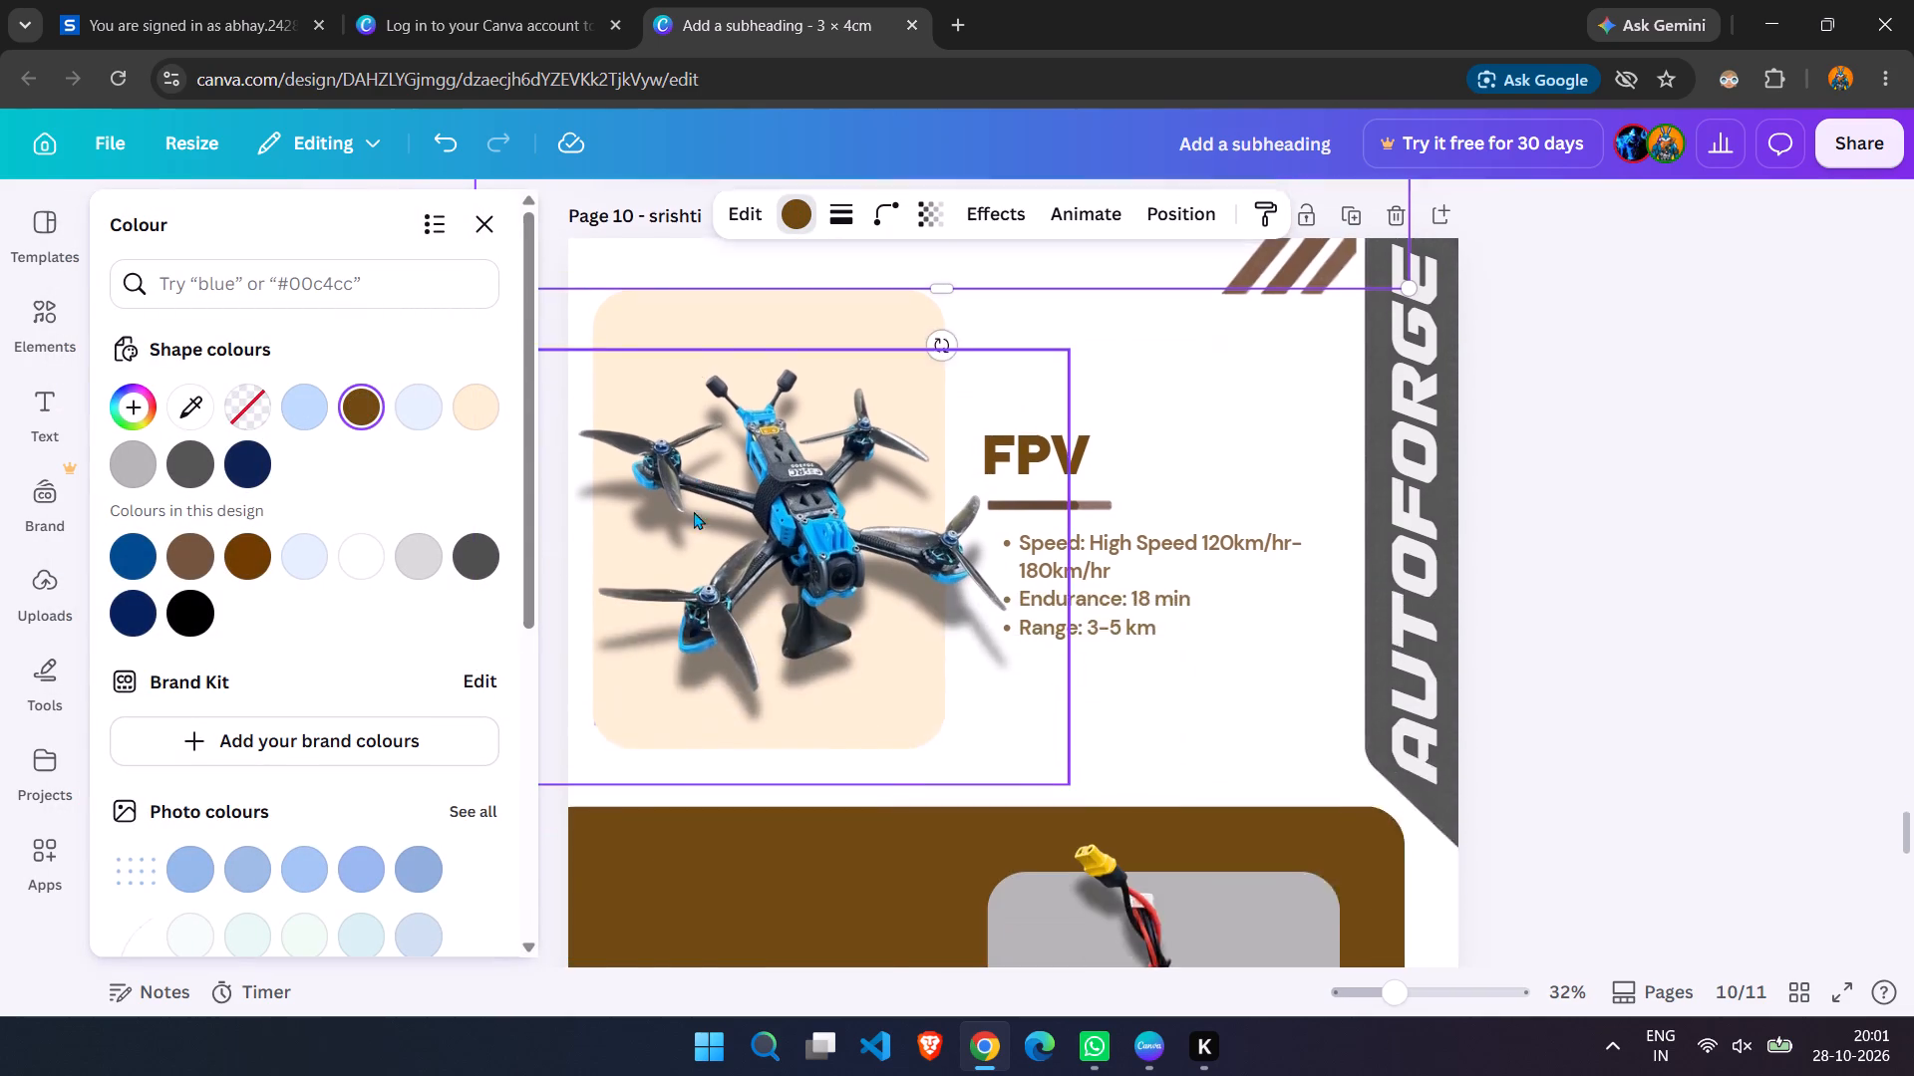
{"action": "scroll", "coordinate": [694, 511], "scroll_direction": "down", "scroll_amount": 20}
{"action": "scroll", "coordinate": [694, 511], "scroll_direction": "down", "scroll_amount": 11}
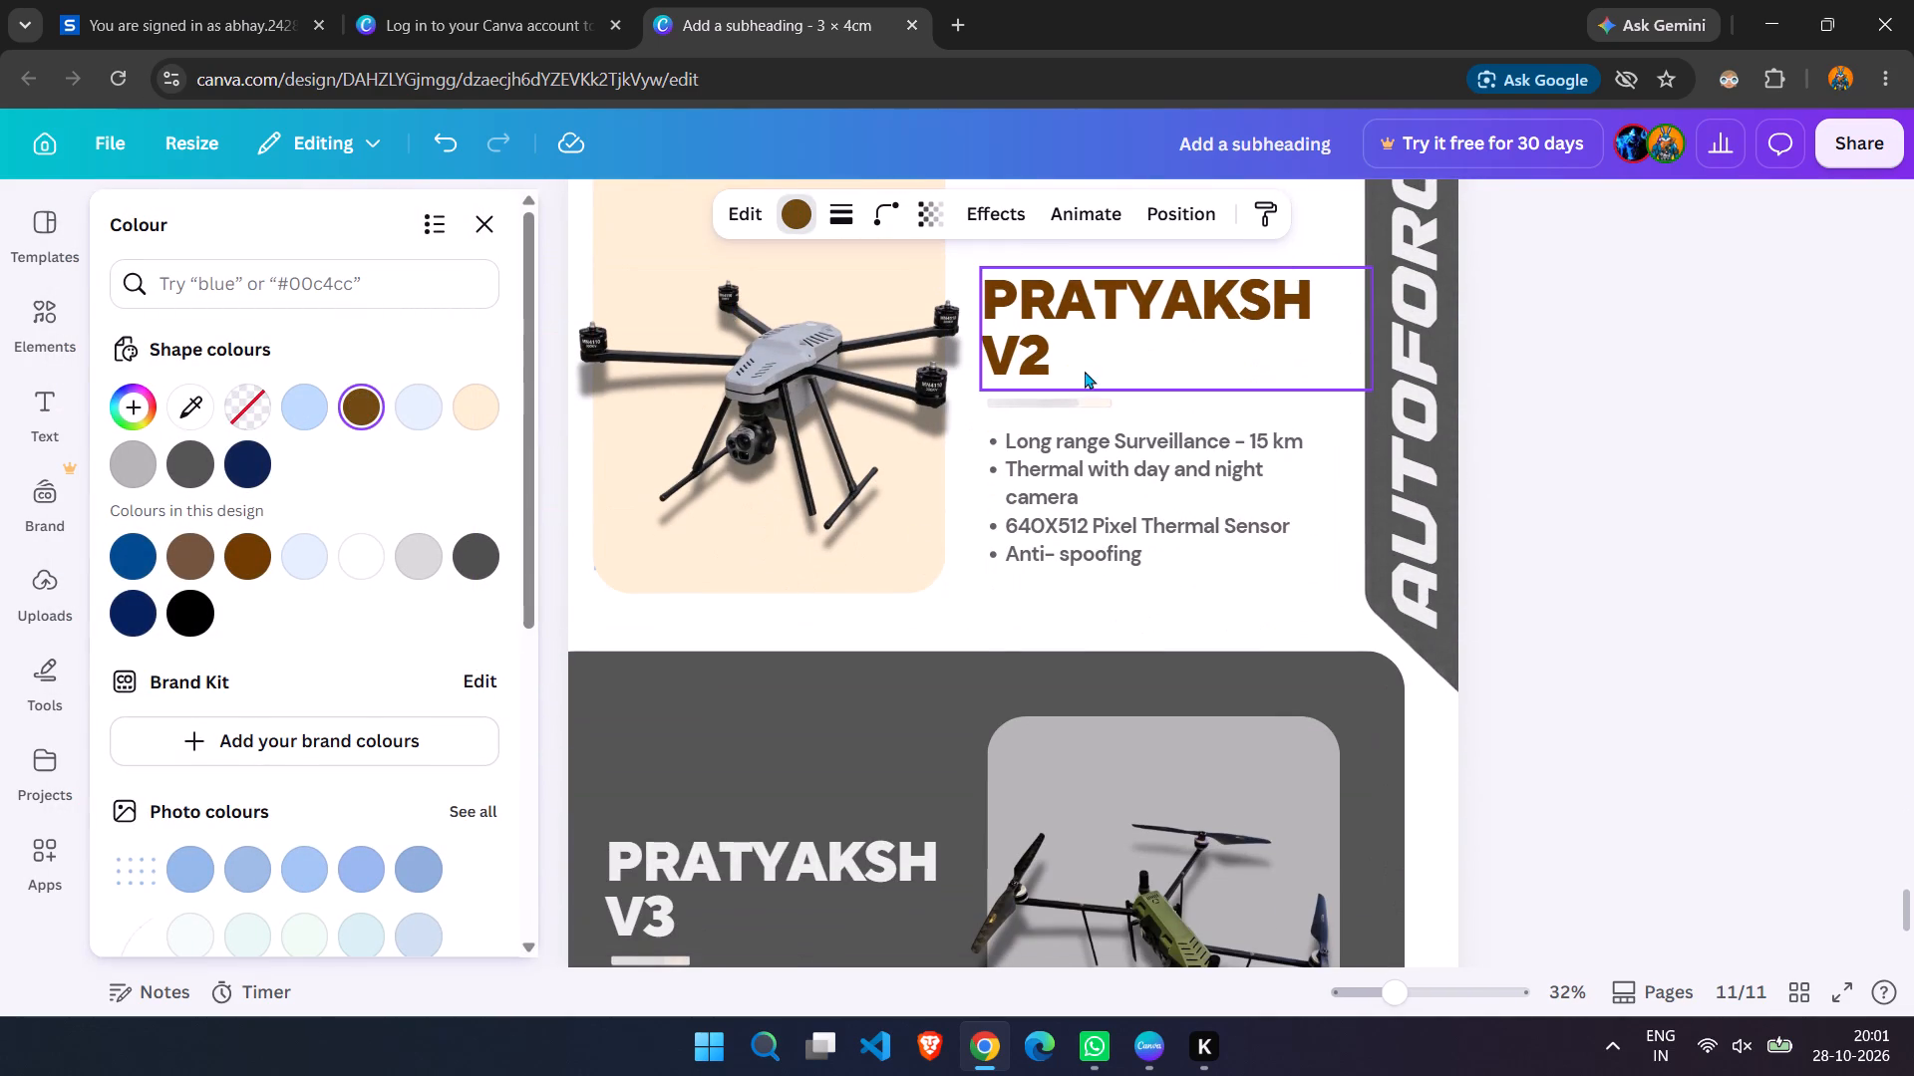
Set the PRATYAKSH V2 heading's text colour on page 11 to dark brown, #6f4911.
{"action": "left_click", "coordinate": [1083, 341]}
{"action": "left_click", "coordinate": [1083, 341]}
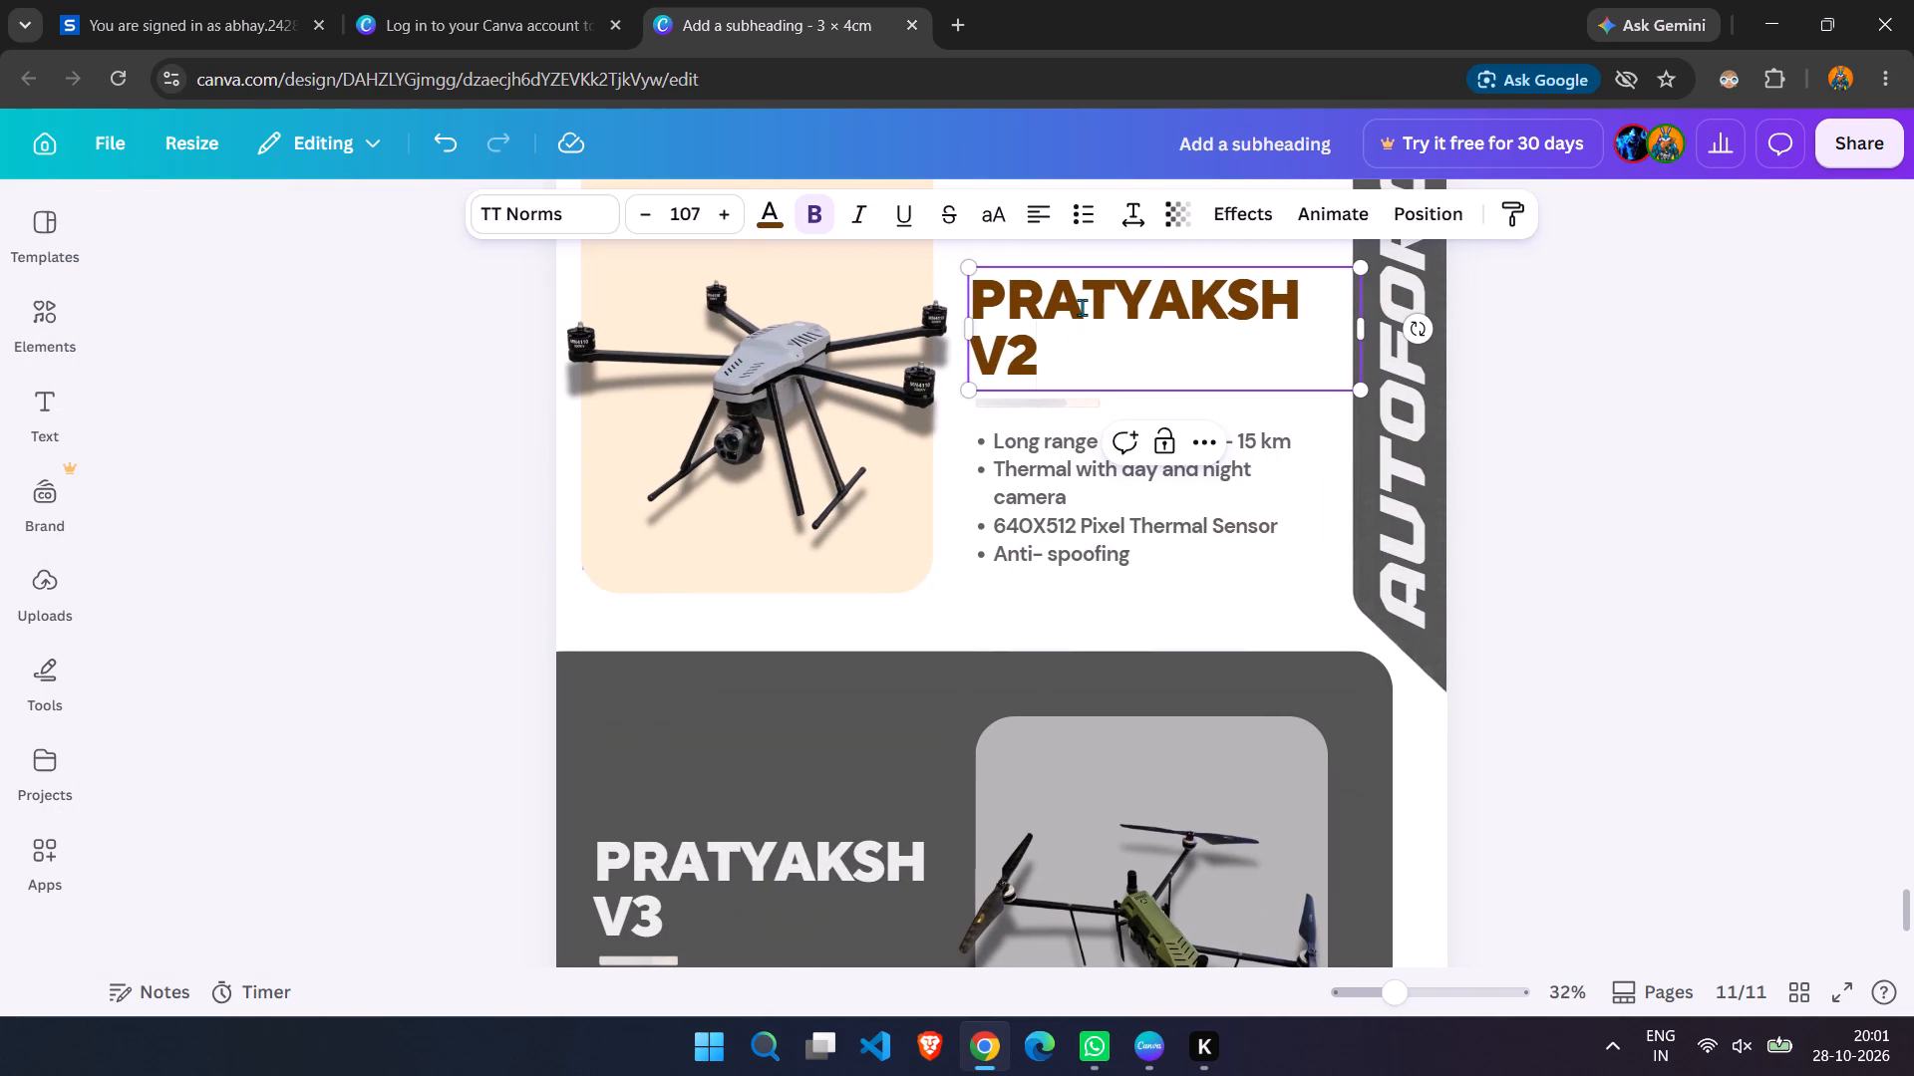
{"action": "left_click", "coordinate": [776, 216]}
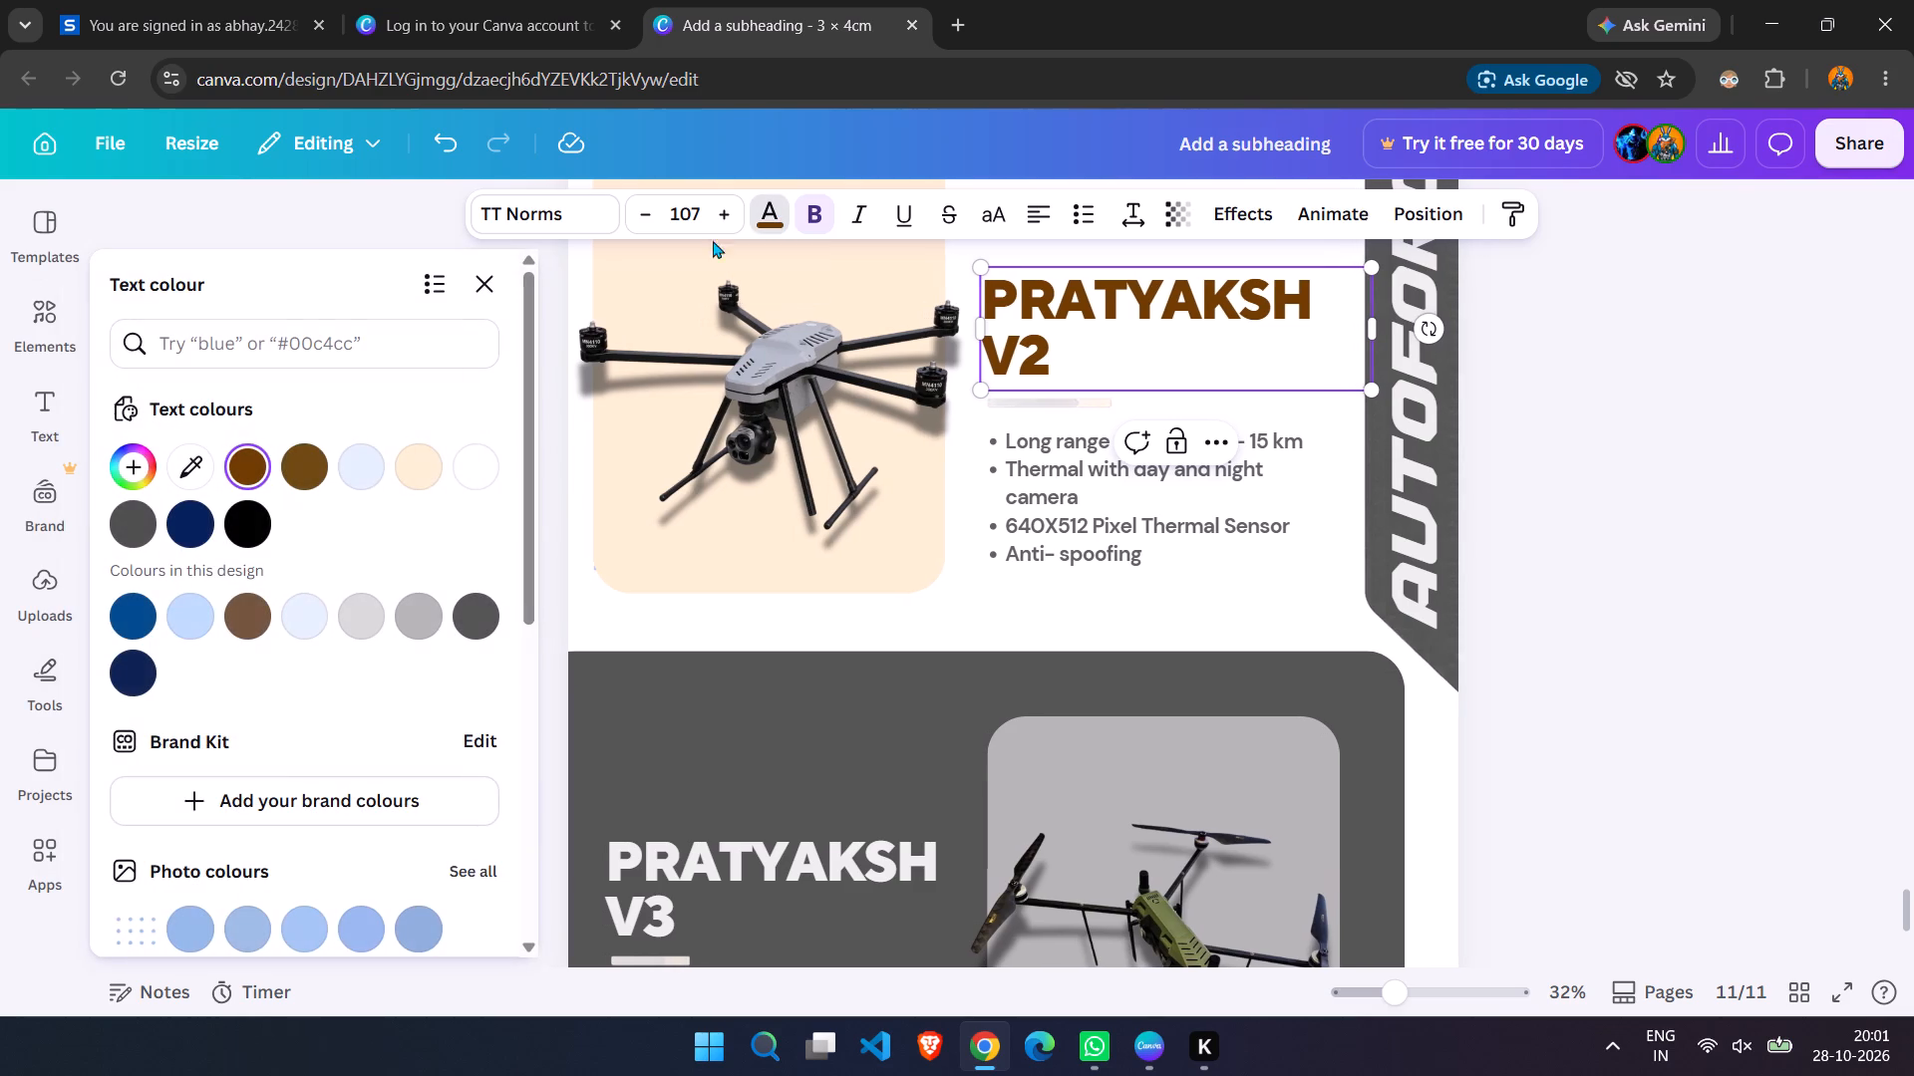
{"action": "scroll", "coordinate": [411, 440], "scroll_direction": "up", "scroll_amount": 2}
{"action": "left_click", "coordinate": [301, 460]}
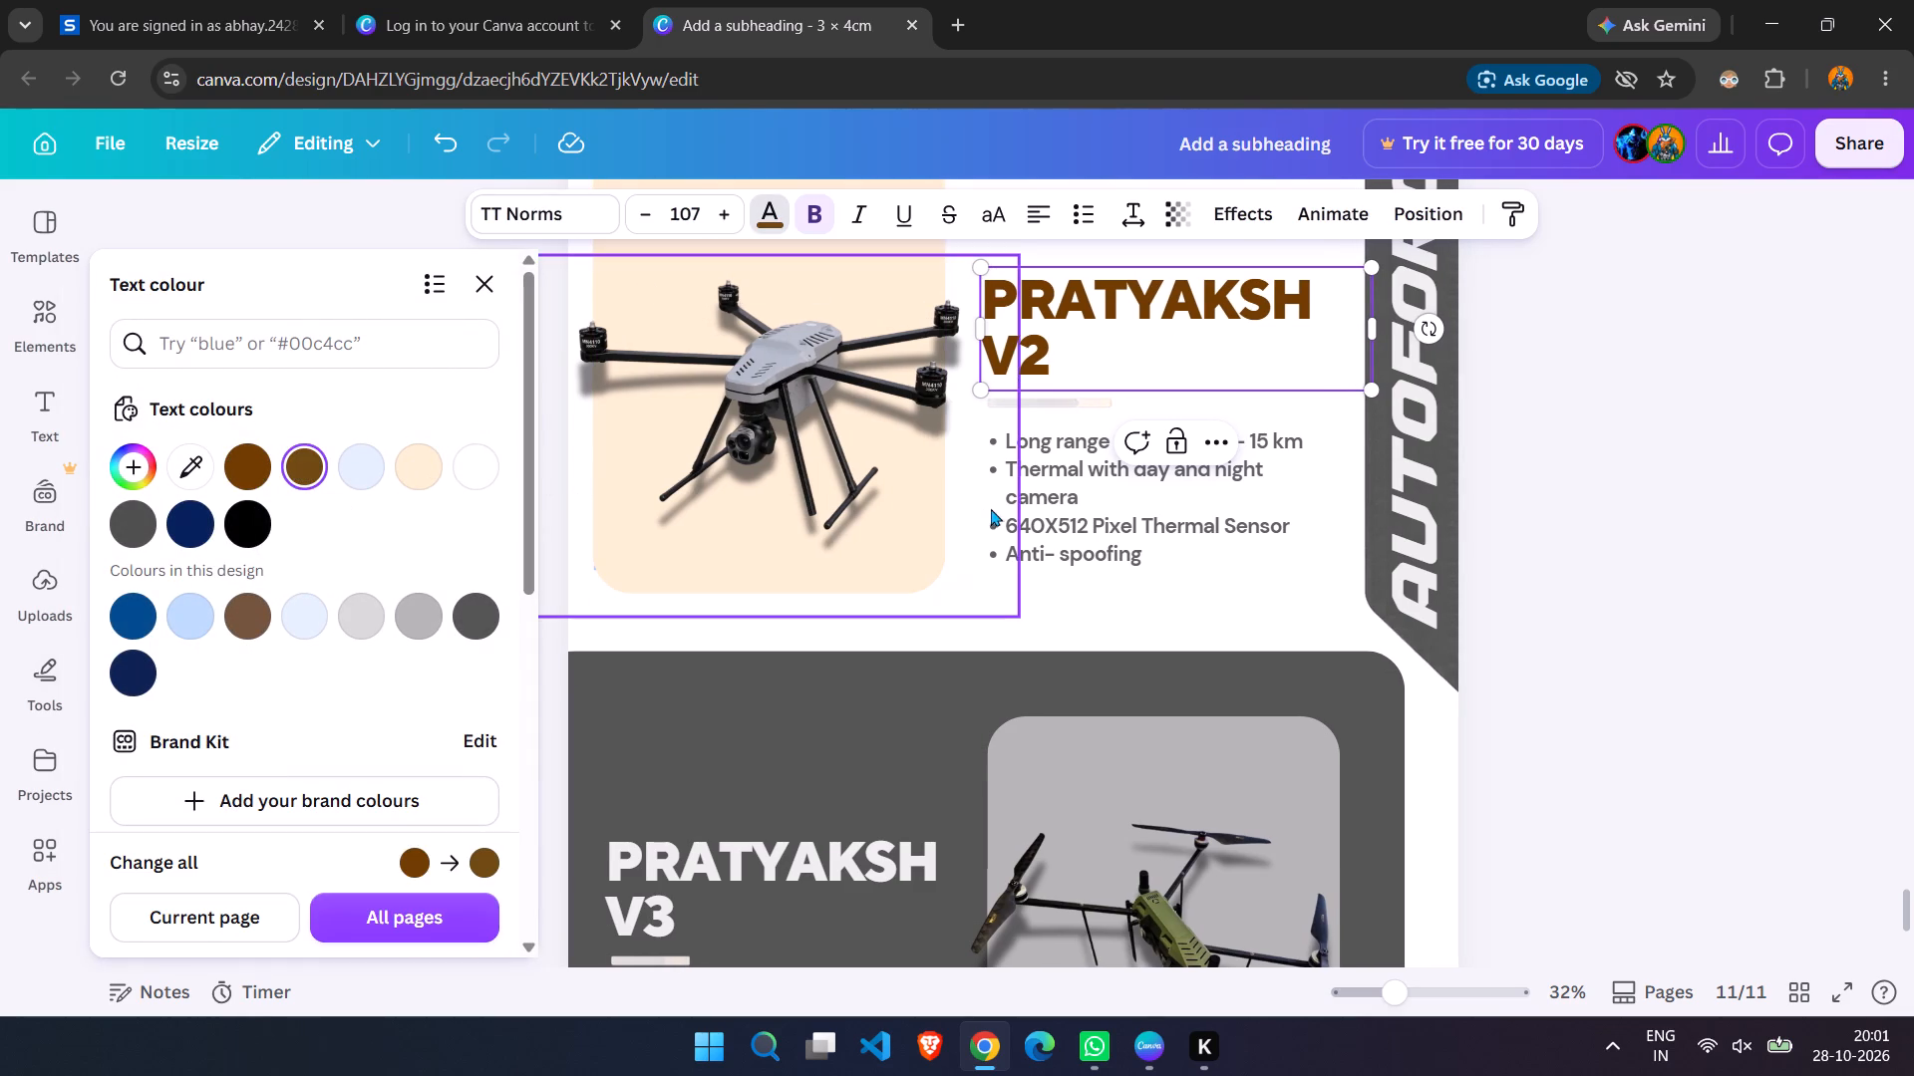
Recolour the PRATYAKSH V2 specification list on page 11 dark brown, #6f4911.
{"action": "left_click", "coordinate": [1059, 509]}
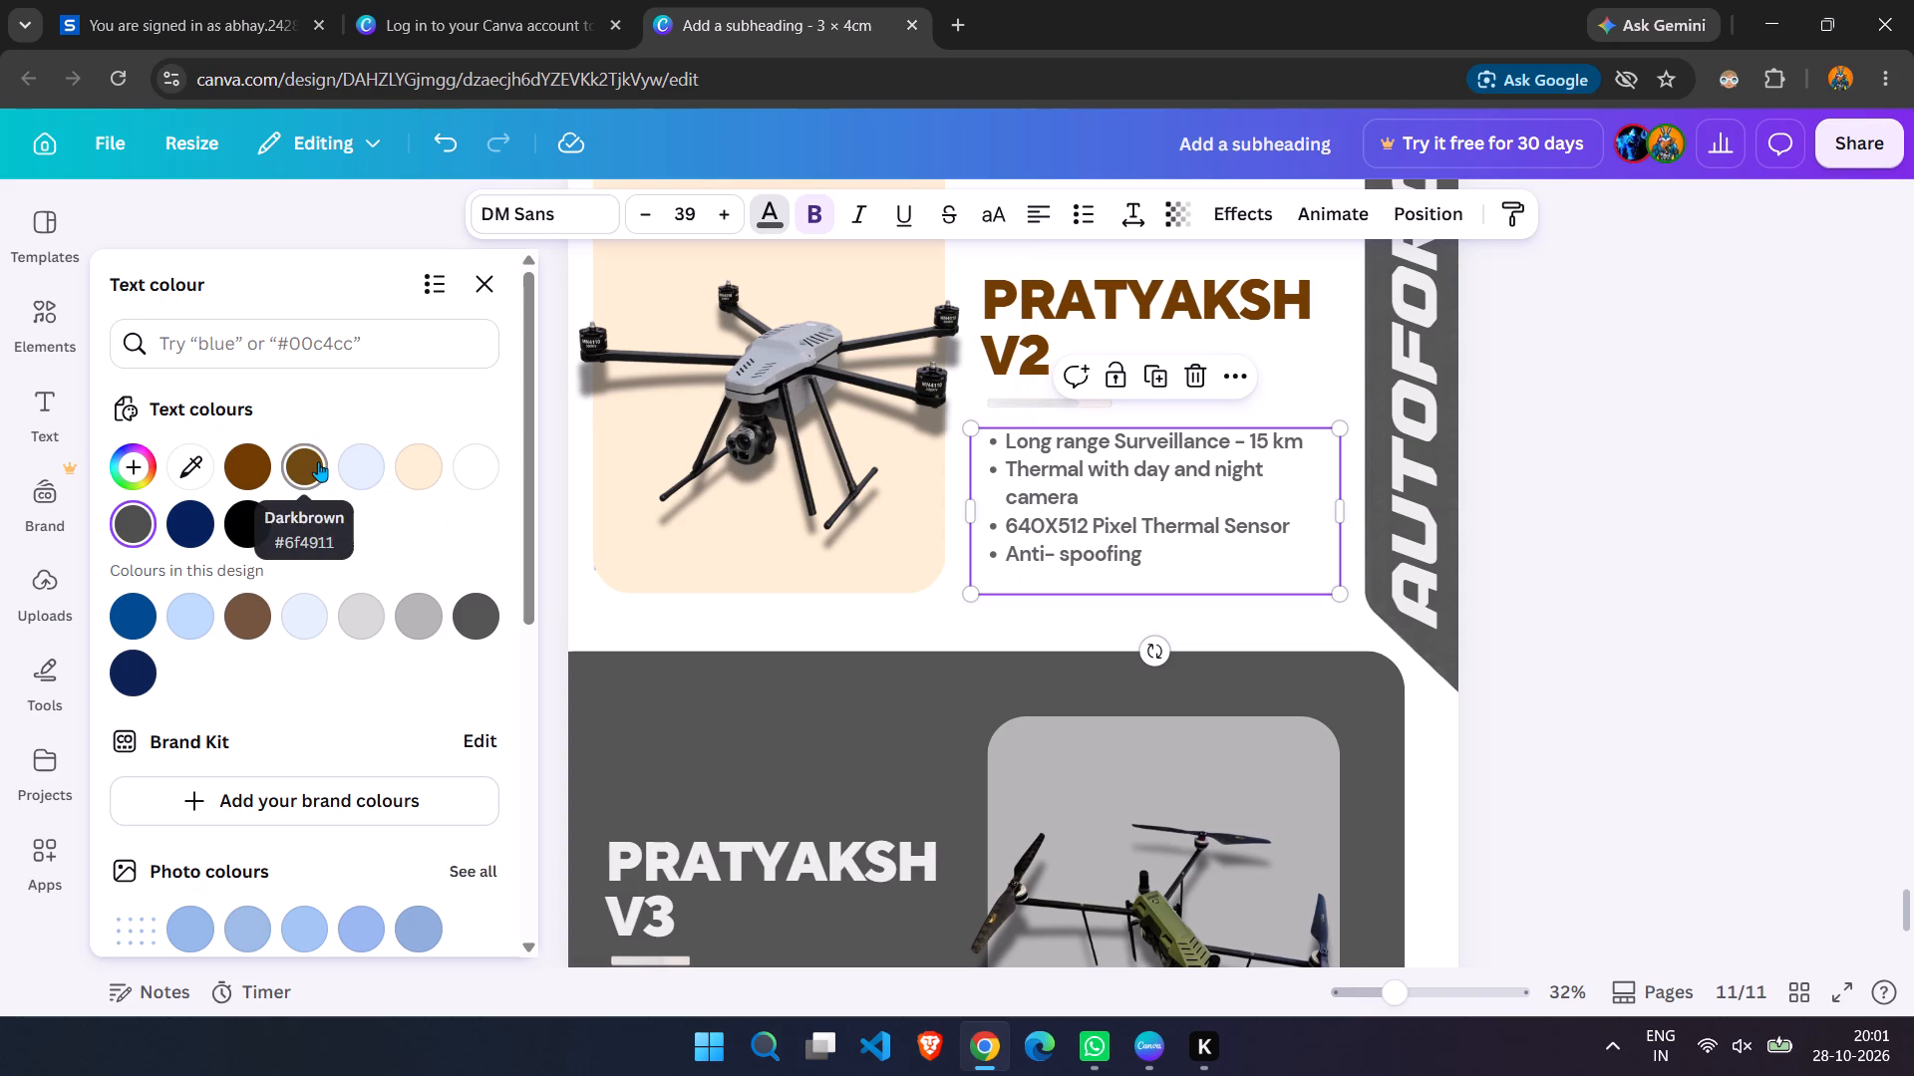
{"action": "left_click", "coordinate": [318, 461]}
Recolour the divider bar under the PRATYAKSH V2 heading dark brown, #6f4911.
{"action": "left_click", "coordinate": [1031, 401]}
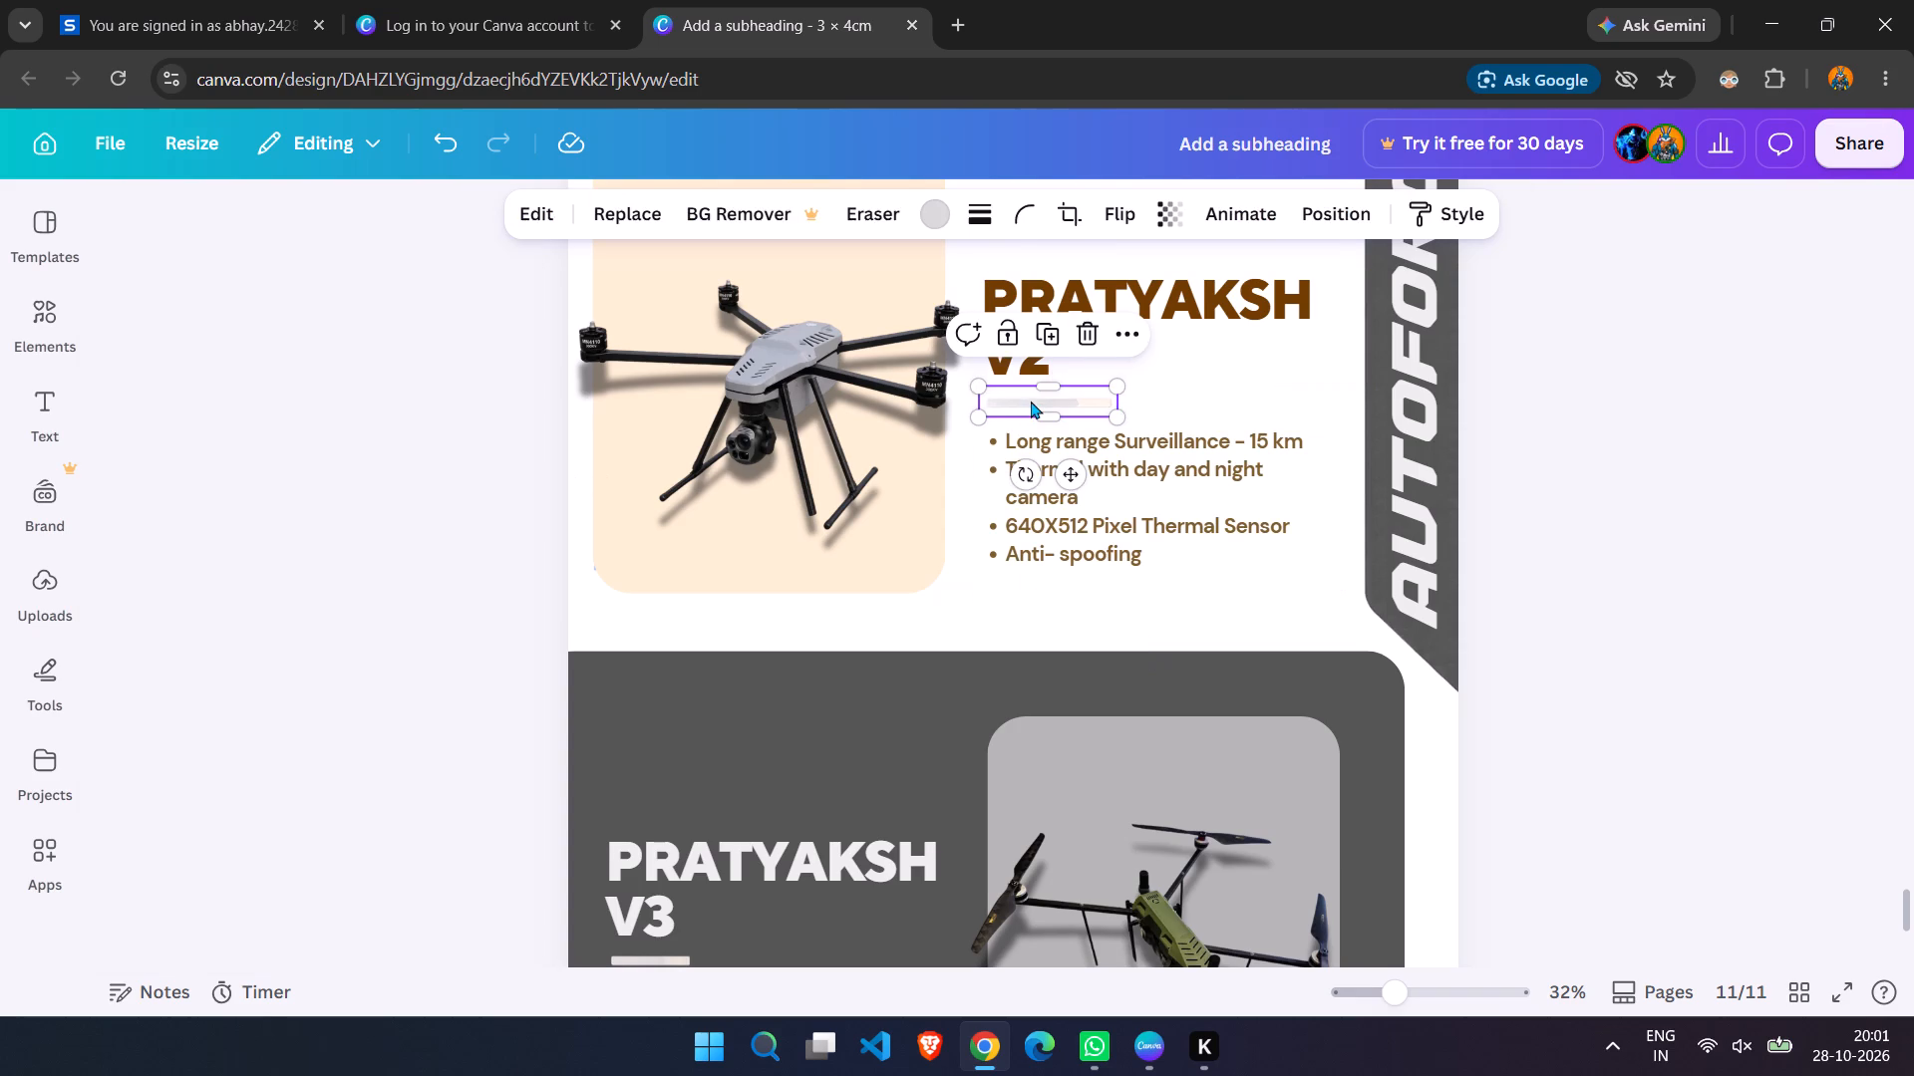
{"action": "left_click", "coordinate": [944, 225]}
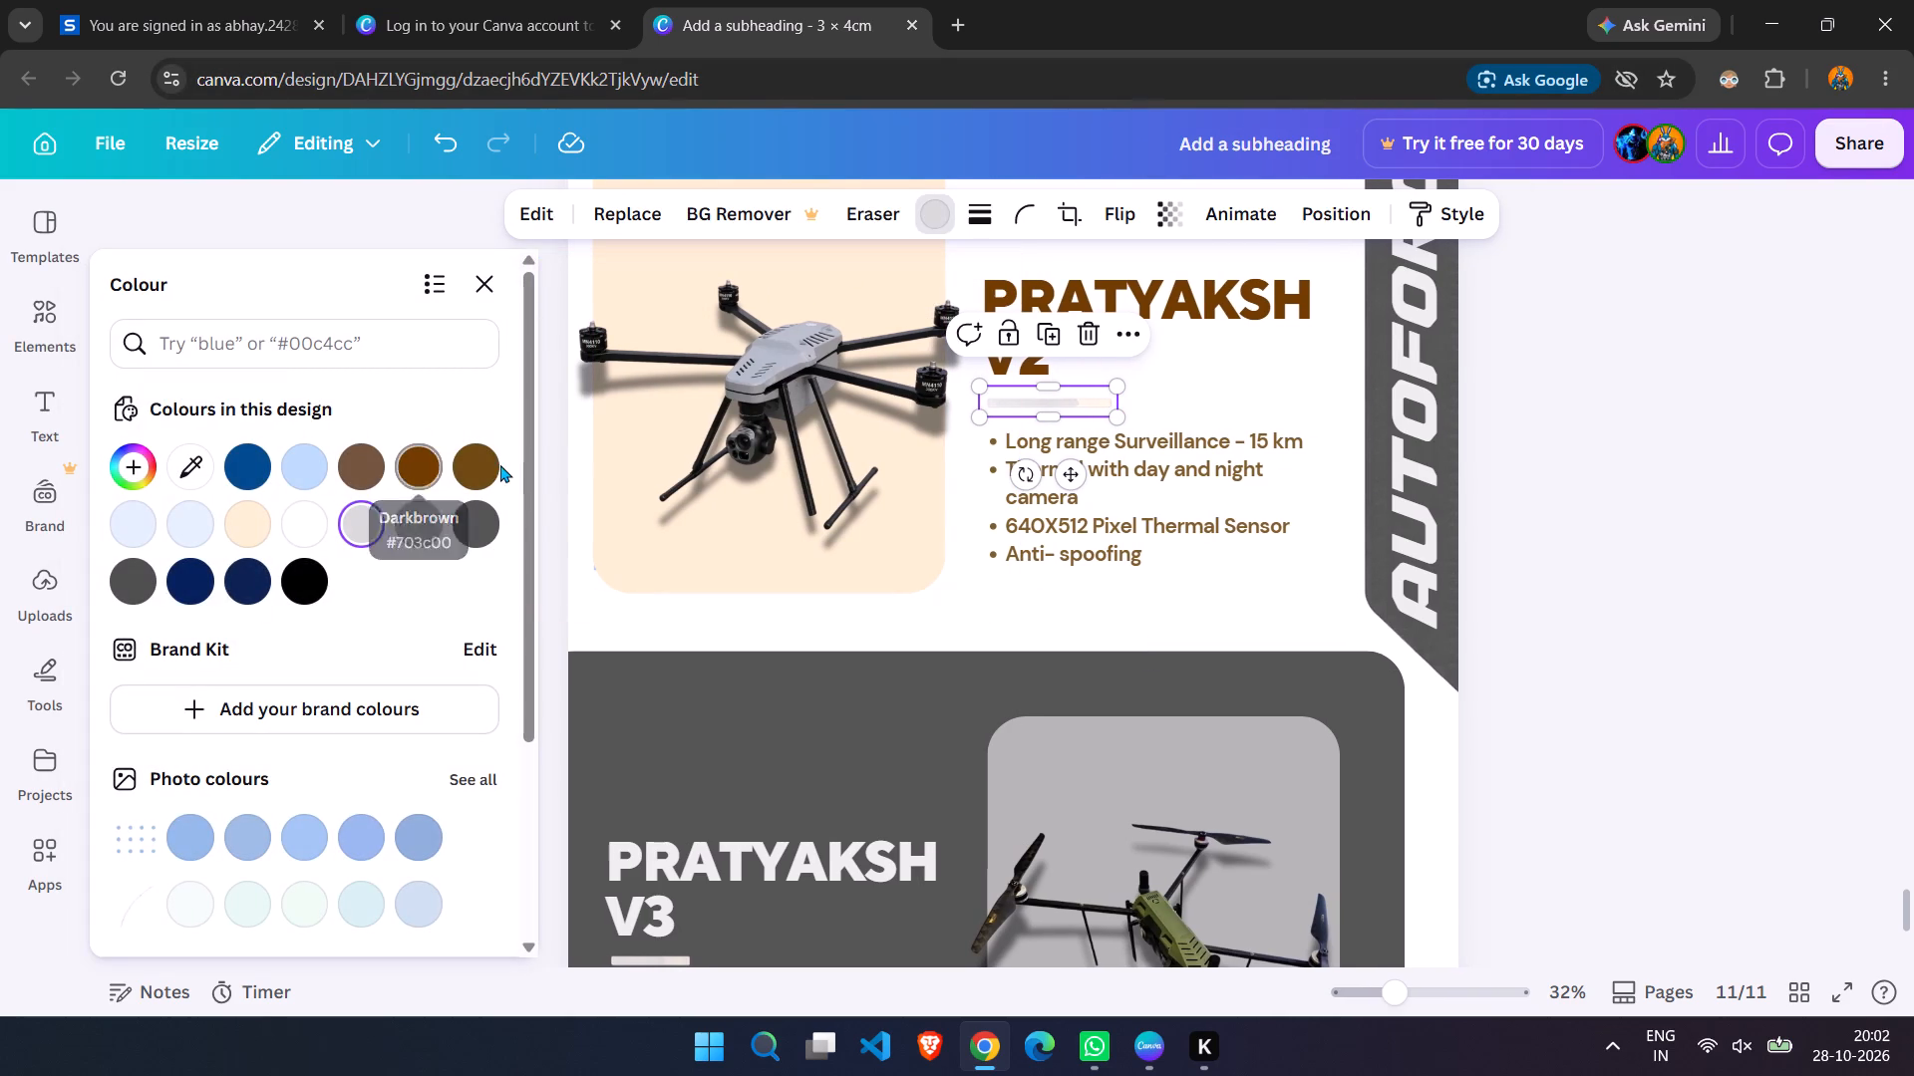
{"action": "left_click", "coordinate": [489, 464]}
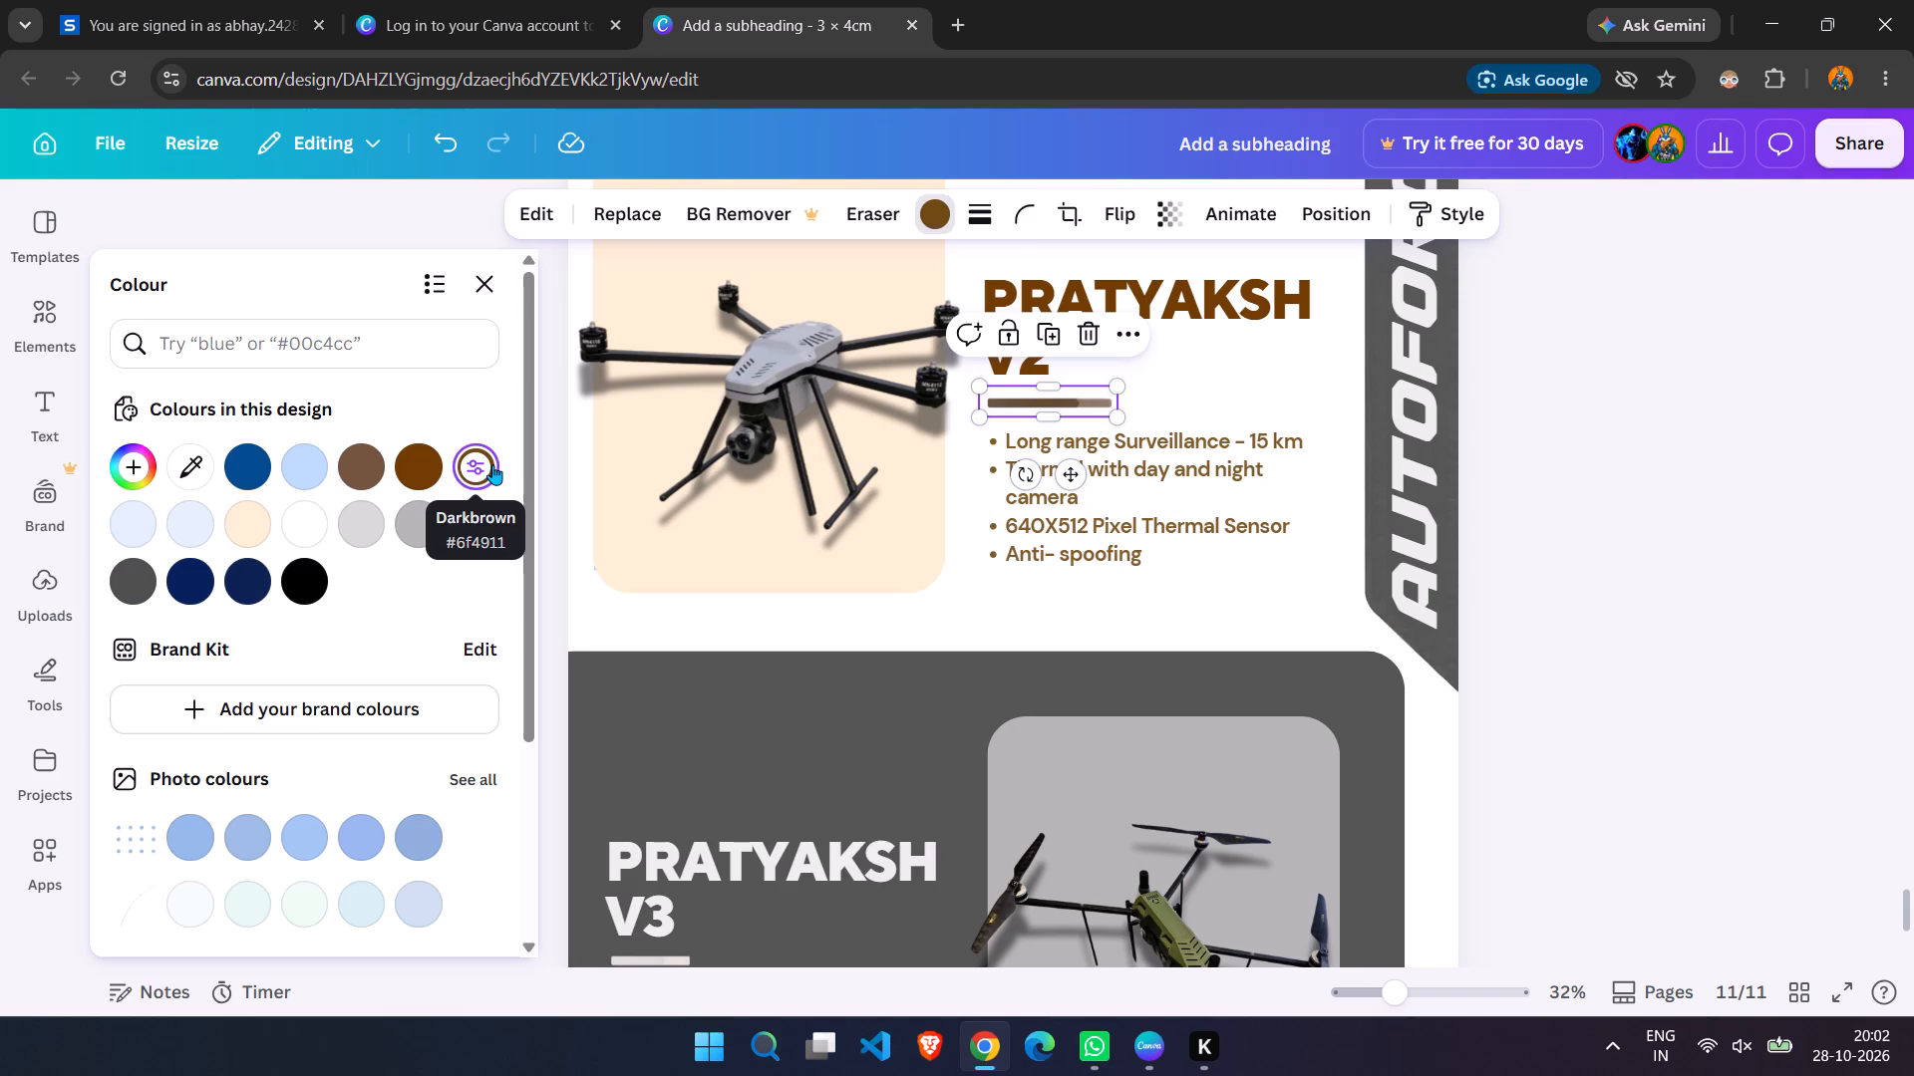
Compare the text colour of page 10's FPV specifications with the colour of page 11's PRATYAKSH V2 divider.
{"action": "scroll", "coordinate": [829, 459], "scroll_direction": "up", "scroll_amount": 12}
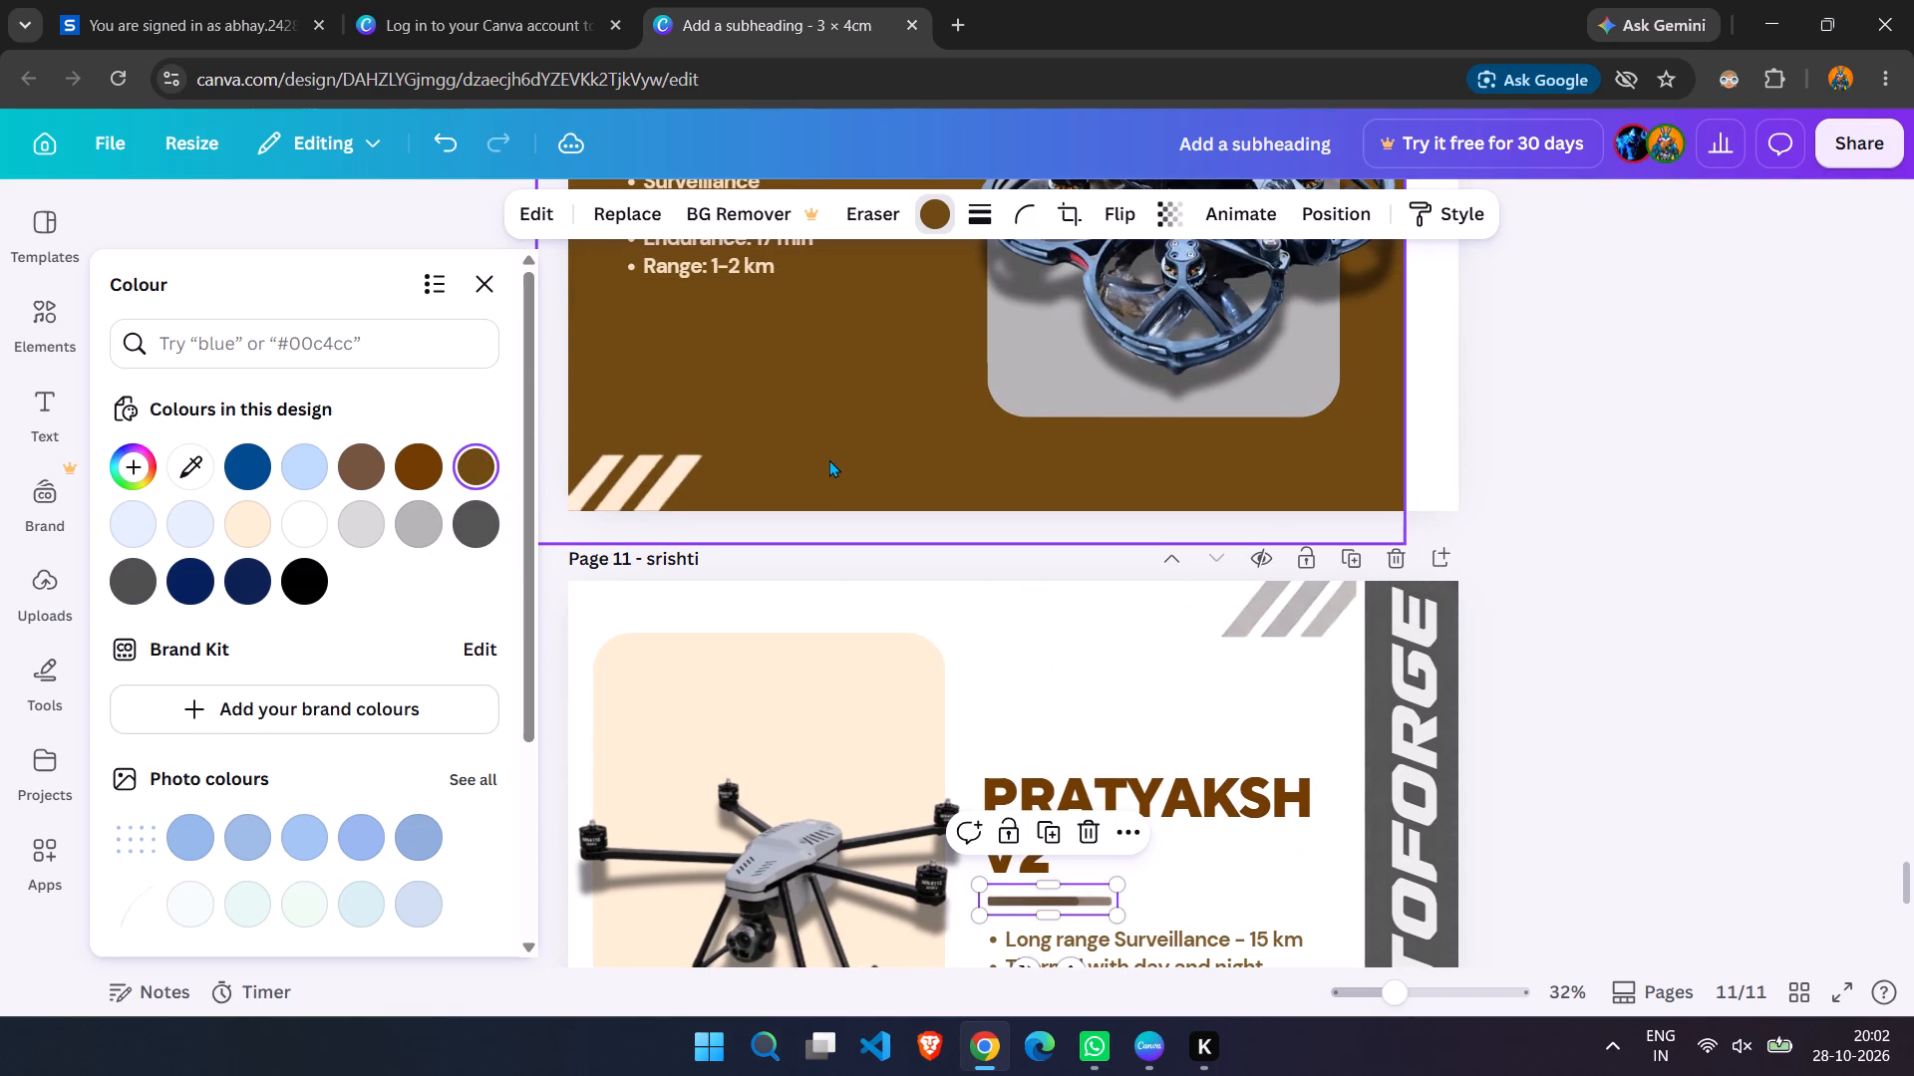
{"action": "scroll", "coordinate": [979, 500], "scroll_direction": "up", "scroll_amount": 17}
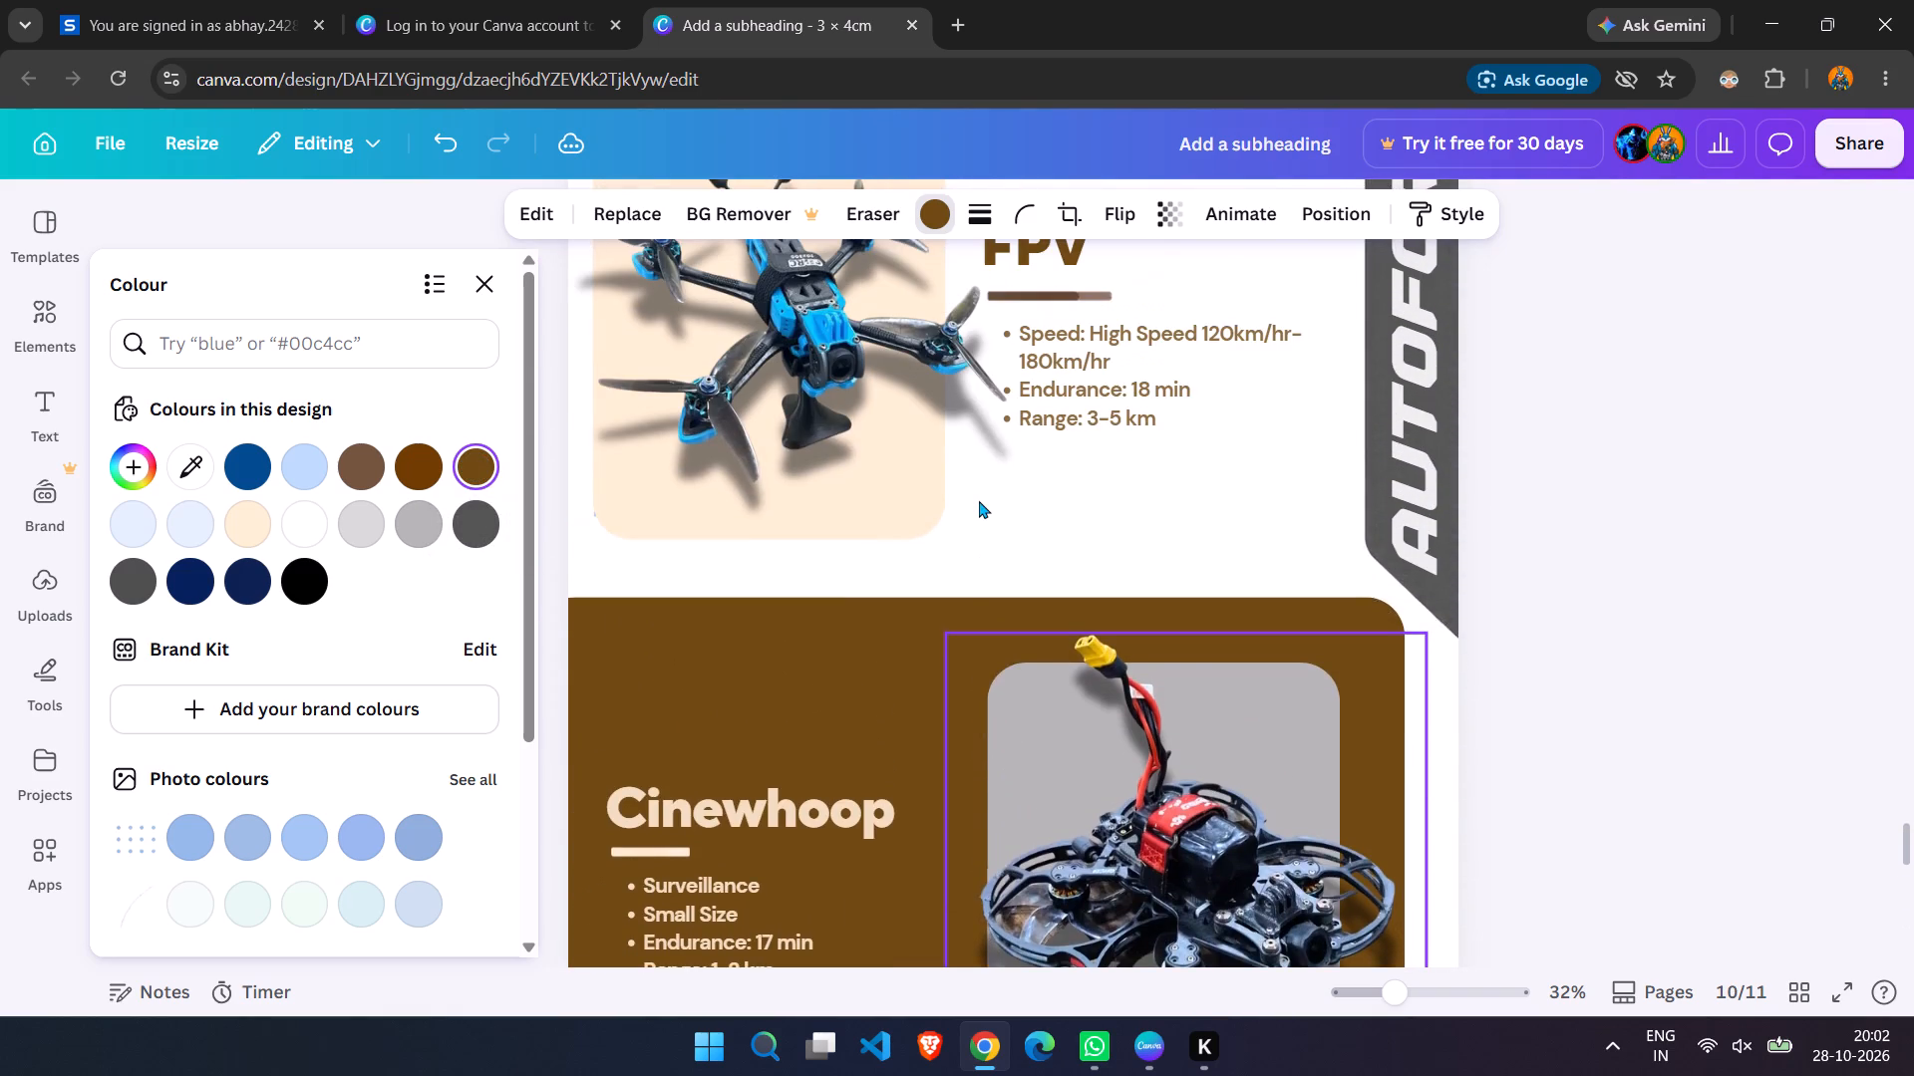
{"action": "scroll", "coordinate": [979, 500], "scroll_direction": "up", "scroll_amount": 6}
{"action": "left_click", "coordinate": [1148, 600]}
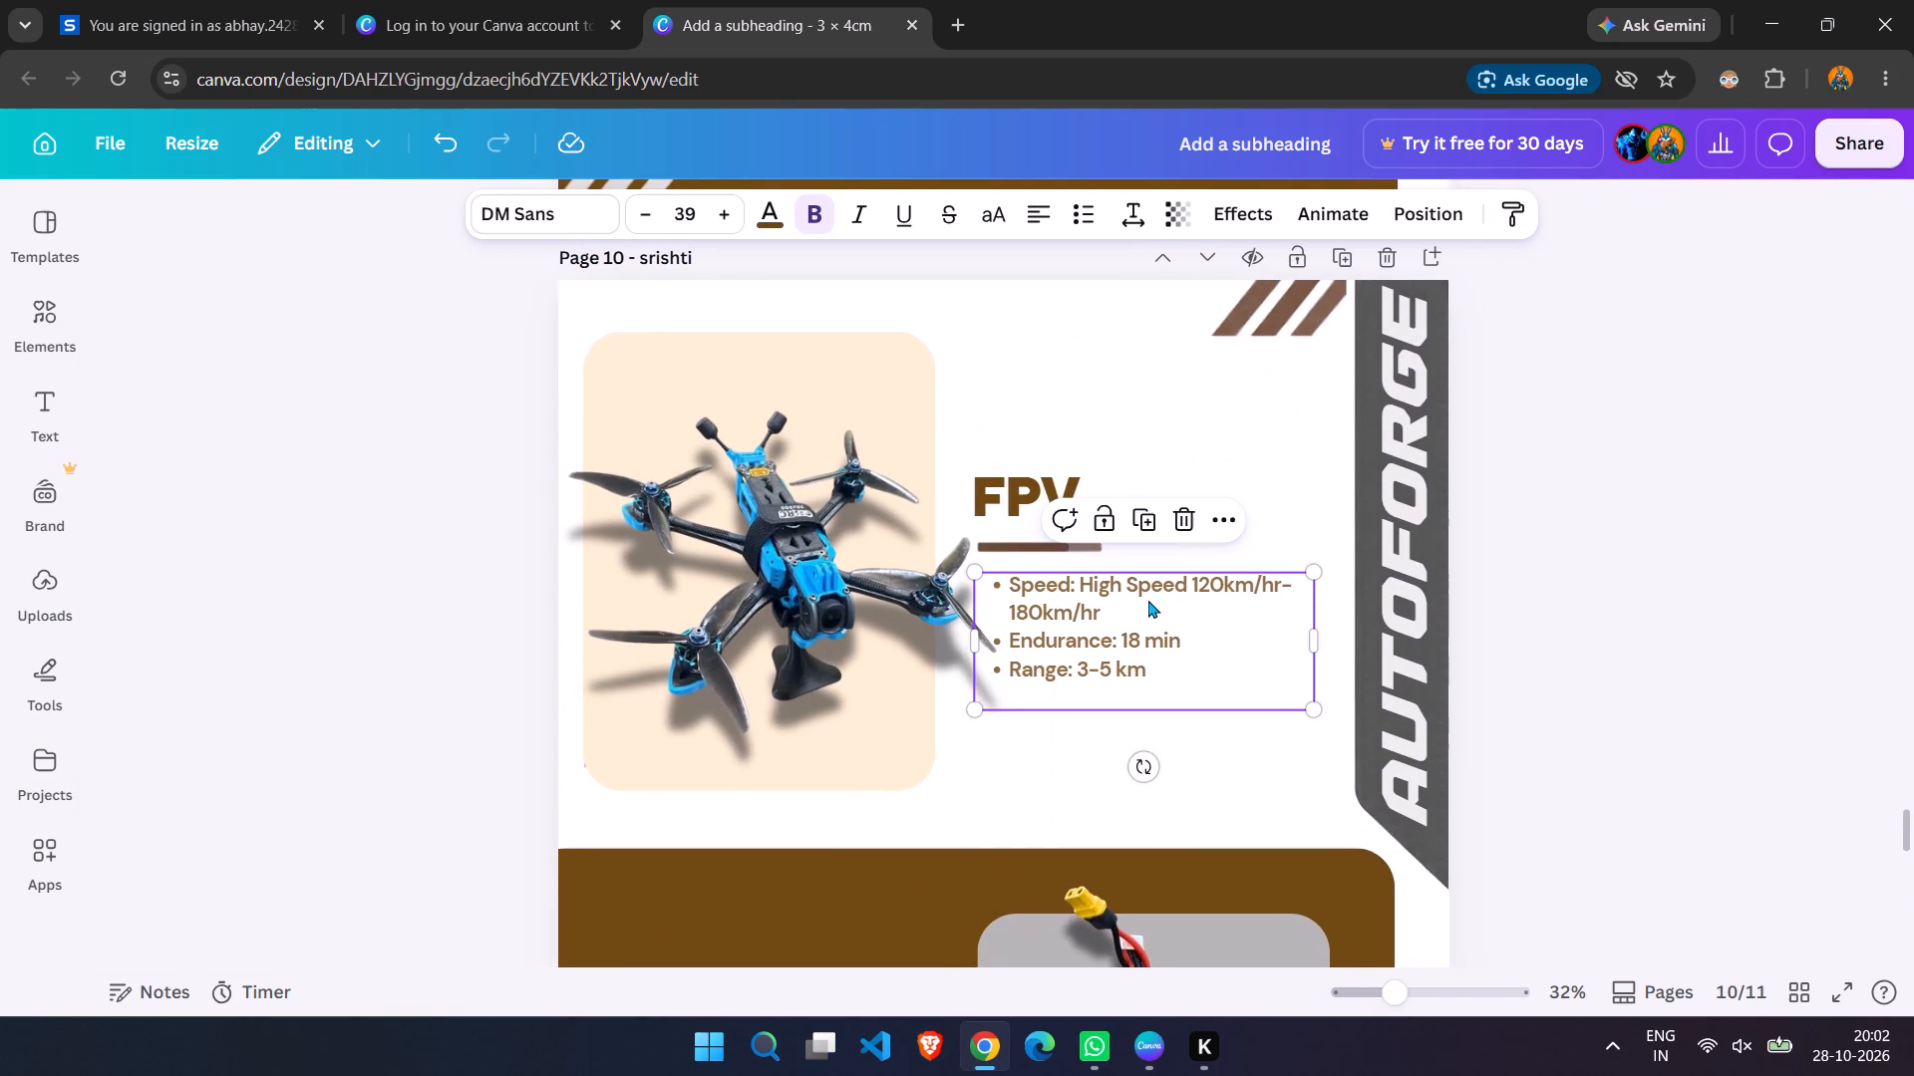
{"action": "left_click", "coordinate": [782, 203]}
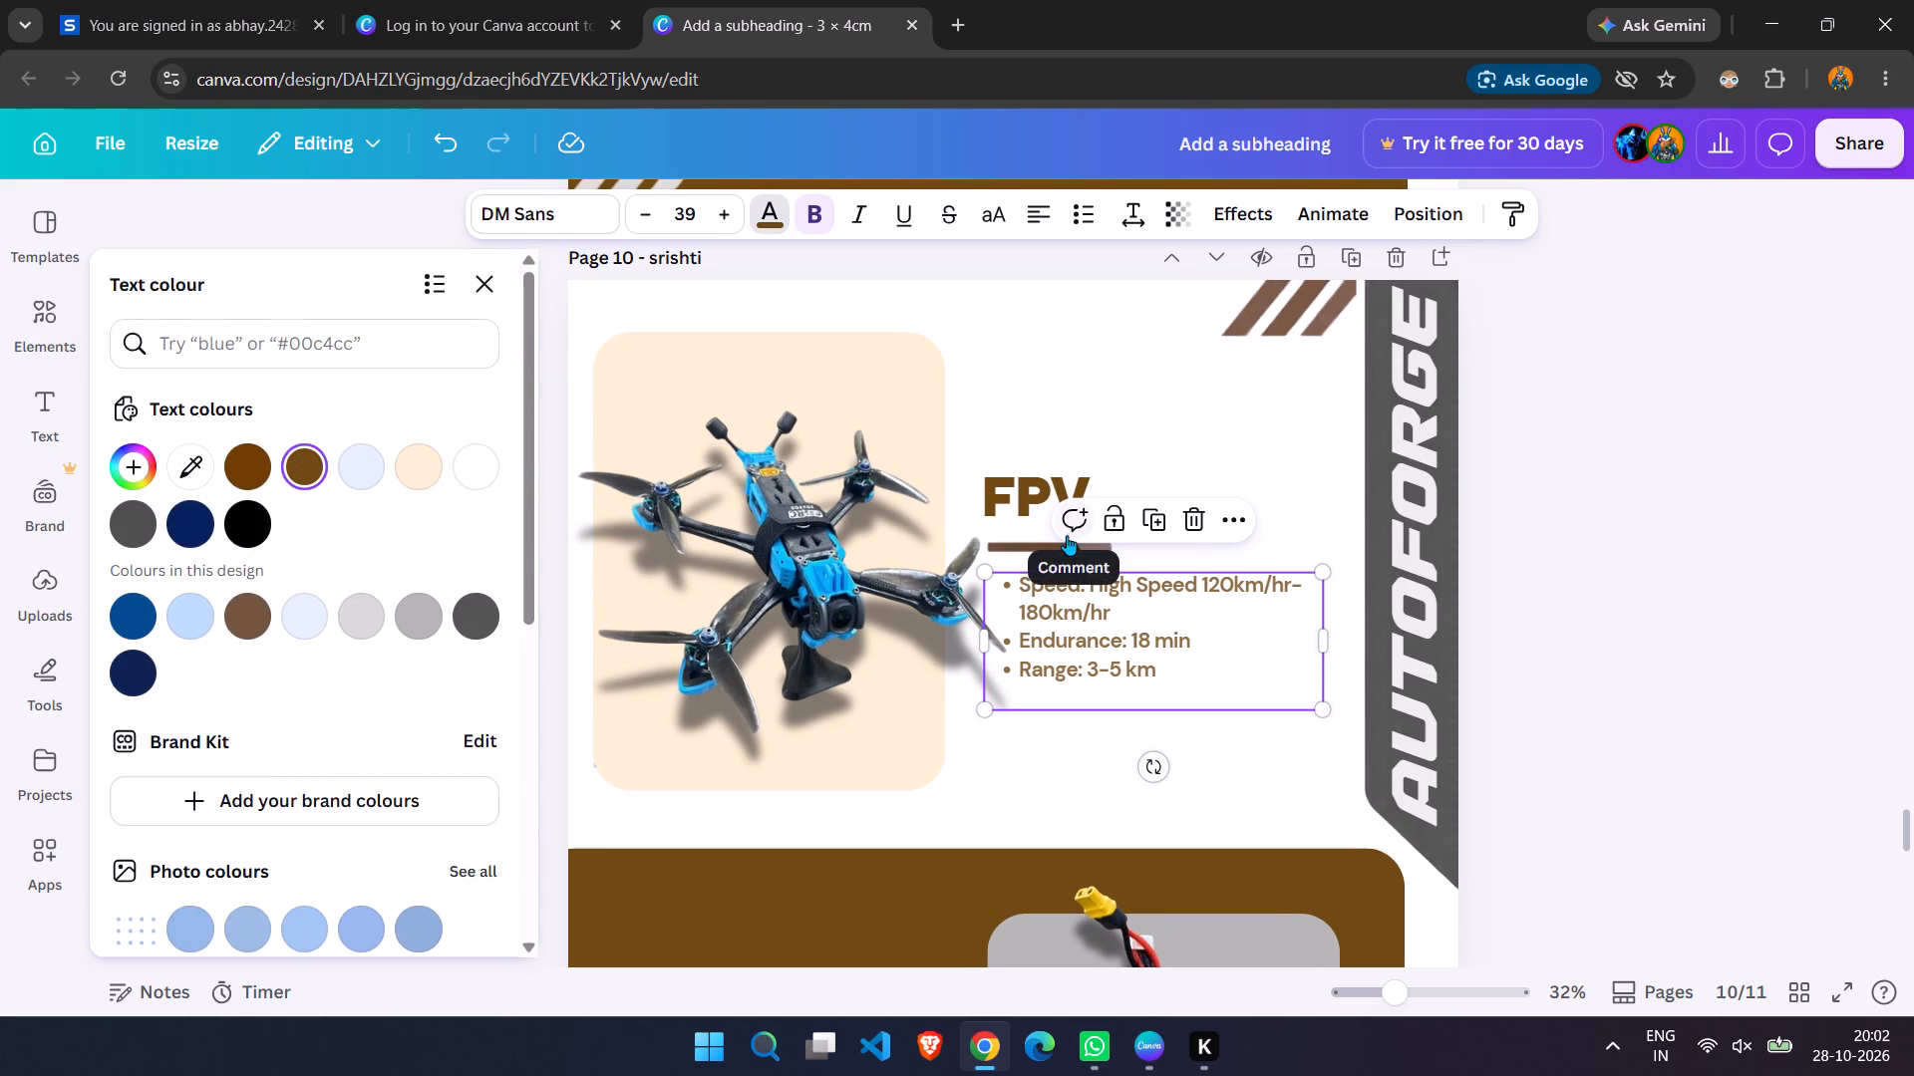
{"action": "scroll", "coordinate": [1066, 551], "scroll_direction": "down", "scroll_amount": 20}
{"action": "scroll", "coordinate": [1066, 551], "scroll_direction": "down", "scroll_amount": 12}
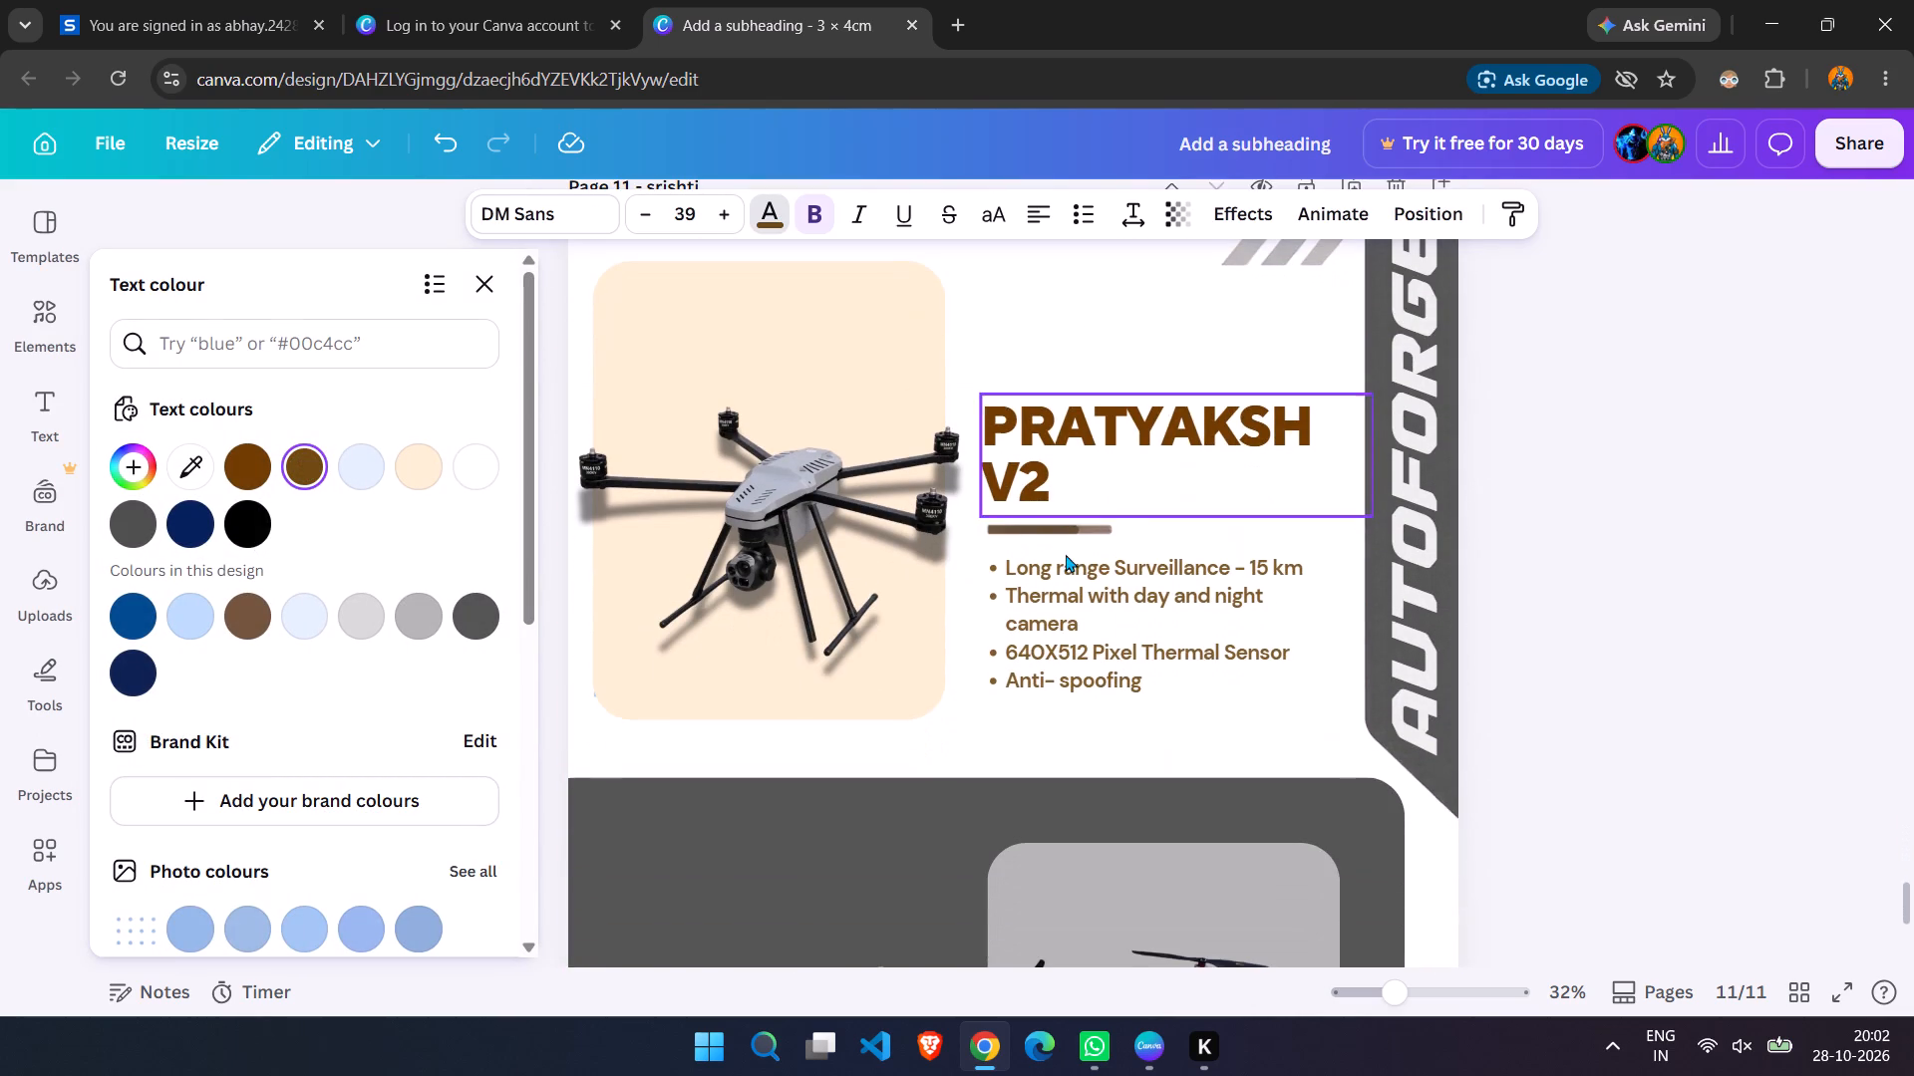
{"action": "left_click", "coordinate": [1052, 530]}
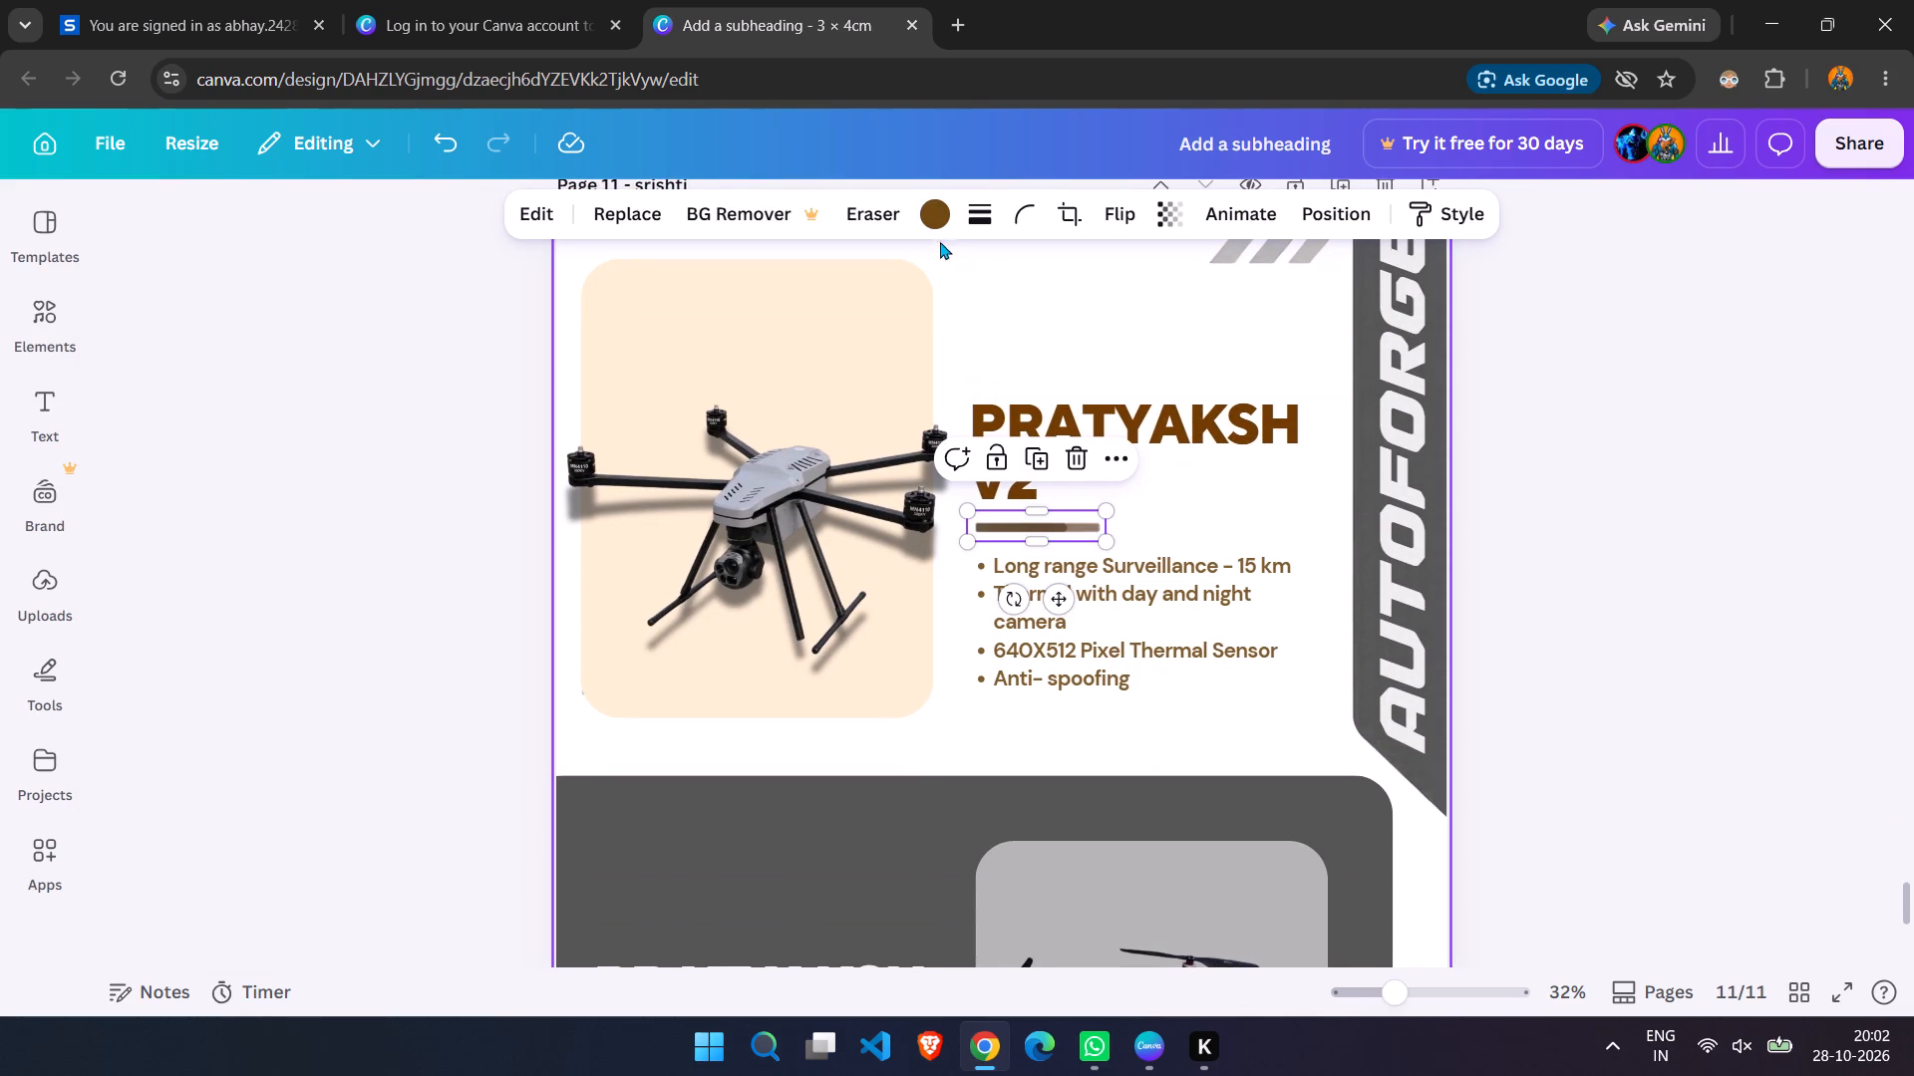
{"action": "left_click", "coordinate": [921, 219]}
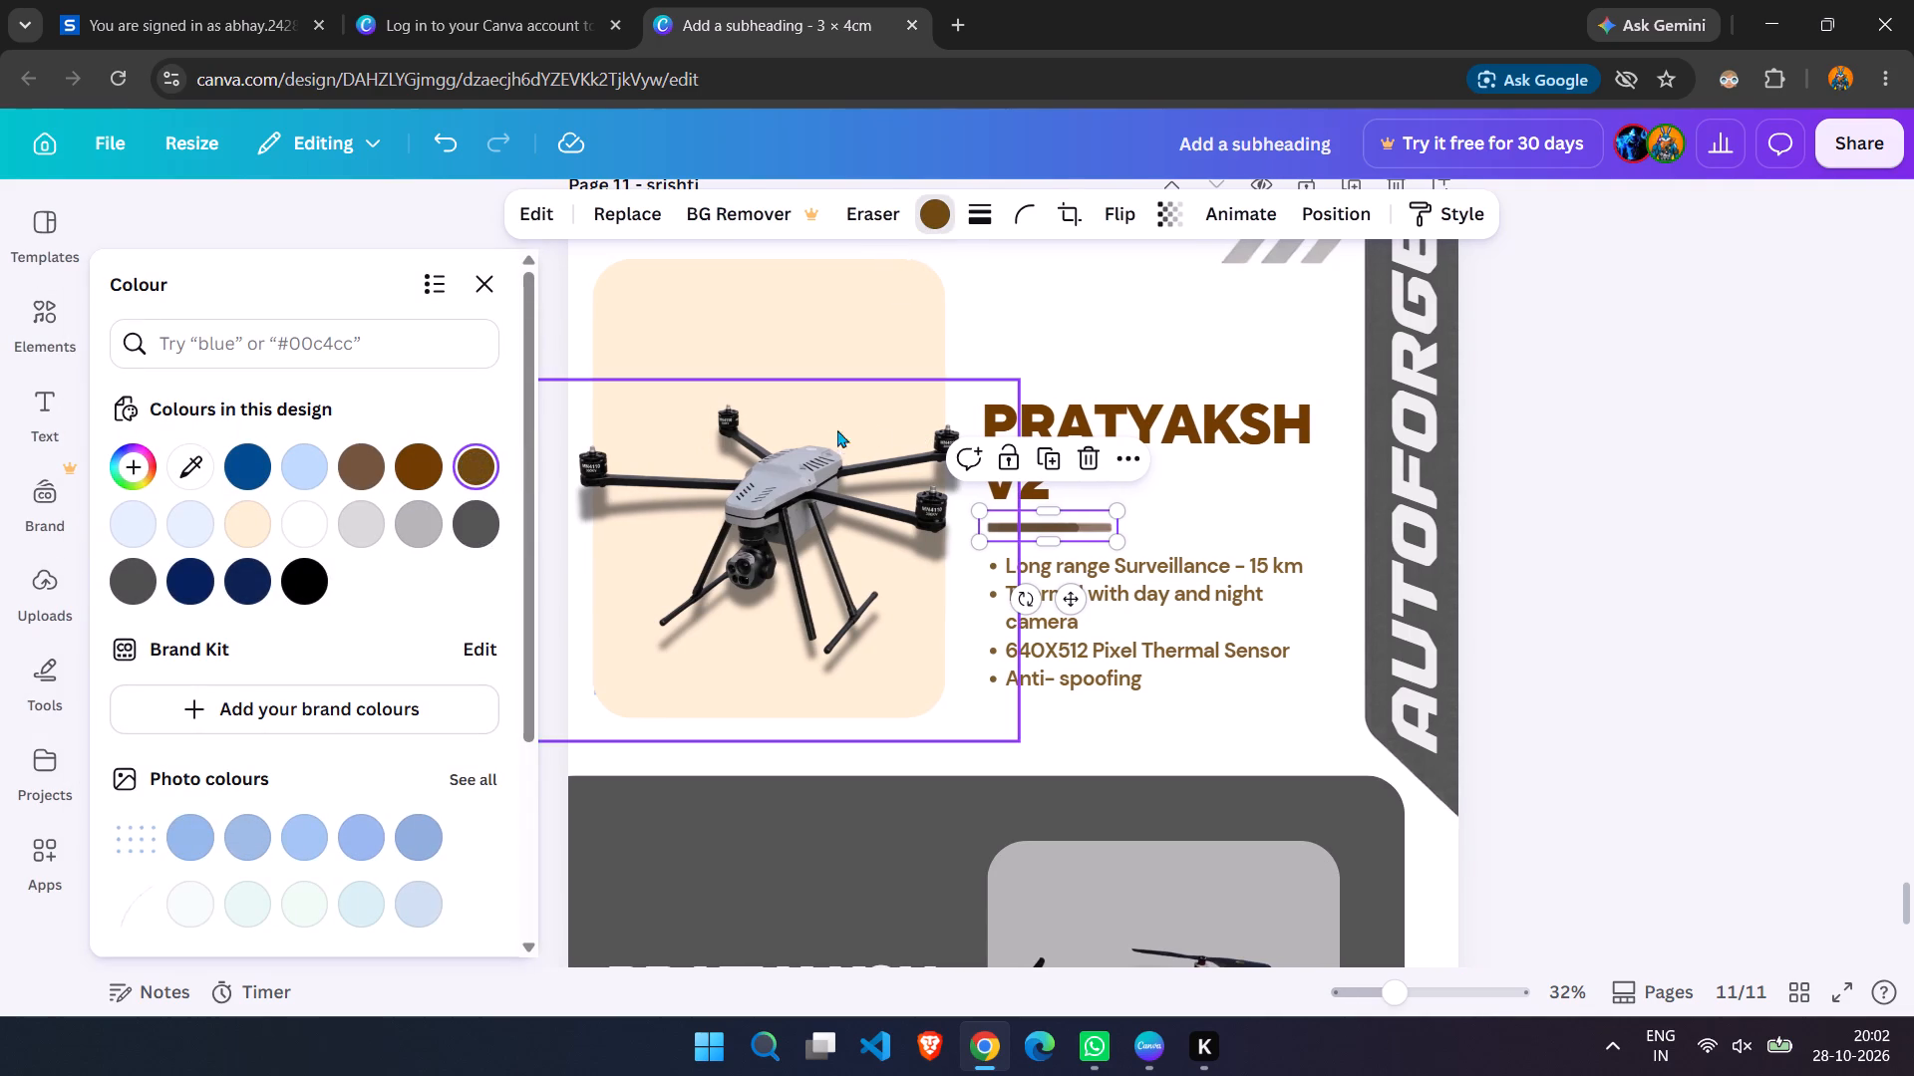
{"action": "left_click", "coordinate": [1303, 313]}
Recolour the large grey panel behind the PRATYAKSH V3 section on page 11 dark brown, #6f4911.
{"action": "scroll", "coordinate": [1303, 313], "scroll_direction": "down", "scroll_amount": 9}
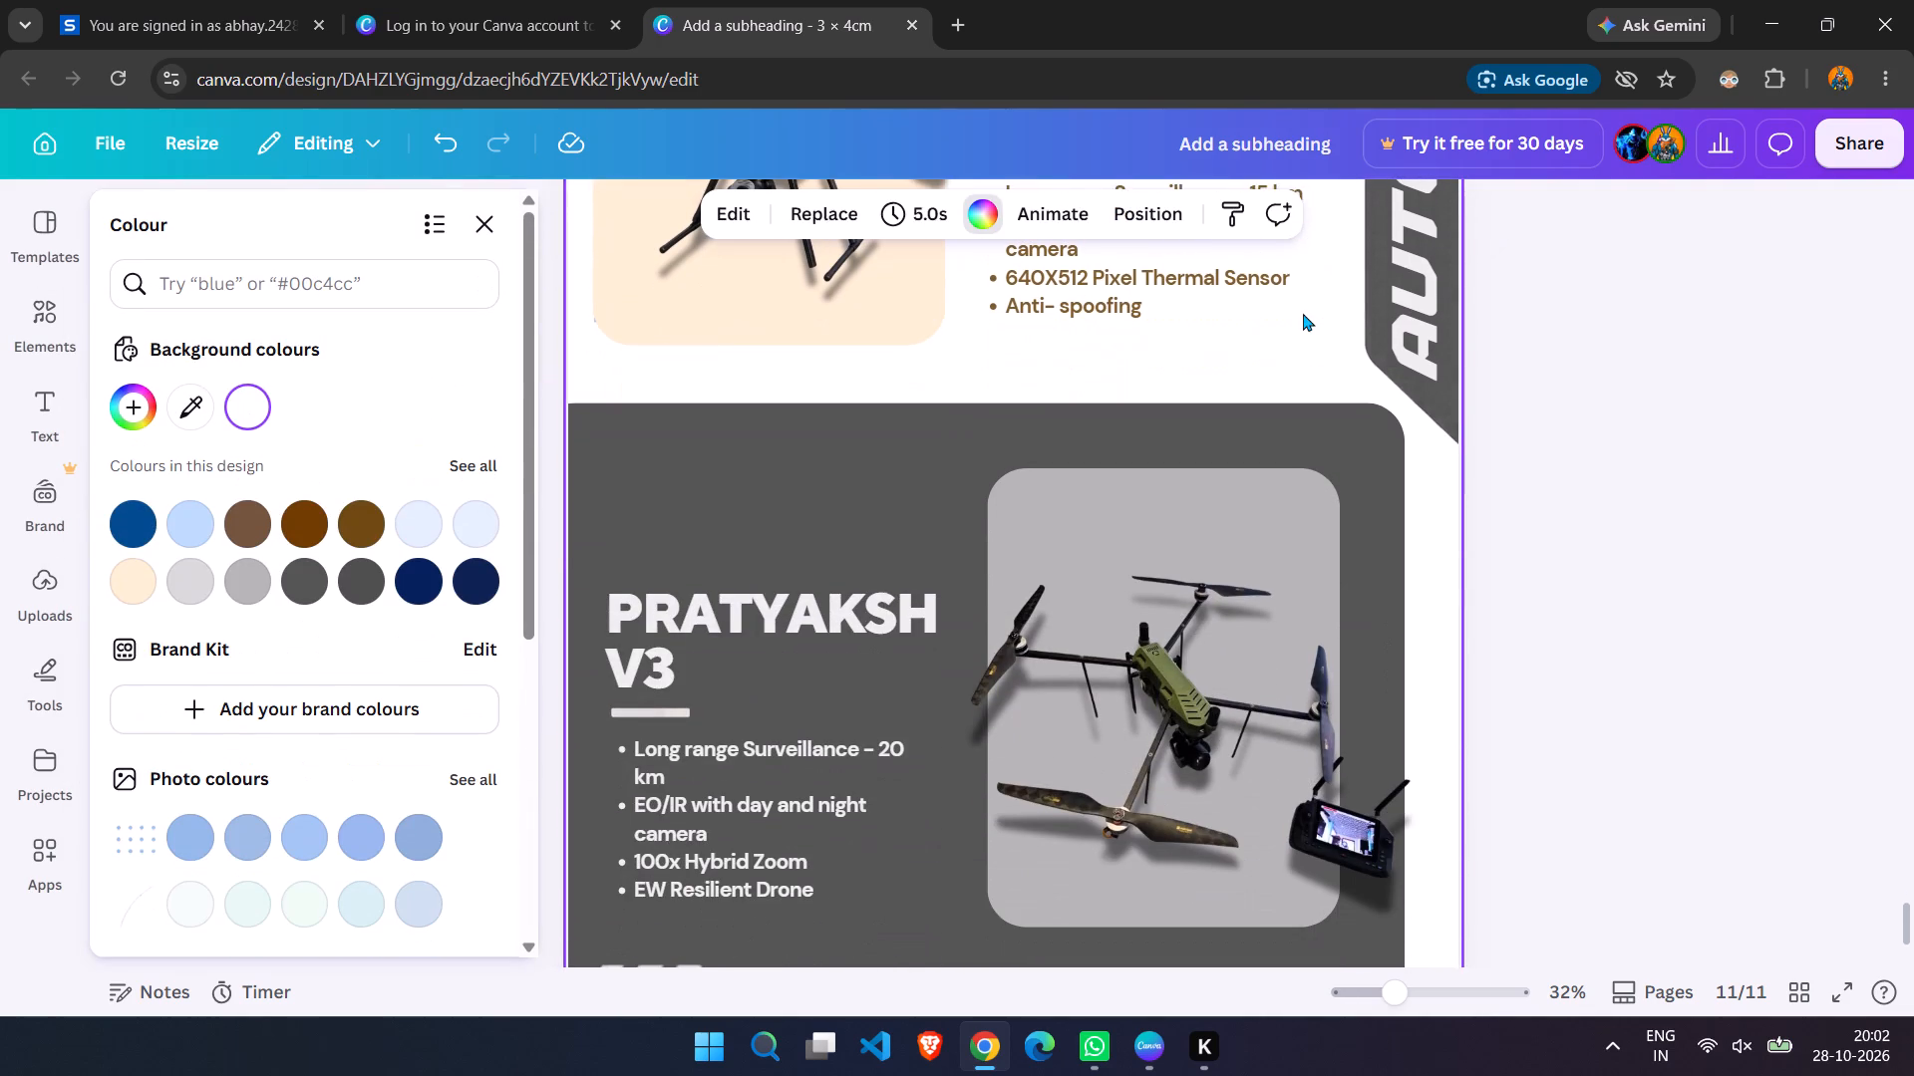
{"action": "left_click", "coordinate": [785, 522]}
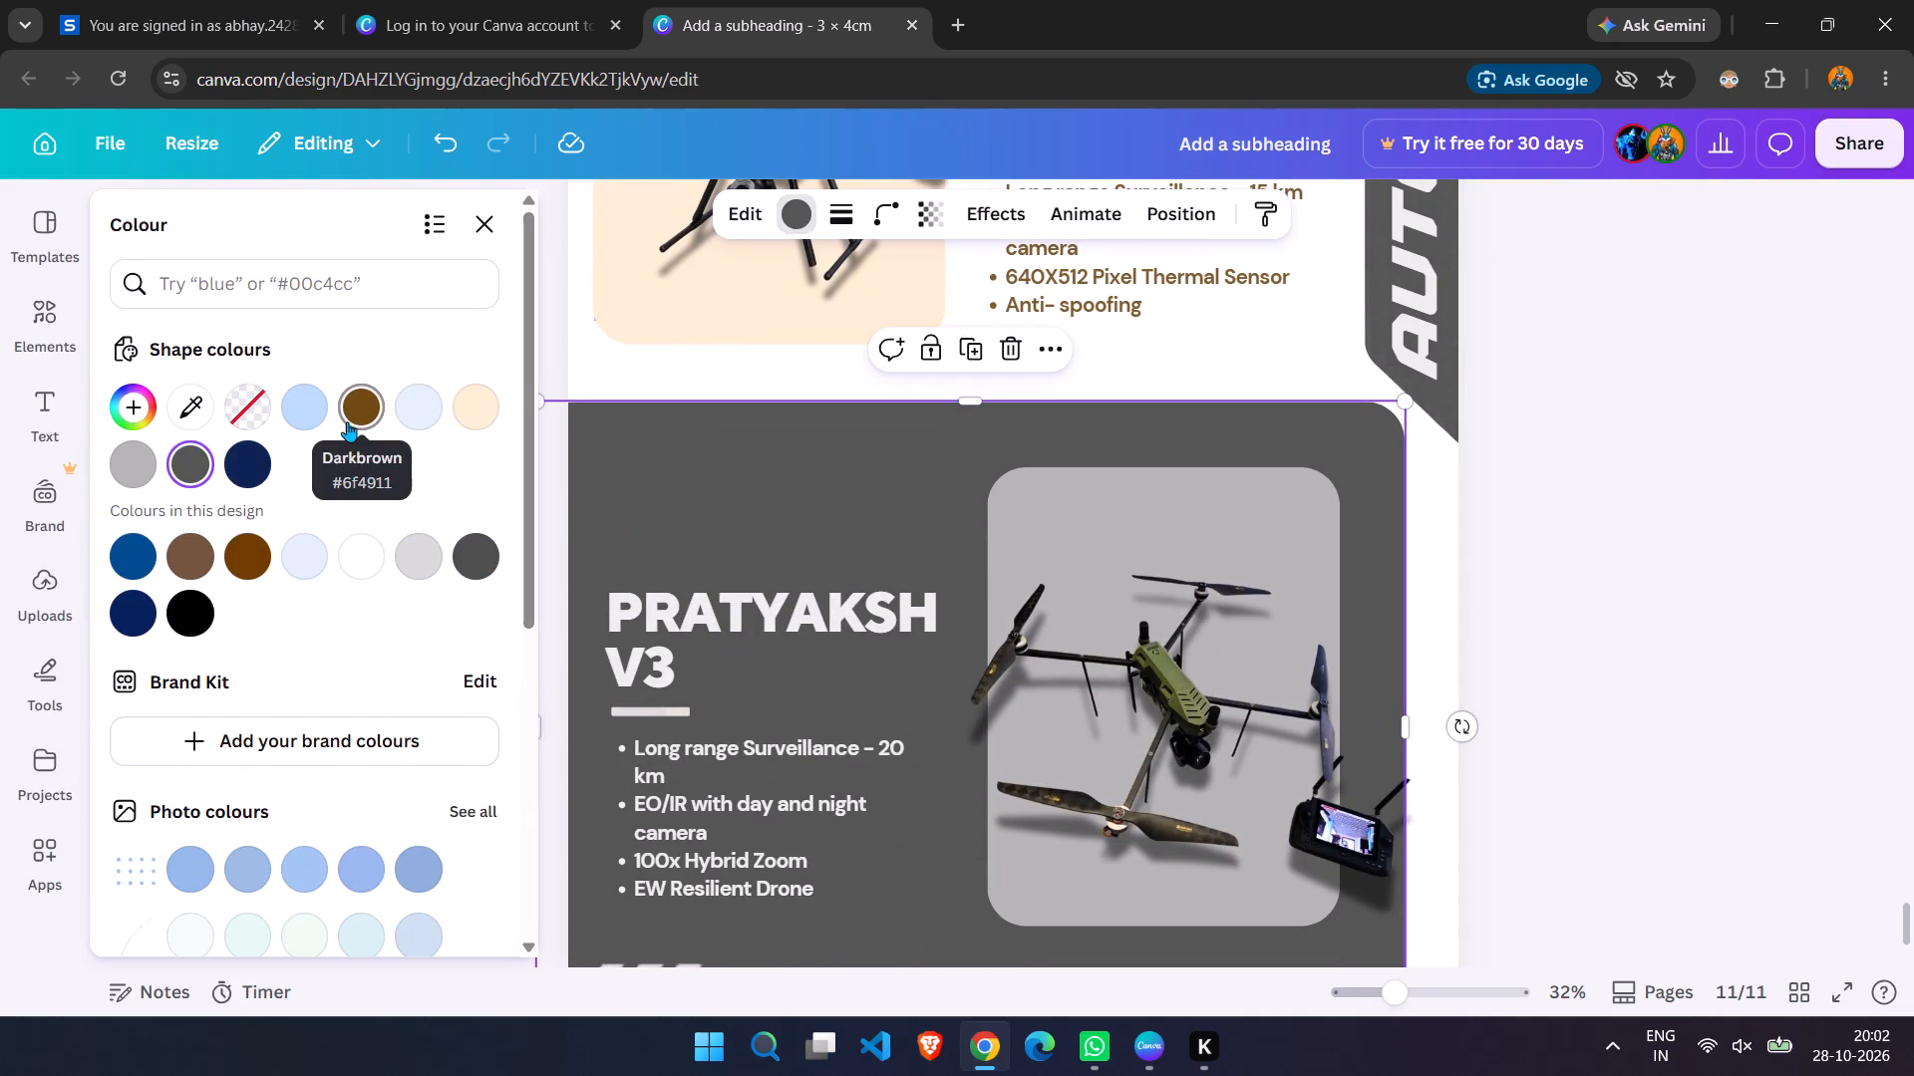
{"action": "left_click", "coordinate": [347, 421]}
Recolour the PRATYAKSH V3 heading text on page 11 cream.
{"action": "scroll", "coordinate": [684, 515], "scroll_direction": "down", "scroll_amount": 5}
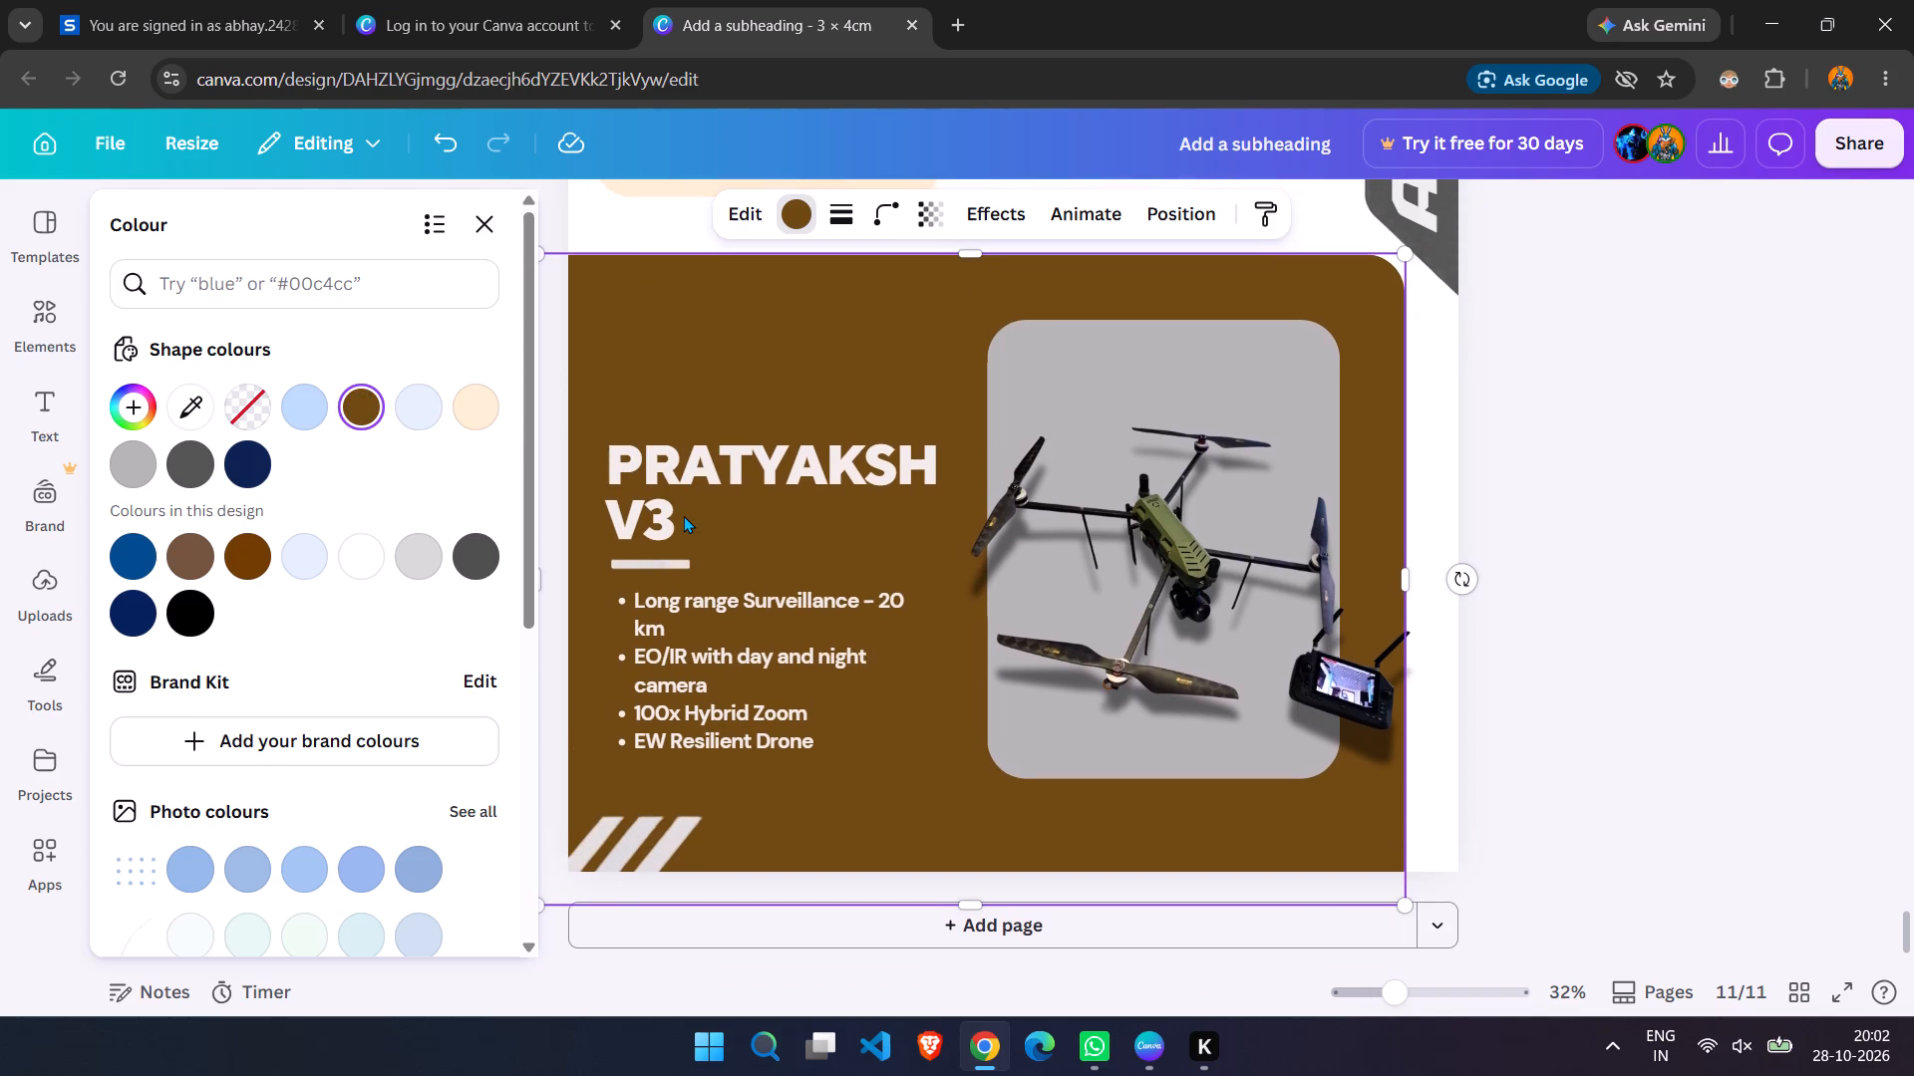
{"action": "left_click", "coordinate": [679, 491]}
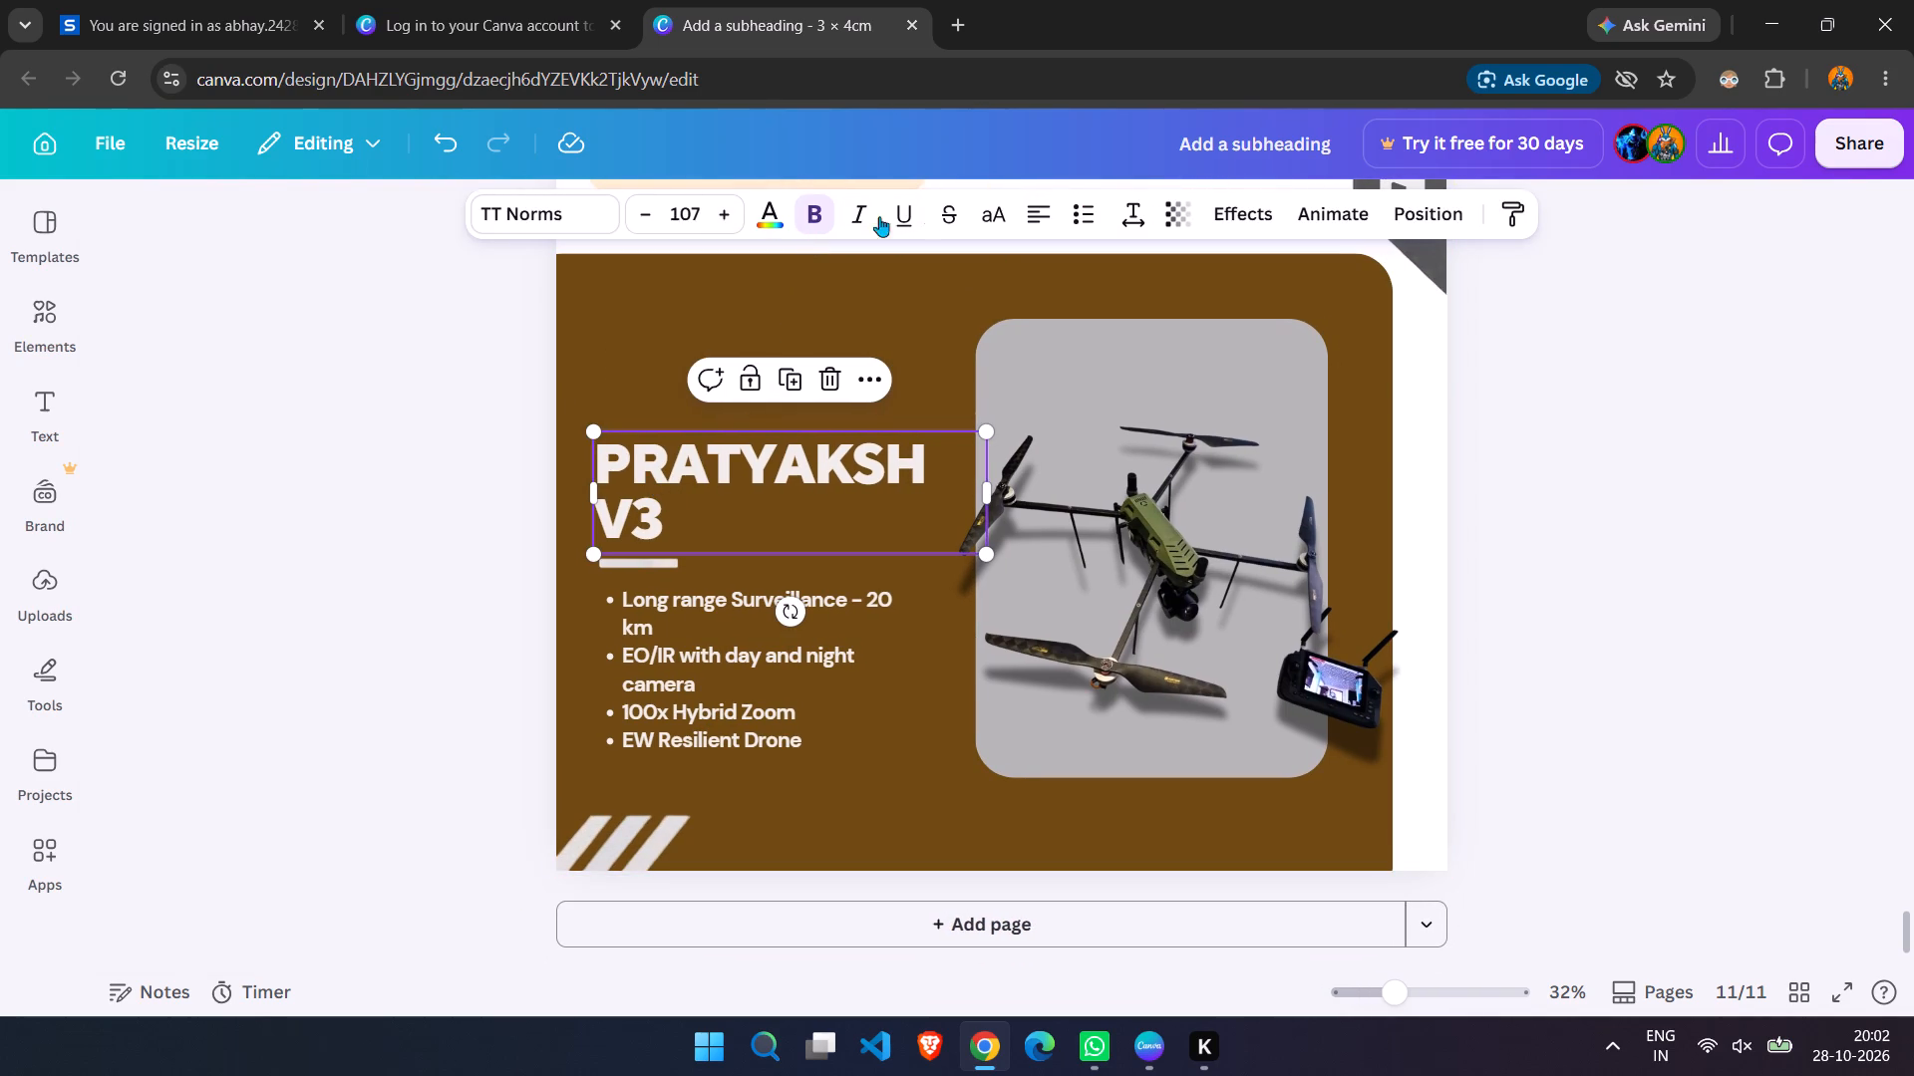
{"action": "left_click", "coordinate": [755, 204]}
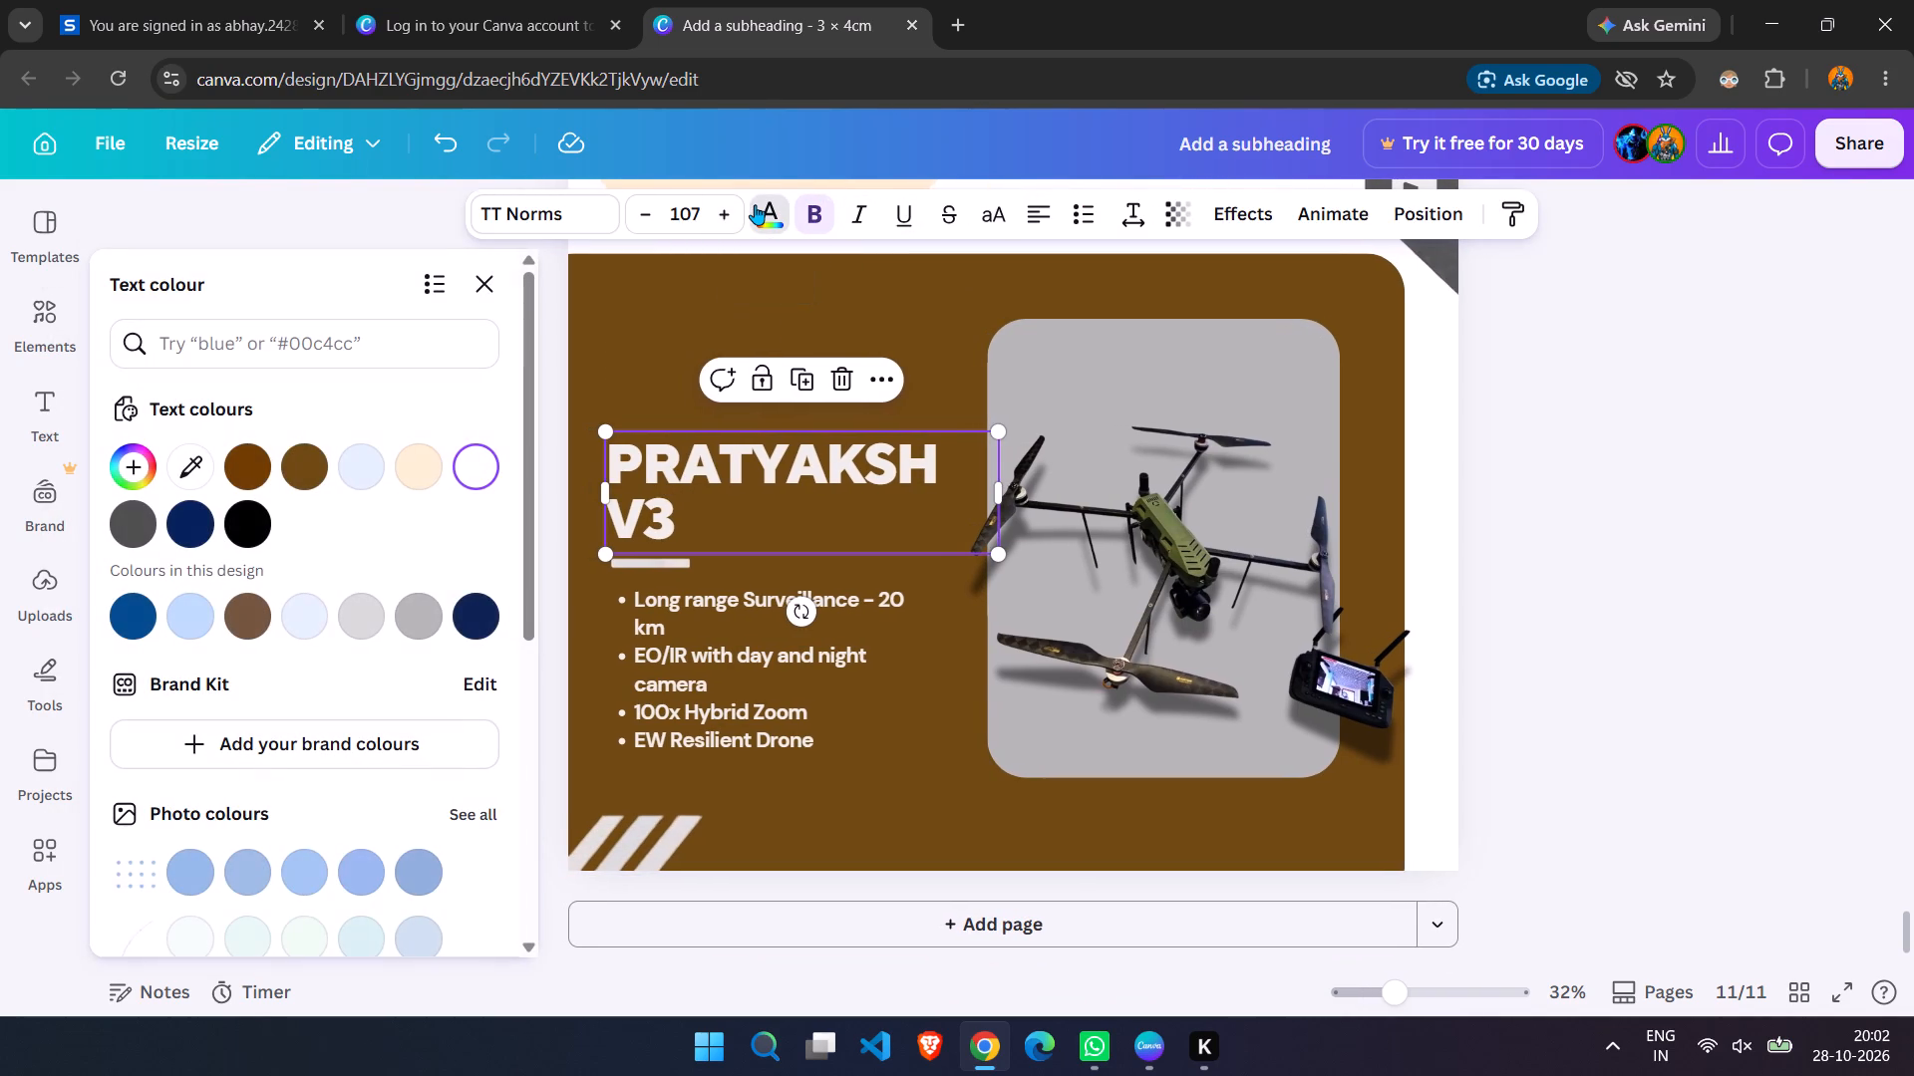
{"action": "left_click", "coordinate": [411, 469]}
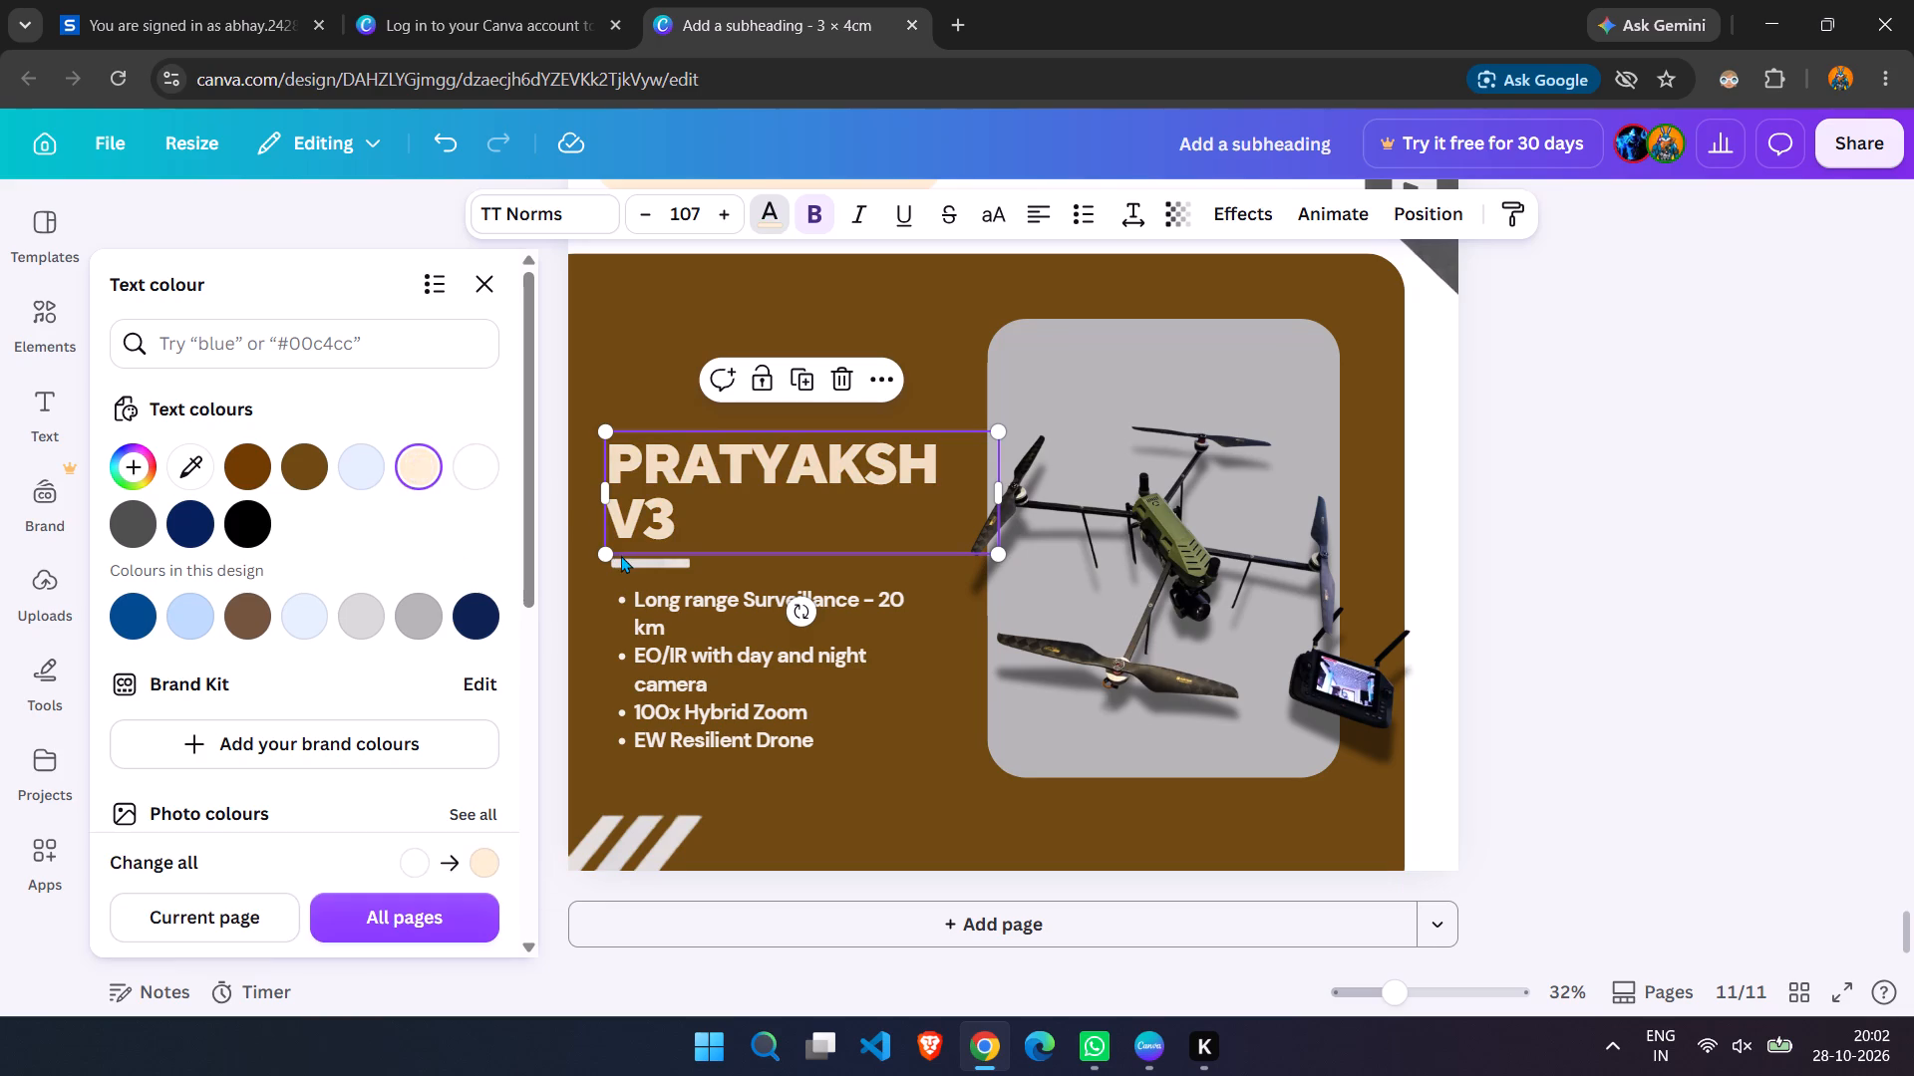
Recolour the divider bar under the PRATYAKSH V3 heading cream.
{"action": "left_click", "coordinate": [621, 555]}
{"action": "left_click", "coordinate": [932, 213]}
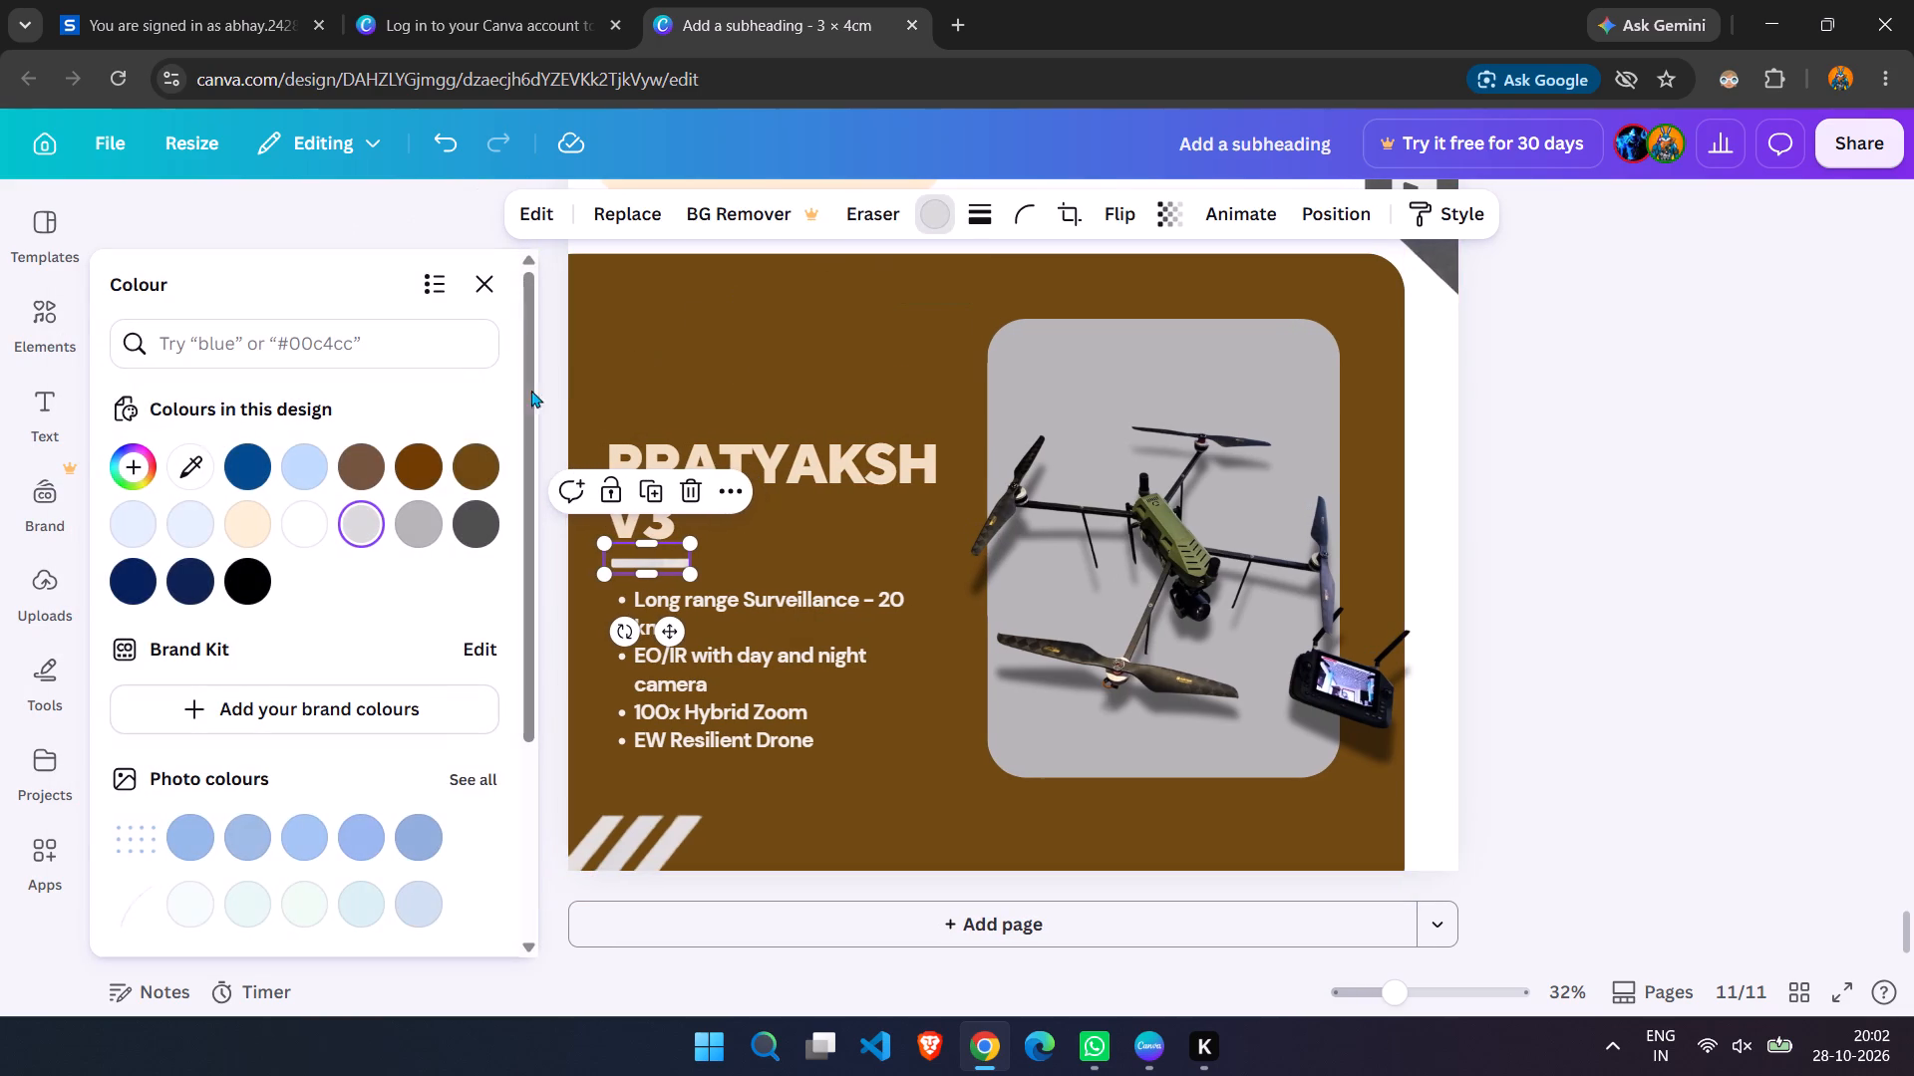
{"action": "left_click", "coordinate": [238, 507]}
Recolour the specification bullet text under PRATYAKSH V3 on page 11 cream.
{"action": "left_click", "coordinate": [737, 688]}
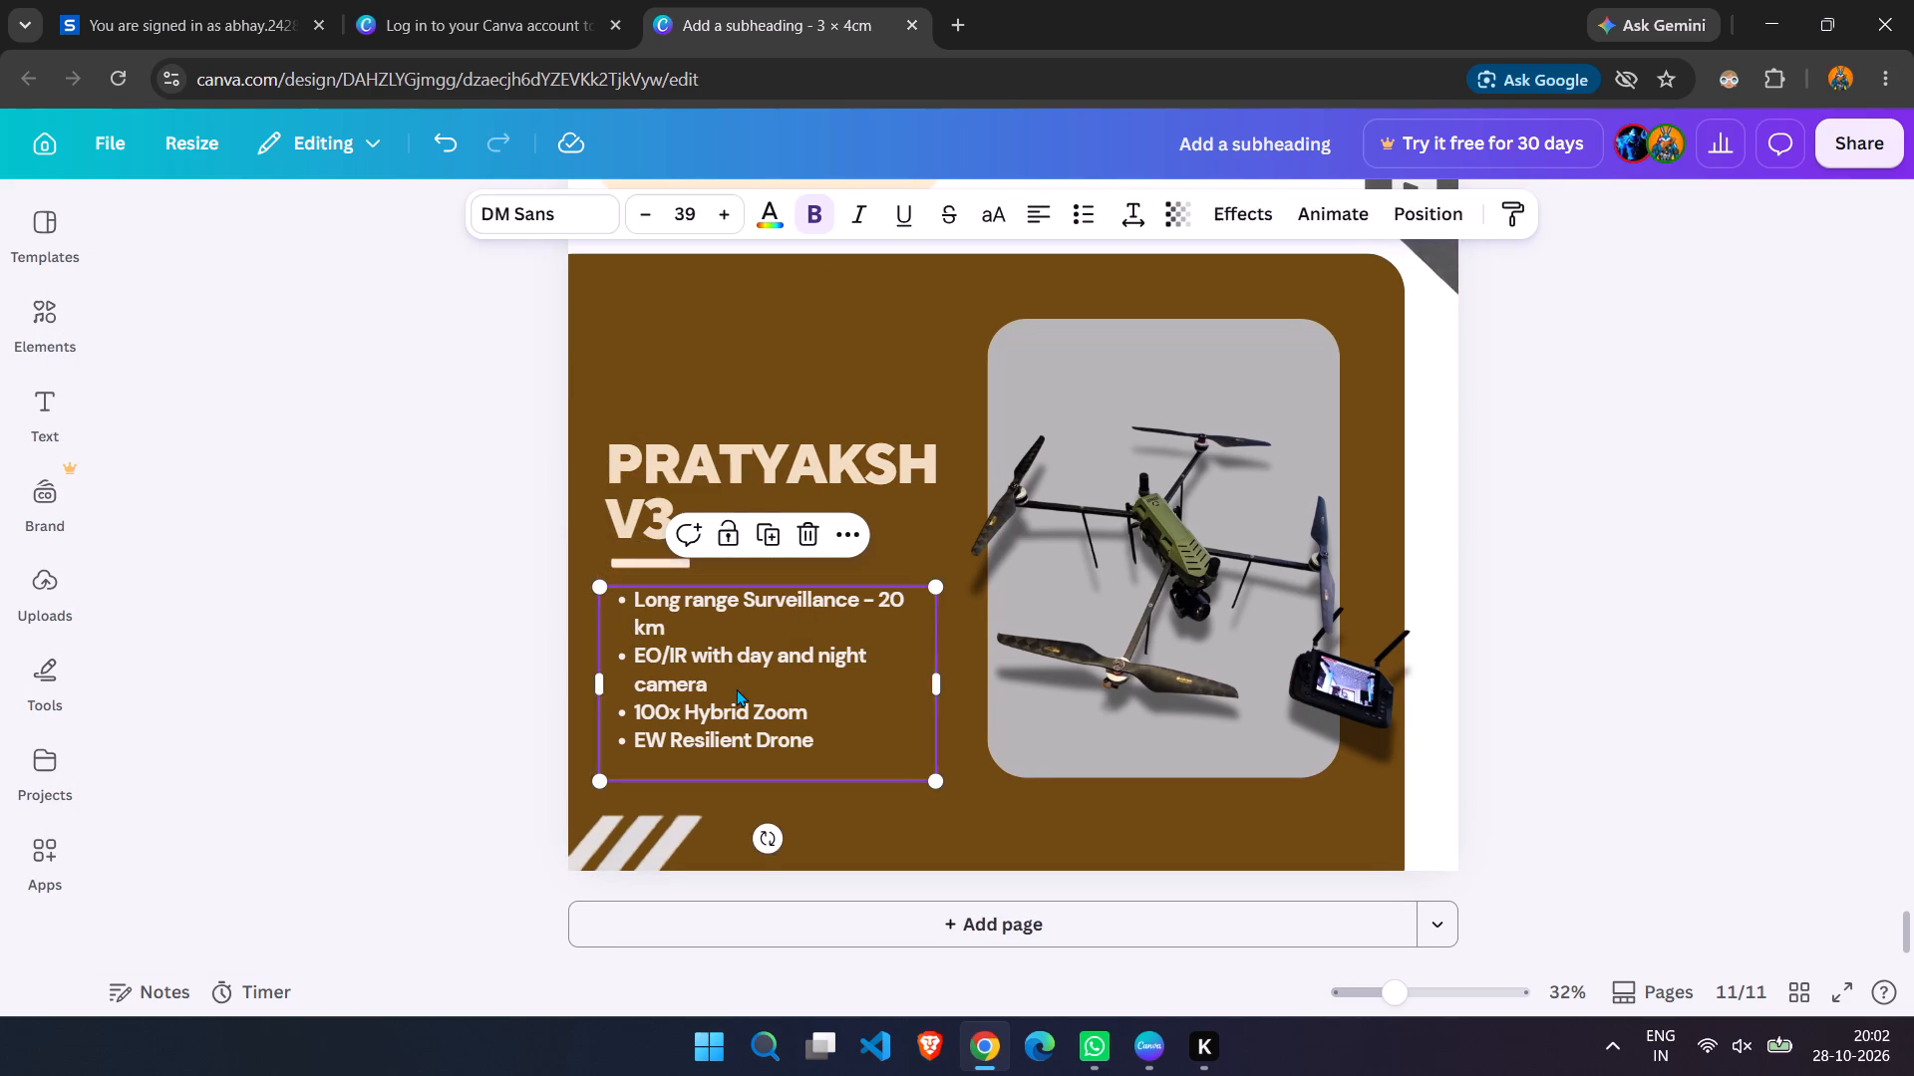
{"action": "left_click", "coordinate": [769, 215]}
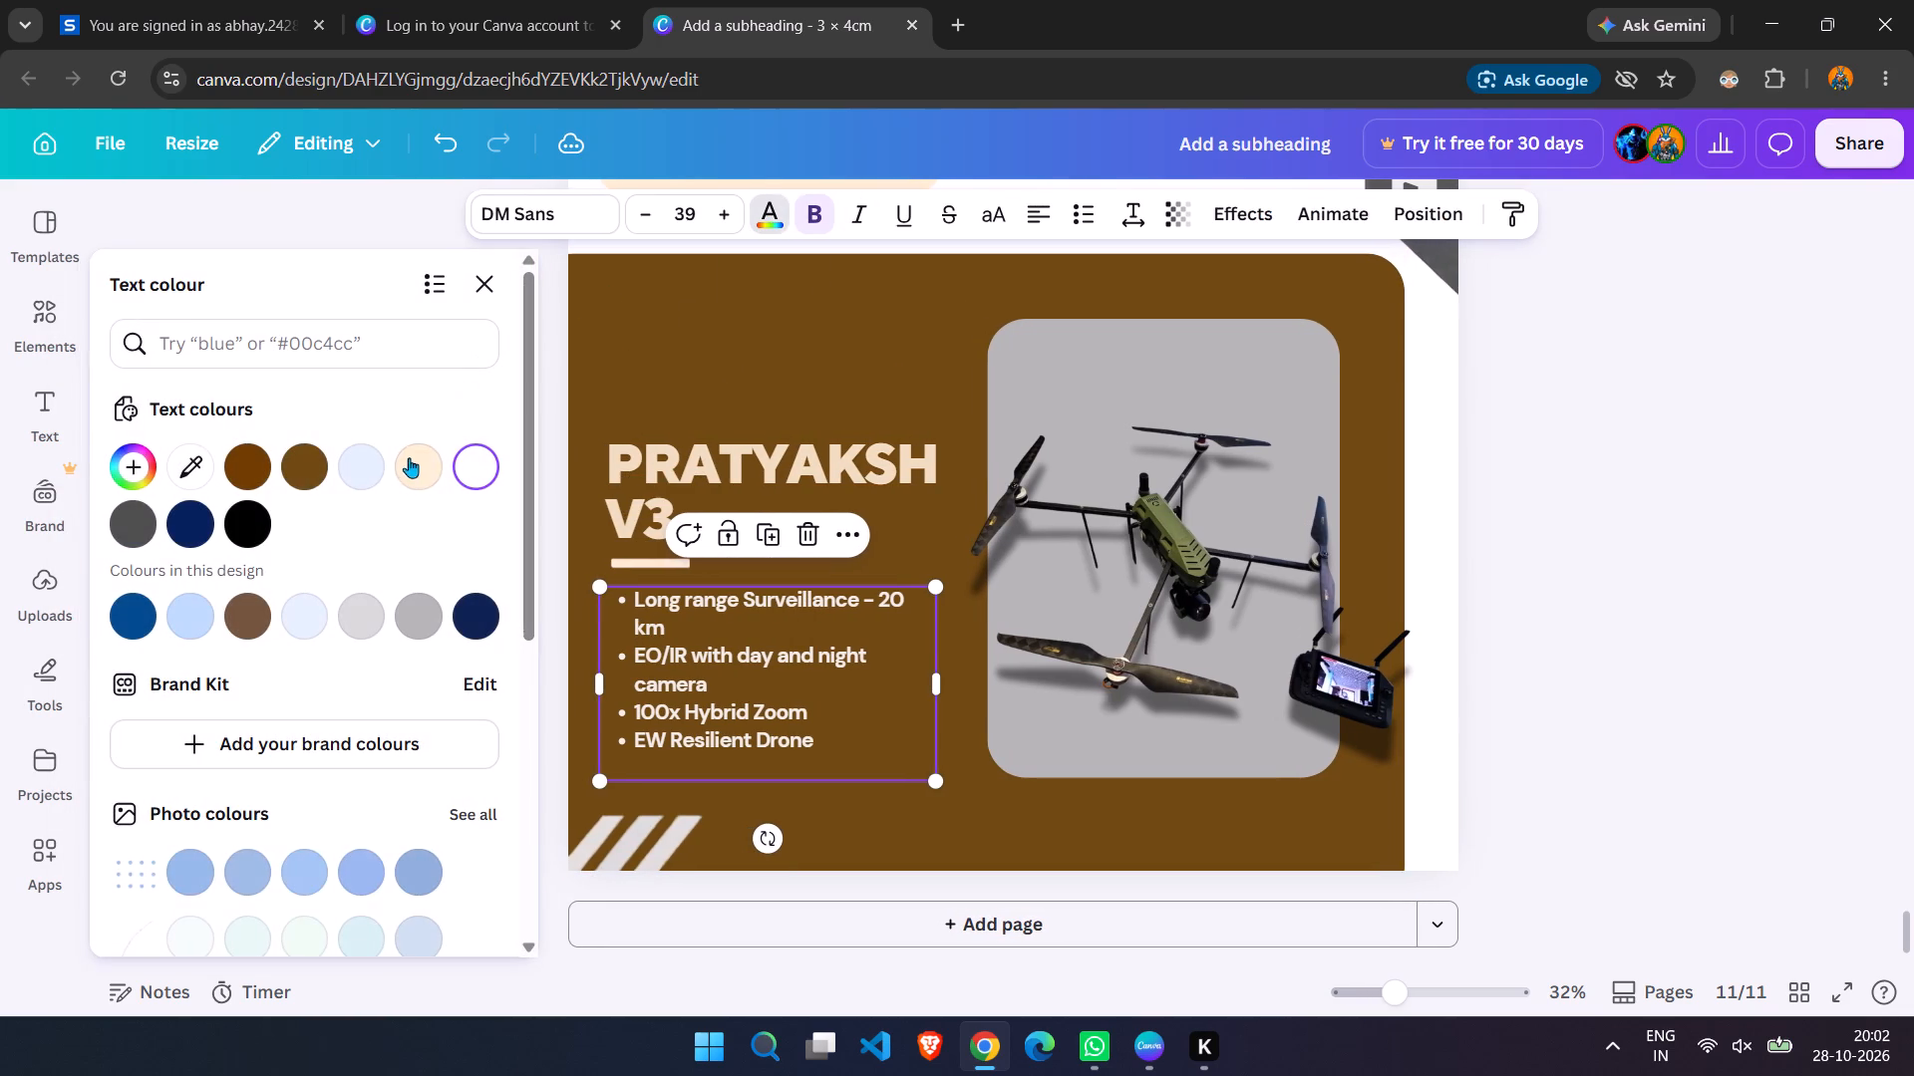
{"action": "left_click", "coordinate": [417, 467]}
Recolour the diagonal stripes at the bottom of page 11's PRATYAKSH V3 section cream.
{"action": "scroll", "coordinate": [529, 466], "scroll_direction": "down", "scroll_amount": 9}
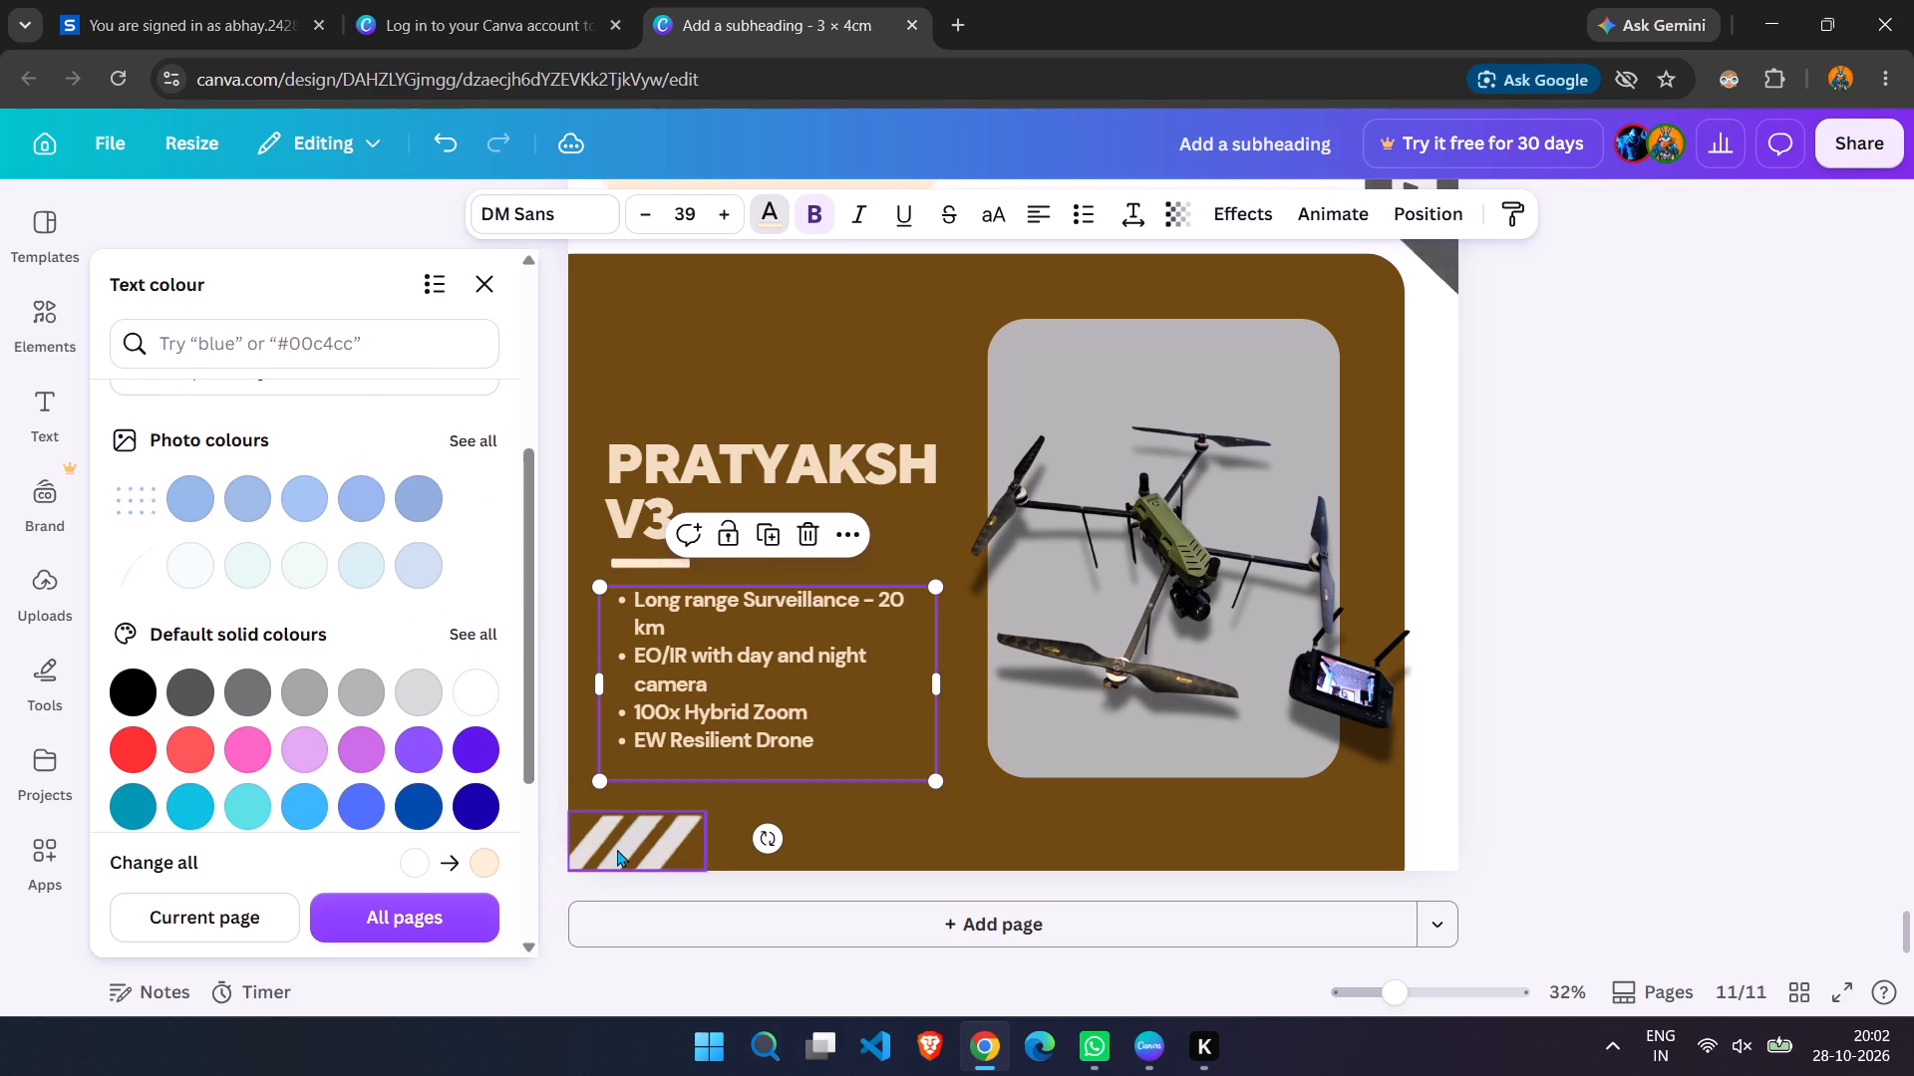
{"action": "left_click", "coordinate": [617, 849]}
{"action": "left_click", "coordinate": [932, 207]}
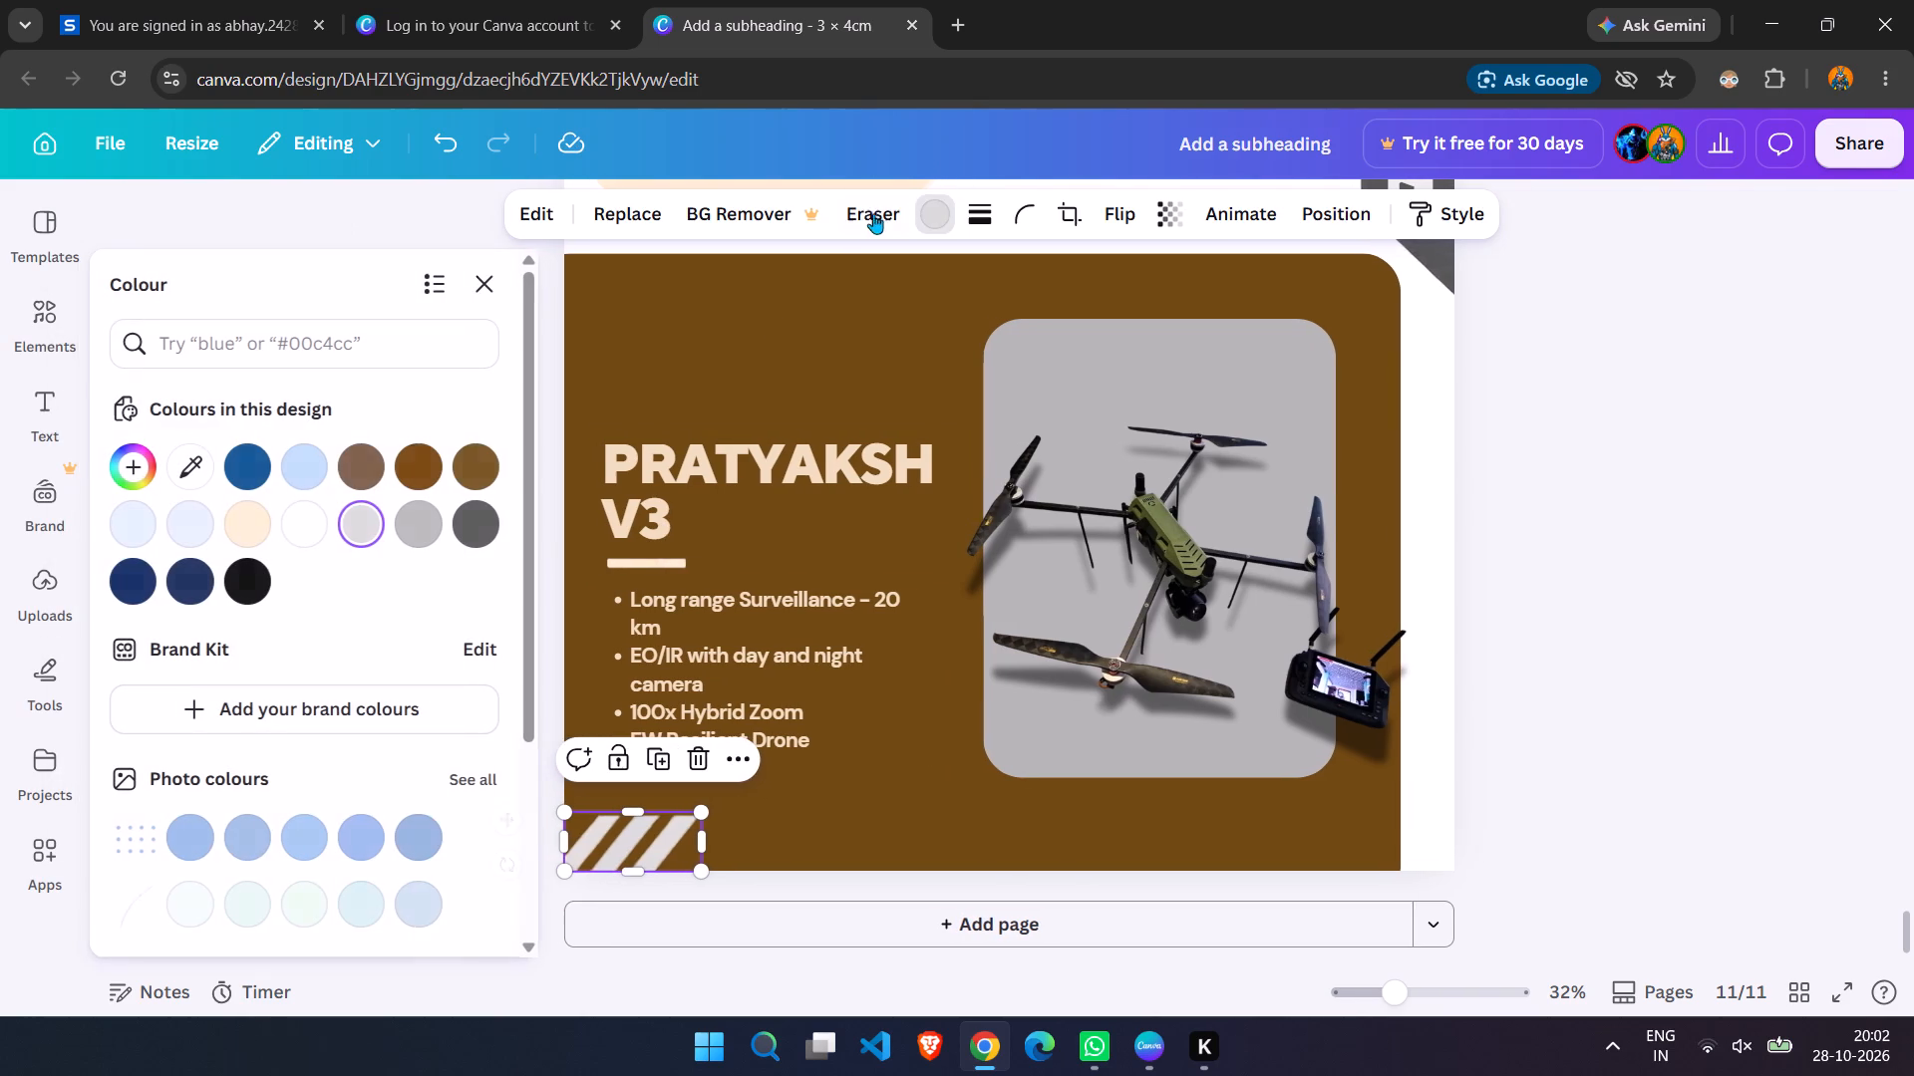
{"action": "left_click", "coordinate": [258, 515]}
Recolour the grey diagonal stripes above the PRATYAKSH V2 heading on page 11 dark brown, #6f4911.
{"action": "scroll", "coordinate": [759, 527], "scroll_direction": "up", "scroll_amount": 14}
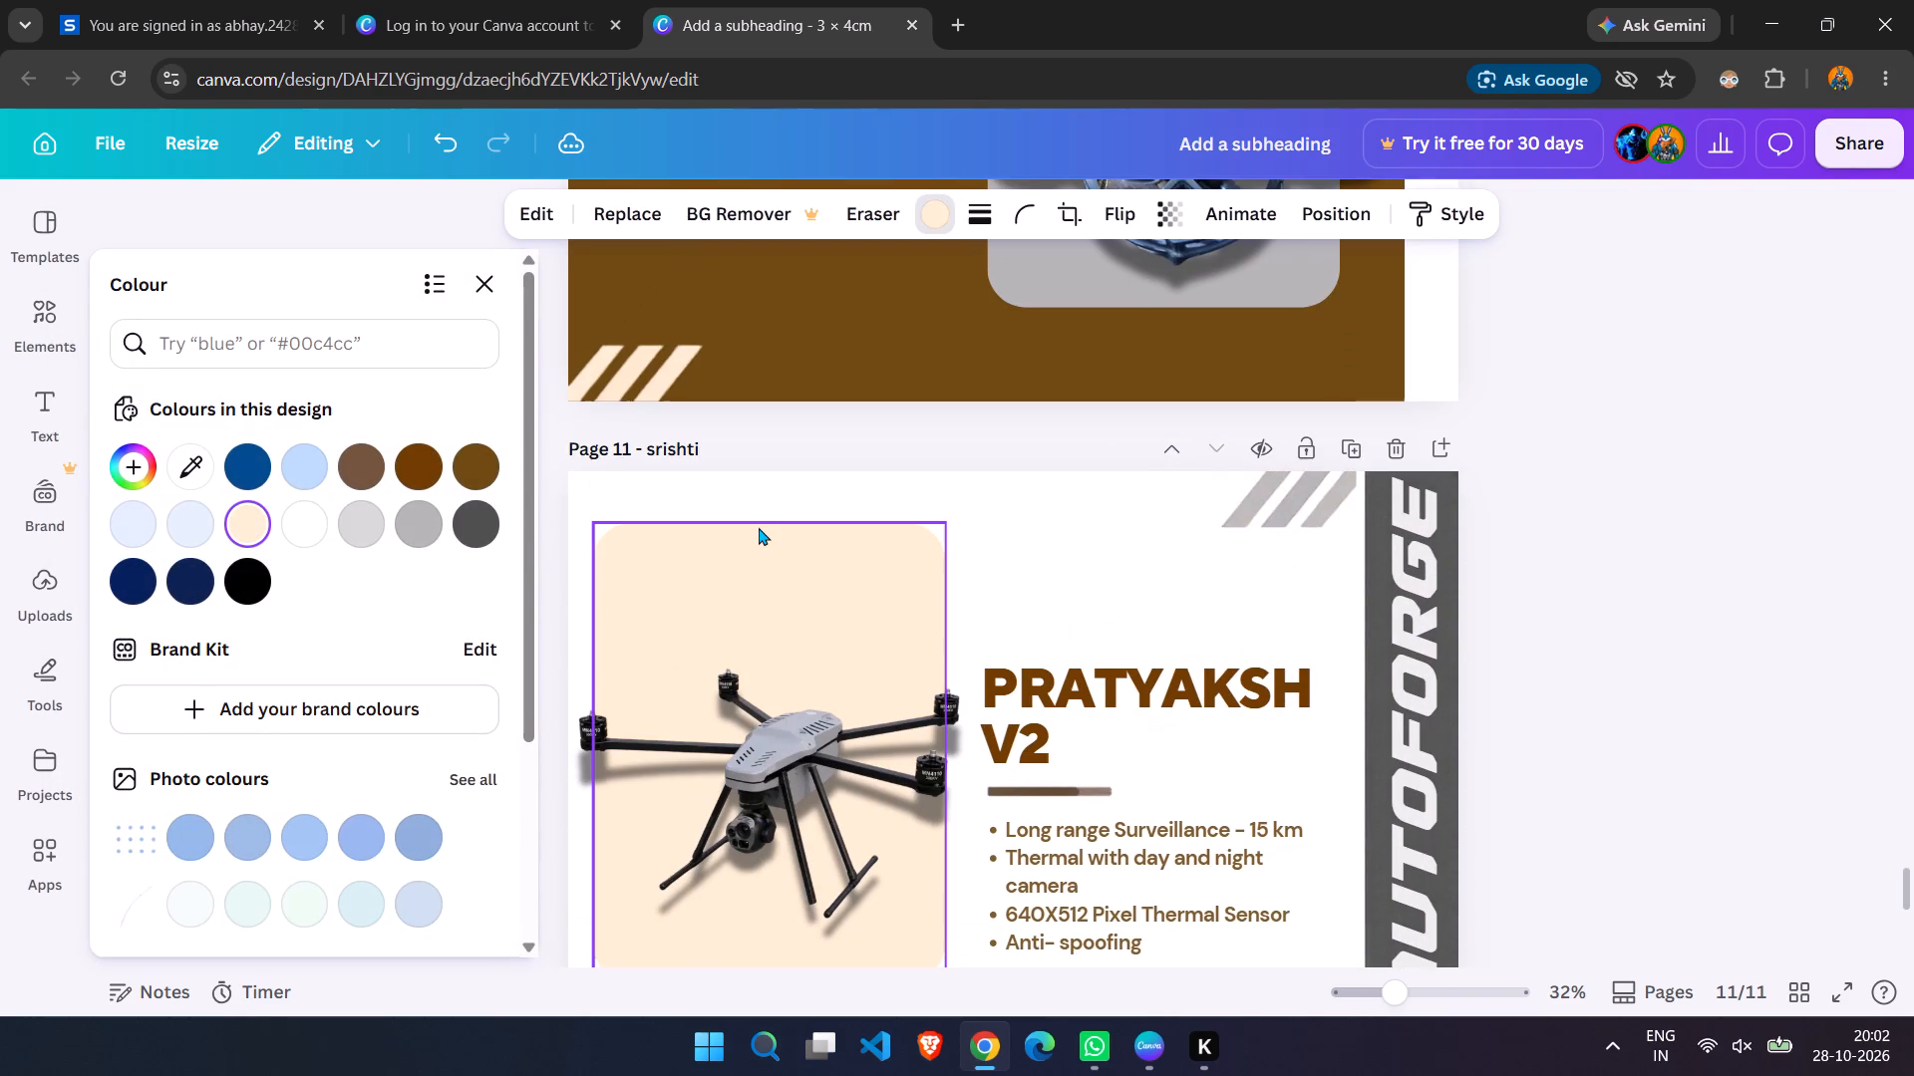
{"action": "left_click", "coordinate": [1327, 507]}
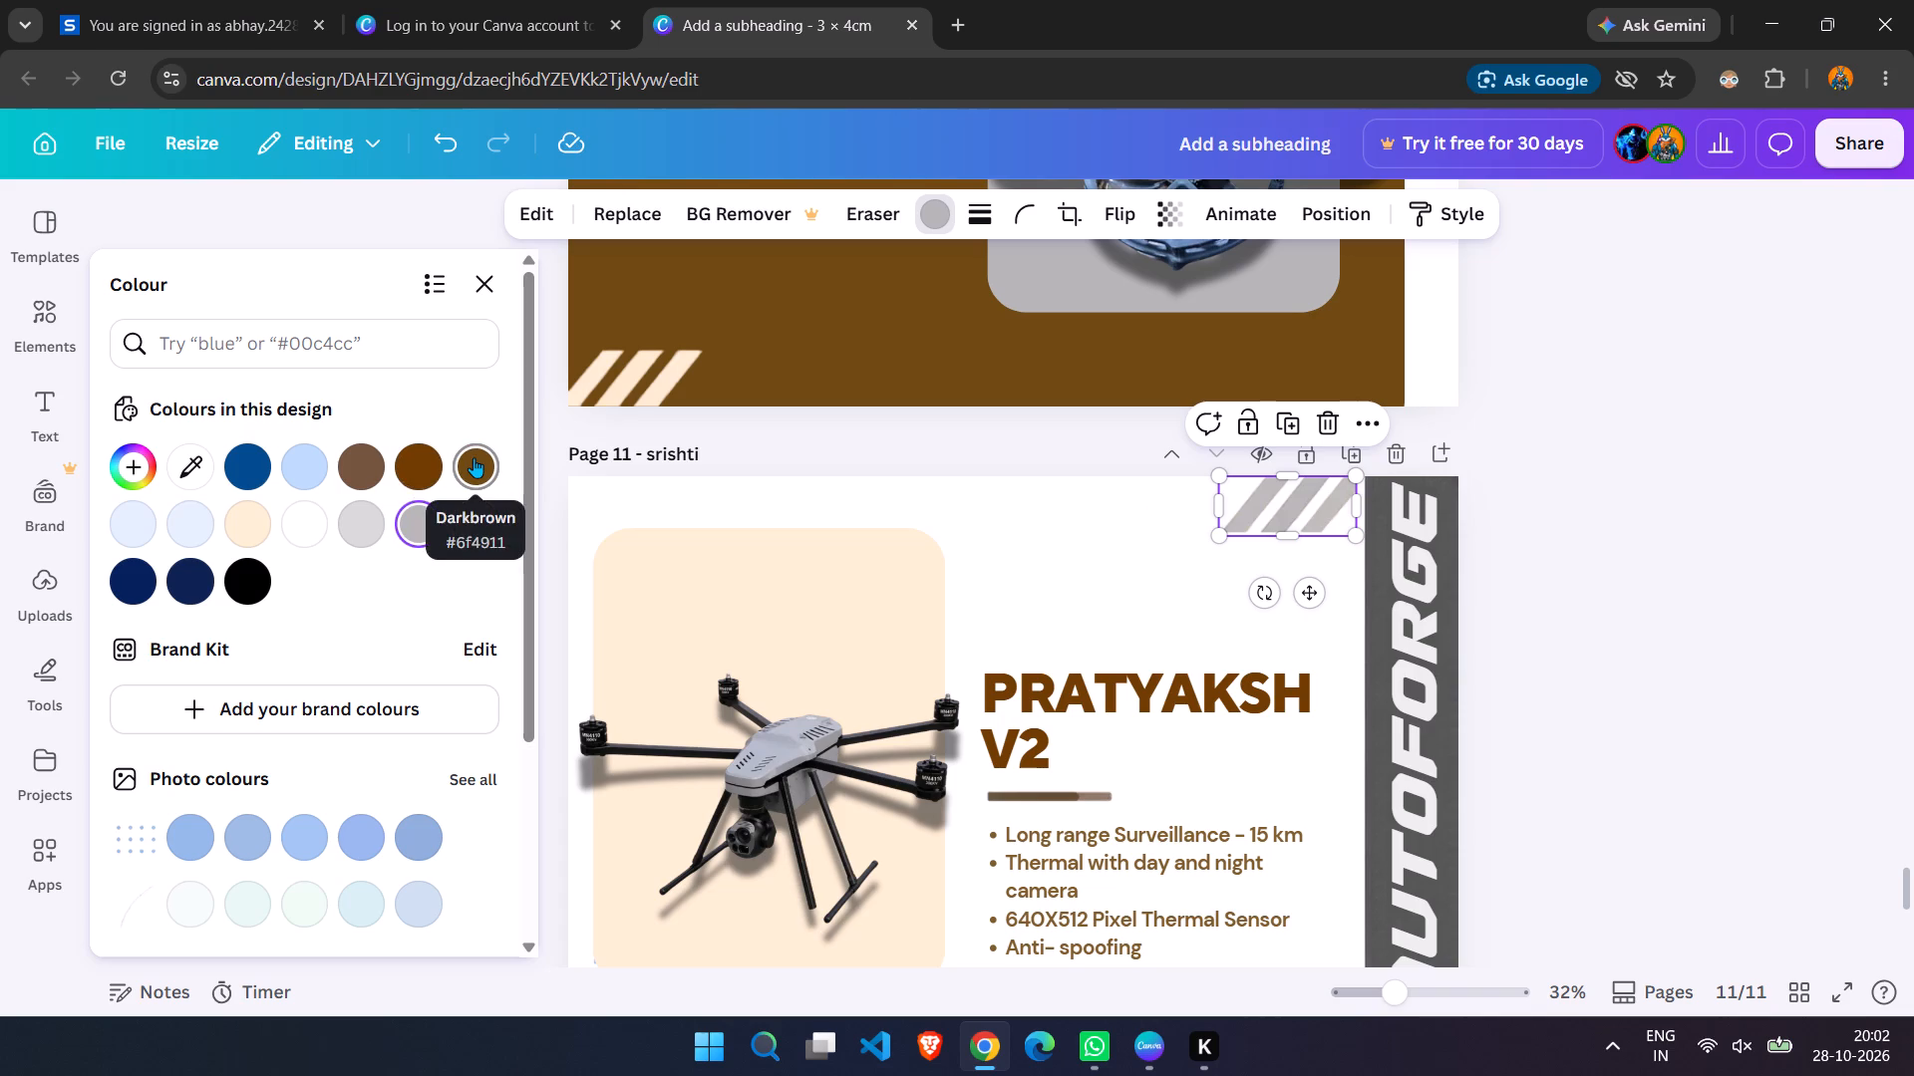
{"action": "left_click", "coordinate": [474, 457]}
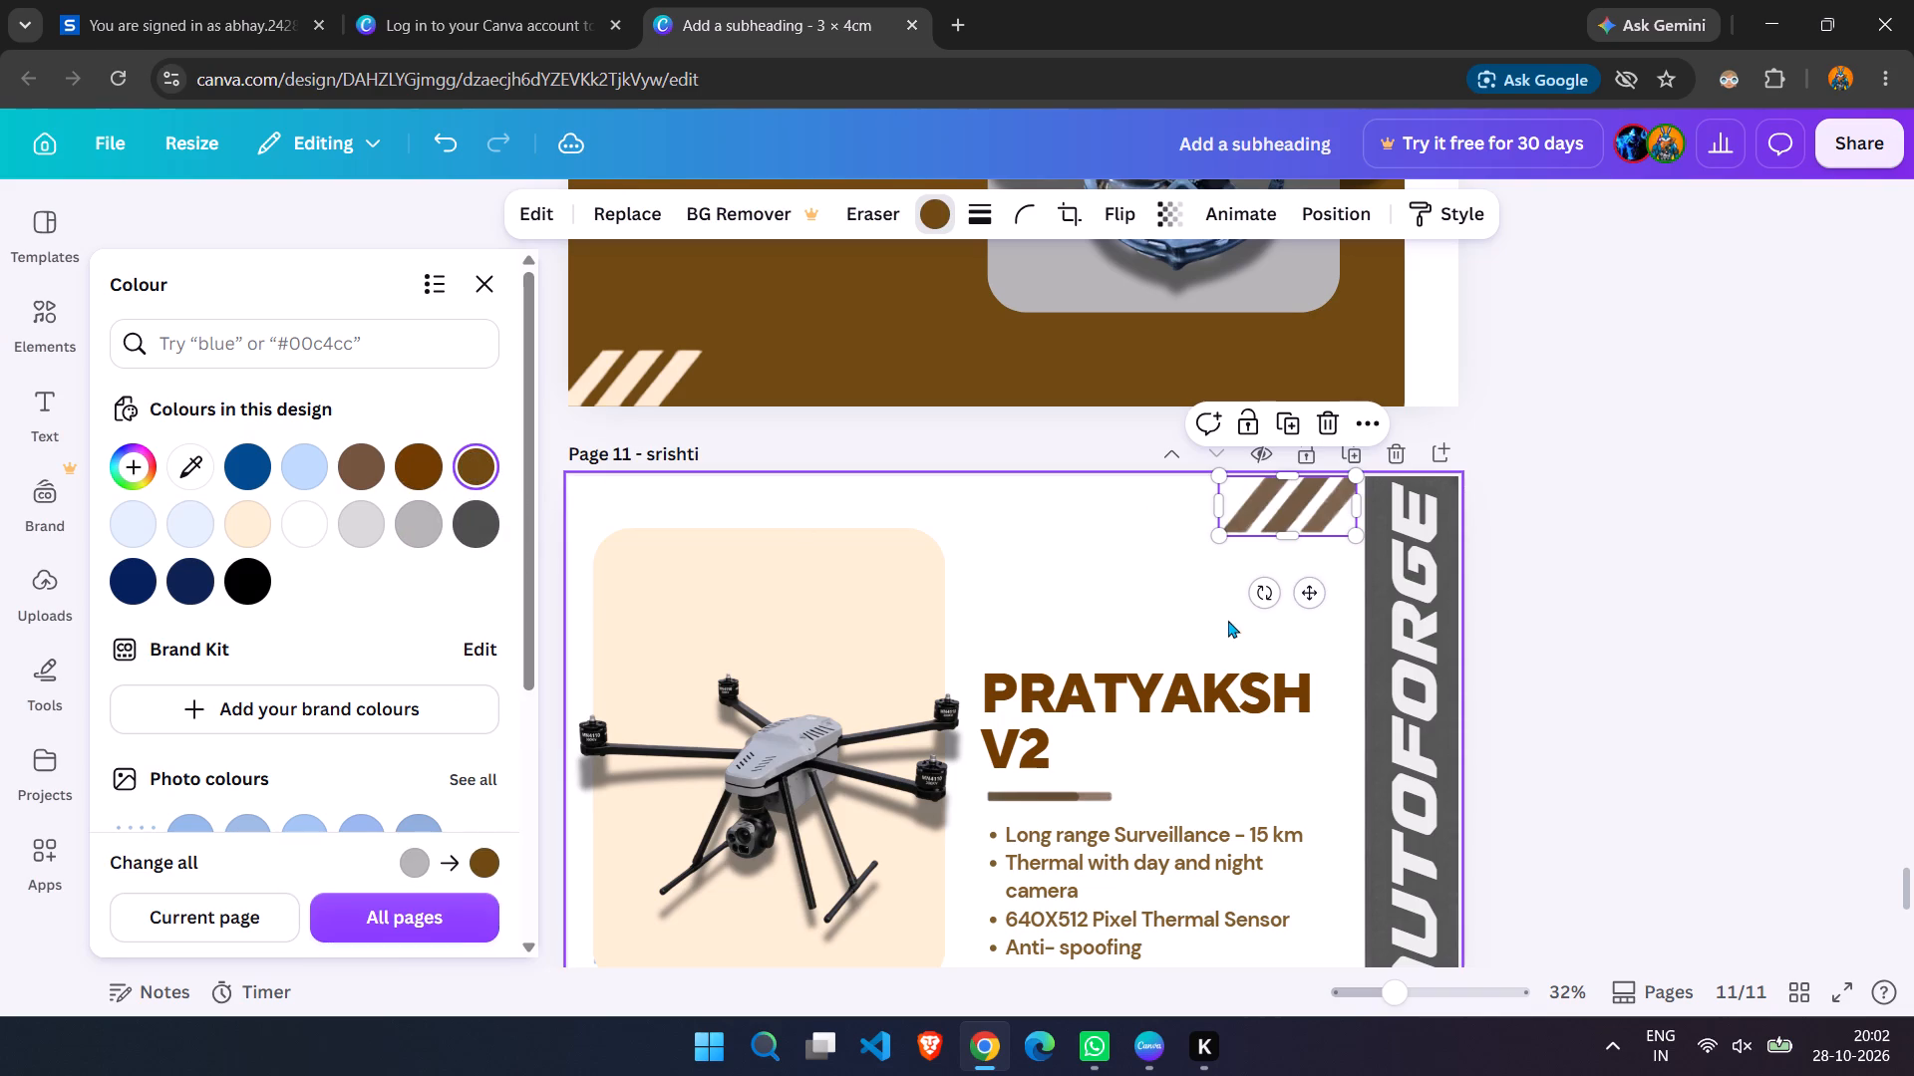
{"action": "left_click", "coordinate": [939, 193]}
{"action": "left_click", "coordinate": [939, 208]}
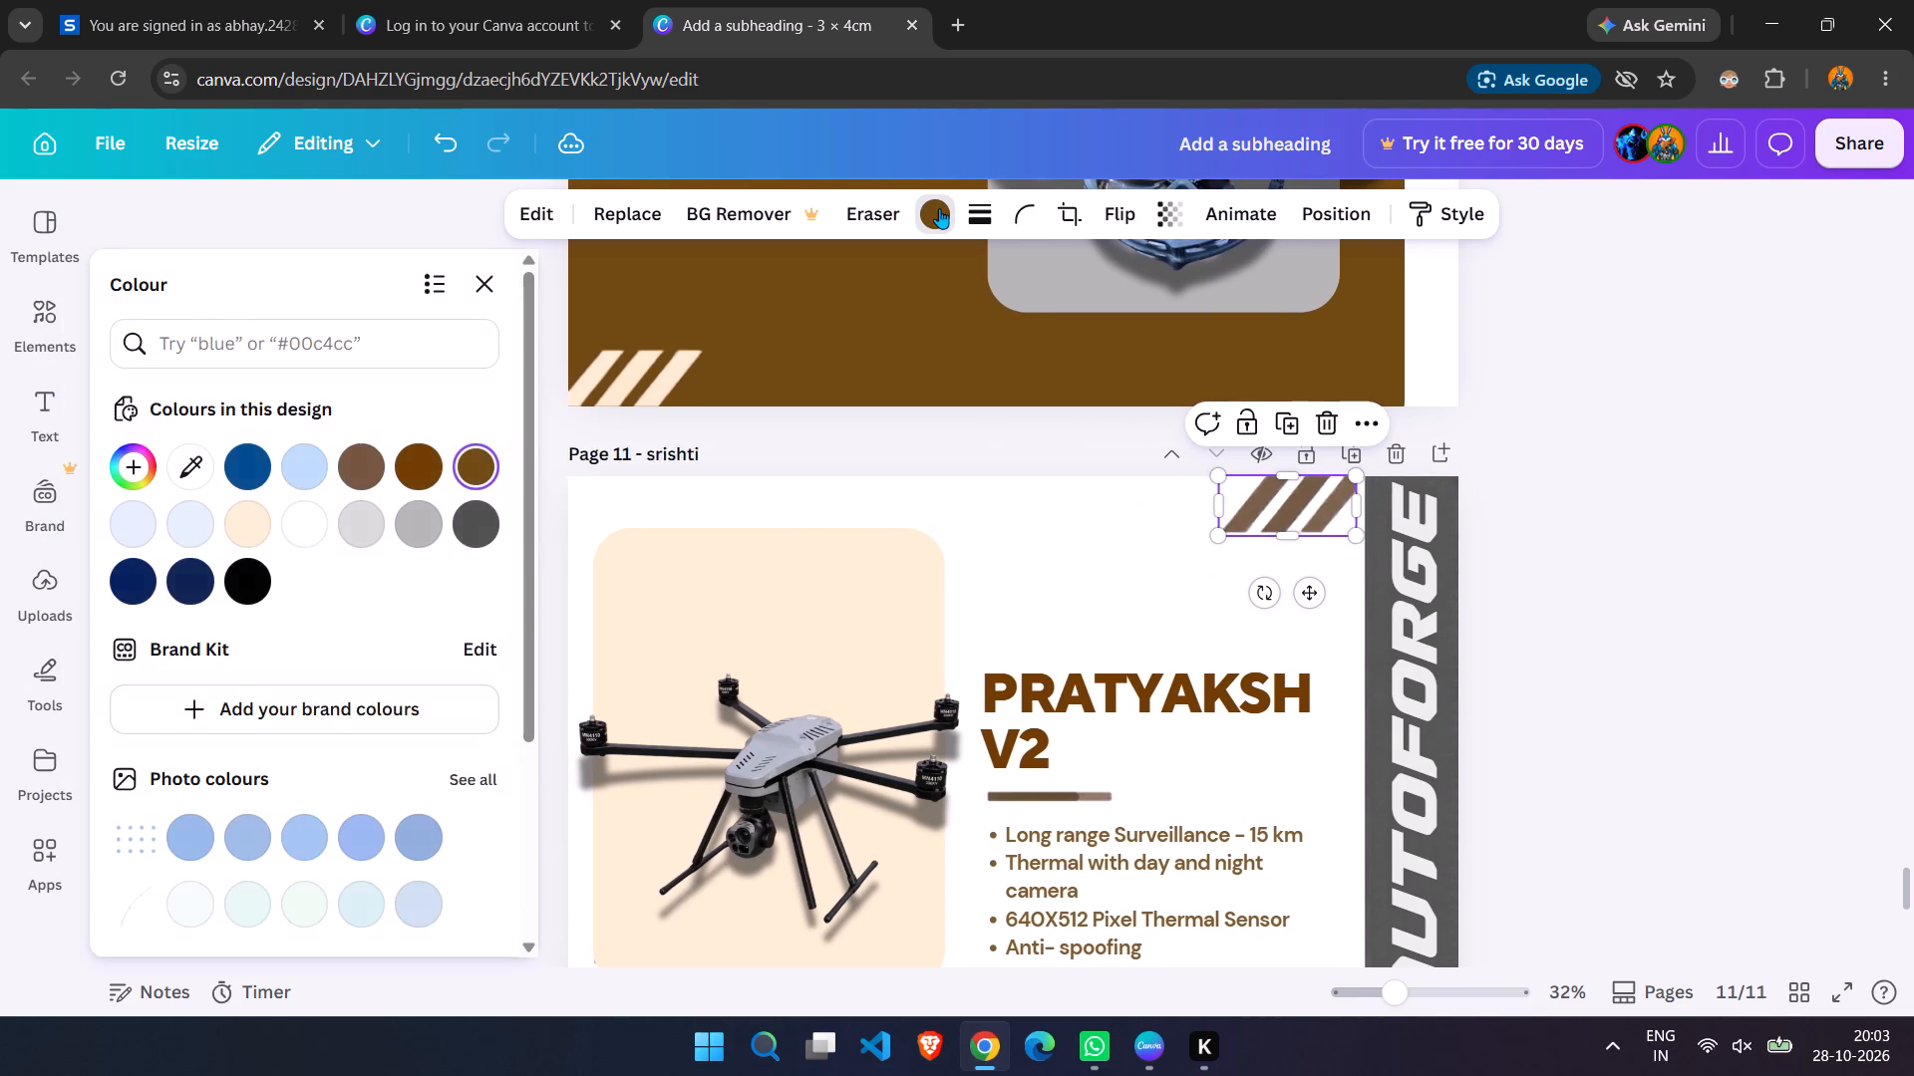
{"action": "left_click", "coordinate": [405, 462]}
{"action": "left_click", "coordinate": [414, 462]}
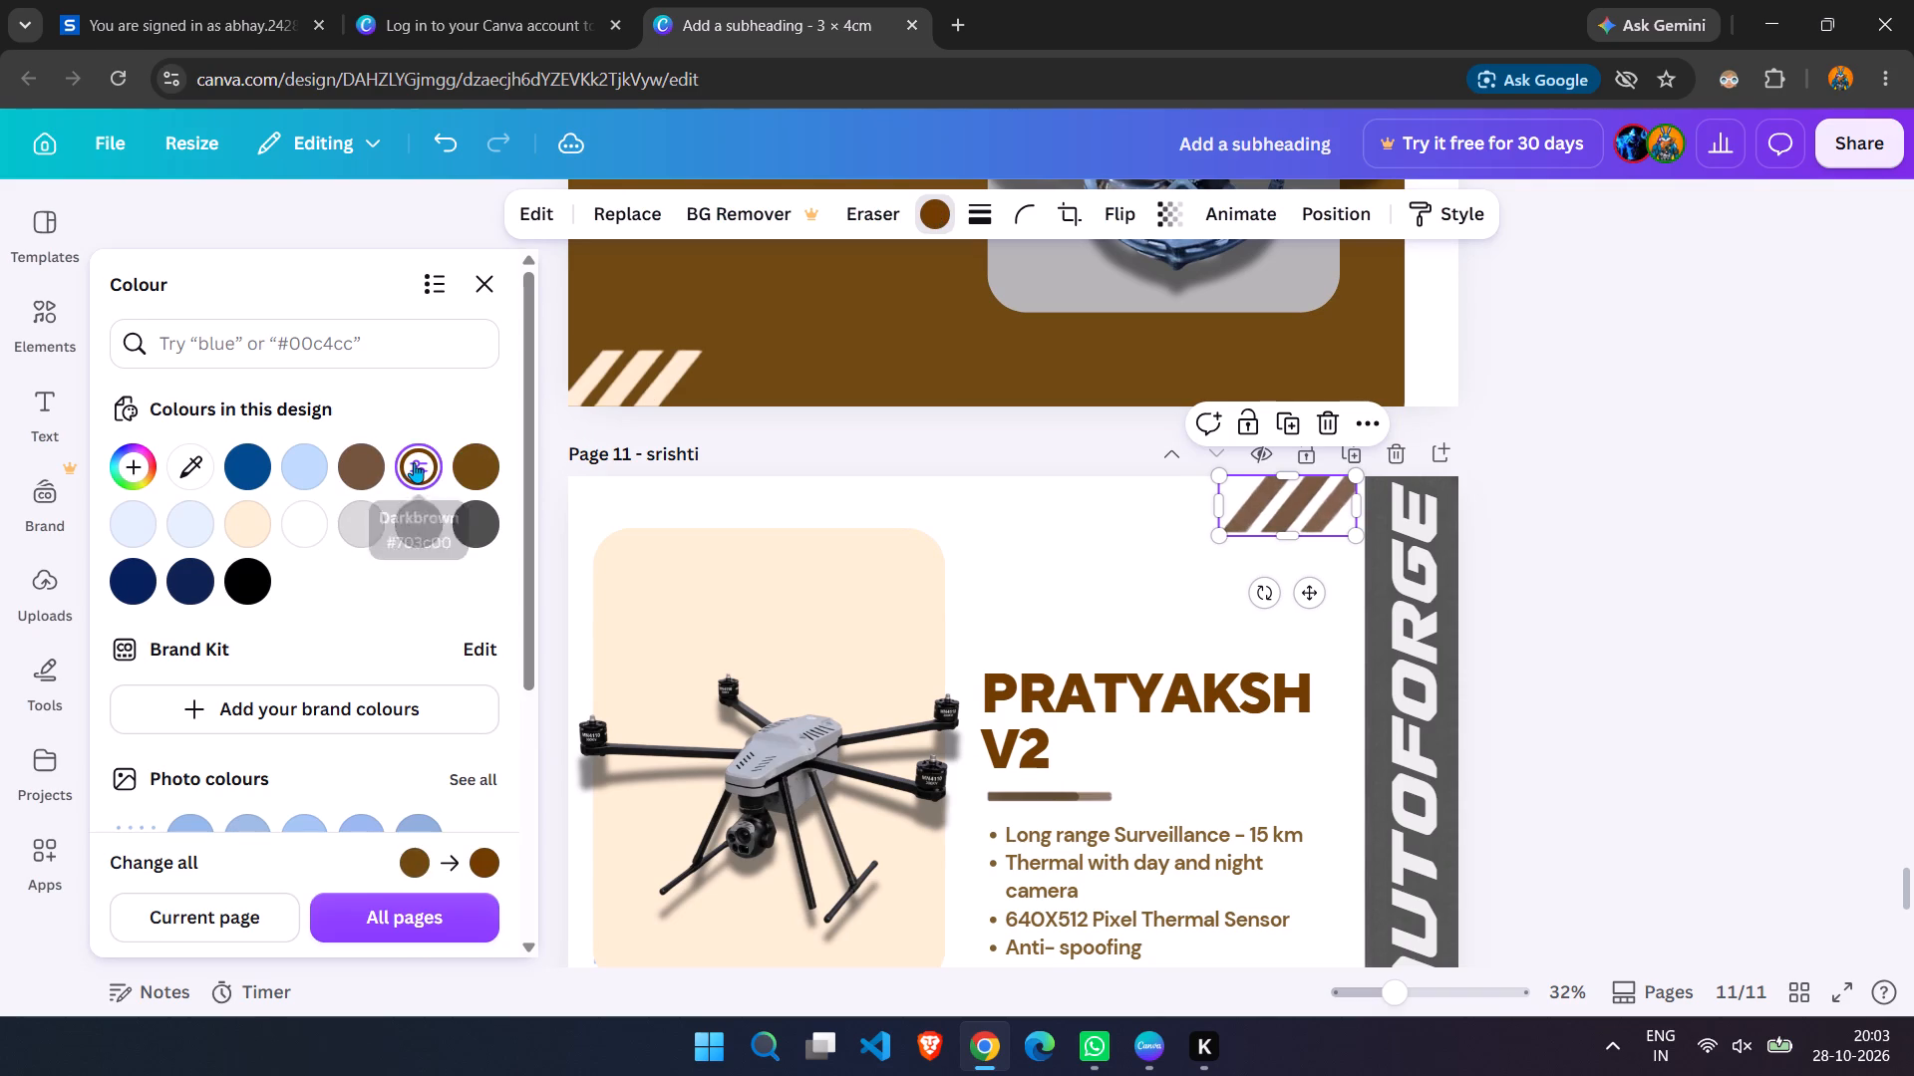
{"action": "left_click", "coordinate": [479, 461]}
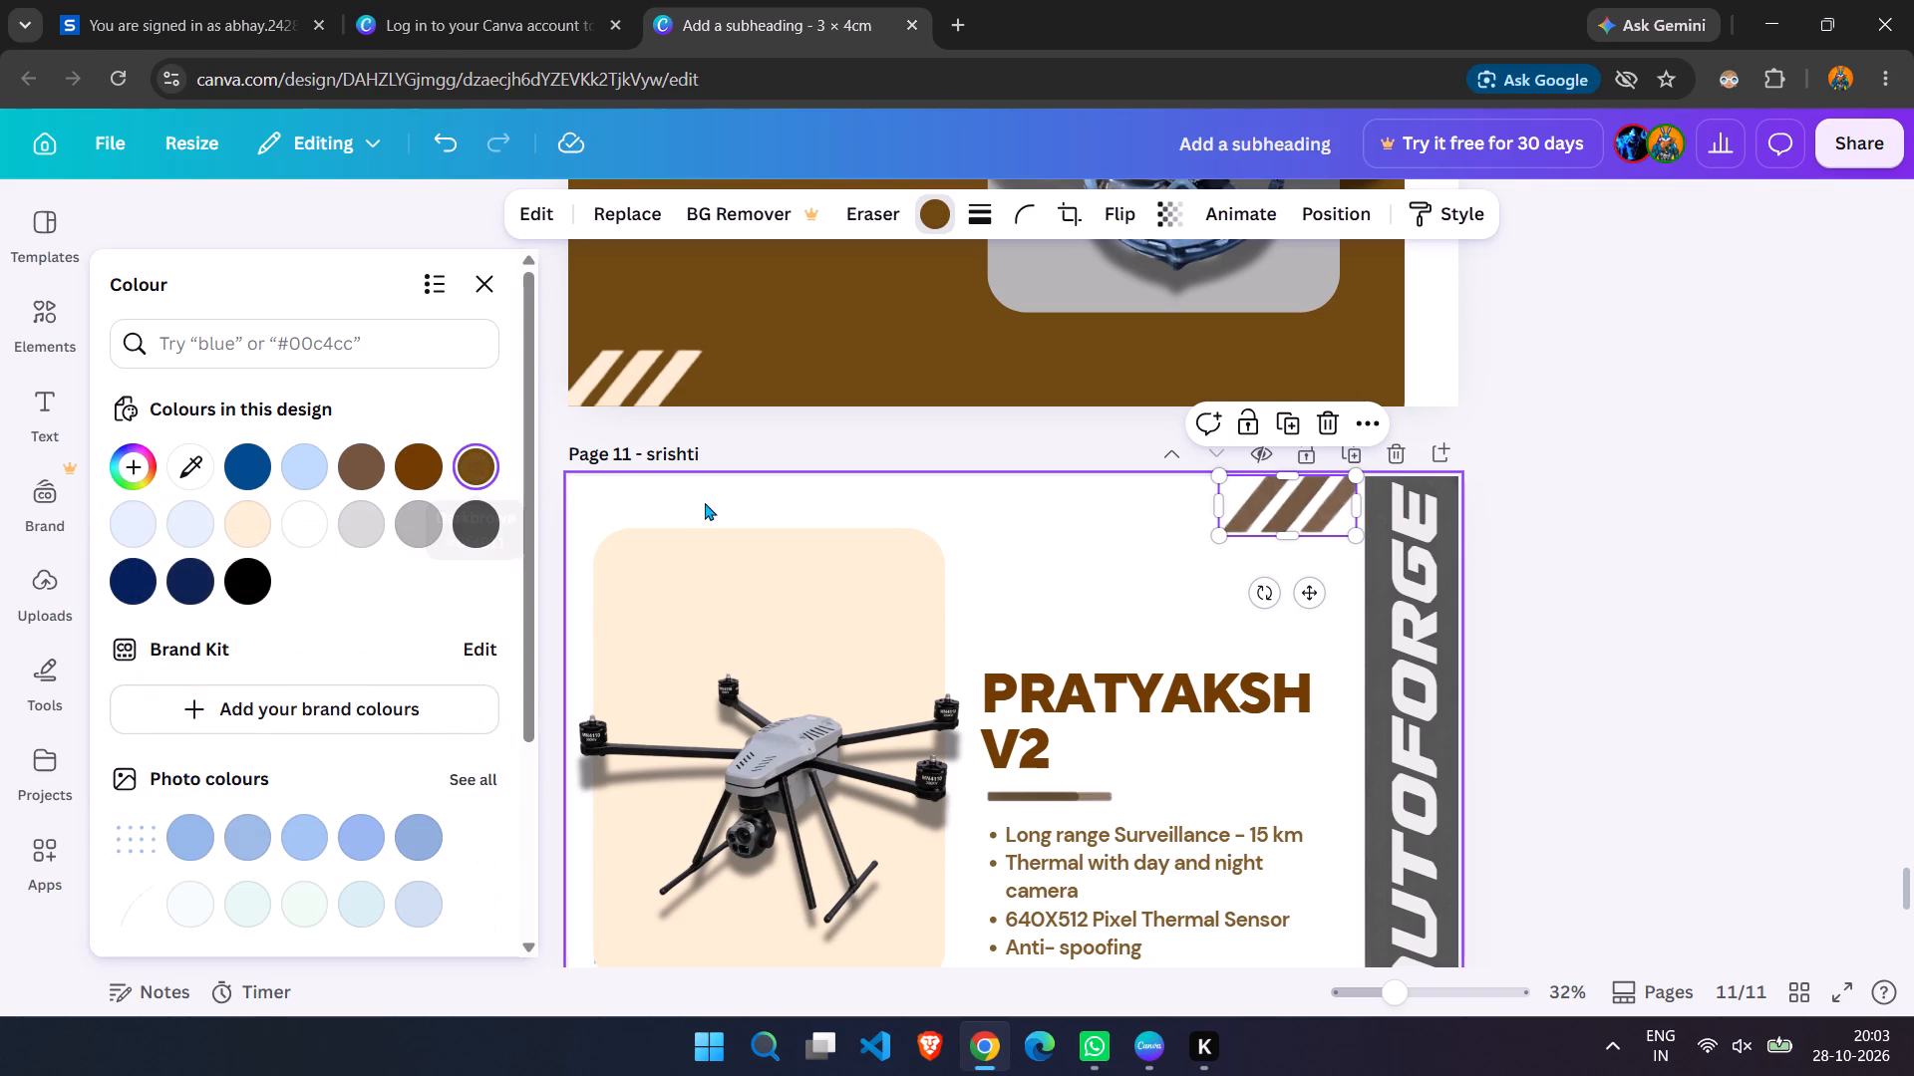
Recolour the grey rounded panel behind the PRATYAKSH V3 drone on page 11 cream, #ffedd3.
{"action": "scroll", "coordinate": [709, 496], "scroll_direction": "down", "scroll_amount": 3}
{"action": "scroll", "coordinate": [709, 496], "scroll_direction": "up", "scroll_amount": 15}
{"action": "scroll", "coordinate": [716, 479], "scroll_direction": "up", "scroll_amount": 7}
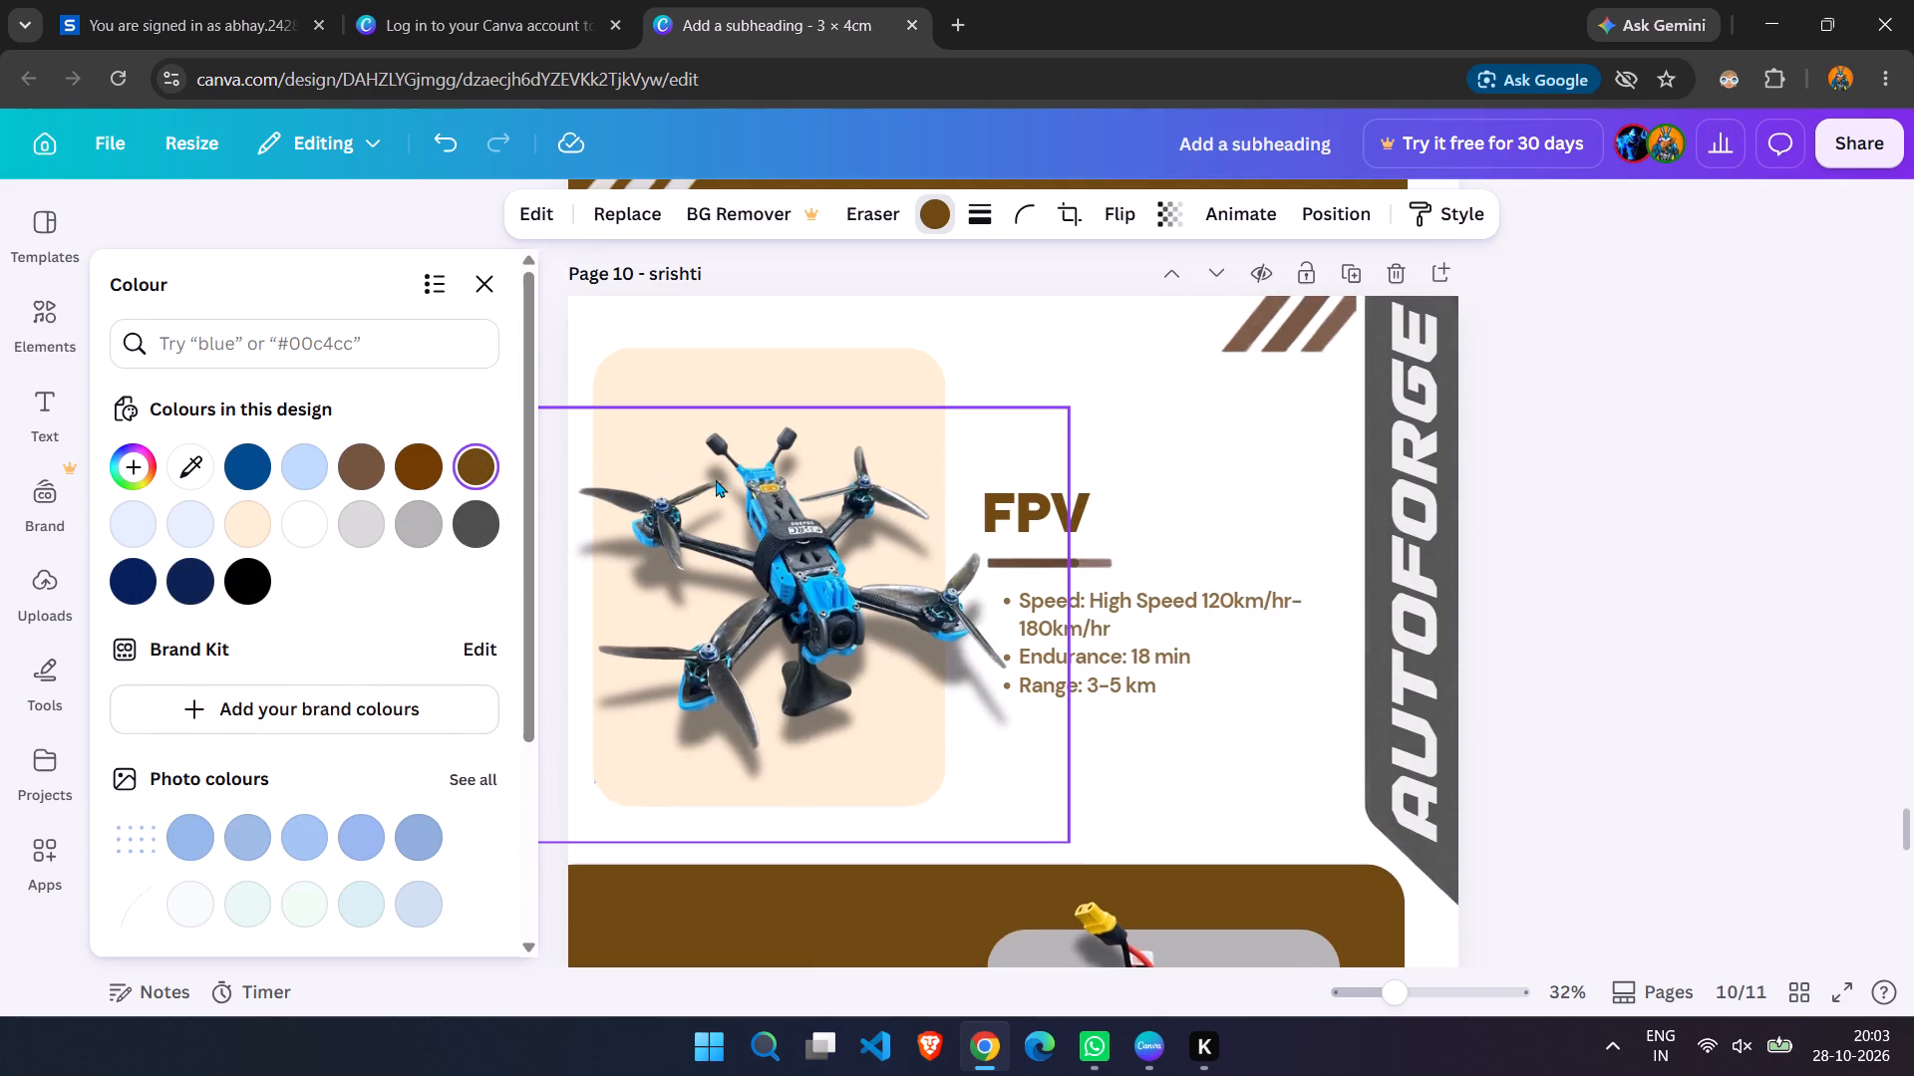
{"action": "scroll", "coordinate": [716, 479], "scroll_direction": "down", "scroll_amount": 9}
{"action": "scroll", "coordinate": [716, 479], "scroll_direction": "down", "scroll_amount": 17}
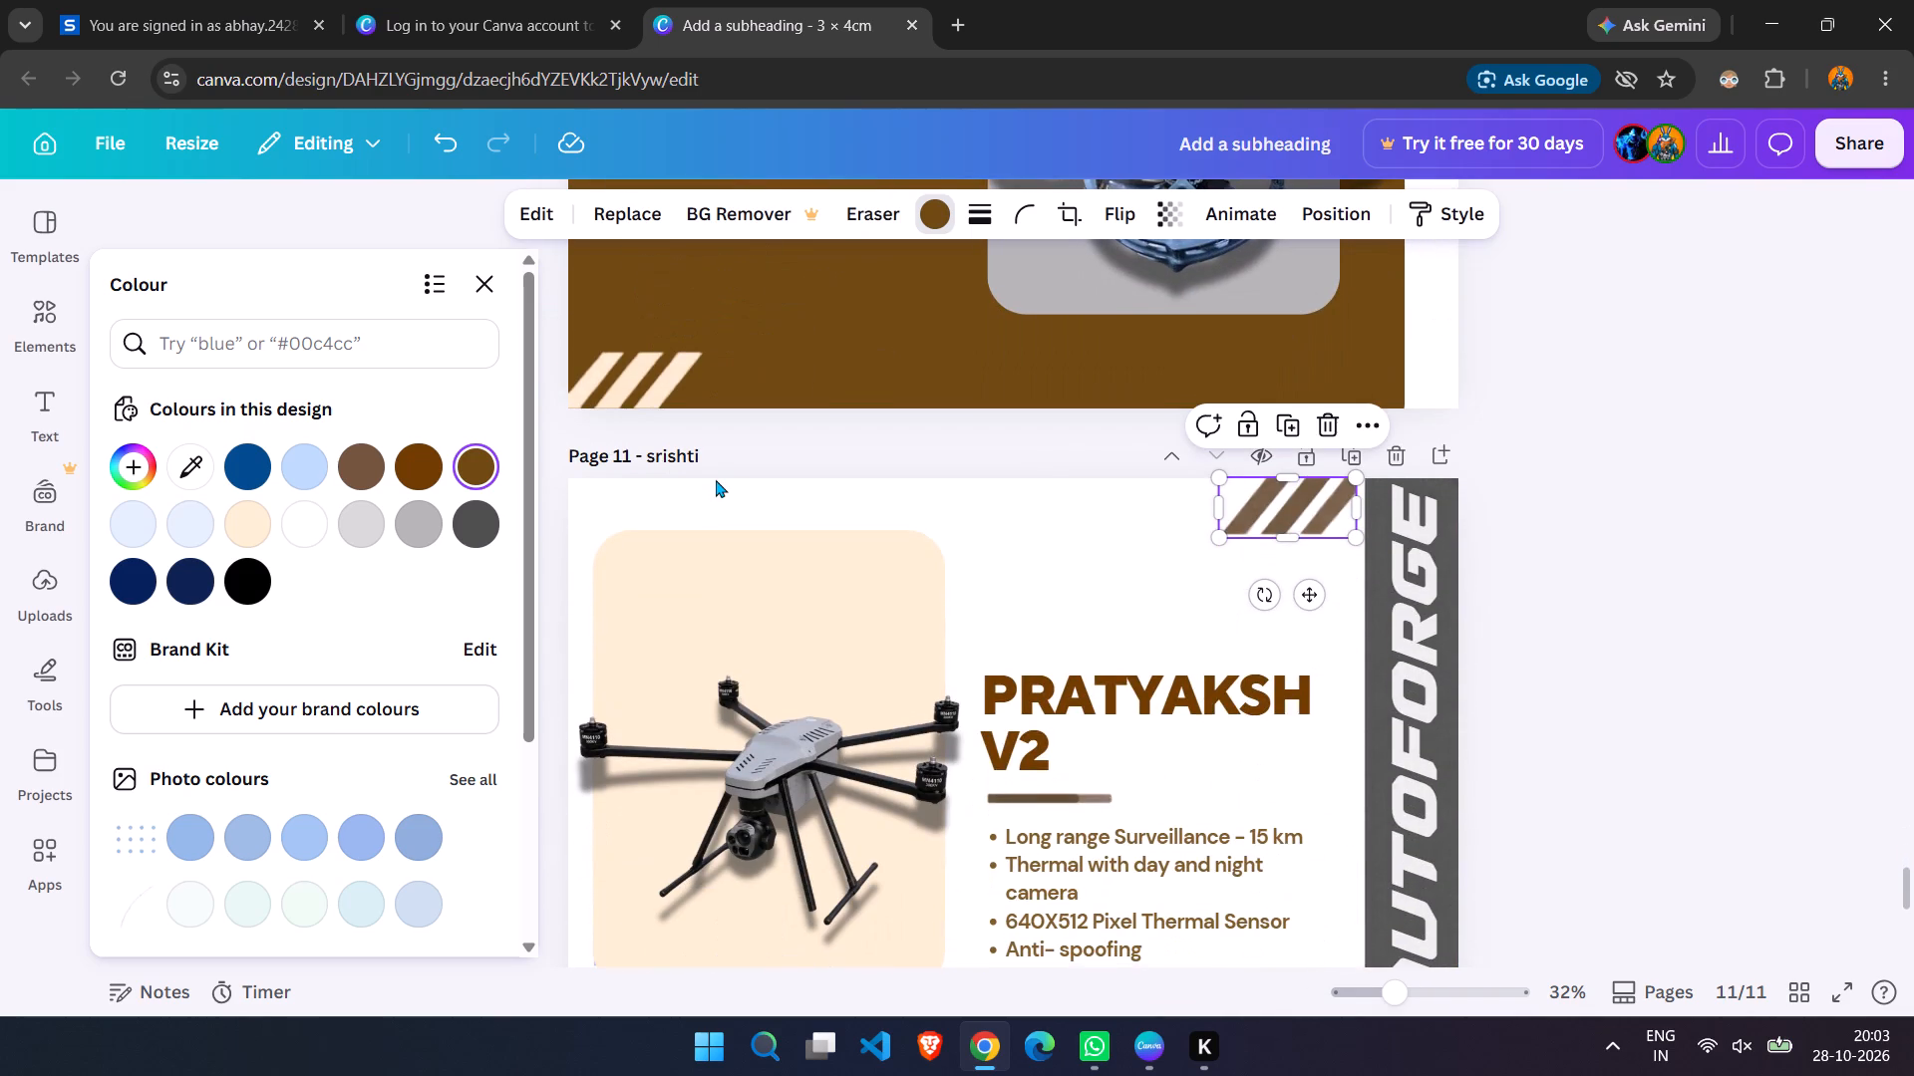
{"action": "scroll", "coordinate": [716, 479], "scroll_direction": "down", "scroll_amount": 11}
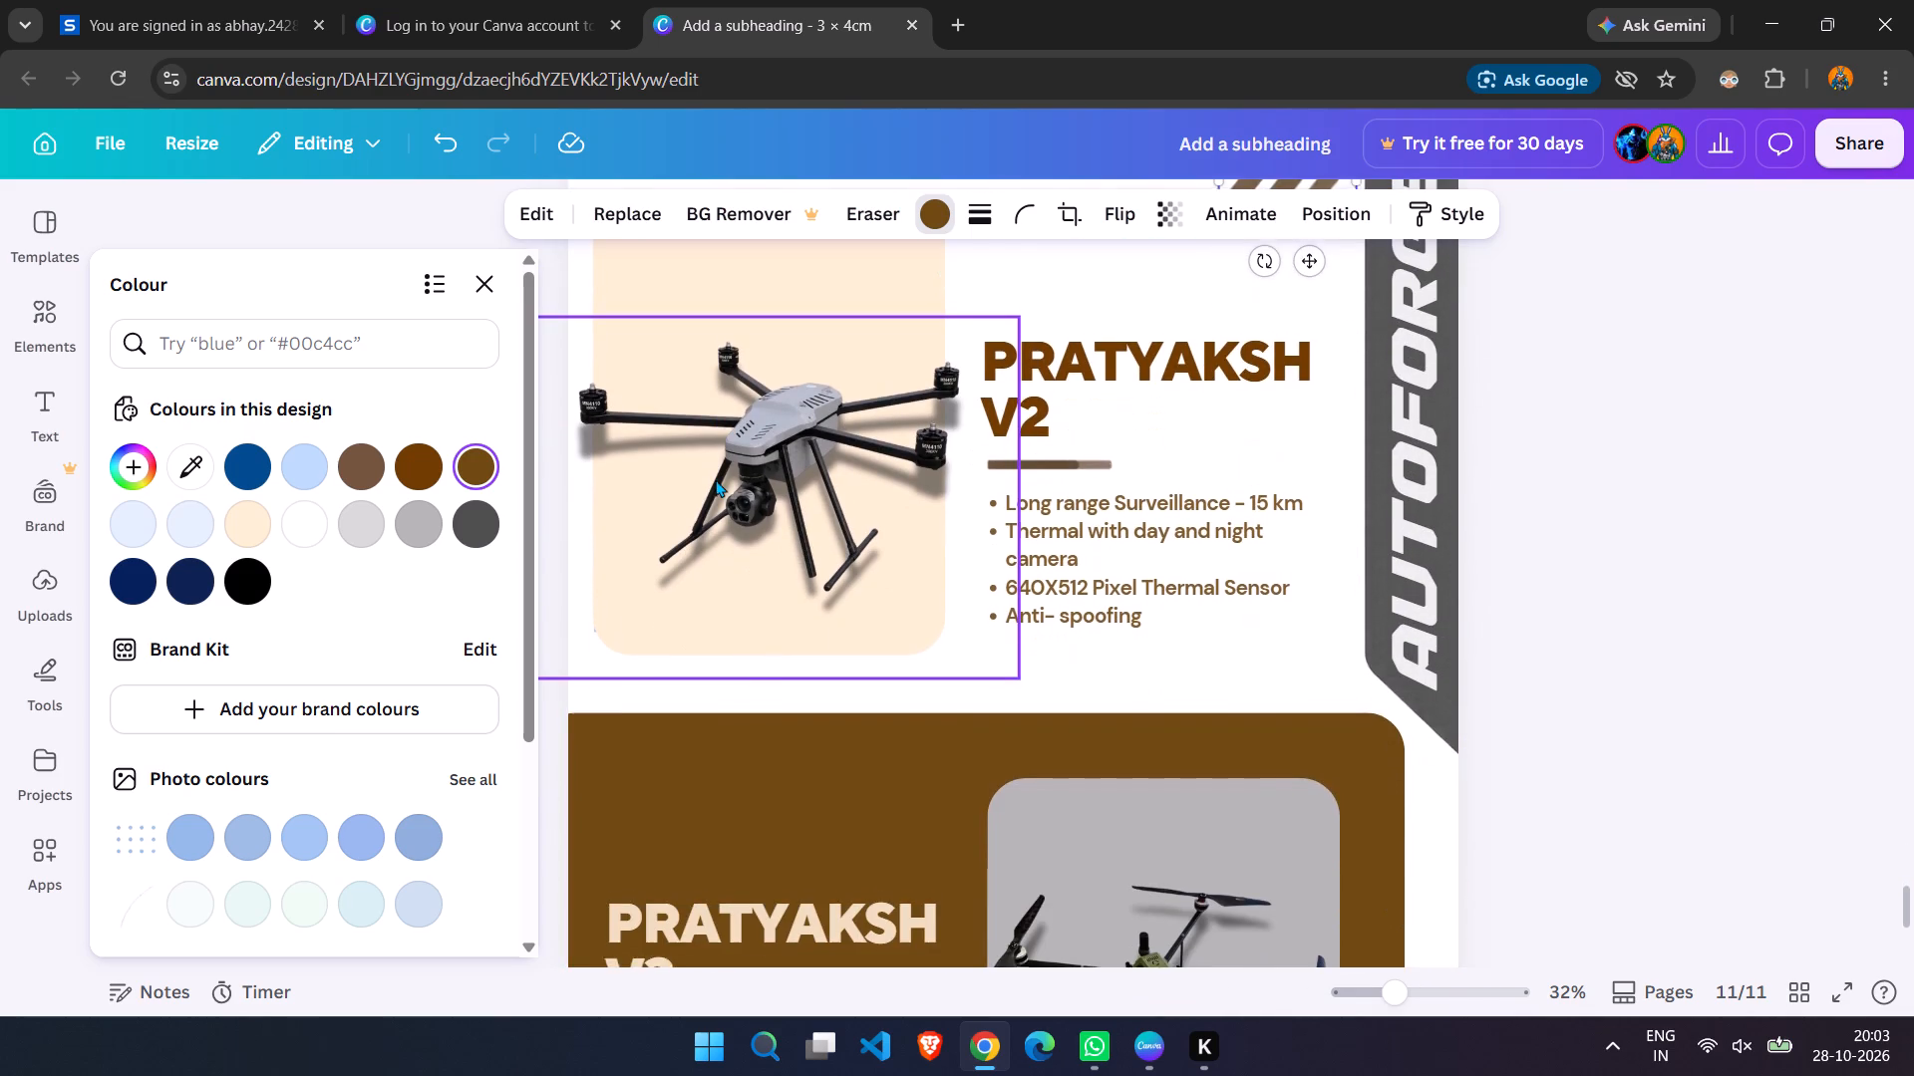
{"action": "scroll", "coordinate": [716, 479], "scroll_direction": "down", "scroll_amount": 6}
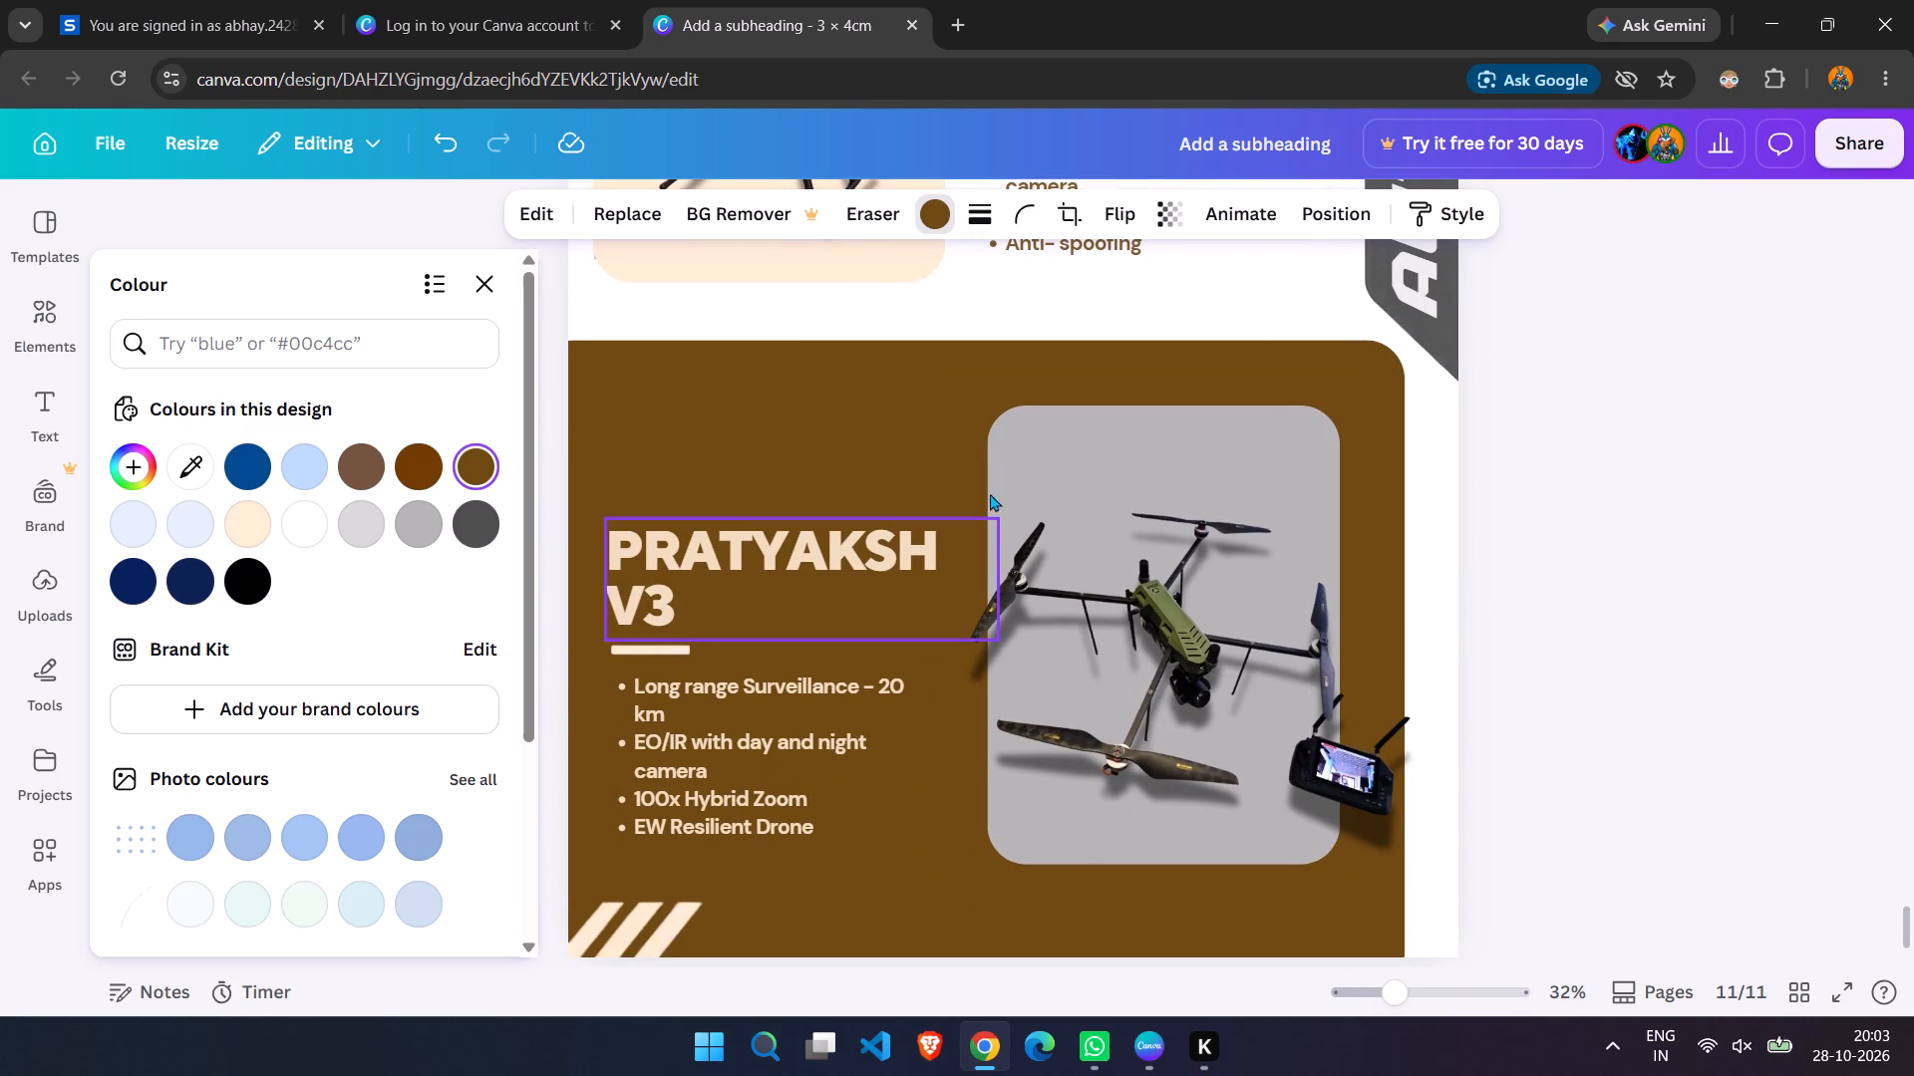
{"action": "left_click", "coordinate": [1011, 418]}
{"action": "left_click", "coordinate": [797, 220]}
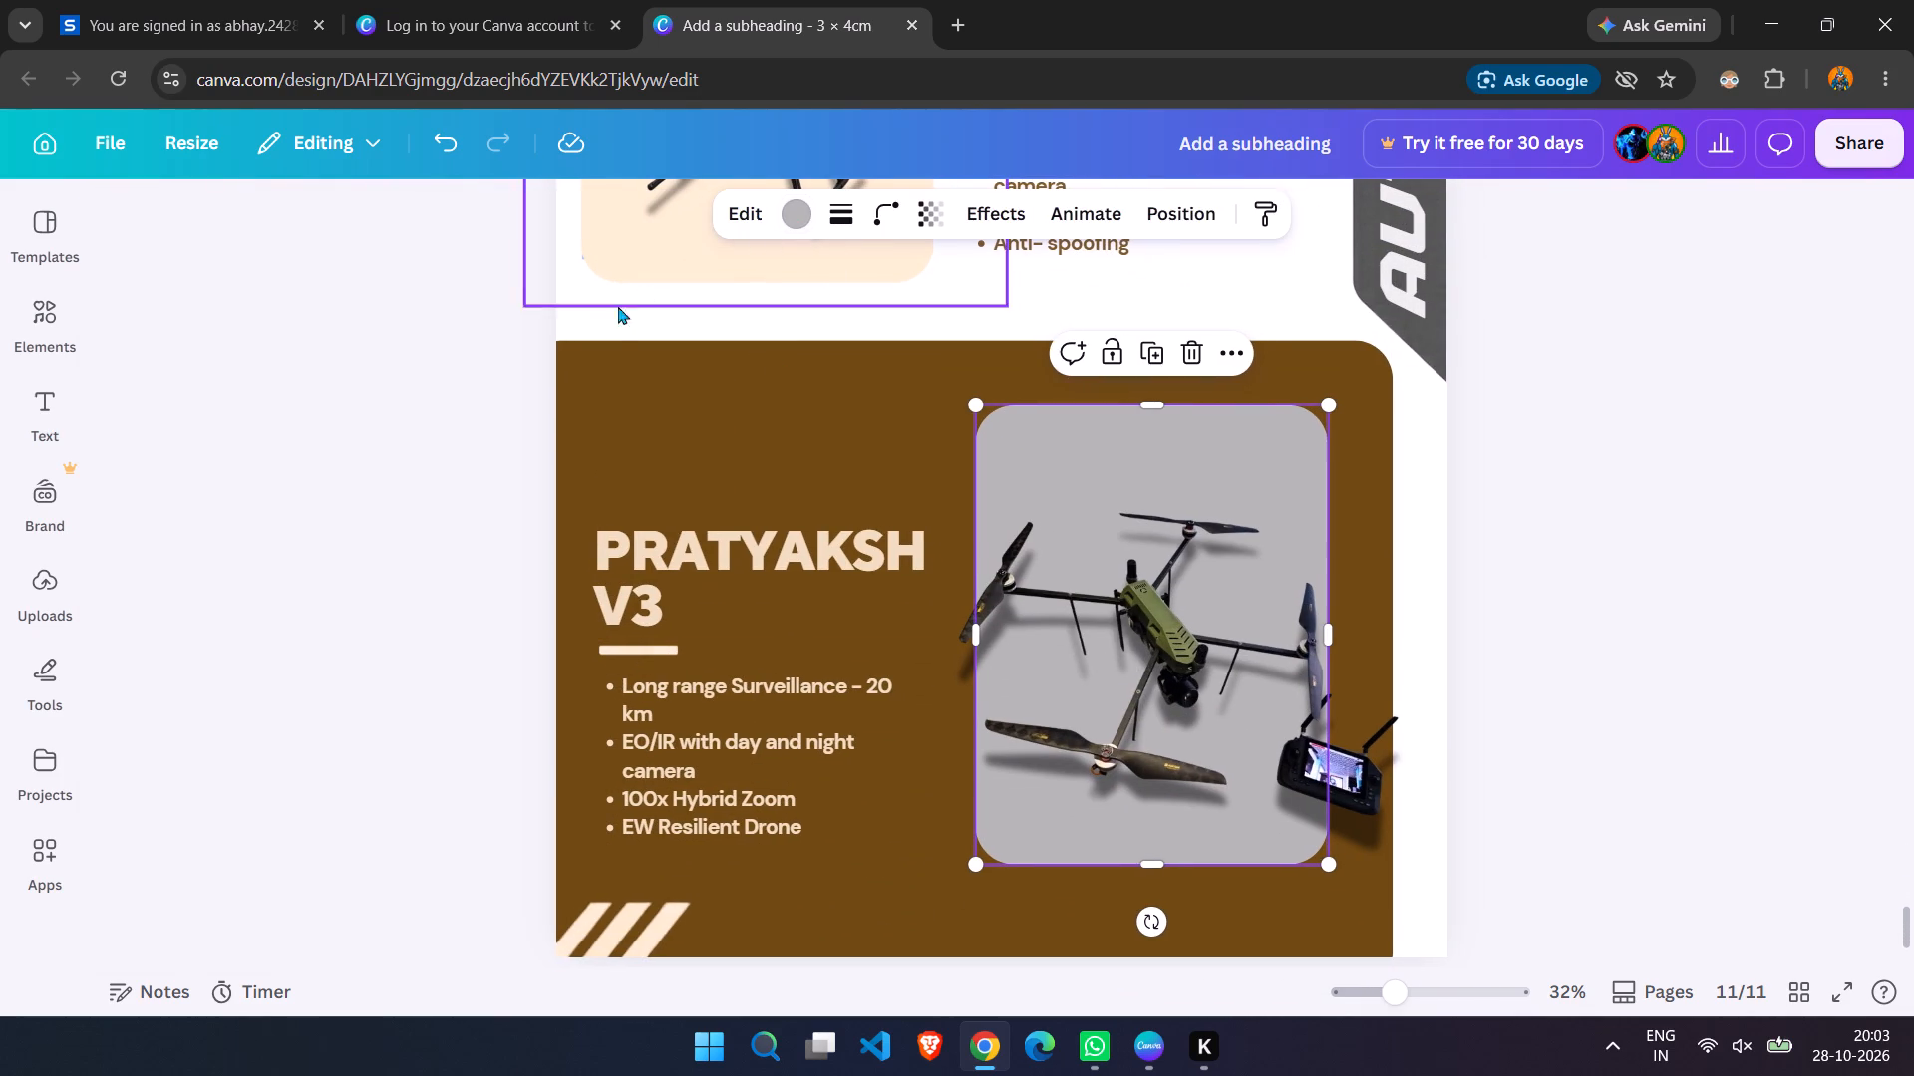
{"action": "left_click", "coordinate": [801, 207]}
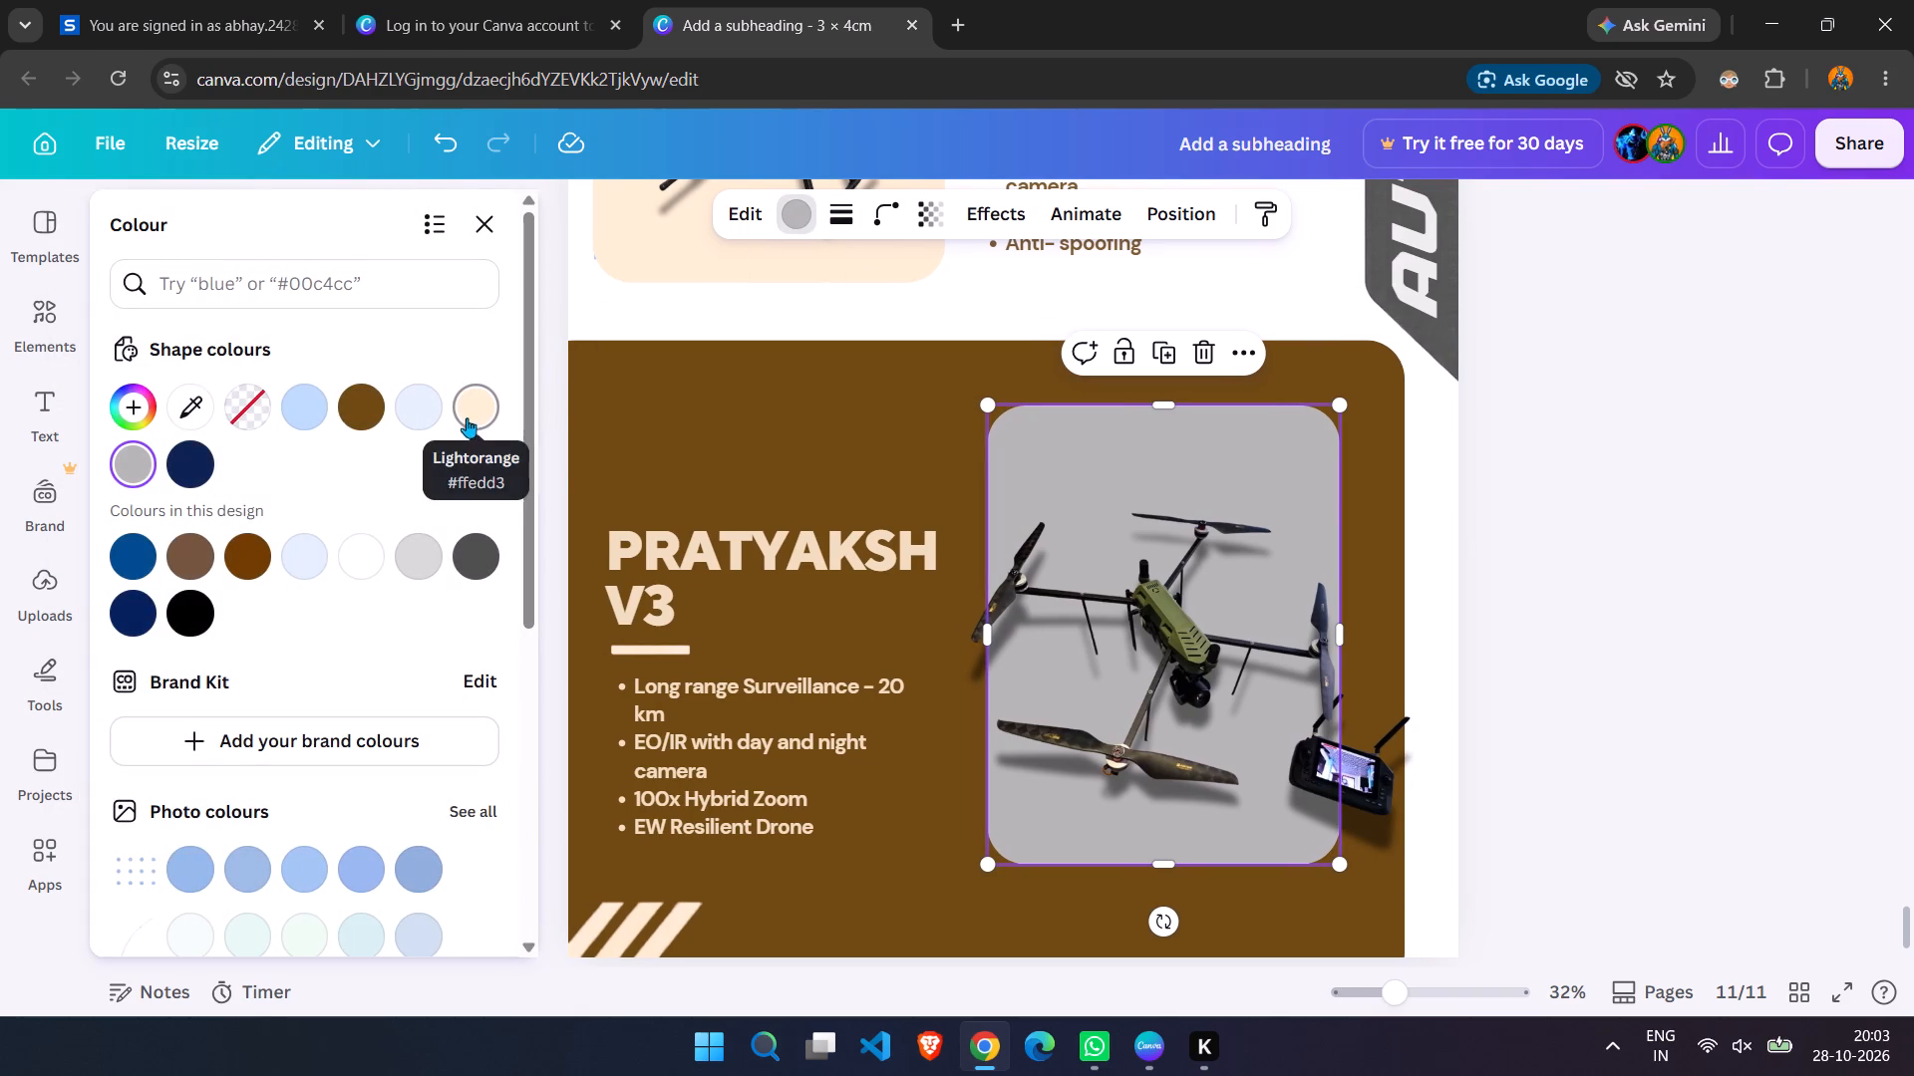
{"action": "left_click", "coordinate": [467, 416]}
{"action": "scroll", "coordinate": [665, 407], "scroll_direction": "down", "scroll_amount": 17}
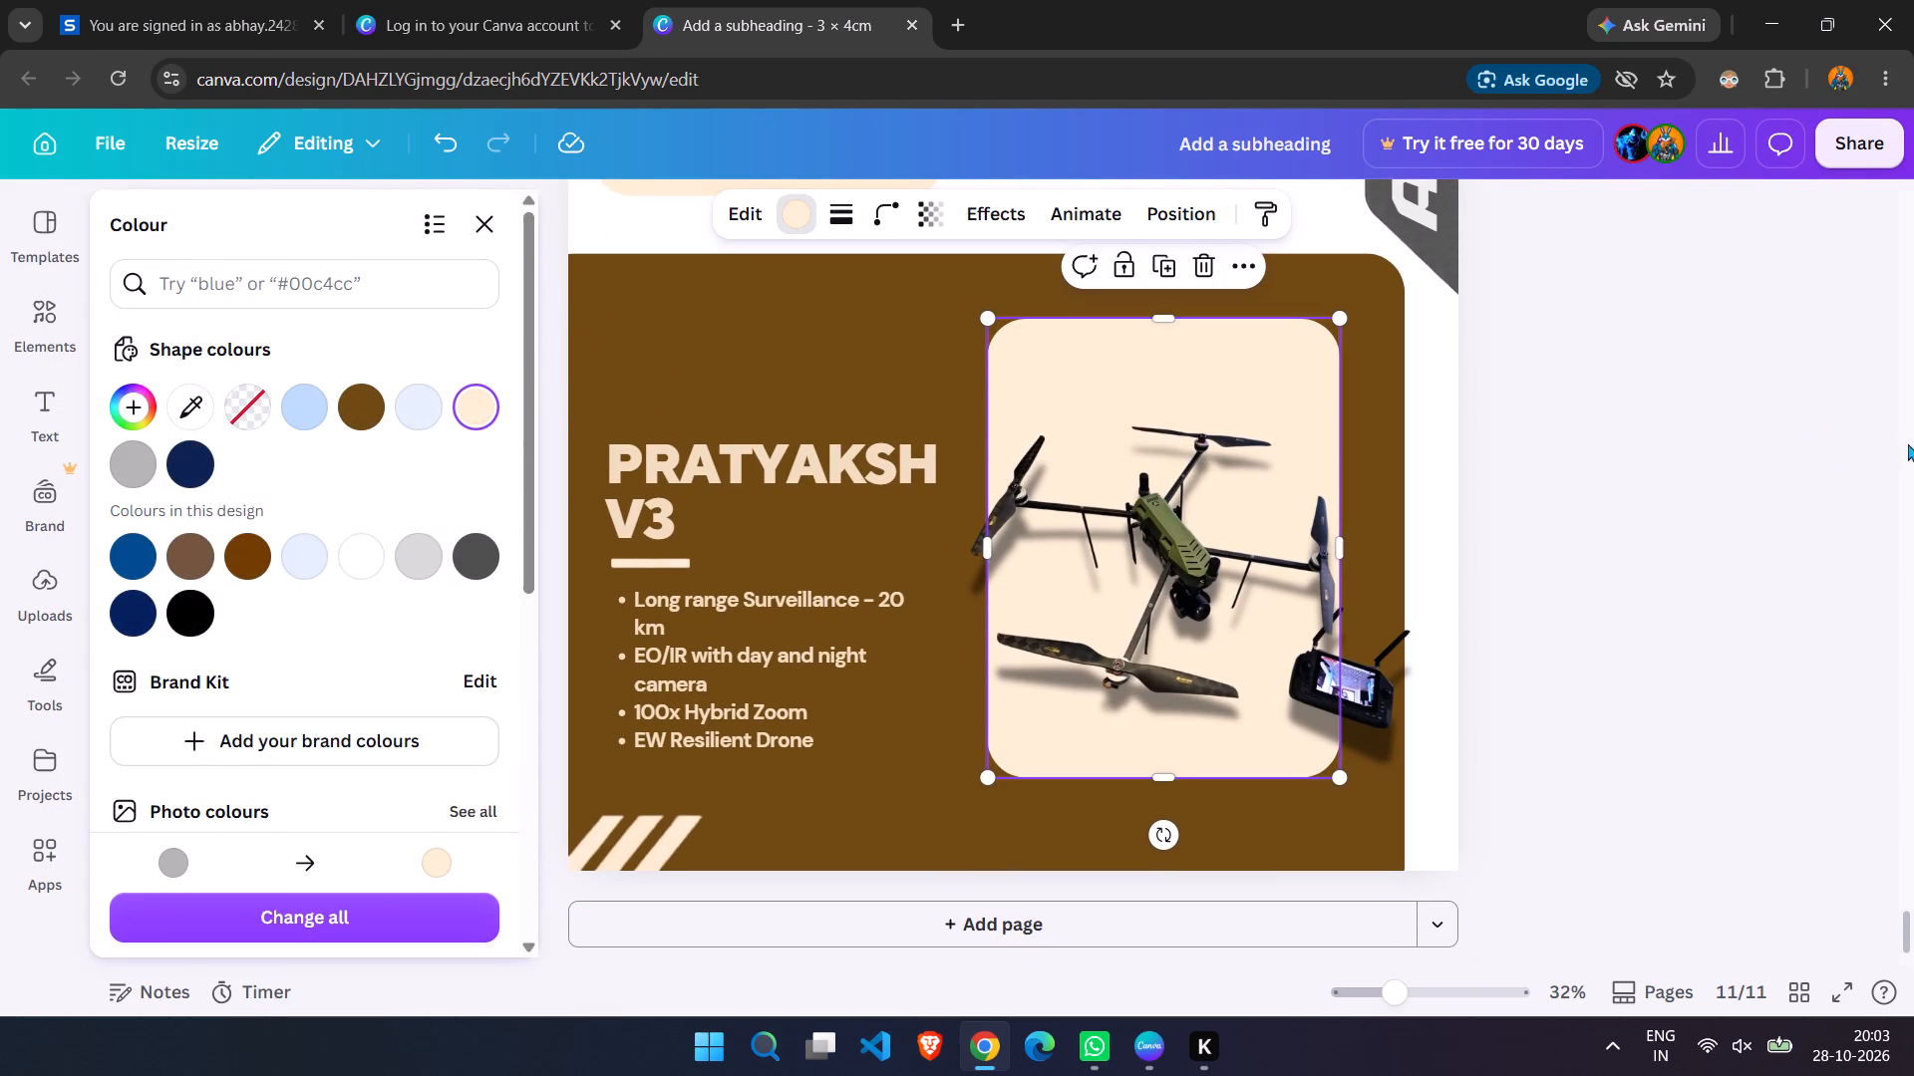
{"action": "left_click", "coordinate": [1790, 469]}
Recolour the dark grey vertical AUTOFORGE banner on page 11 dark brown, #6f4911.
{"action": "scroll", "coordinate": [1790, 469], "scroll_direction": "up", "scroll_amount": 16}
{"action": "scroll", "coordinate": [1790, 469], "scroll_direction": "up", "scroll_amount": 8}
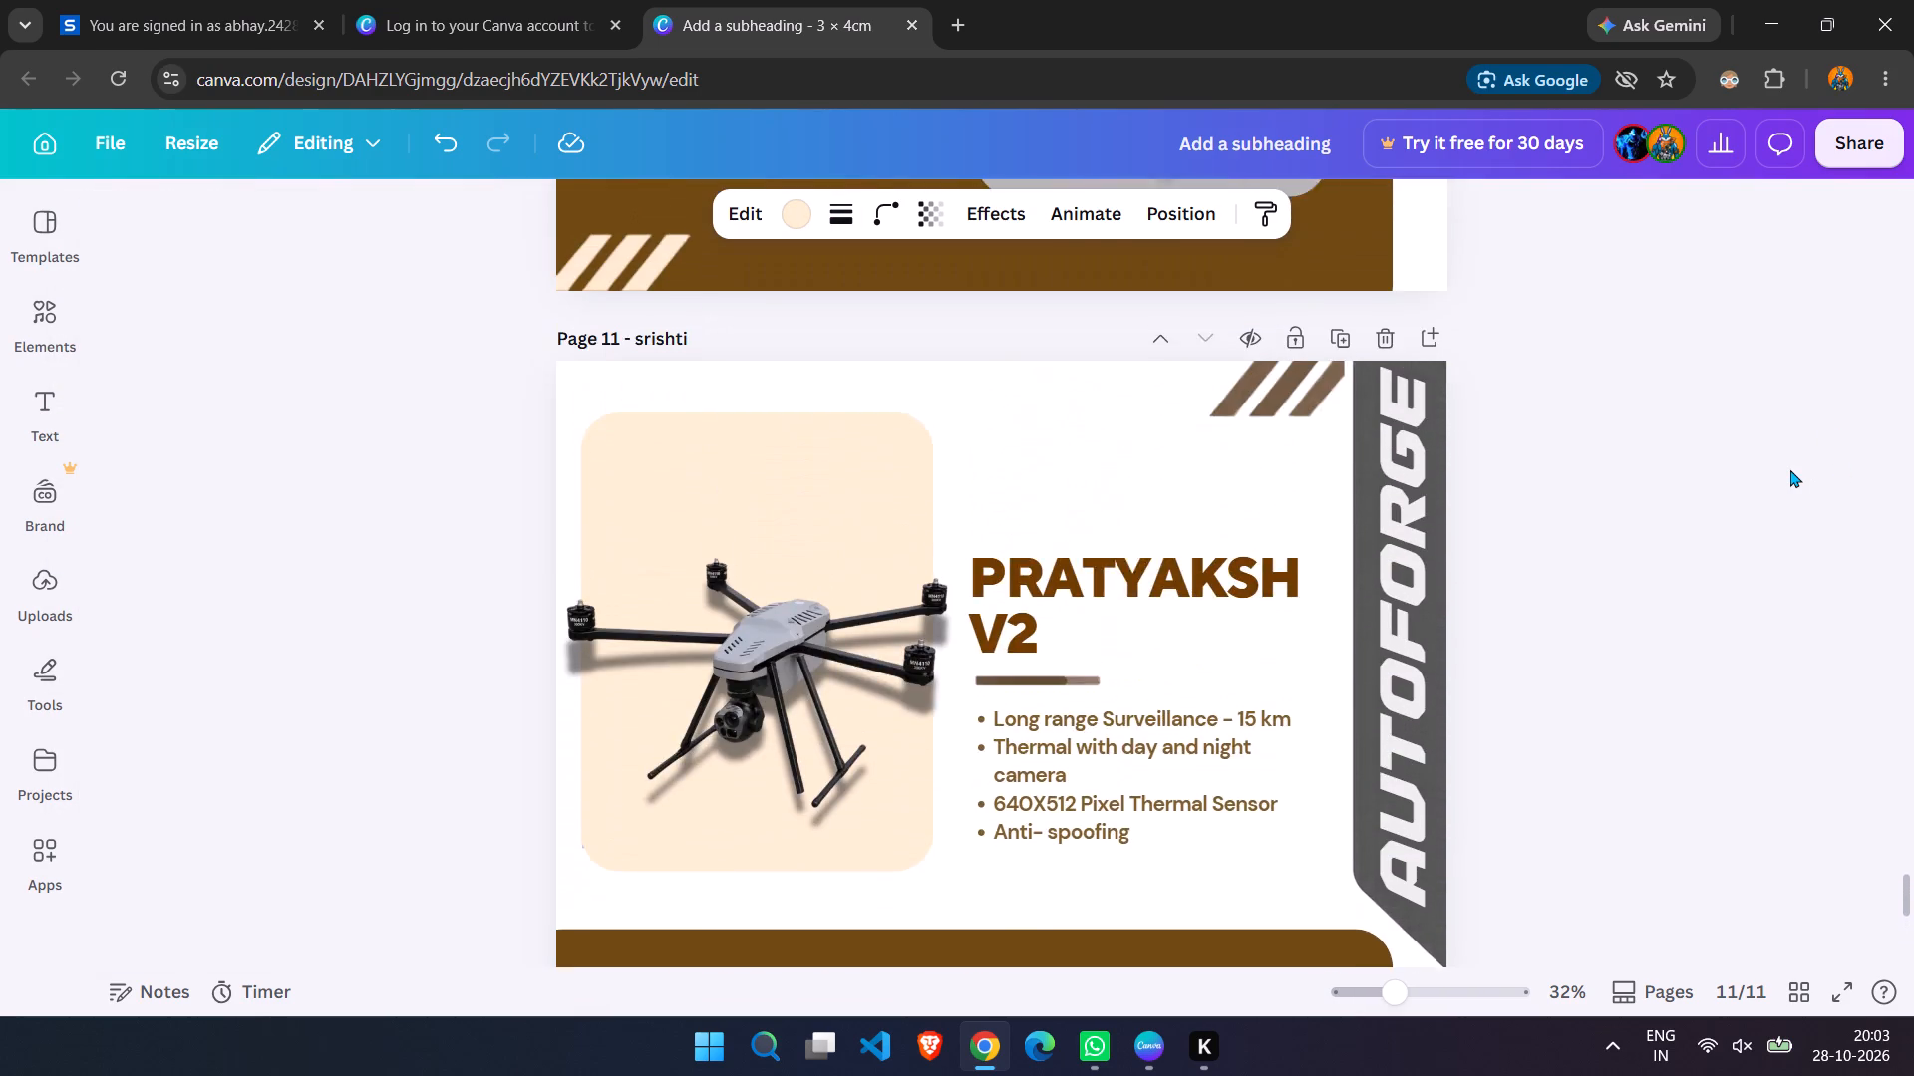
{"action": "scroll", "coordinate": [1790, 469], "scroll_direction": "up", "scroll_amount": 8}
{"action": "scroll", "coordinate": [1790, 469], "scroll_direction": "up", "scroll_amount": 20}
{"action": "scroll", "coordinate": [1790, 469], "scroll_direction": "up", "scroll_amount": 1}
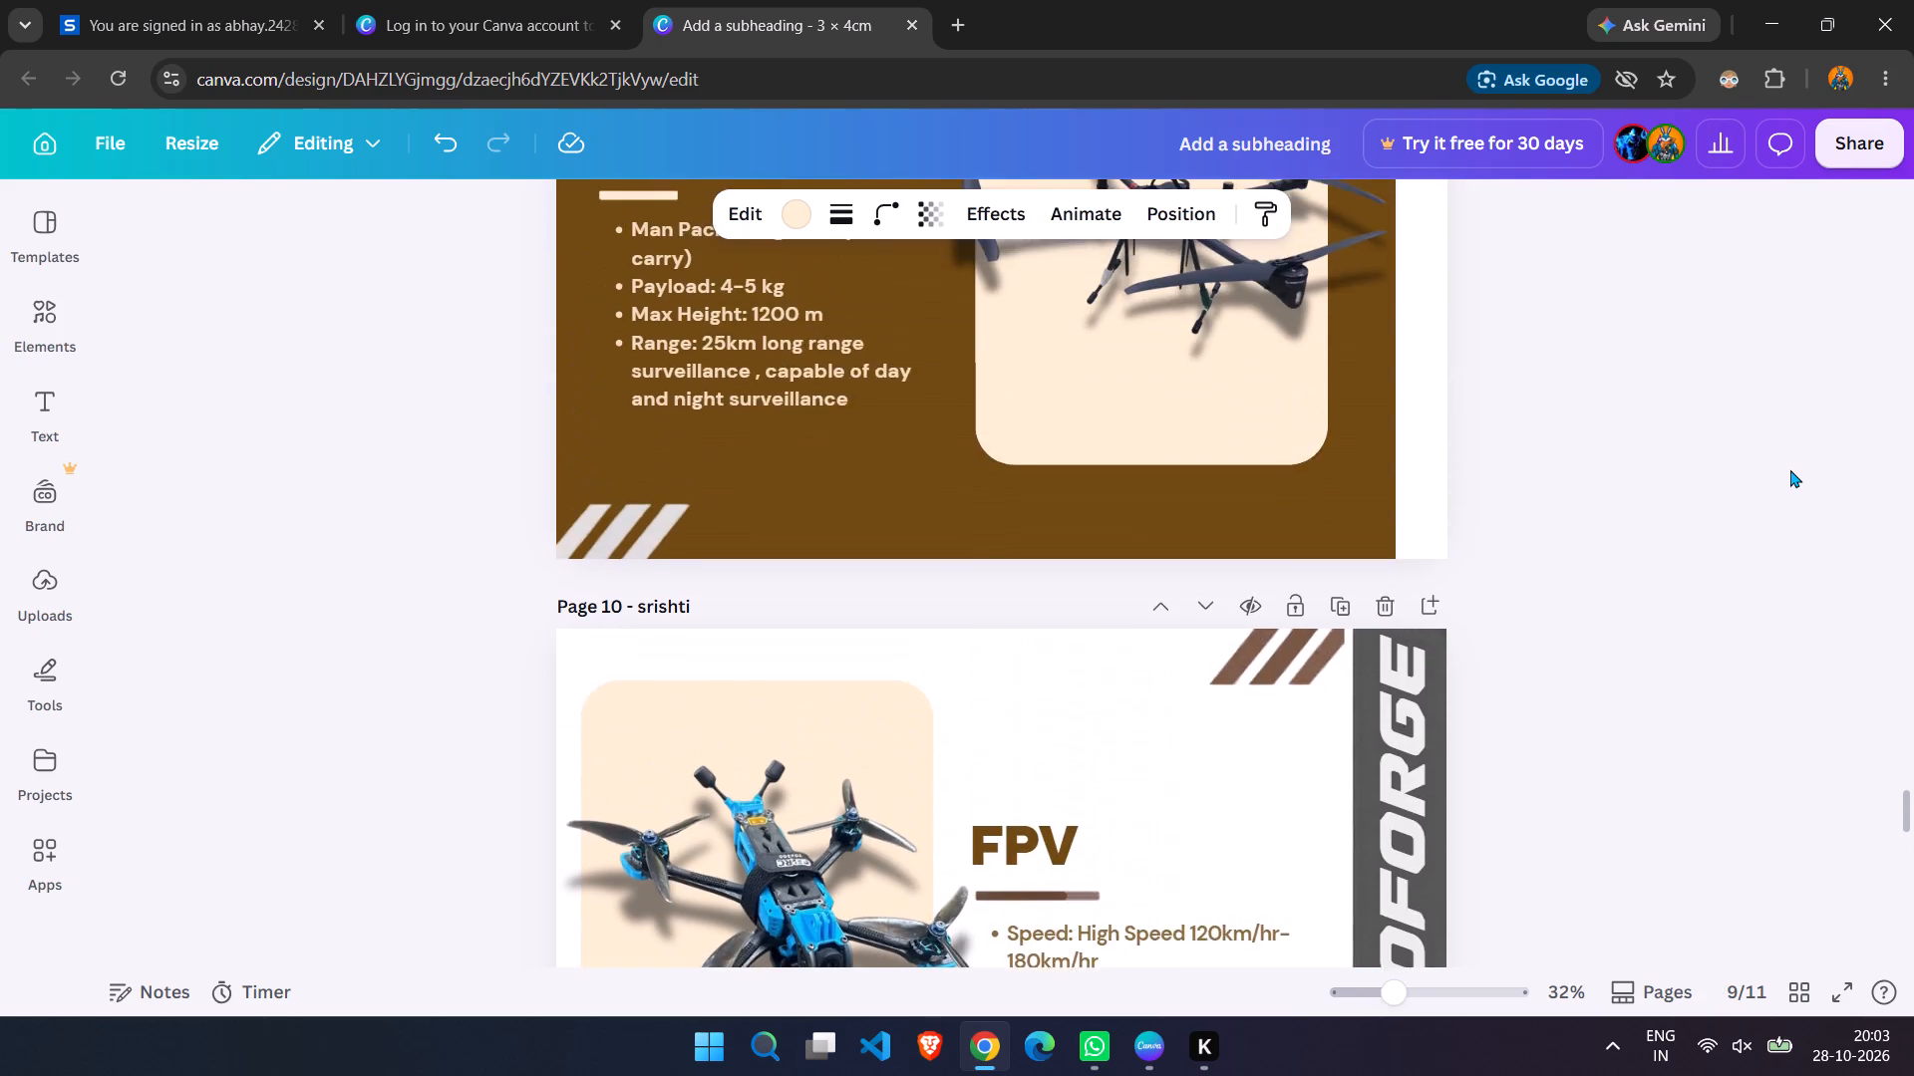
{"action": "scroll", "coordinate": [1795, 511], "scroll_direction": "down", "scroll_amount": 20}
{"action": "scroll", "coordinate": [1795, 511], "scroll_direction": "down", "scroll_amount": 17}
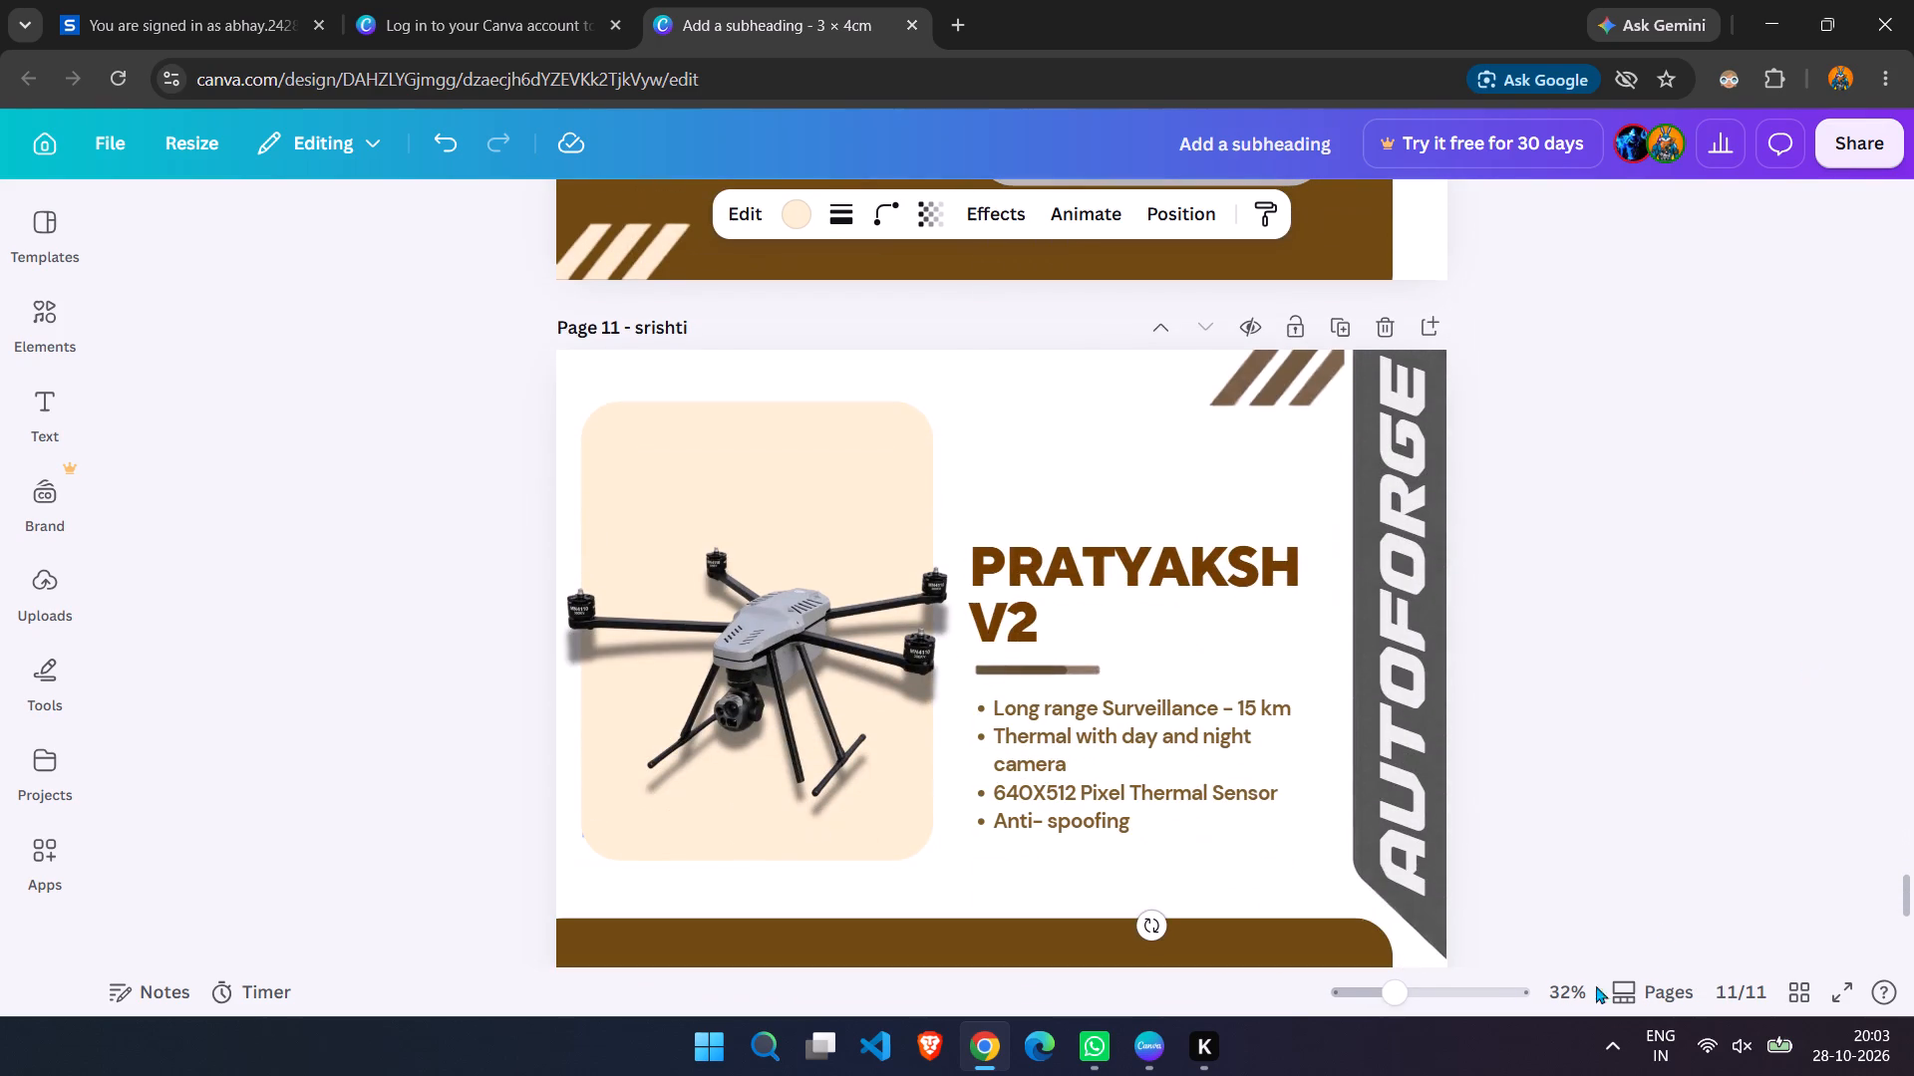
{"action": "left_click", "coordinate": [1432, 930]}
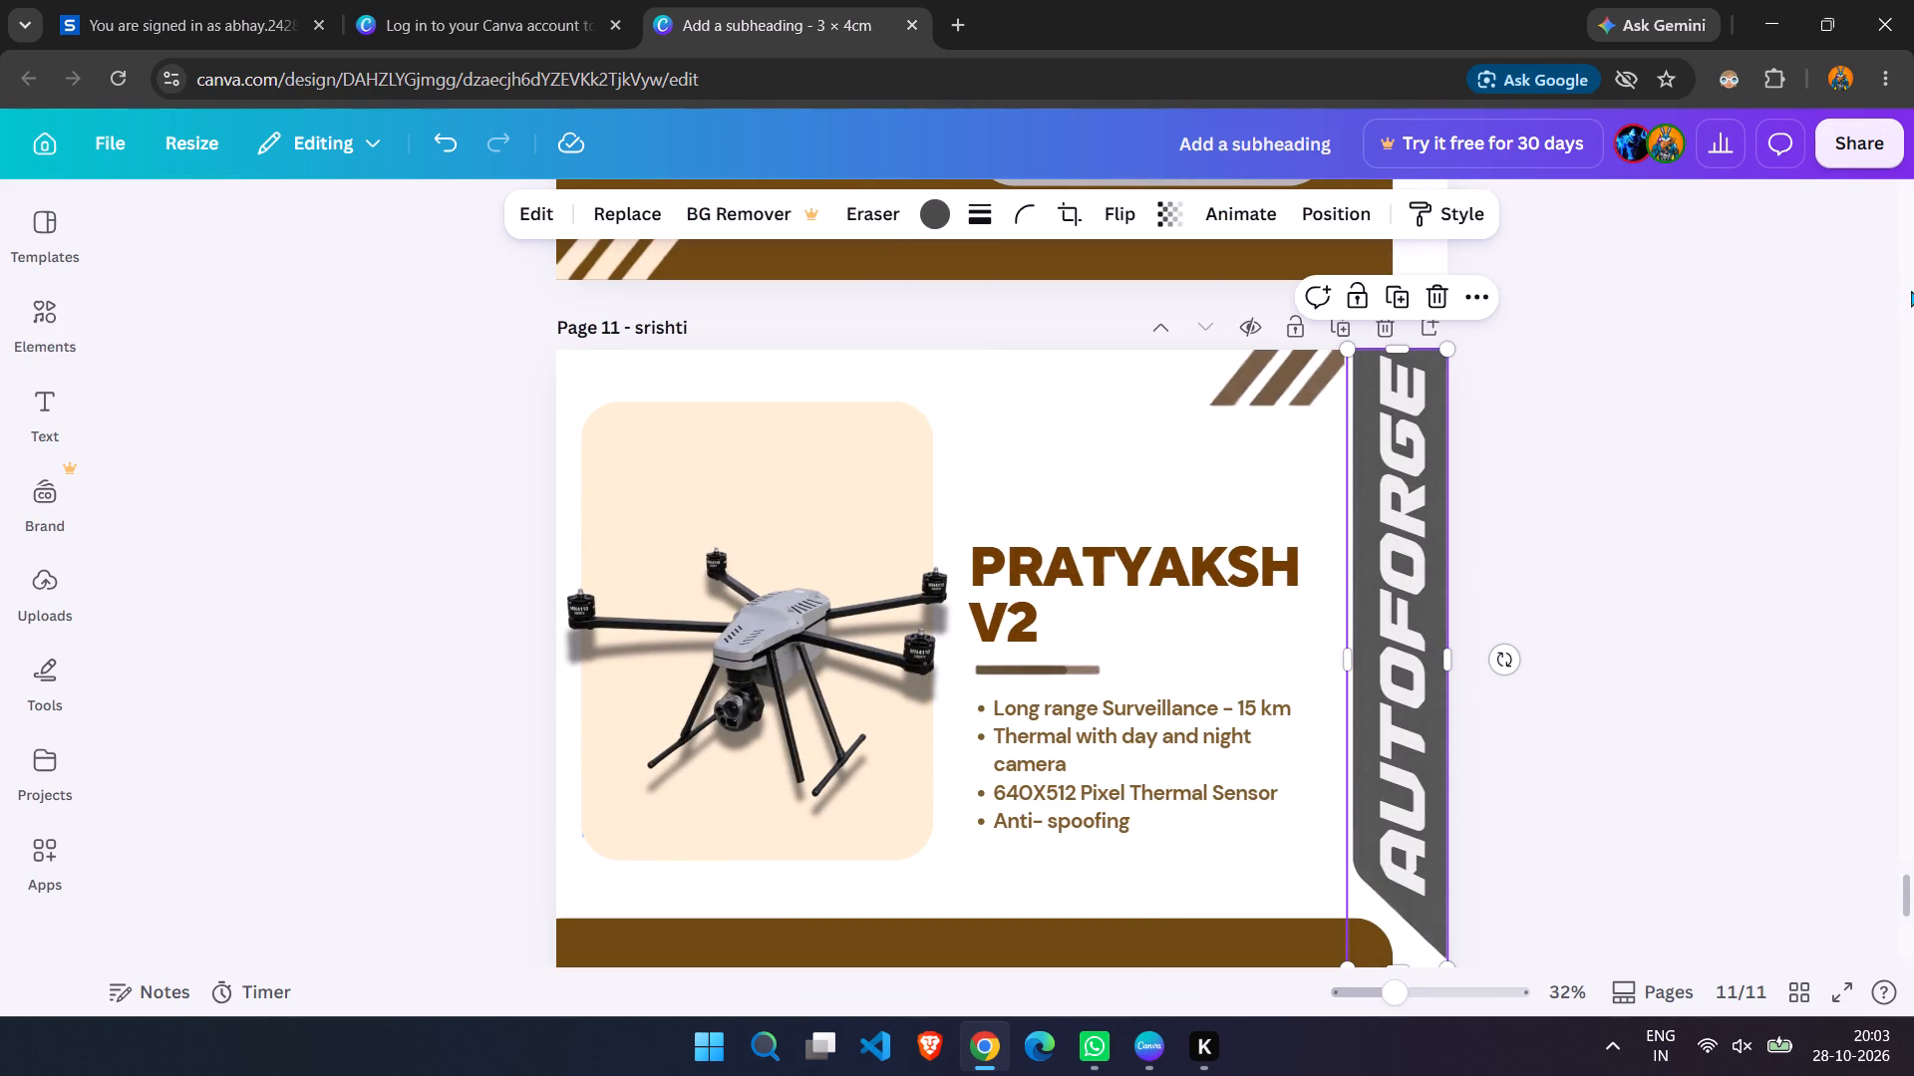
{"action": "left_click", "coordinate": [950, 207]}
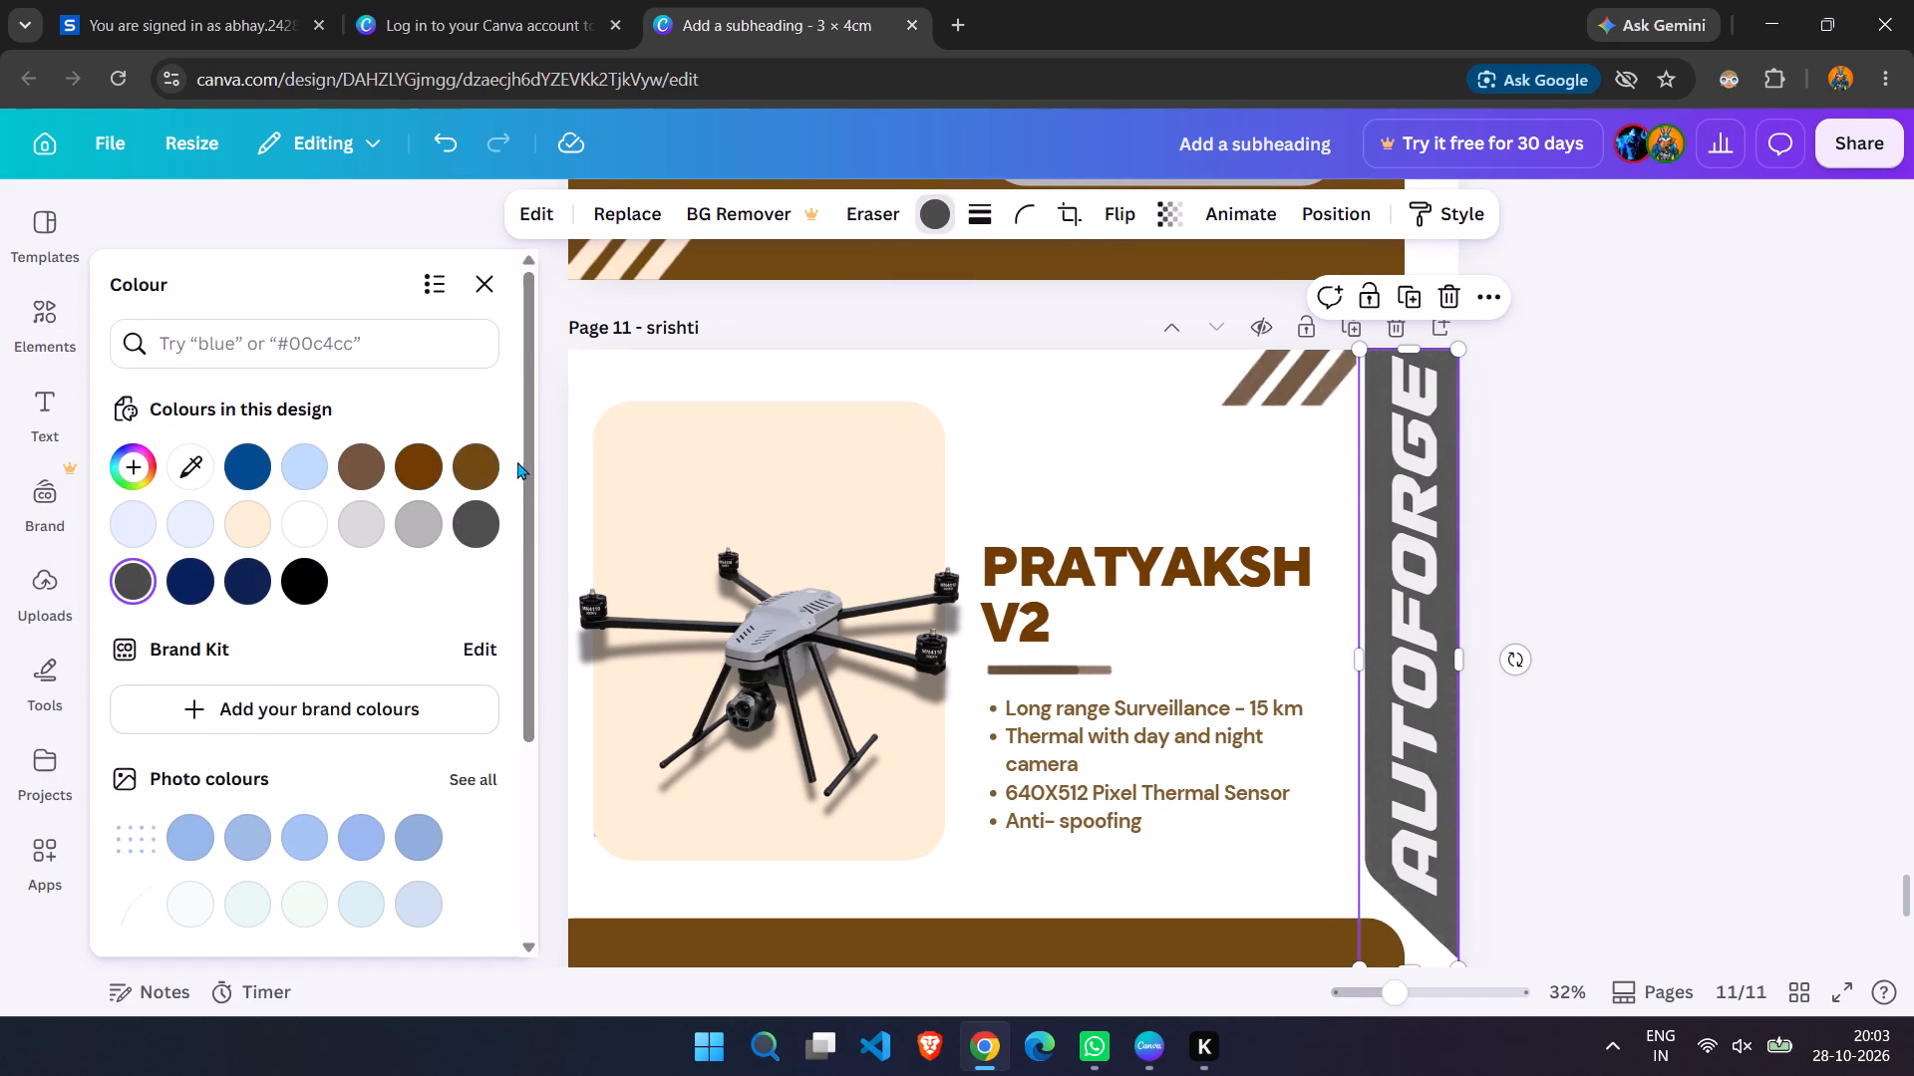
{"action": "left_click", "coordinate": [477, 454]}
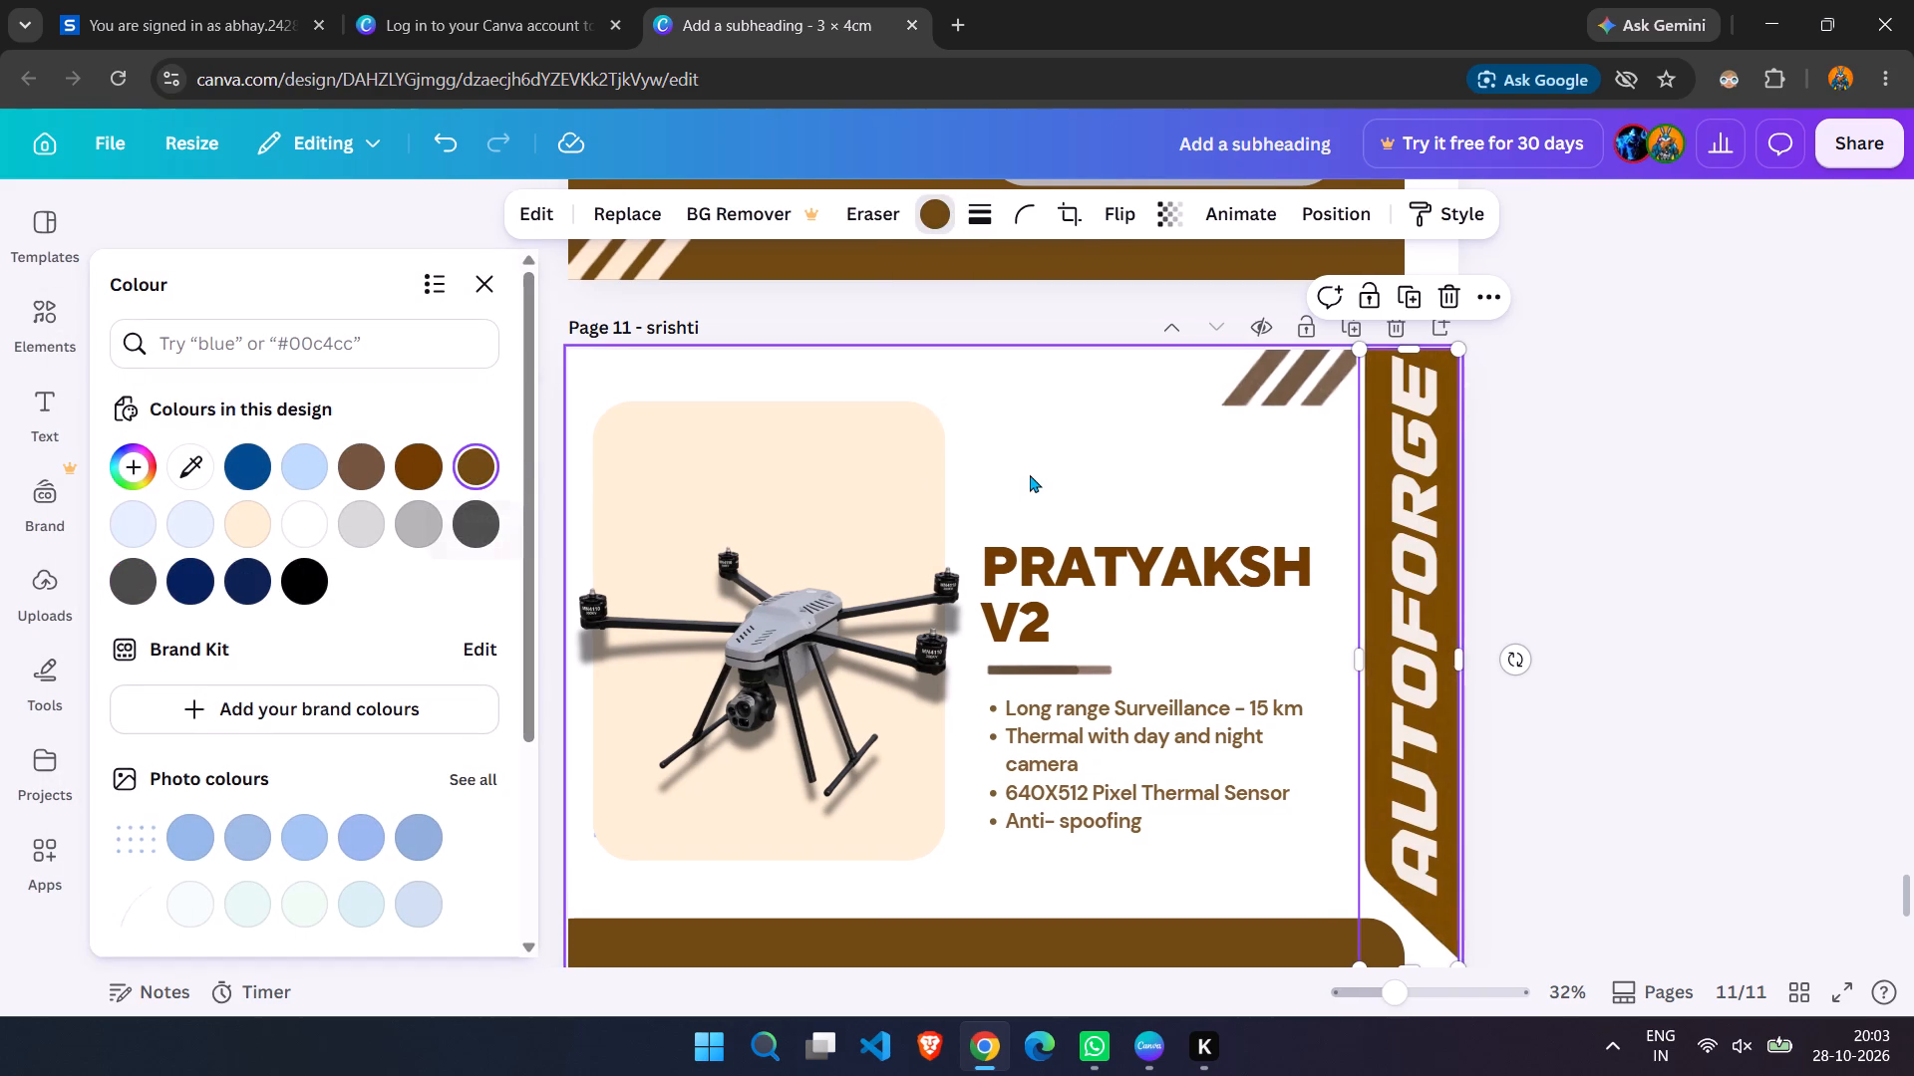
Recolour the grey rounded panel behind the Cinewhoop drone on page 10 cream, #ffedd3.
{"action": "scroll", "coordinate": [1030, 474], "scroll_direction": "up", "scroll_amount": 20}
{"action": "scroll", "coordinate": [1030, 474], "scroll_direction": "up", "scroll_amount": 3}
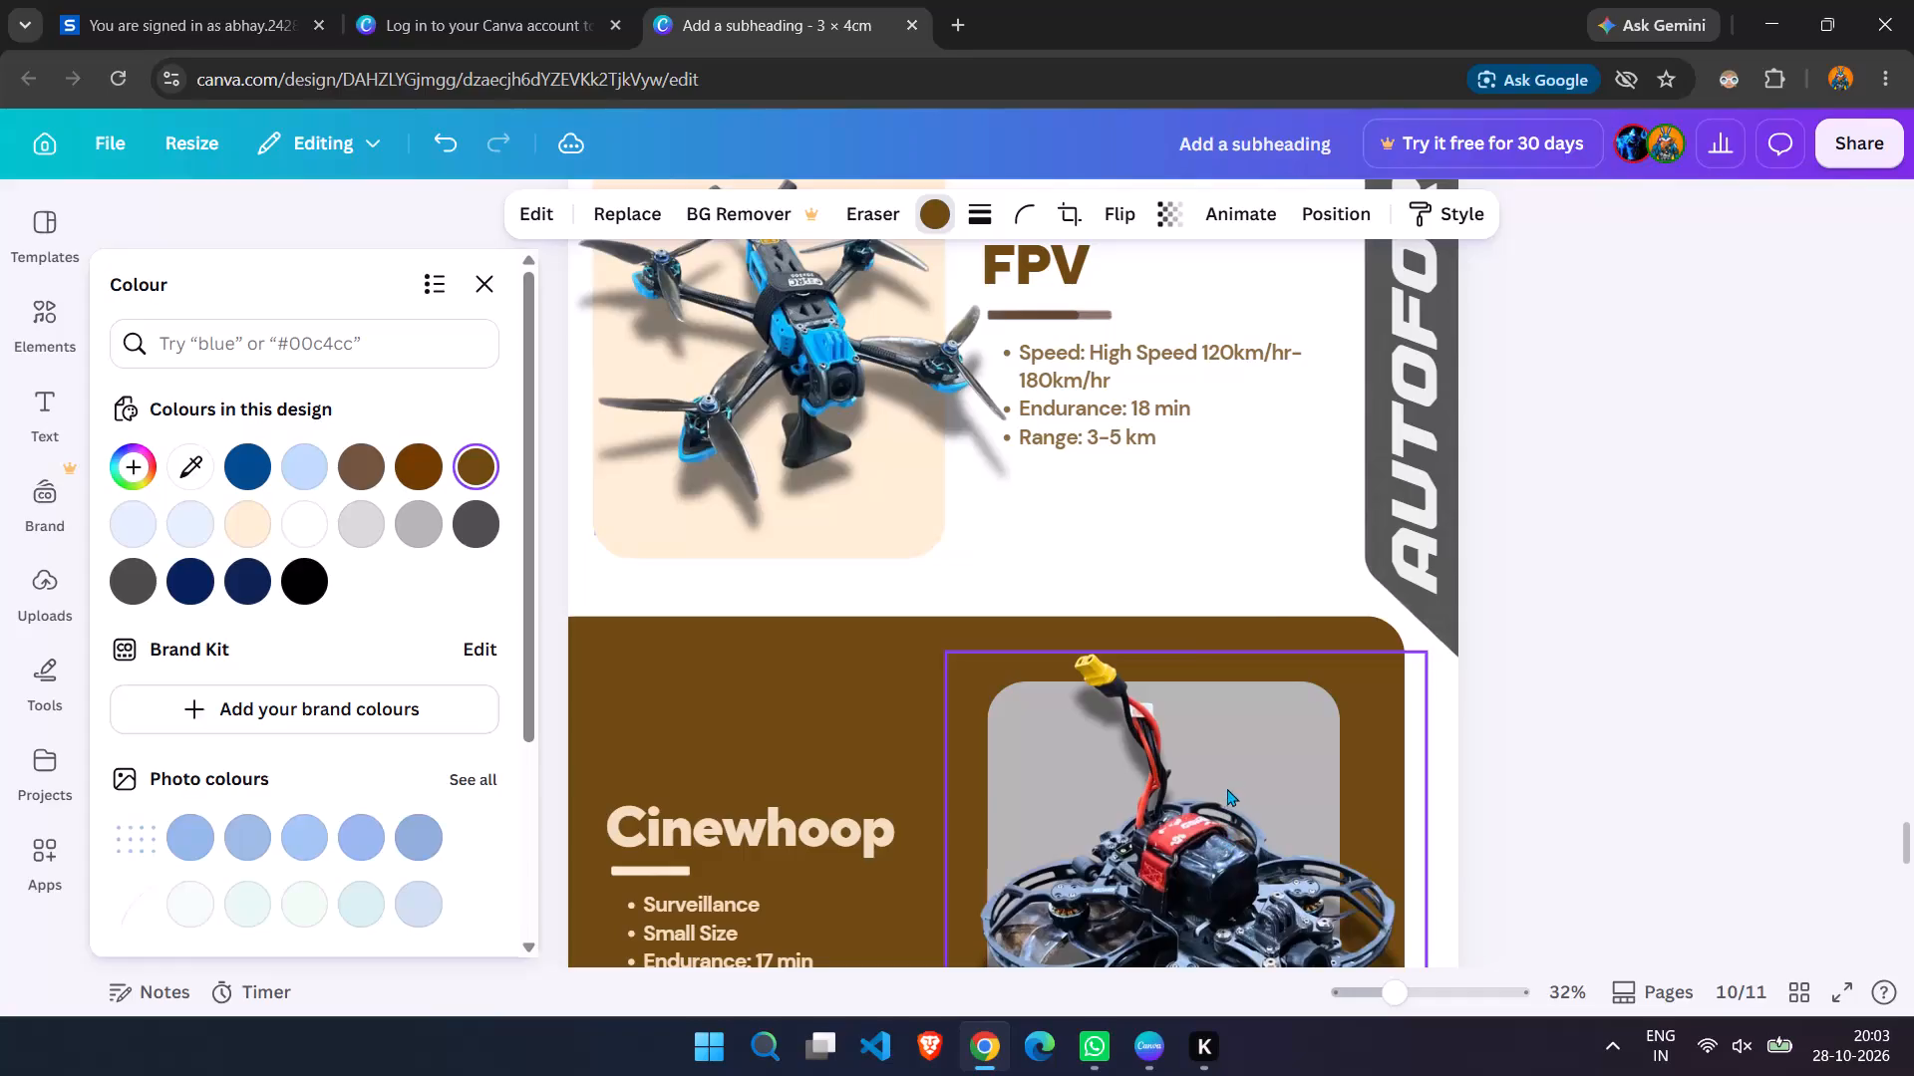
{"action": "left_click", "coordinate": [1236, 747]}
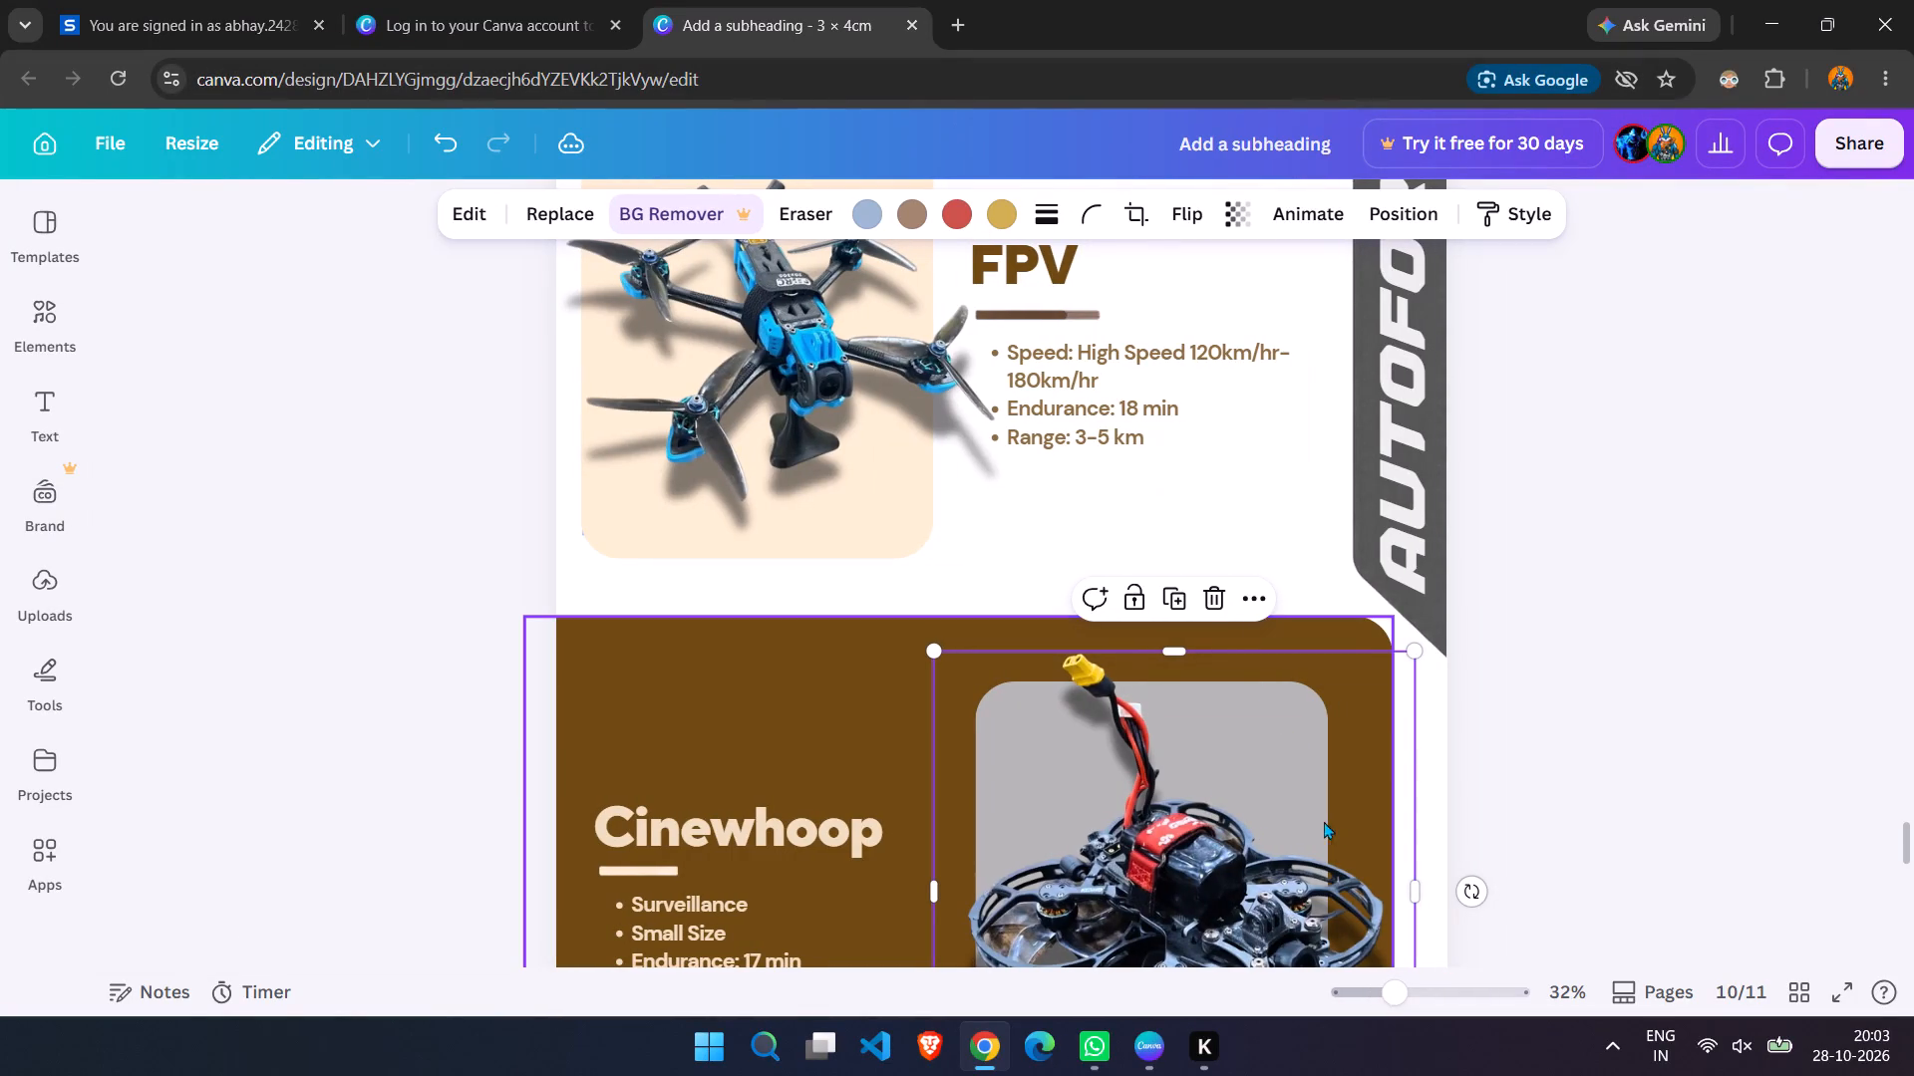
{"action": "left_click", "coordinate": [1300, 803]}
{"action": "left_click", "coordinate": [1213, 744]}
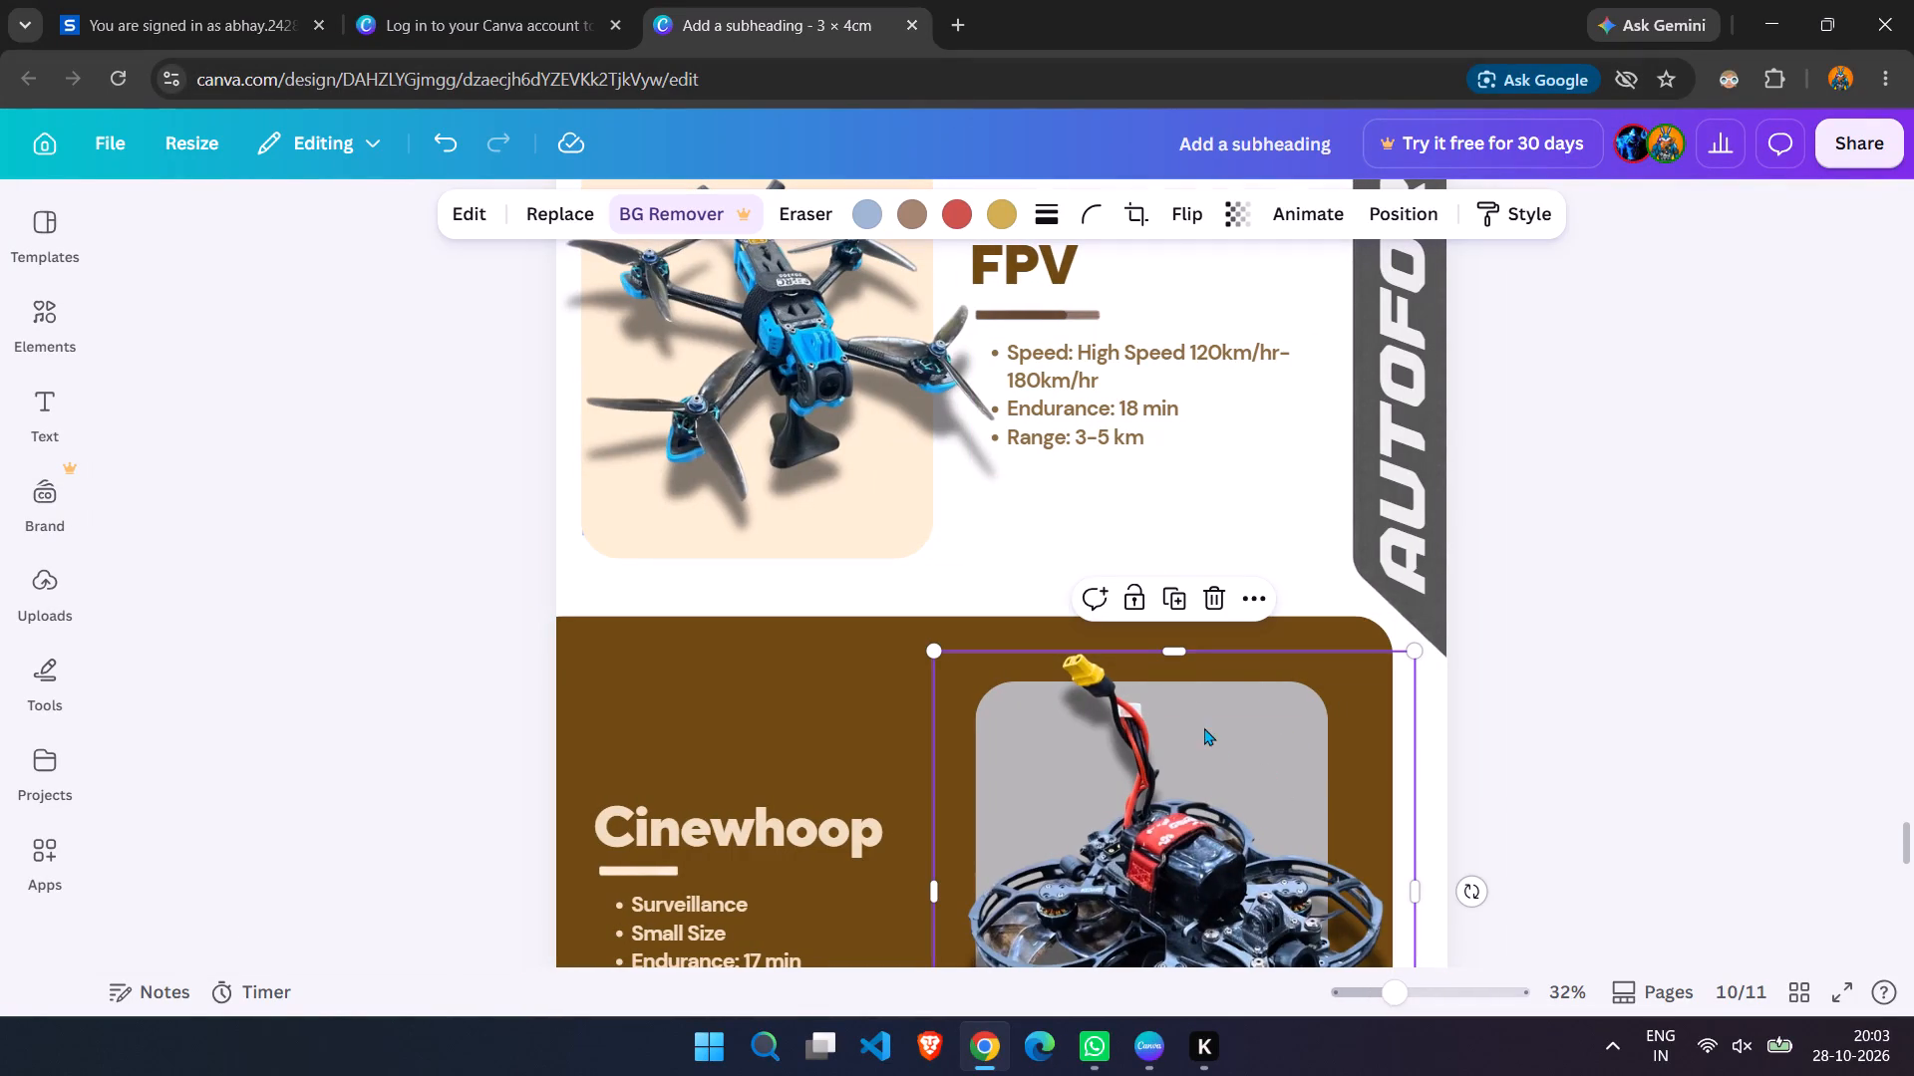
{"action": "left_click", "coordinate": [1741, 665]}
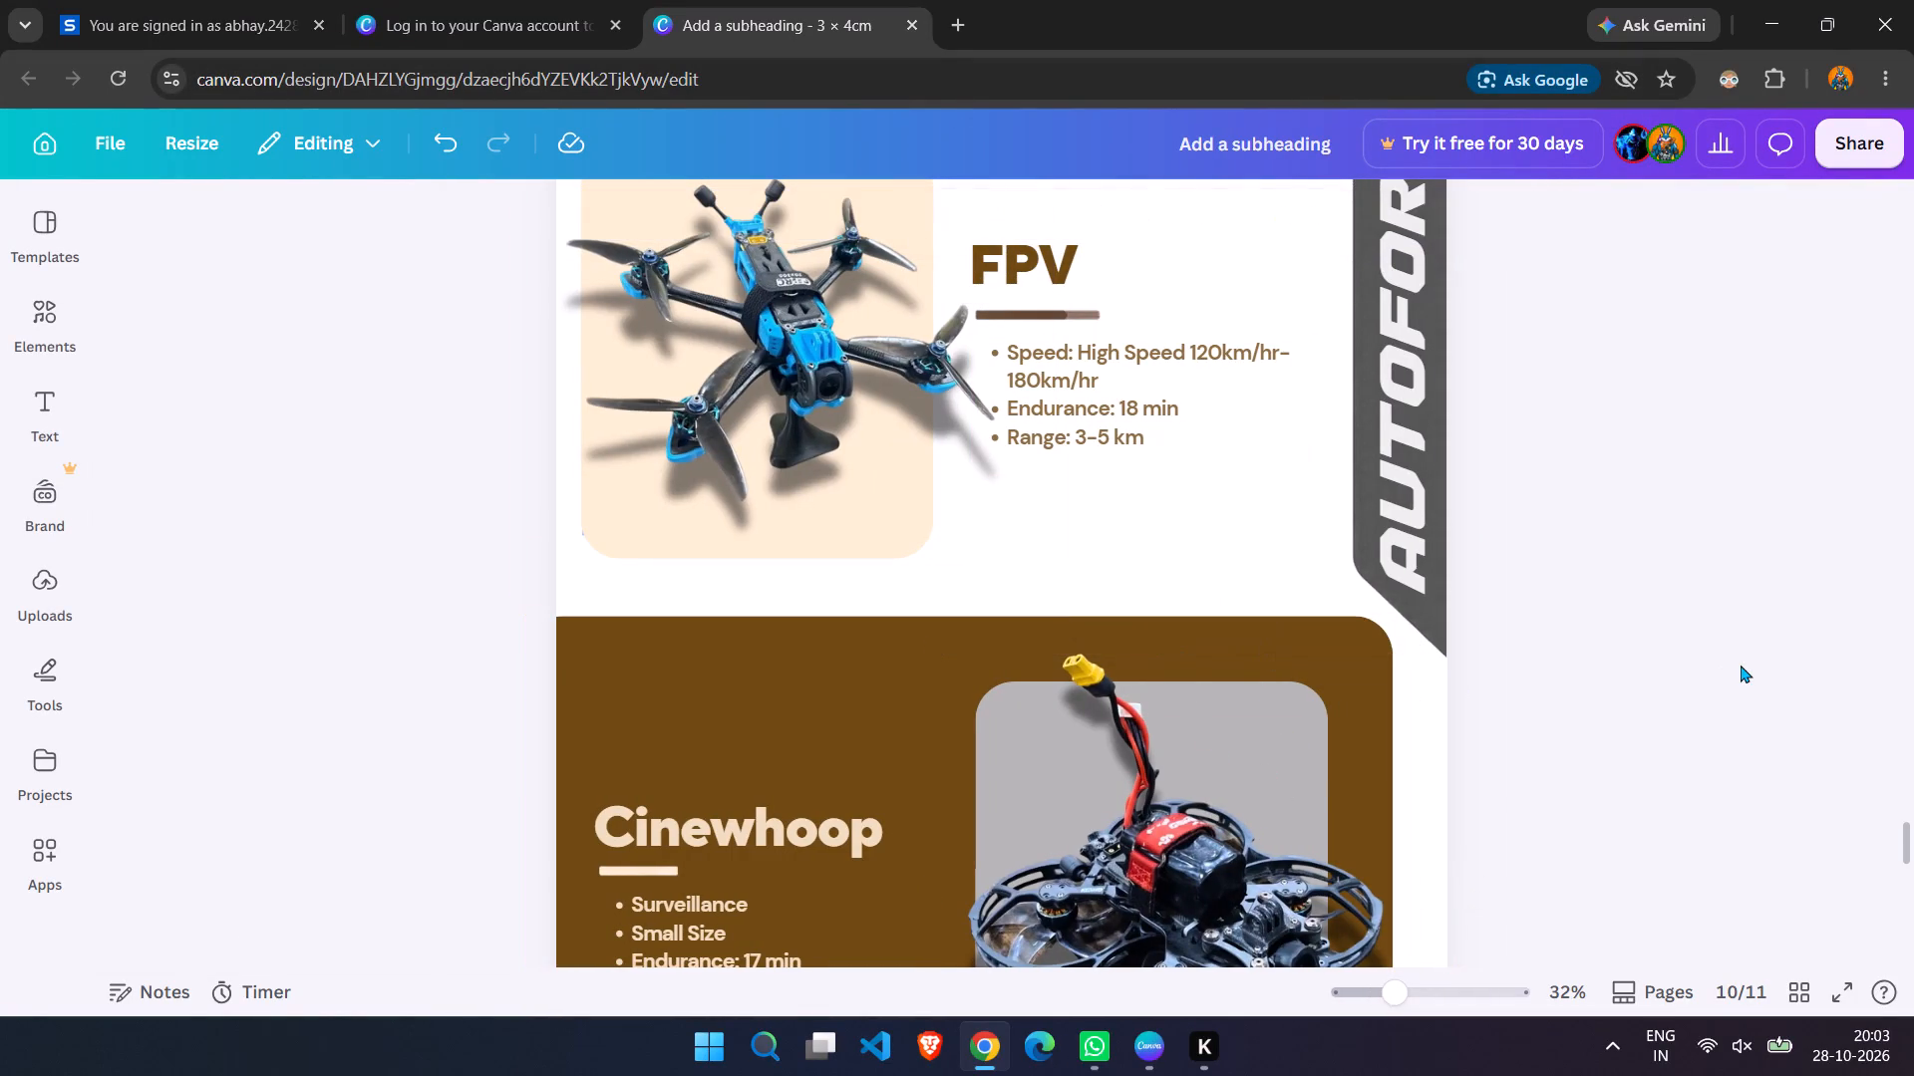
{"action": "scroll", "coordinate": [1707, 654], "scroll_direction": "down", "scroll_amount": 7}
{"action": "left_click", "coordinate": [1013, 575]}
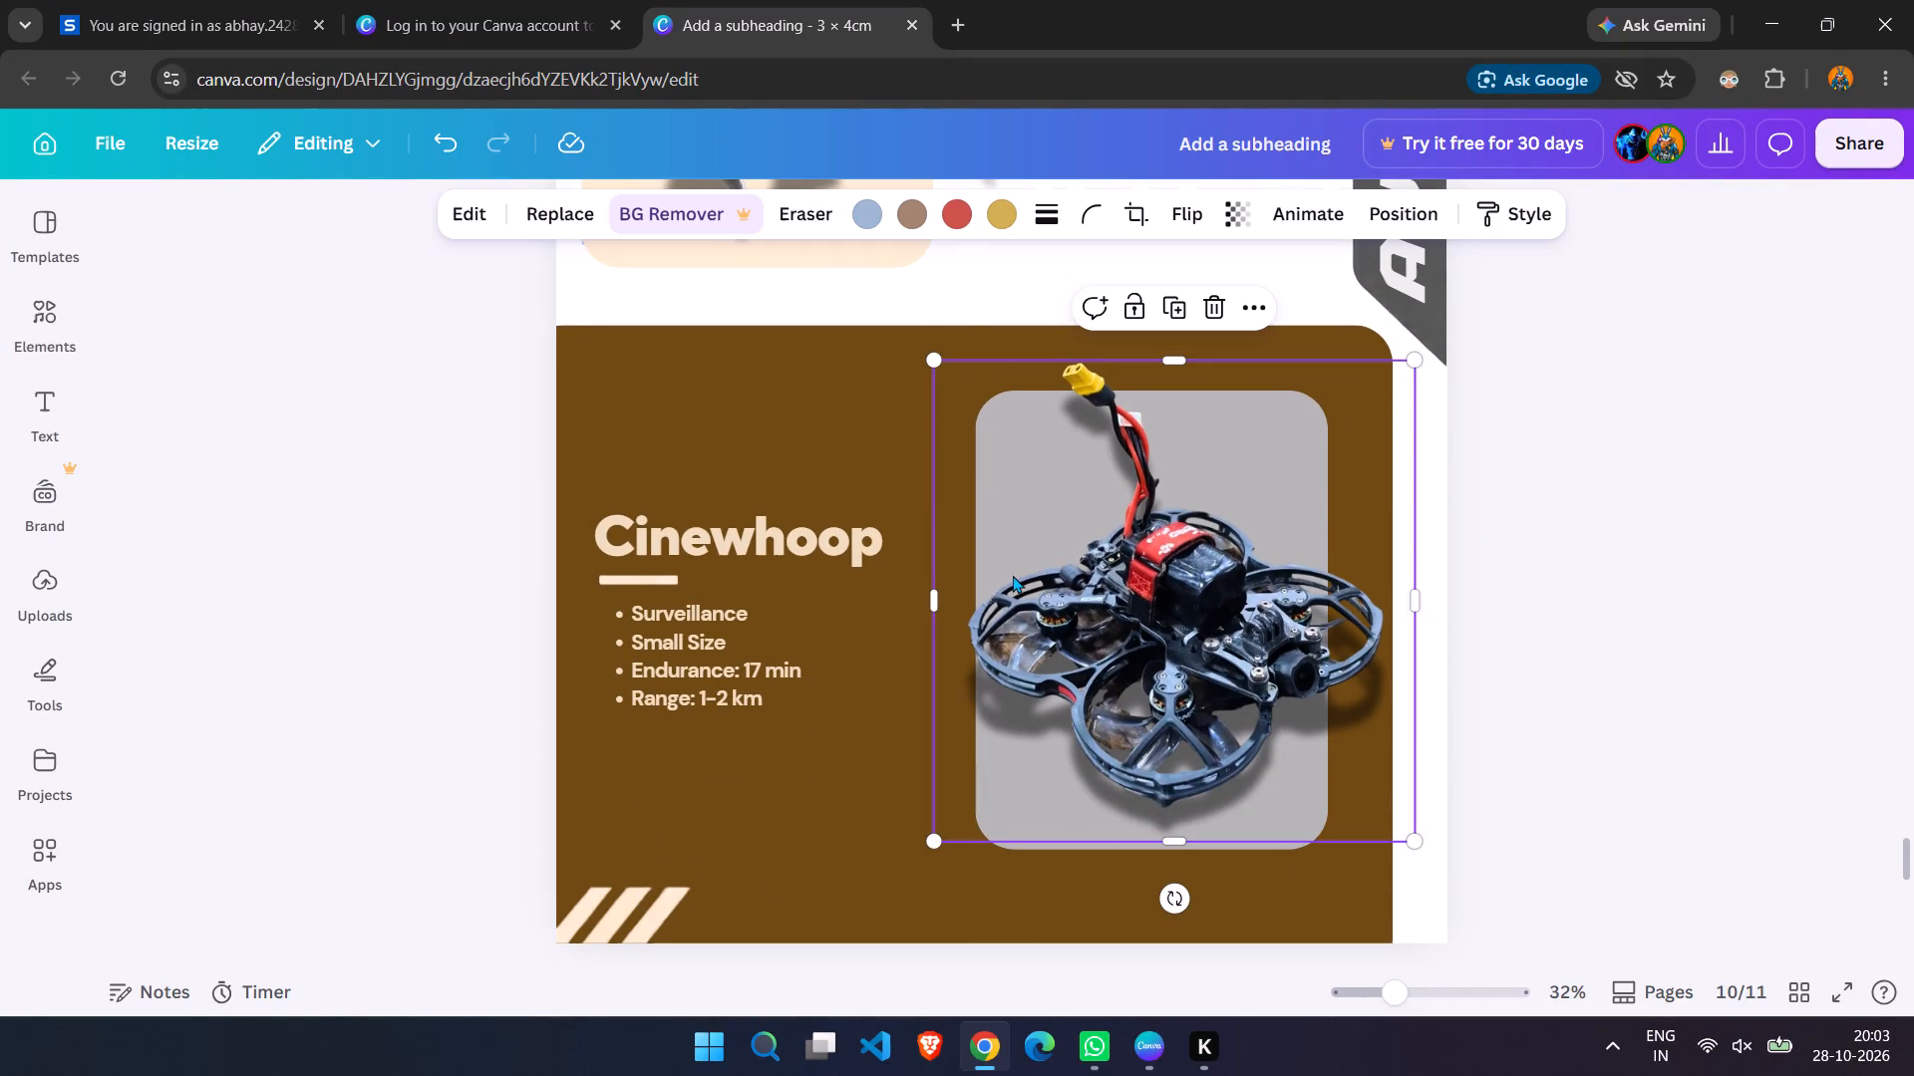
{"action": "left_click", "coordinate": [1128, 704]}
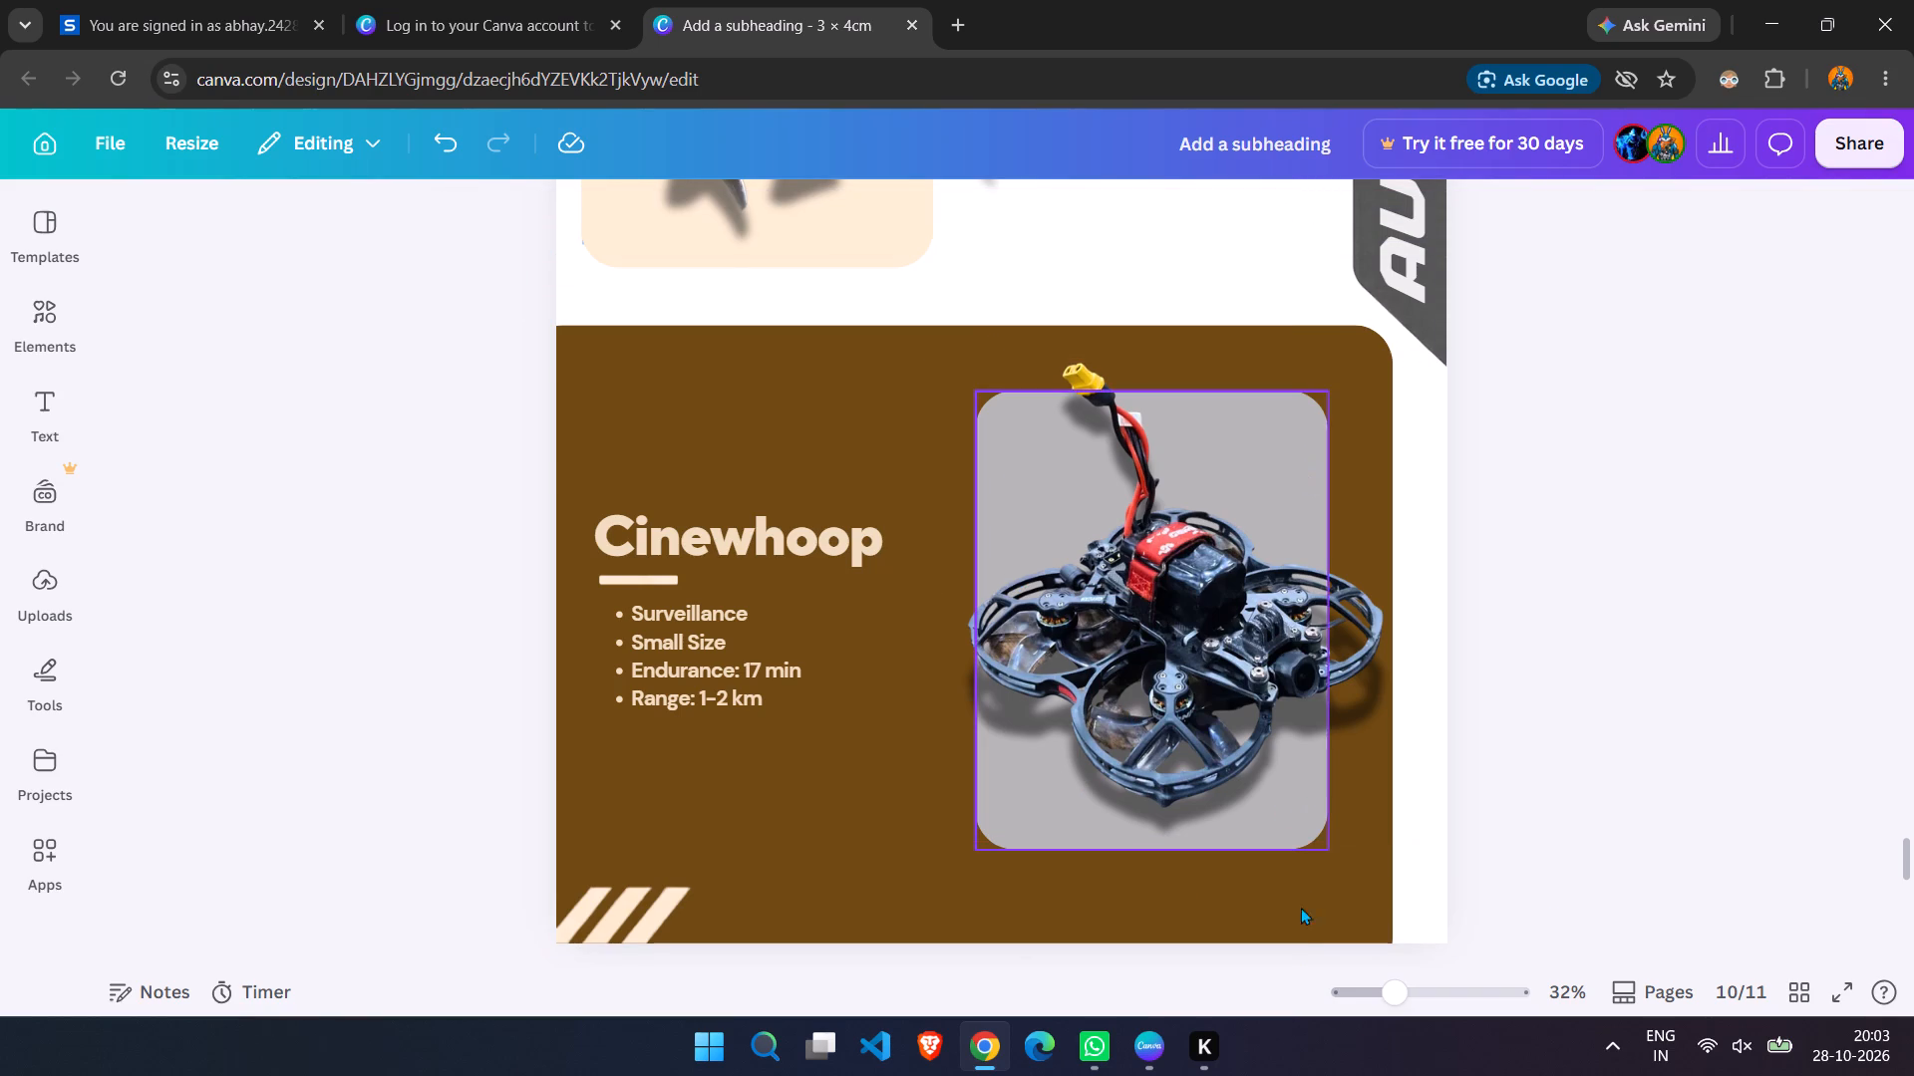
{"action": "left_click", "coordinate": [1277, 842]}
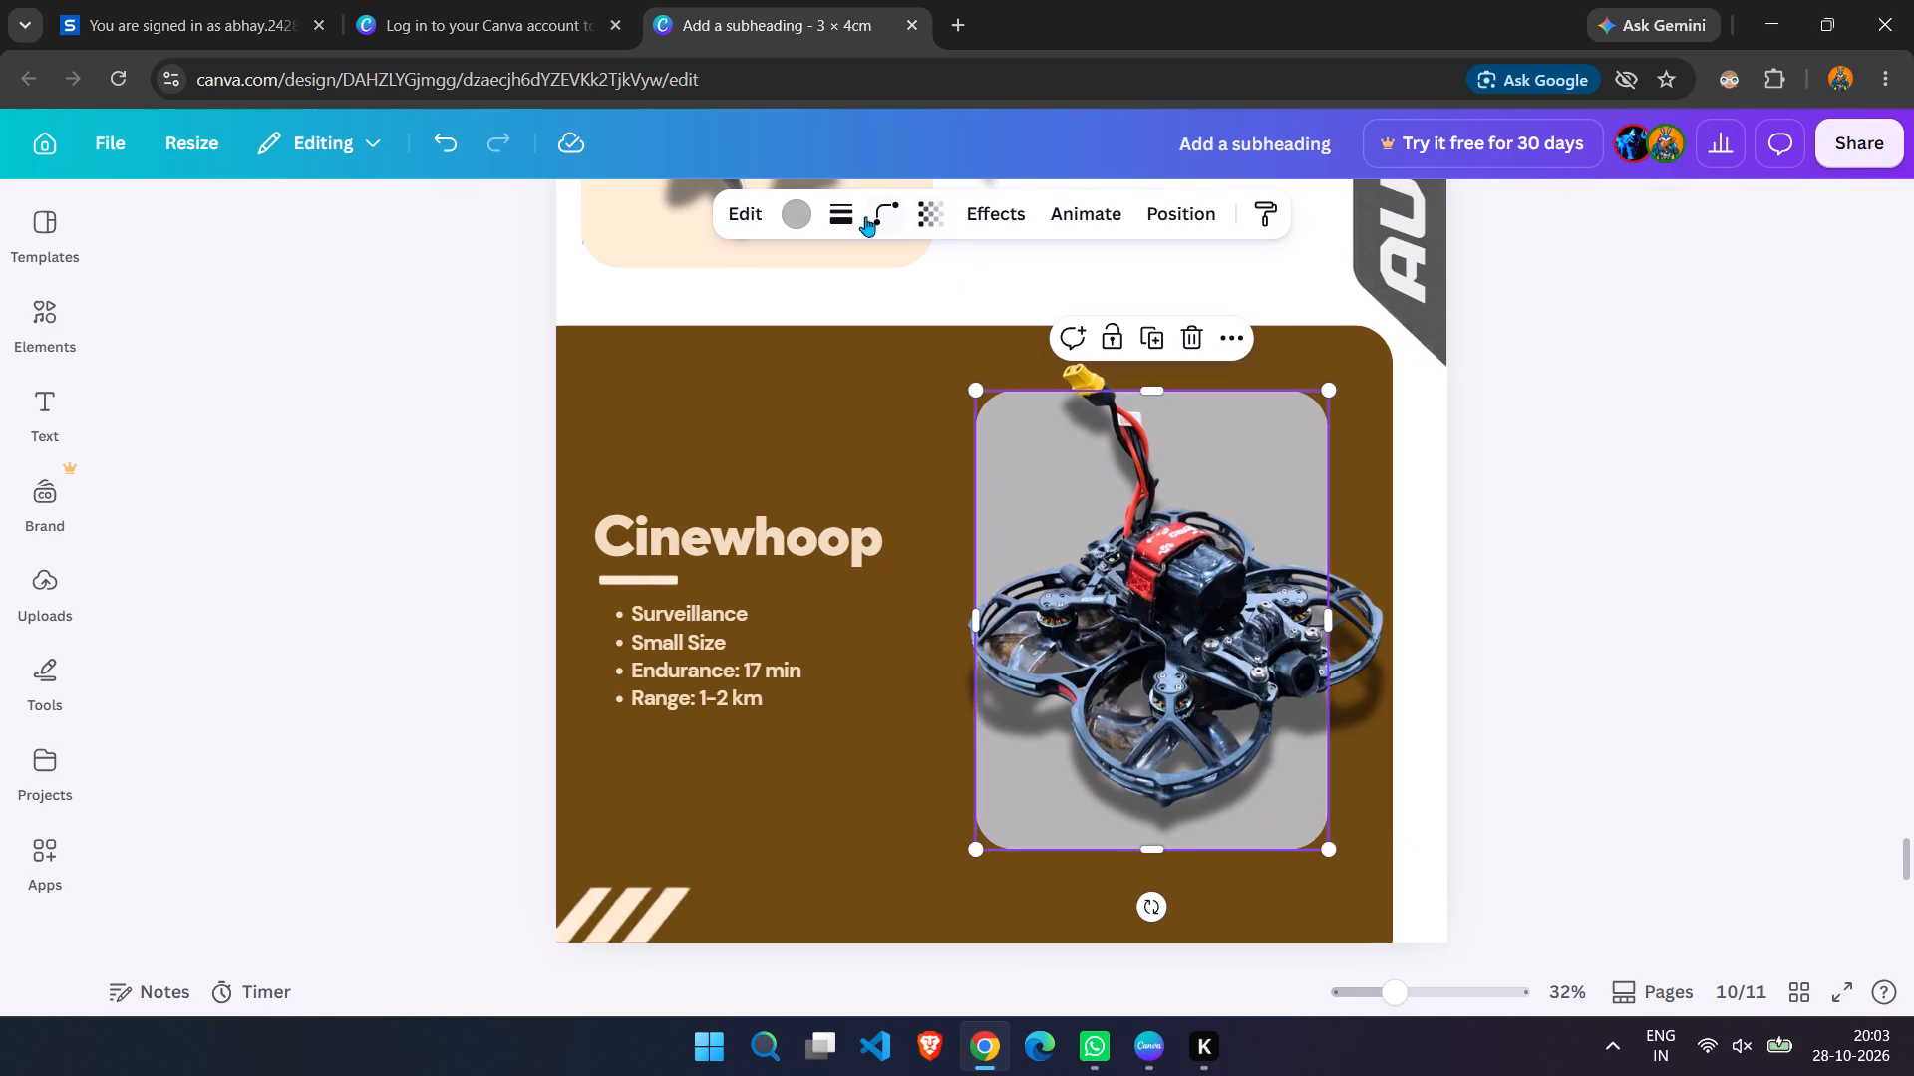
{"action": "left_click", "coordinate": [808, 201]}
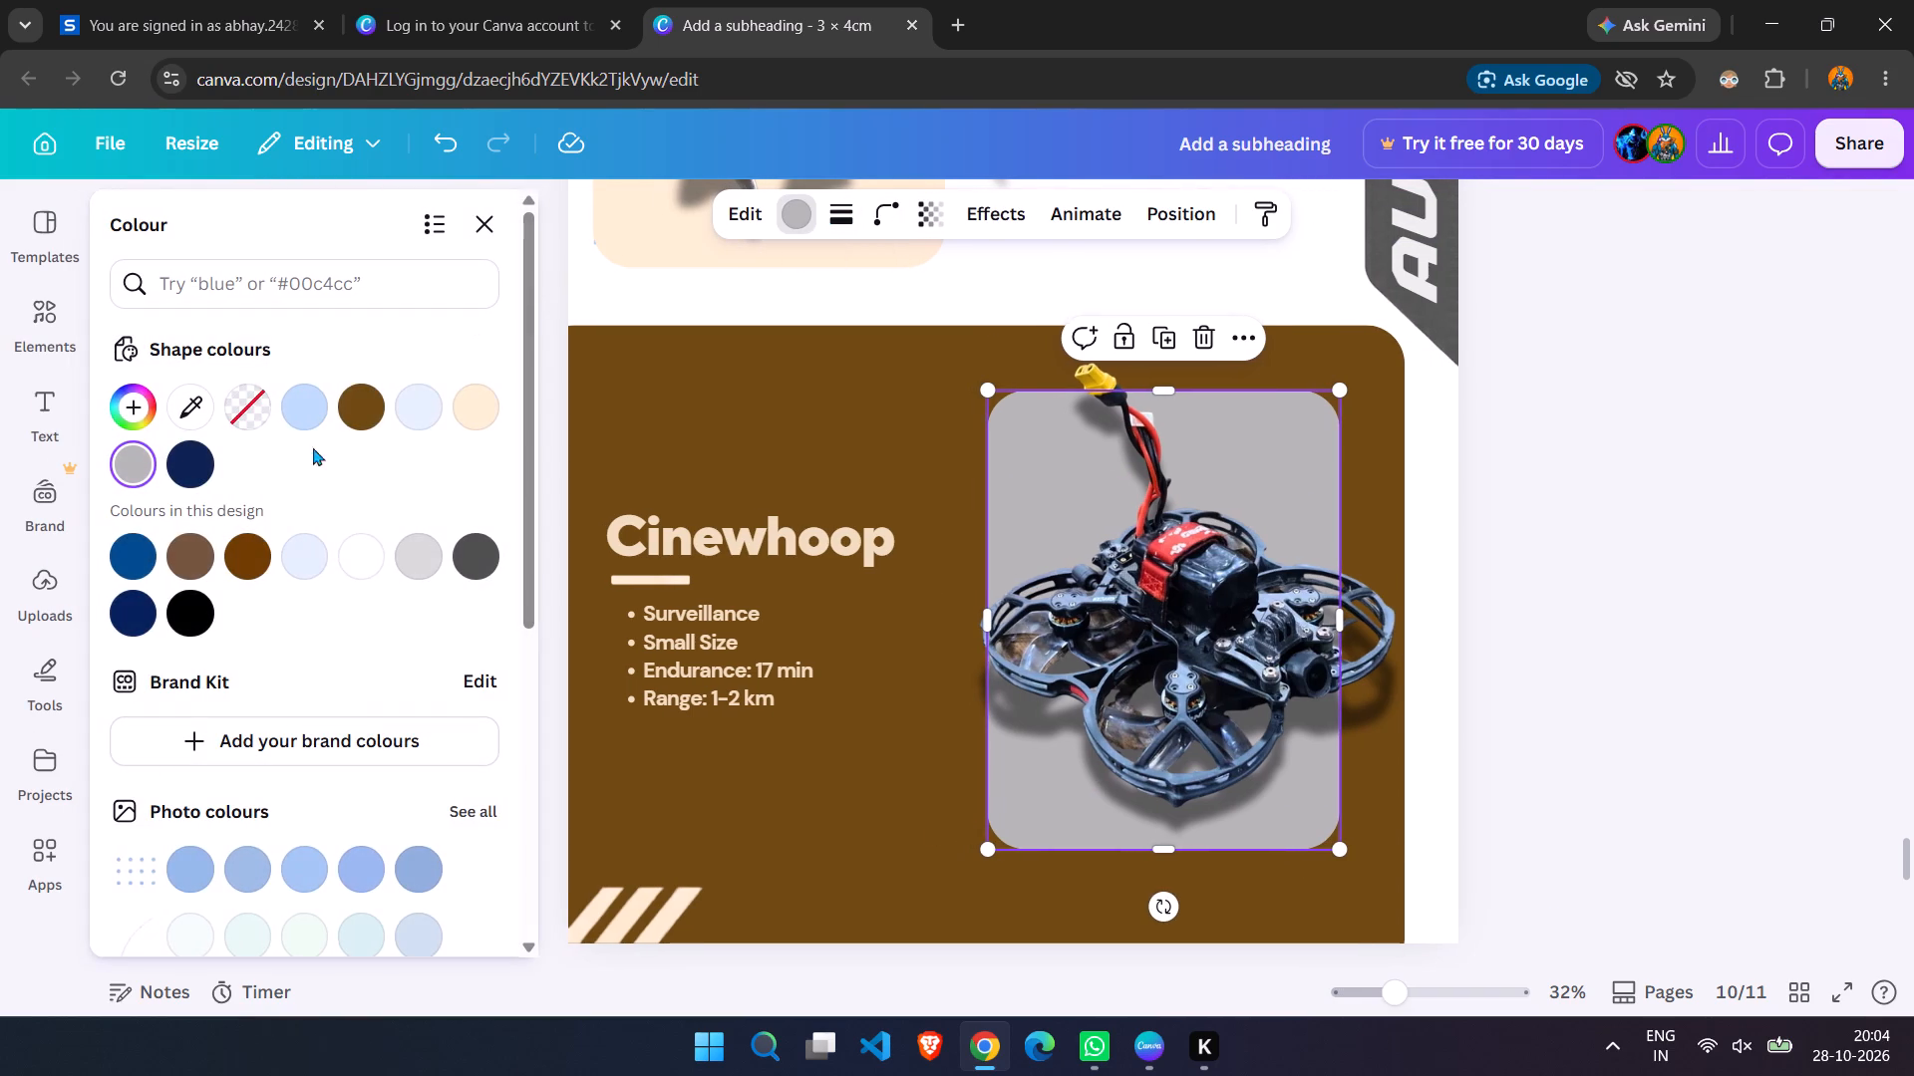
{"action": "left_click", "coordinate": [462, 404]}
Review the colours of the panels, stripes and banners across pages 9 to 11.
{"action": "scroll", "coordinate": [804, 426], "scroll_direction": "down", "scroll_amount": 9}
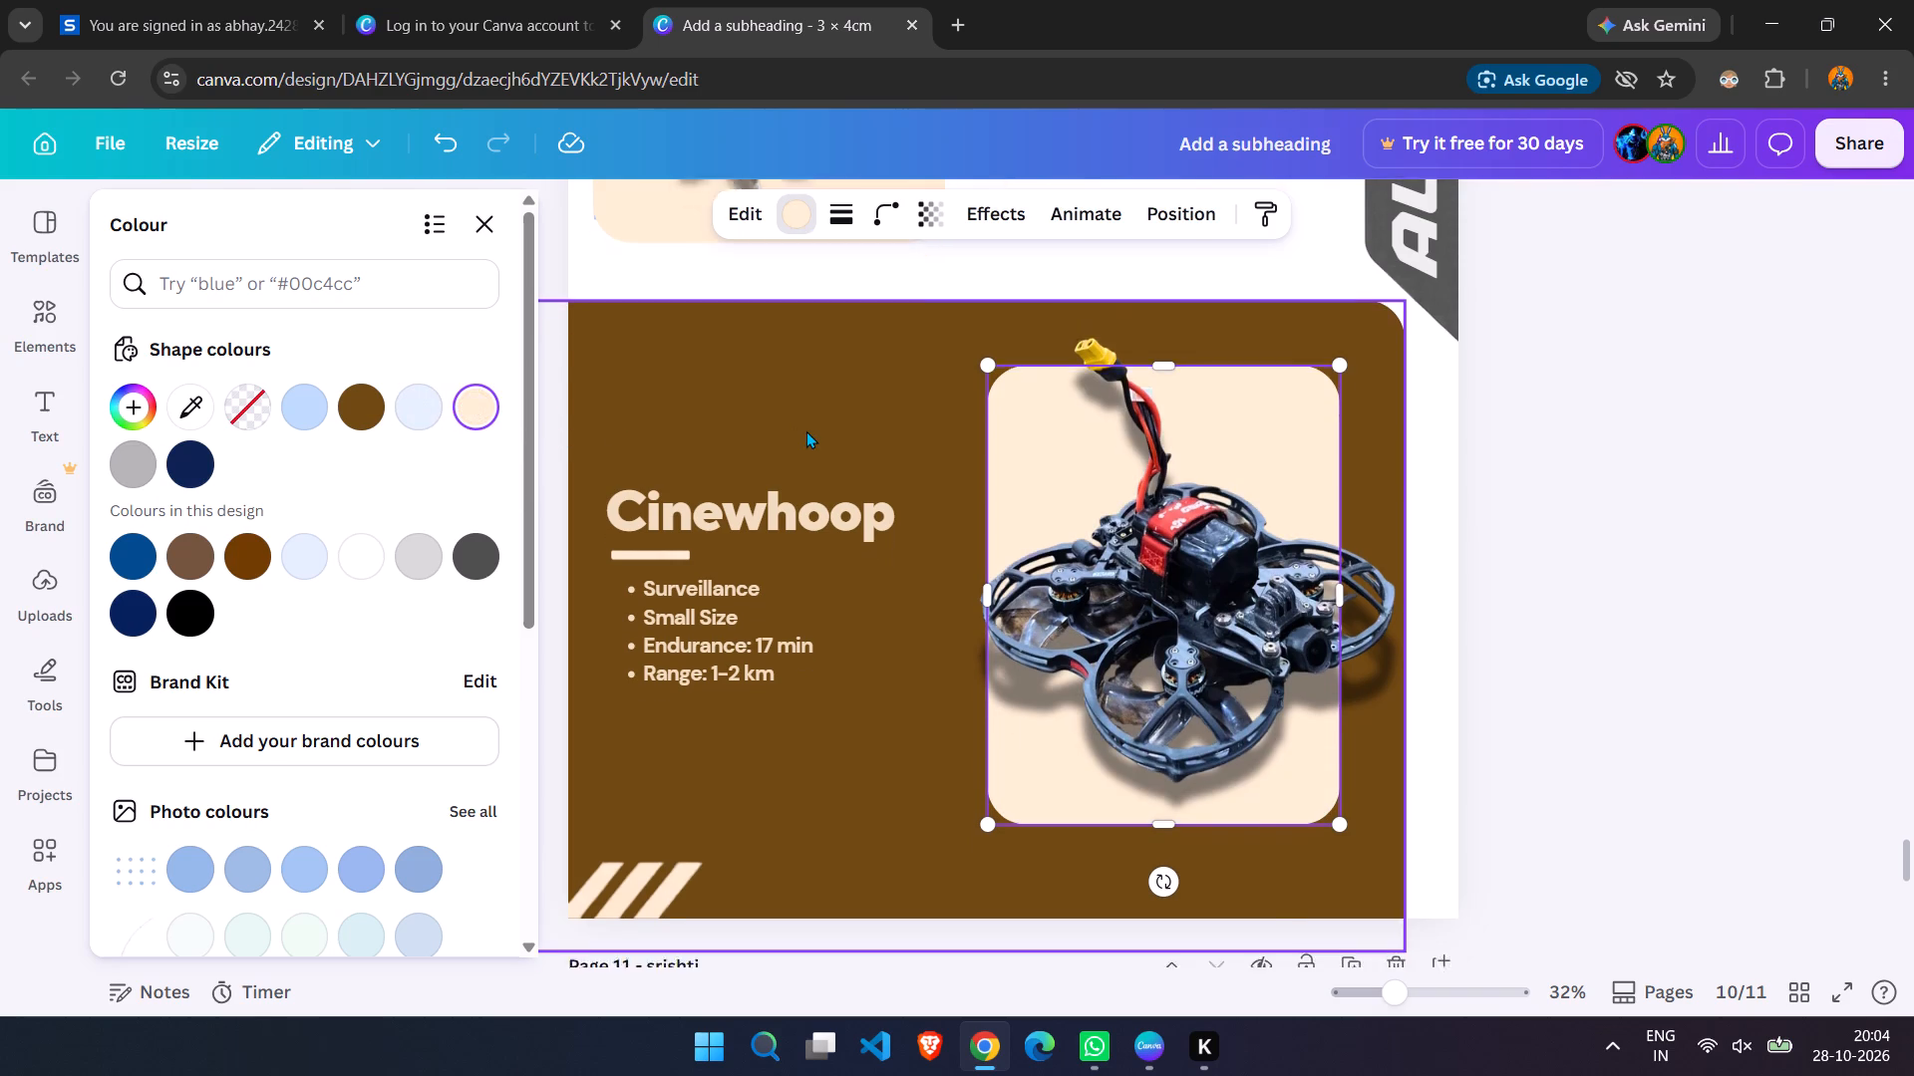
{"action": "scroll", "coordinate": [806, 430], "scroll_direction": "down", "scroll_amount": 6}
{"action": "scroll", "coordinate": [806, 430], "scroll_direction": "up", "scroll_amount": 4}
{"action": "scroll", "coordinate": [806, 430], "scroll_direction": "down", "scroll_amount": 15}
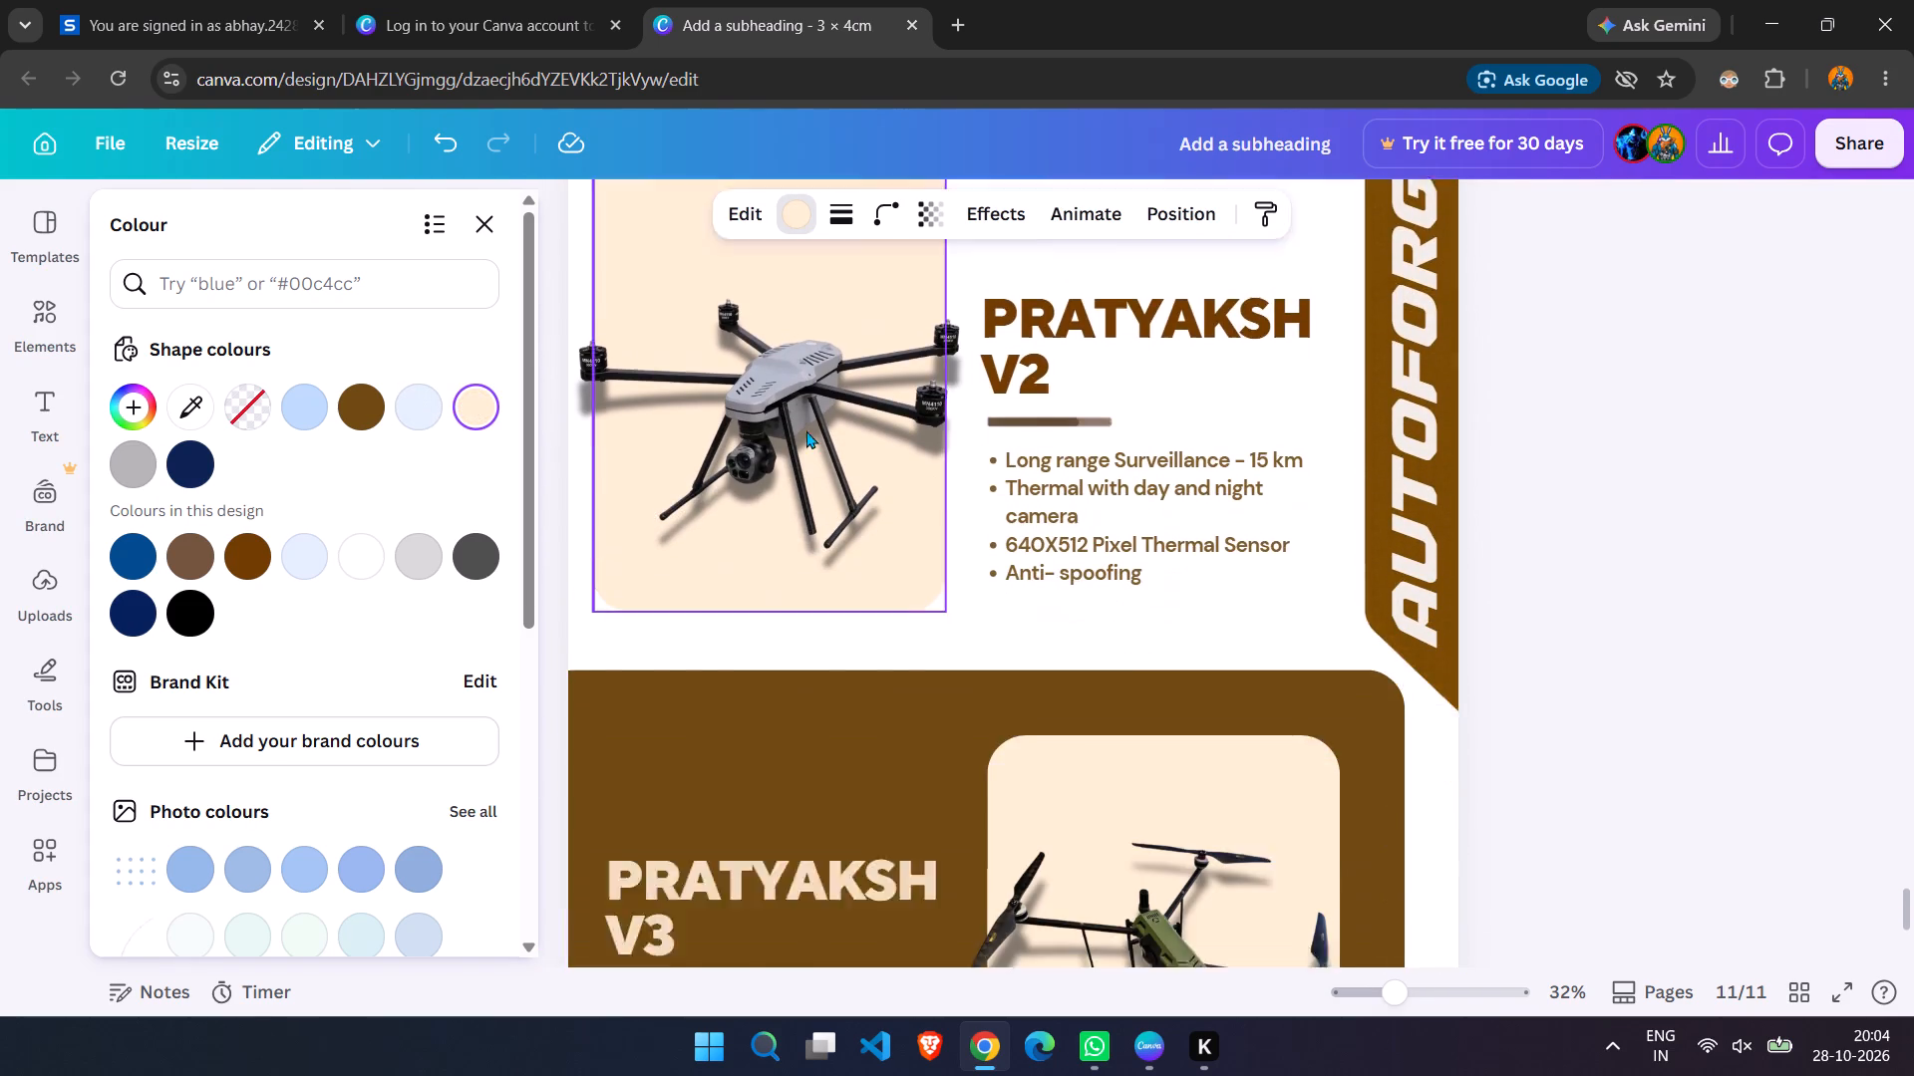
{"action": "scroll", "coordinate": [806, 430], "scroll_direction": "down", "scroll_amount": 18}
{"action": "scroll", "coordinate": [806, 430], "scroll_direction": "up", "scroll_amount": 20}
{"action": "scroll", "coordinate": [806, 430], "scroll_direction": "up", "scroll_amount": 7}
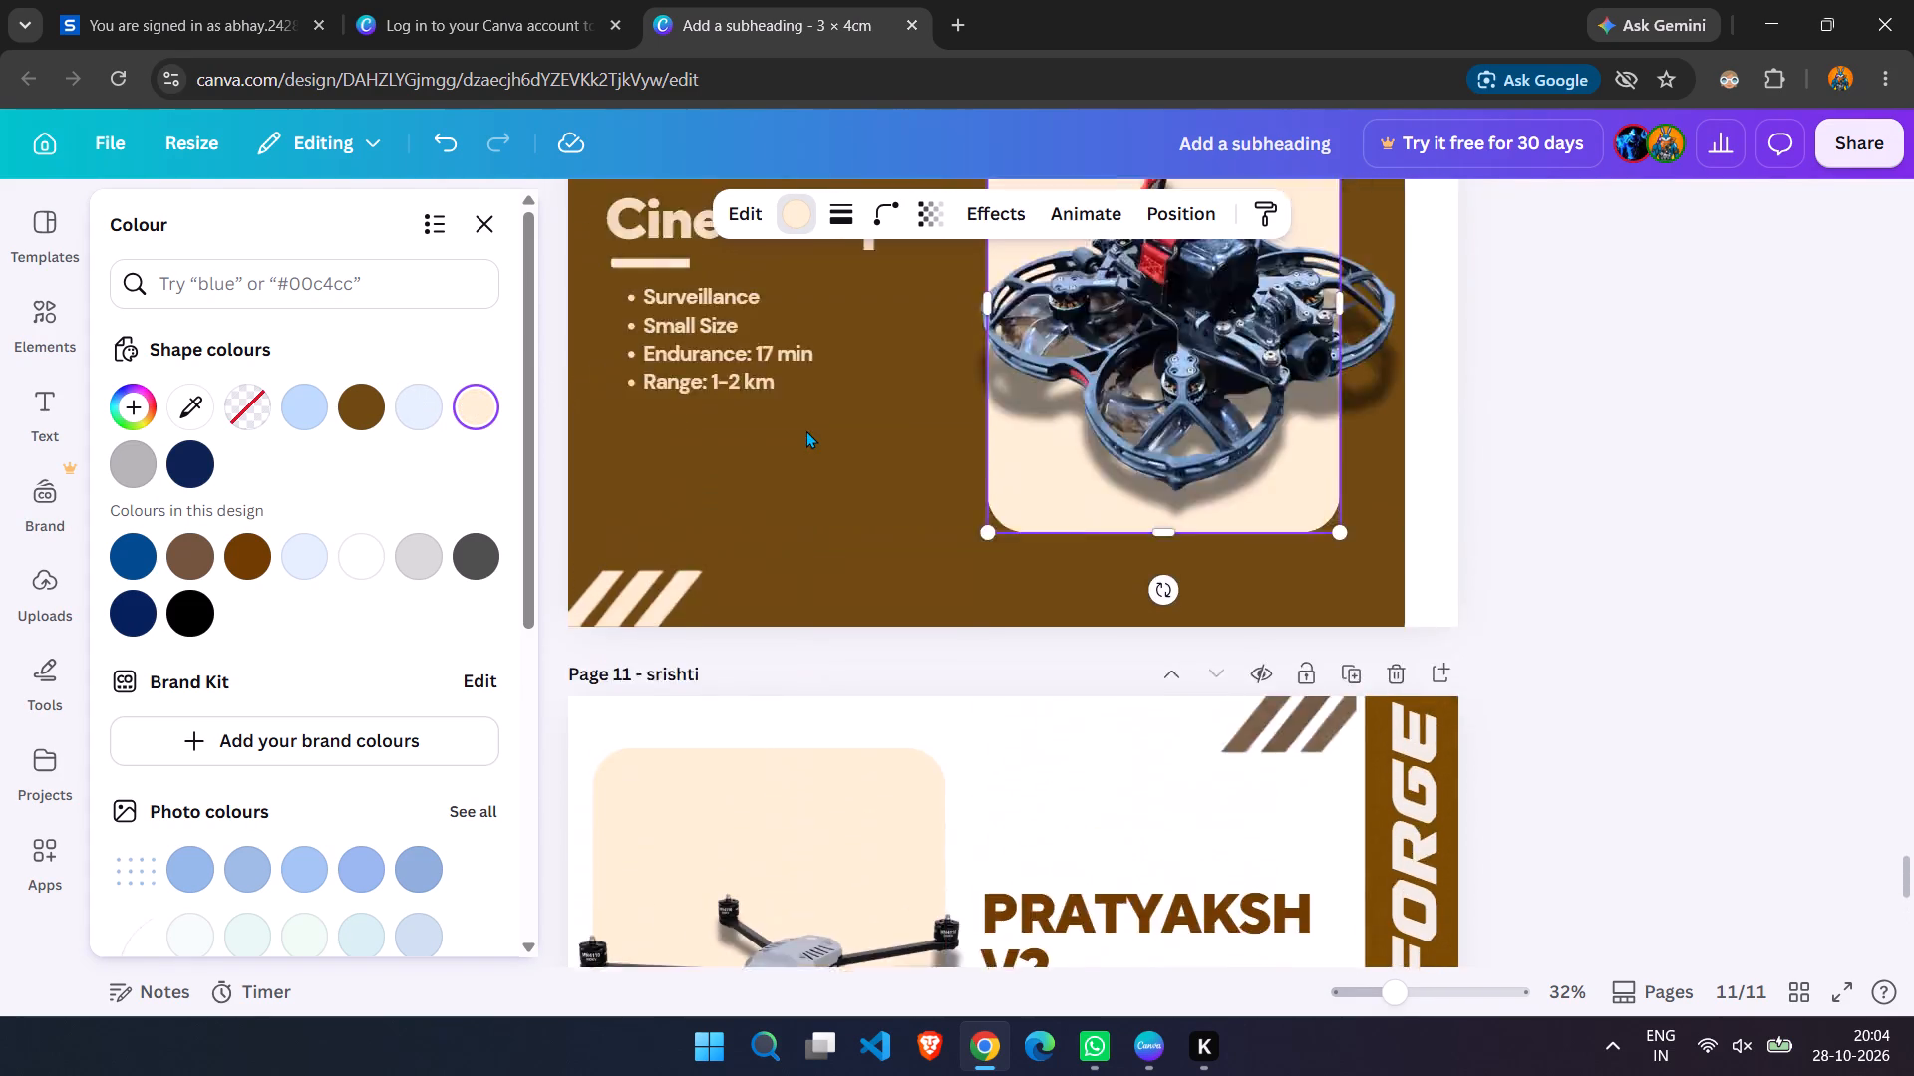
{"action": "scroll", "coordinate": [806, 430], "scroll_direction": "up", "scroll_amount": 10}
{"action": "scroll", "coordinate": [806, 430], "scroll_direction": "up", "scroll_amount": 15}
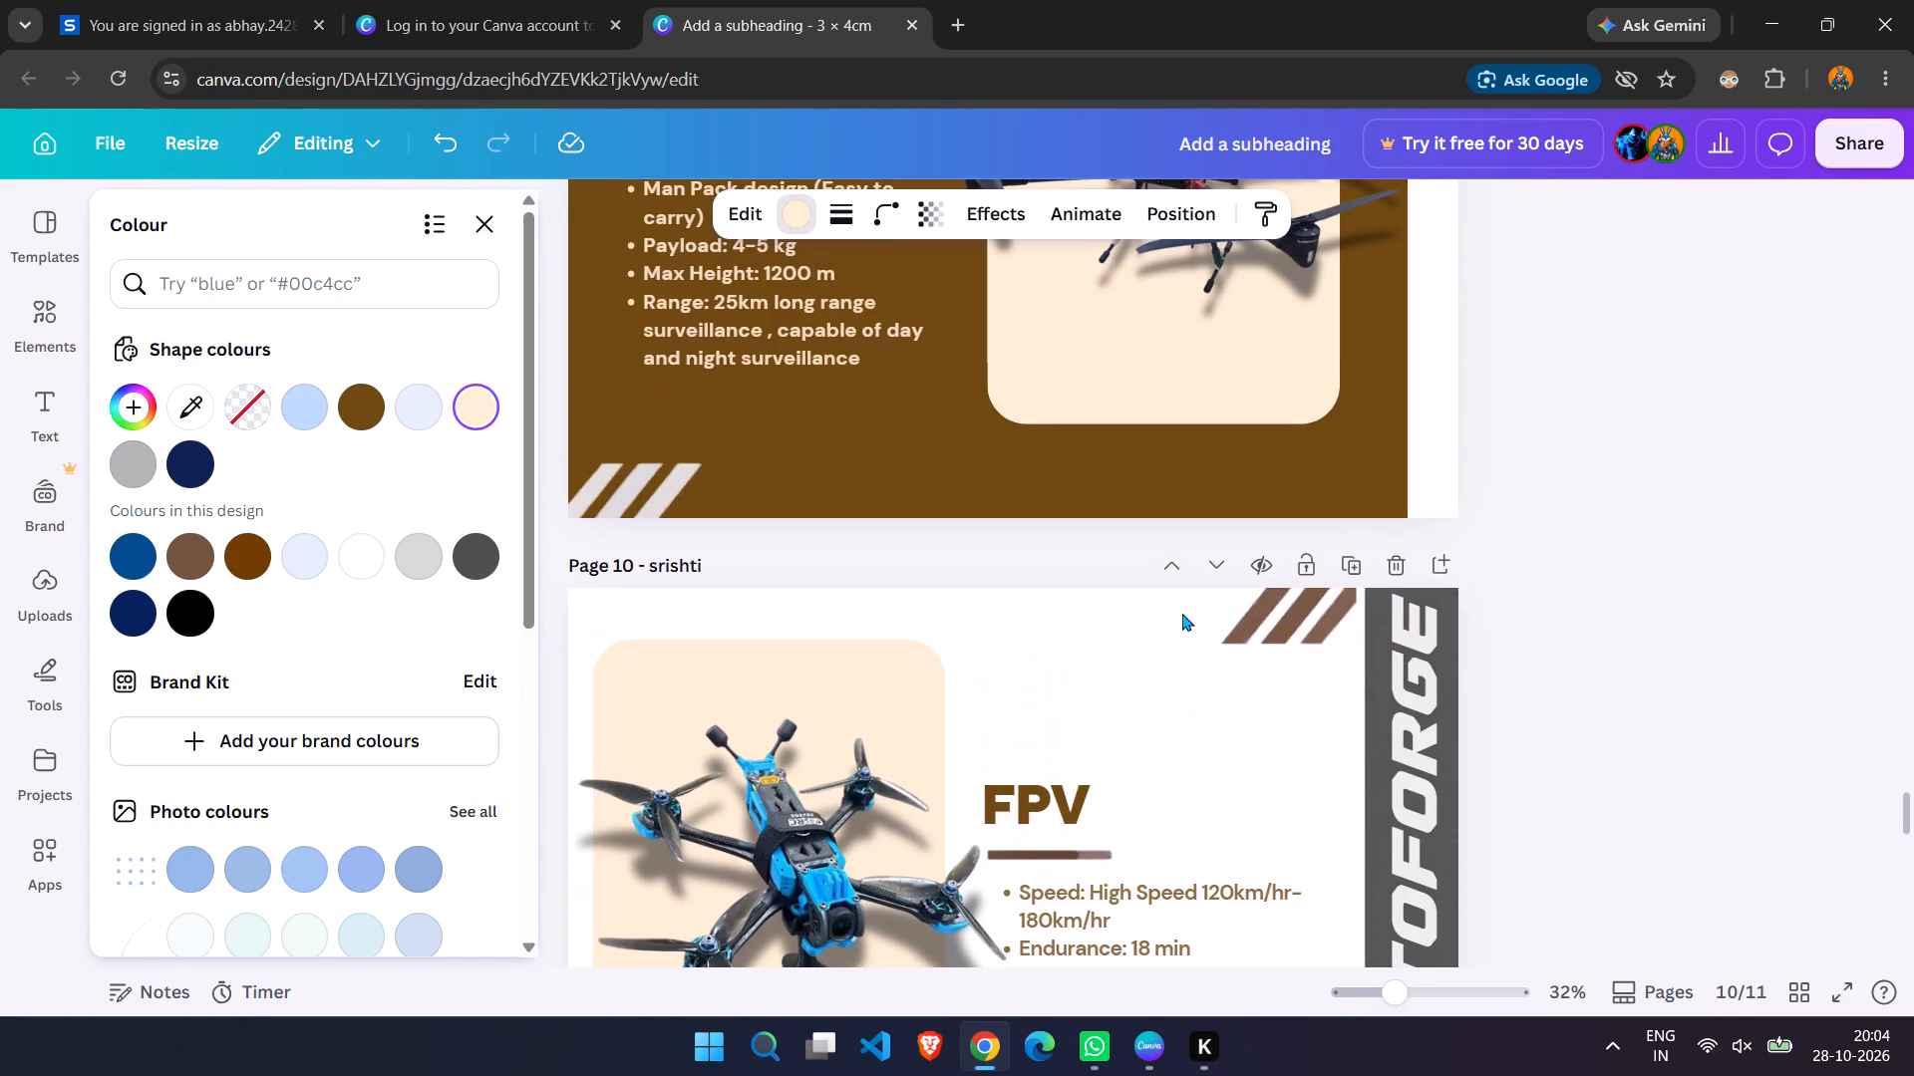
Recolour the dark grey vertical AUTOFORGE banner on page 10 dark brown, #6f4911.
{"action": "scroll", "coordinate": [1178, 608], "scroll_direction": "down", "scroll_amount": 14}
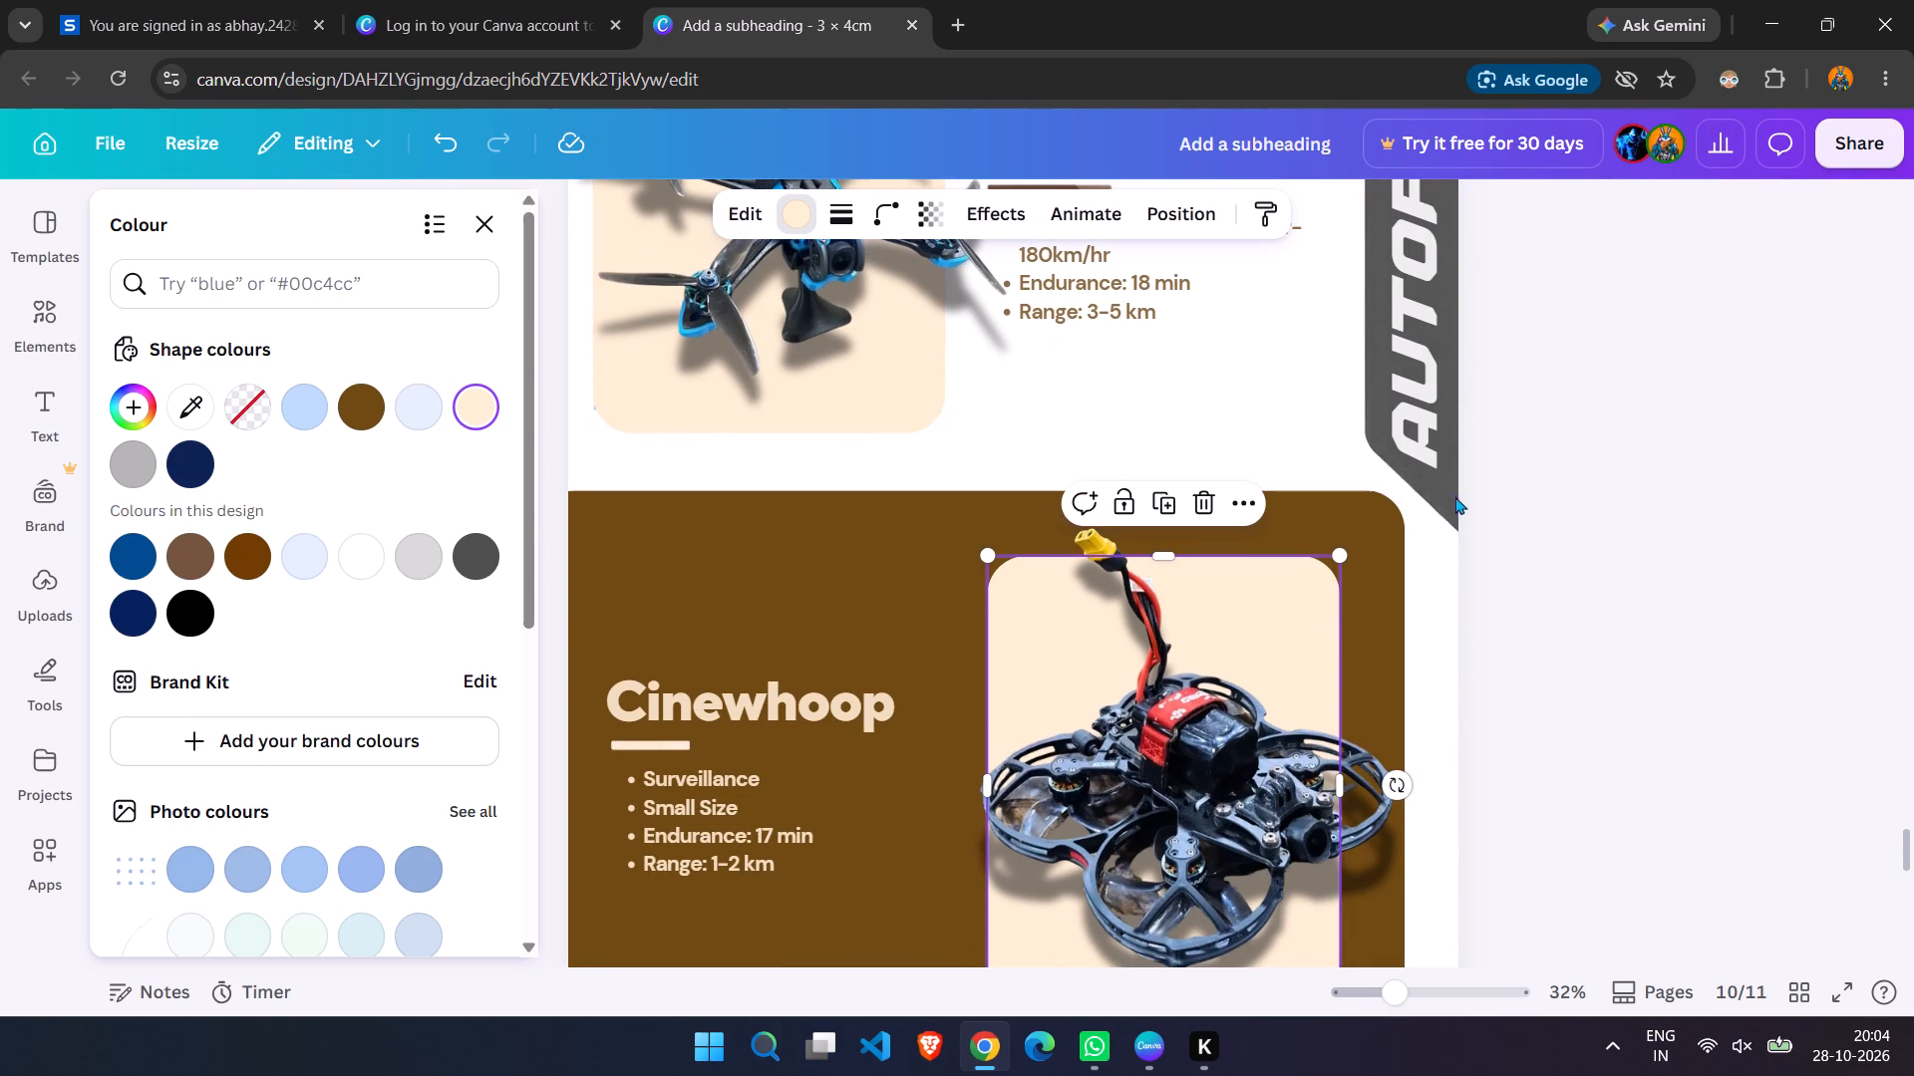
{"action": "left_click", "coordinate": [1455, 496]}
{"action": "left_click", "coordinate": [929, 218]}
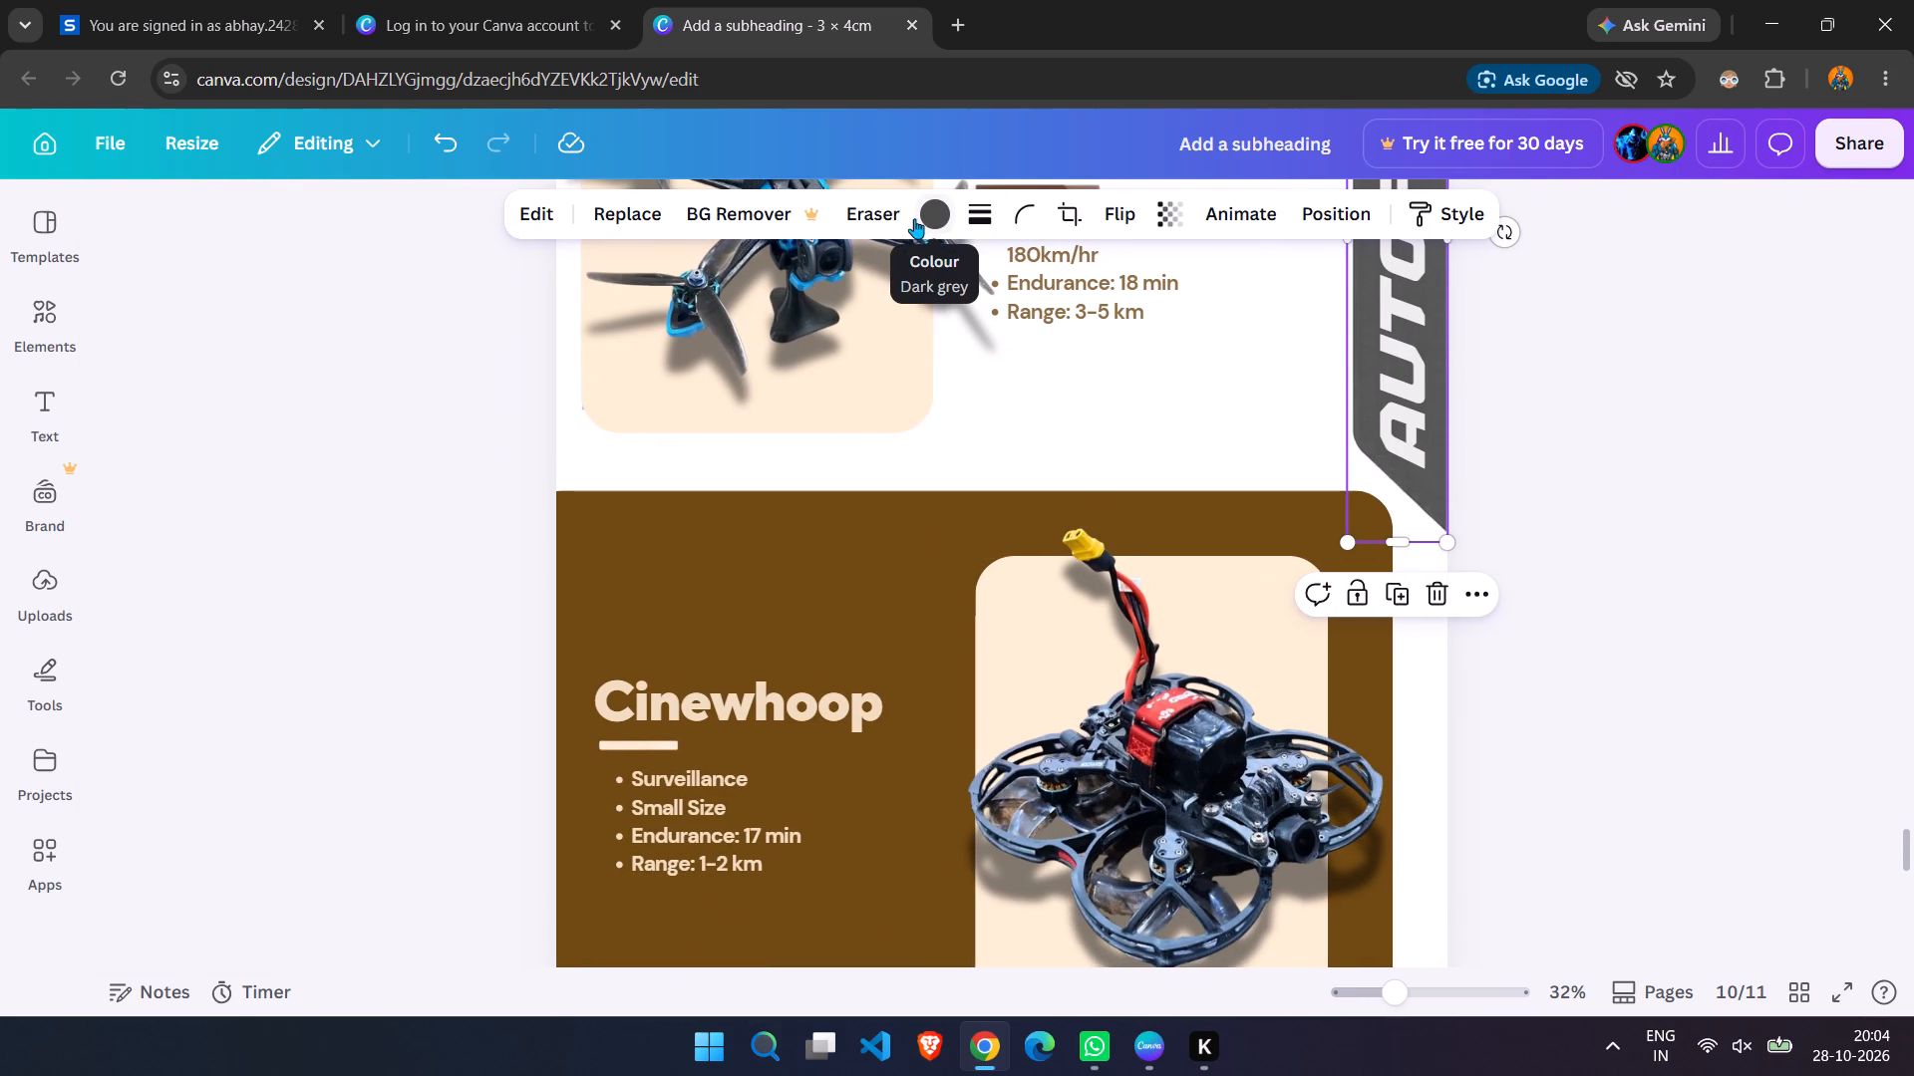
{"action": "left_click", "coordinate": [935, 211]}
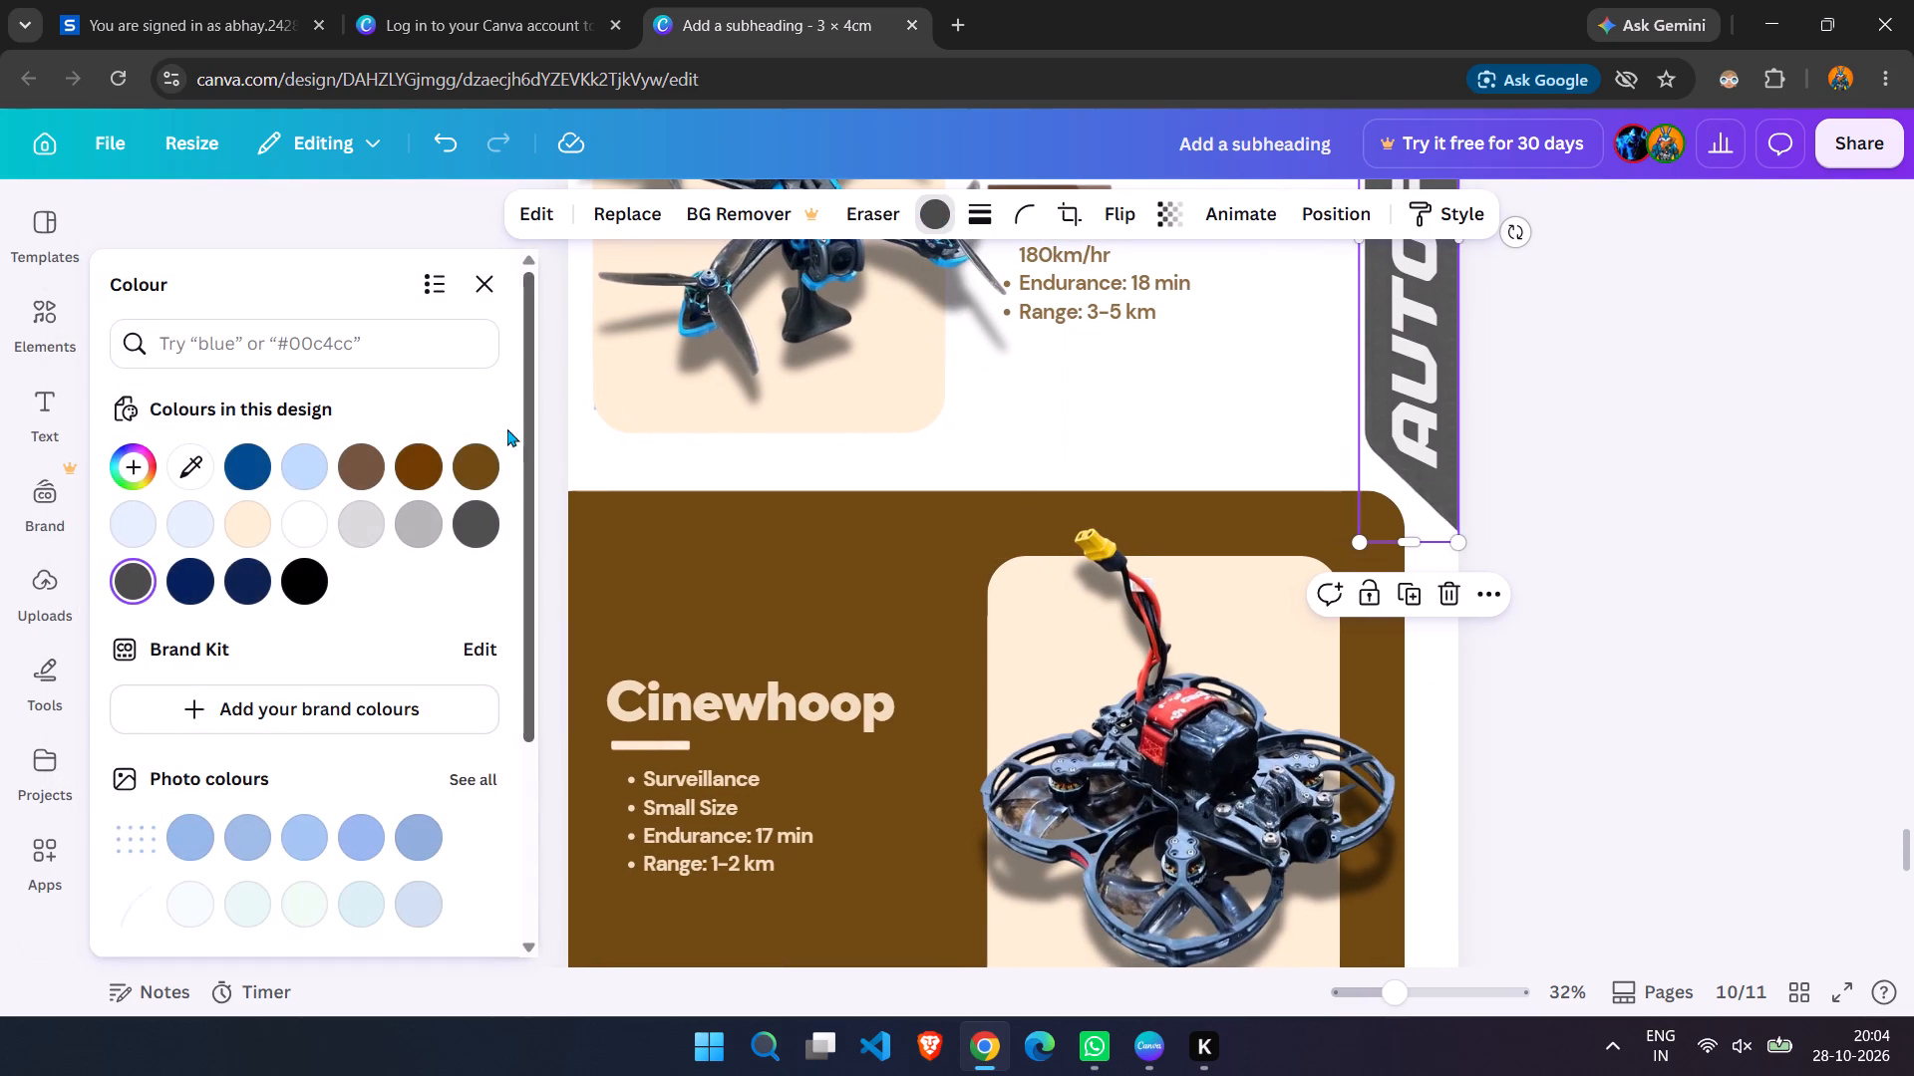
{"action": "left_click", "coordinate": [466, 466]}
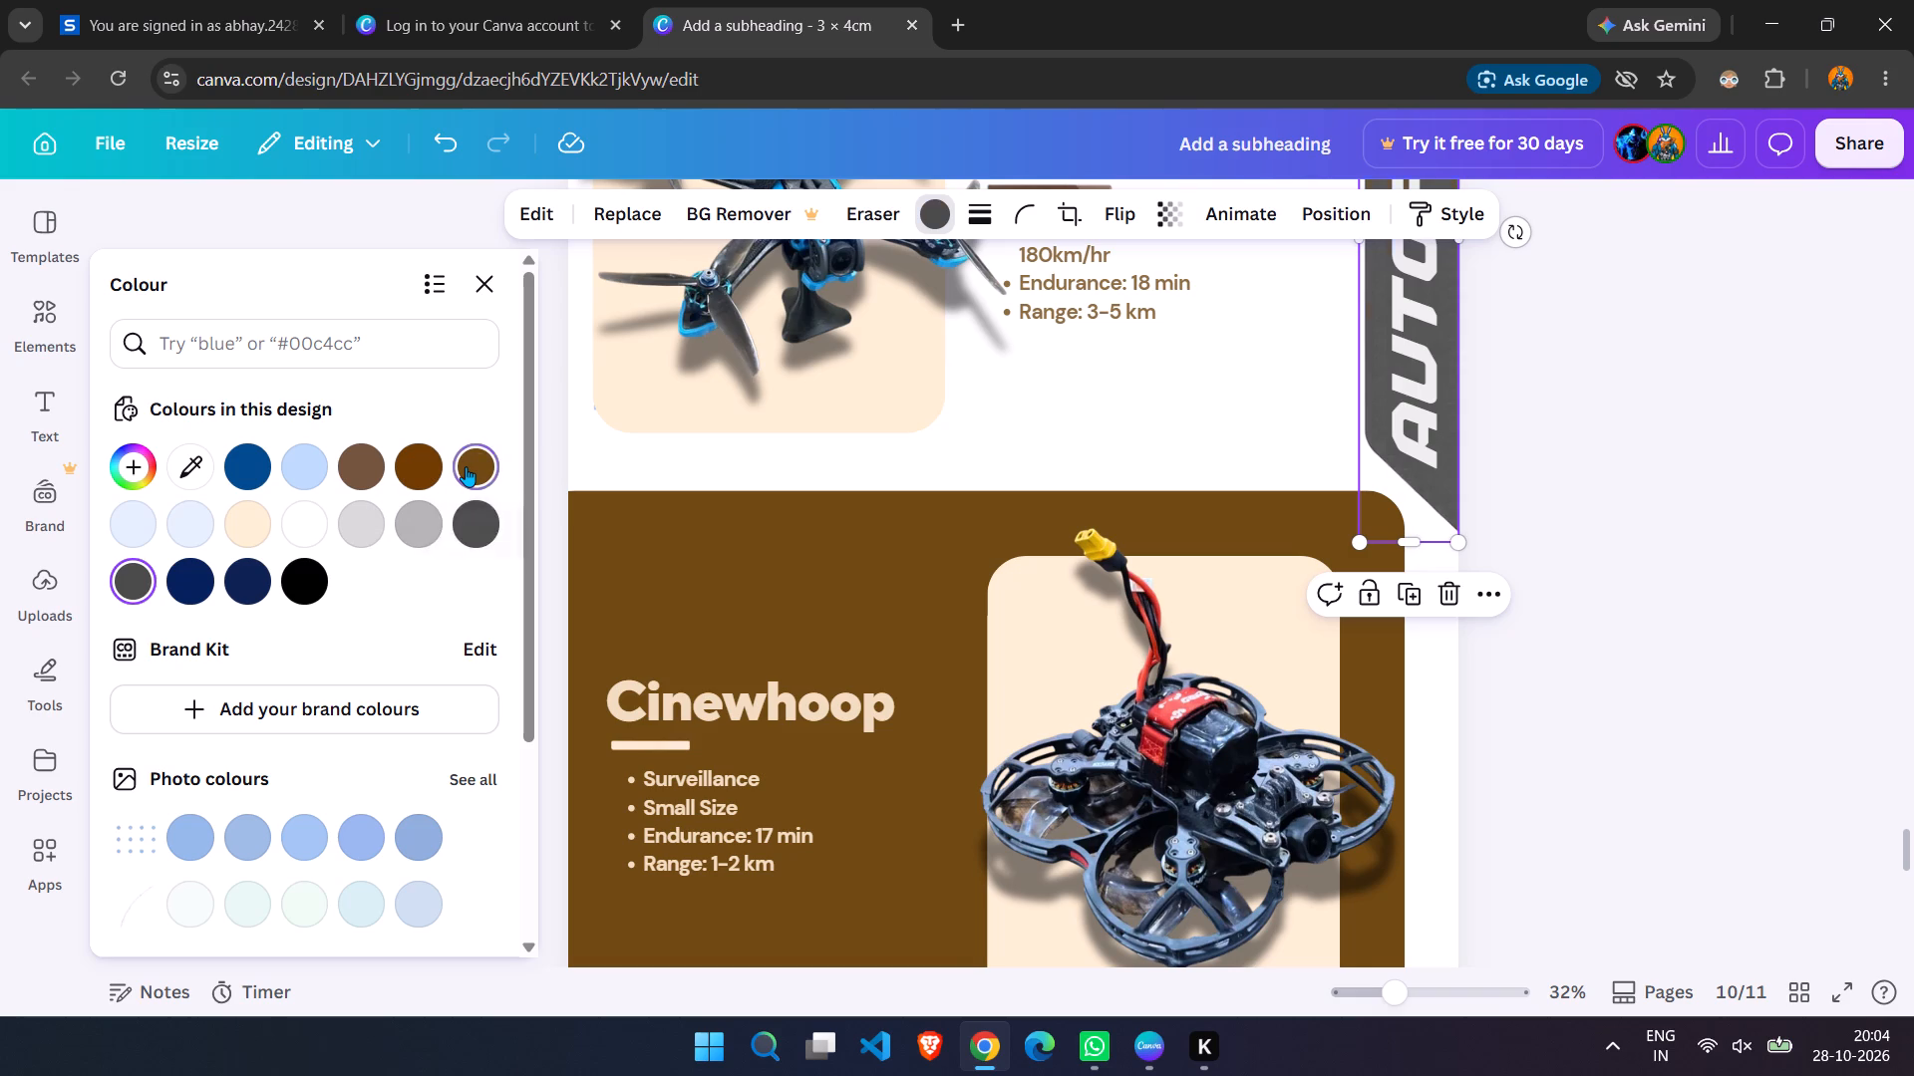
Review pages 8 to 11 for elements that do not match the brown and cream scheme.
{"action": "scroll", "coordinate": [1493, 353], "scroll_direction": "up", "scroll_amount": 9}
{"action": "scroll", "coordinate": [1493, 353], "scroll_direction": "down", "scroll_amount": 11}
{"action": "scroll", "coordinate": [1493, 353], "scroll_direction": "down", "scroll_amount": 10}
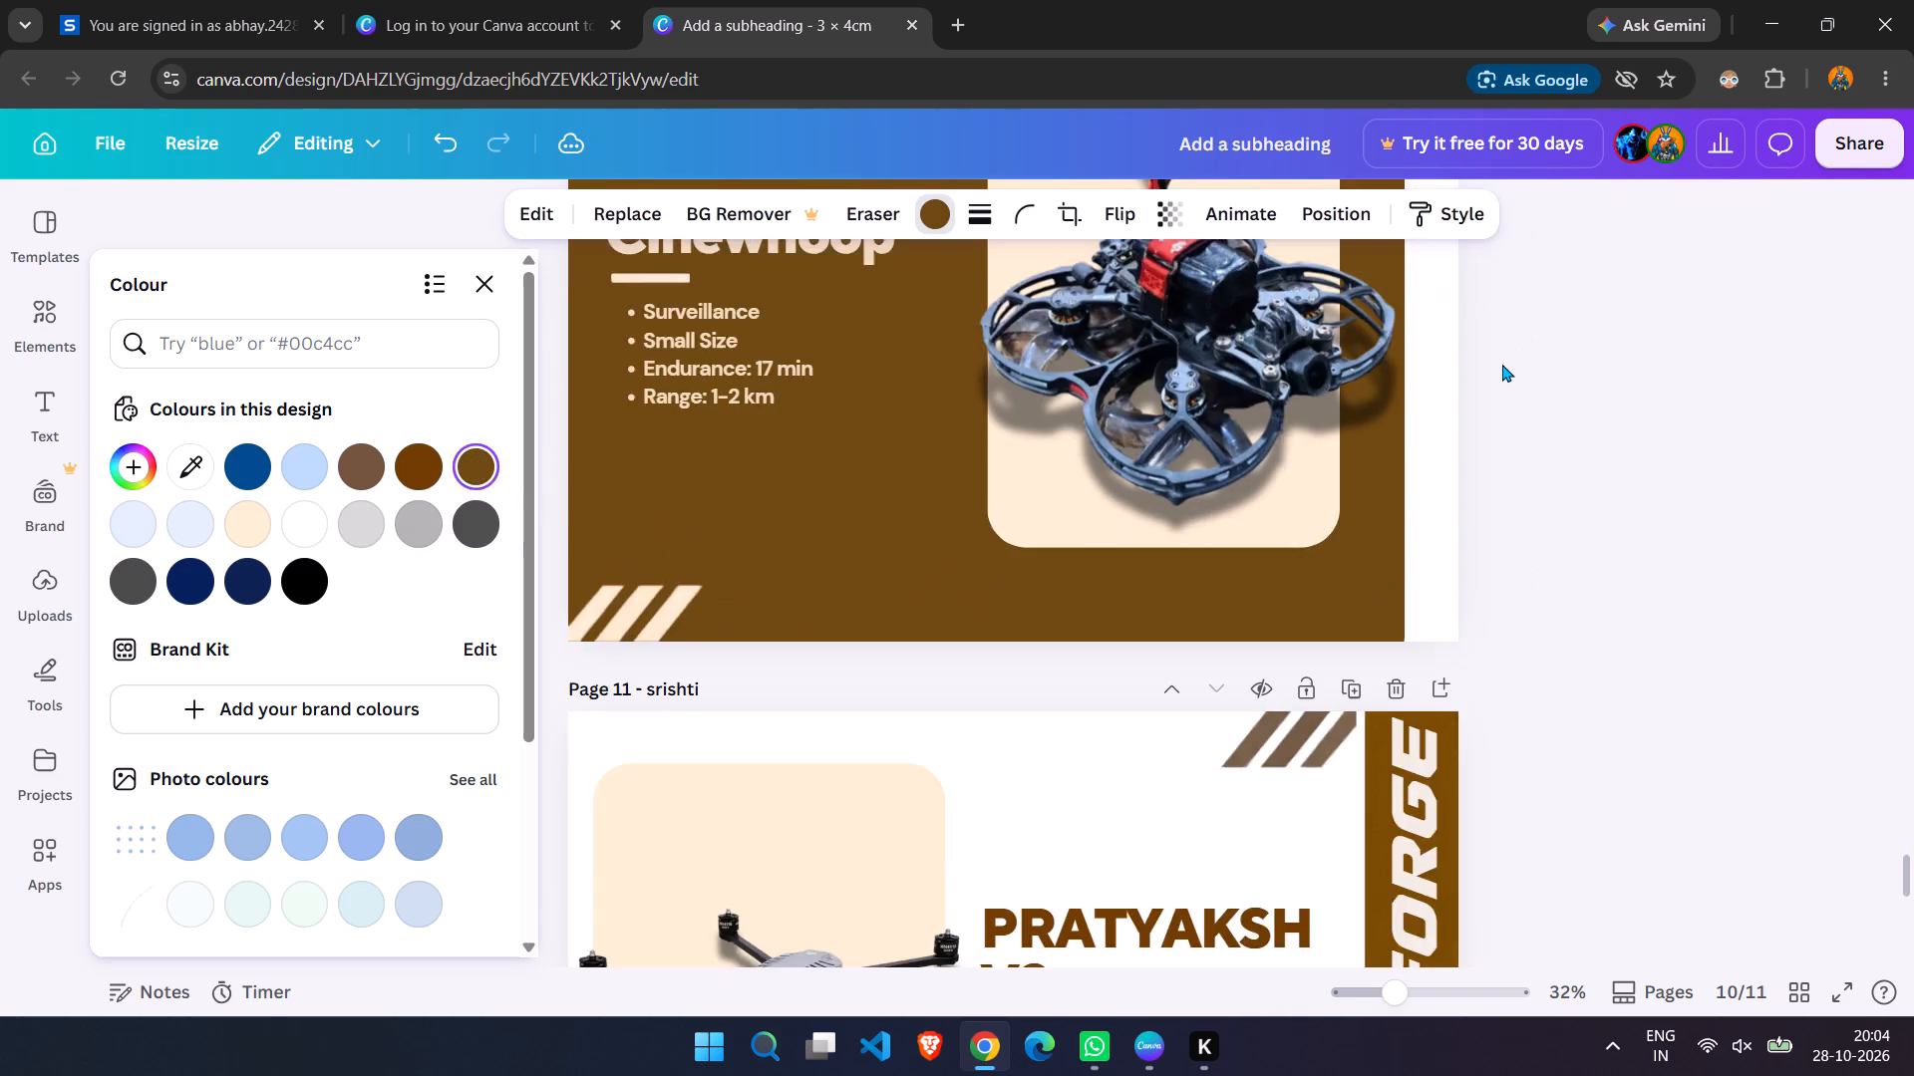
{"action": "scroll", "coordinate": [1502, 364], "scroll_direction": "down", "scroll_amount": 17}
{"action": "scroll", "coordinate": [1502, 364], "scroll_direction": "down", "scroll_amount": 7}
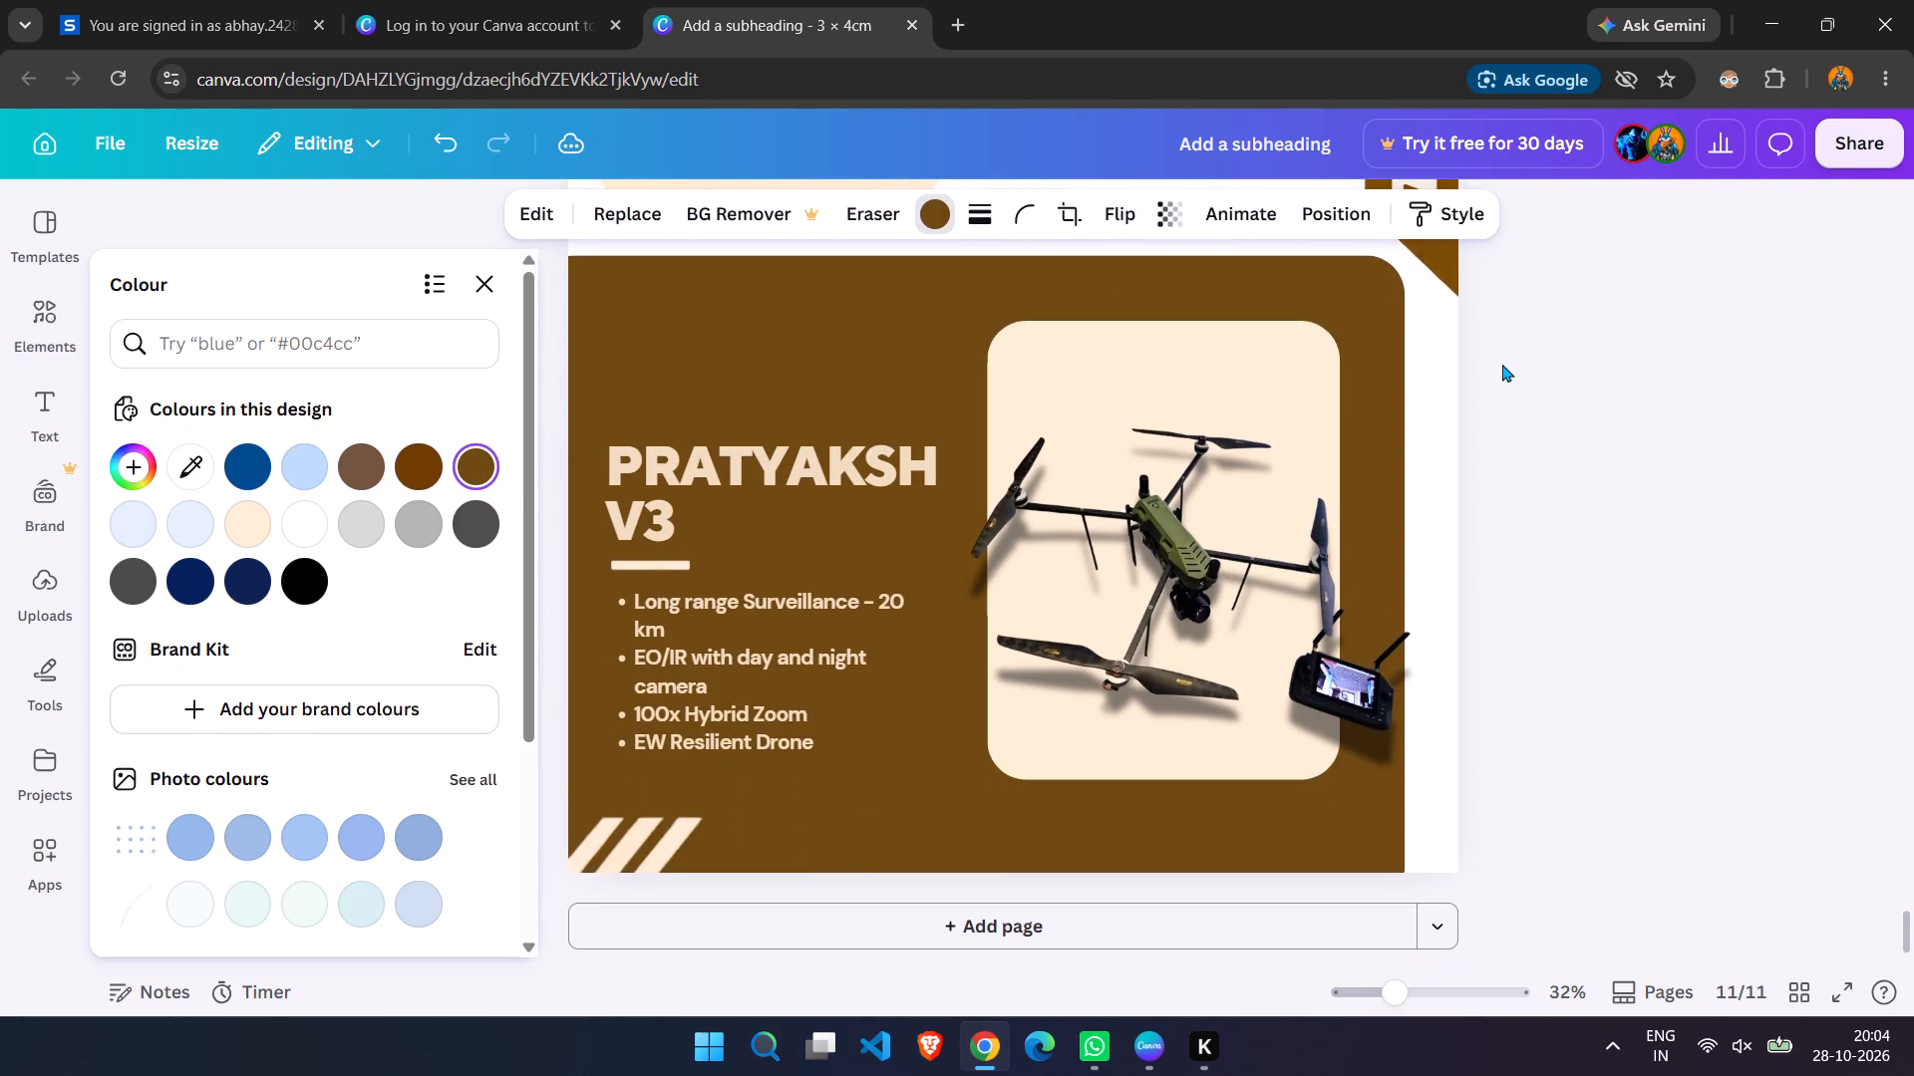
{"action": "scroll", "coordinate": [1502, 364], "scroll_direction": "up", "scroll_amount": 17}
{"action": "scroll", "coordinate": [1083, 672], "scroll_direction": "up", "scroll_amount": 6}
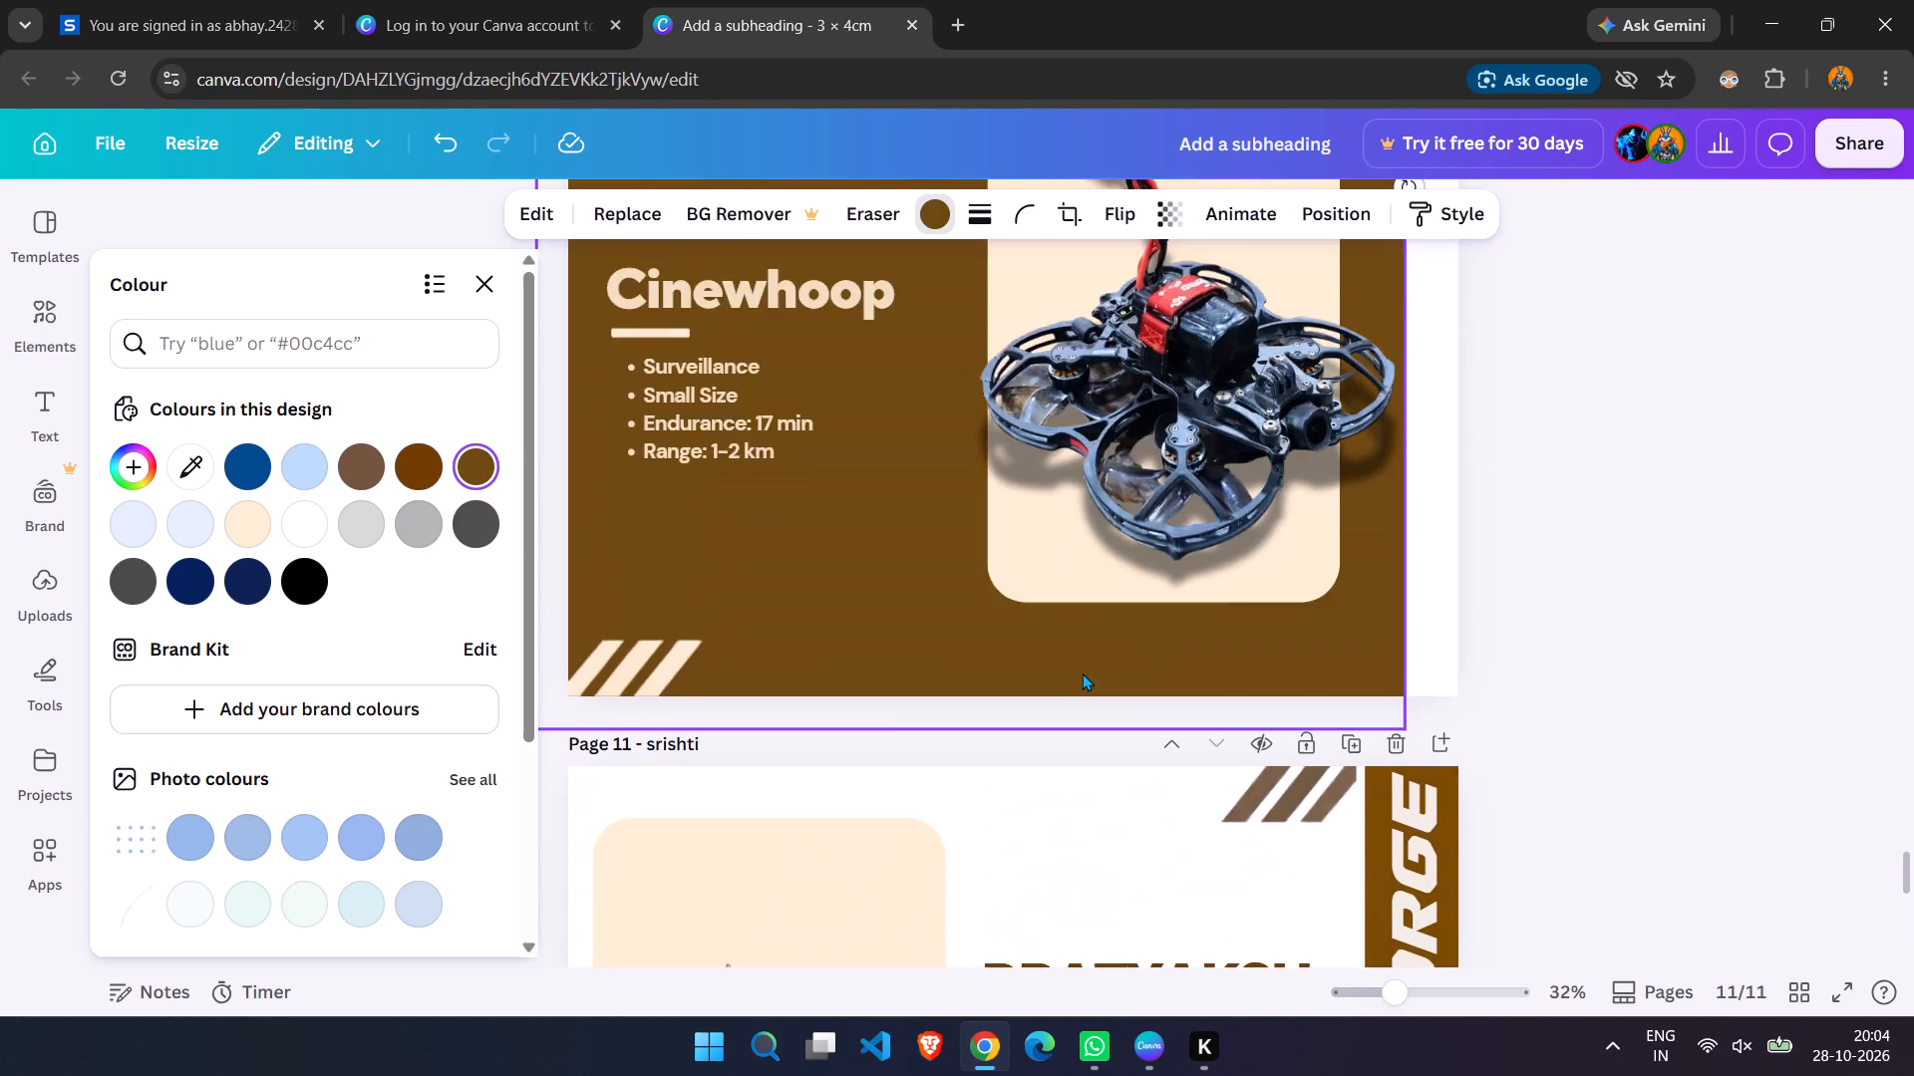
{"action": "scroll", "coordinate": [1083, 672], "scroll_direction": "up", "scroll_amount": 18}
{"action": "scroll", "coordinate": [1100, 653], "scroll_direction": "up", "scroll_amount": 18}
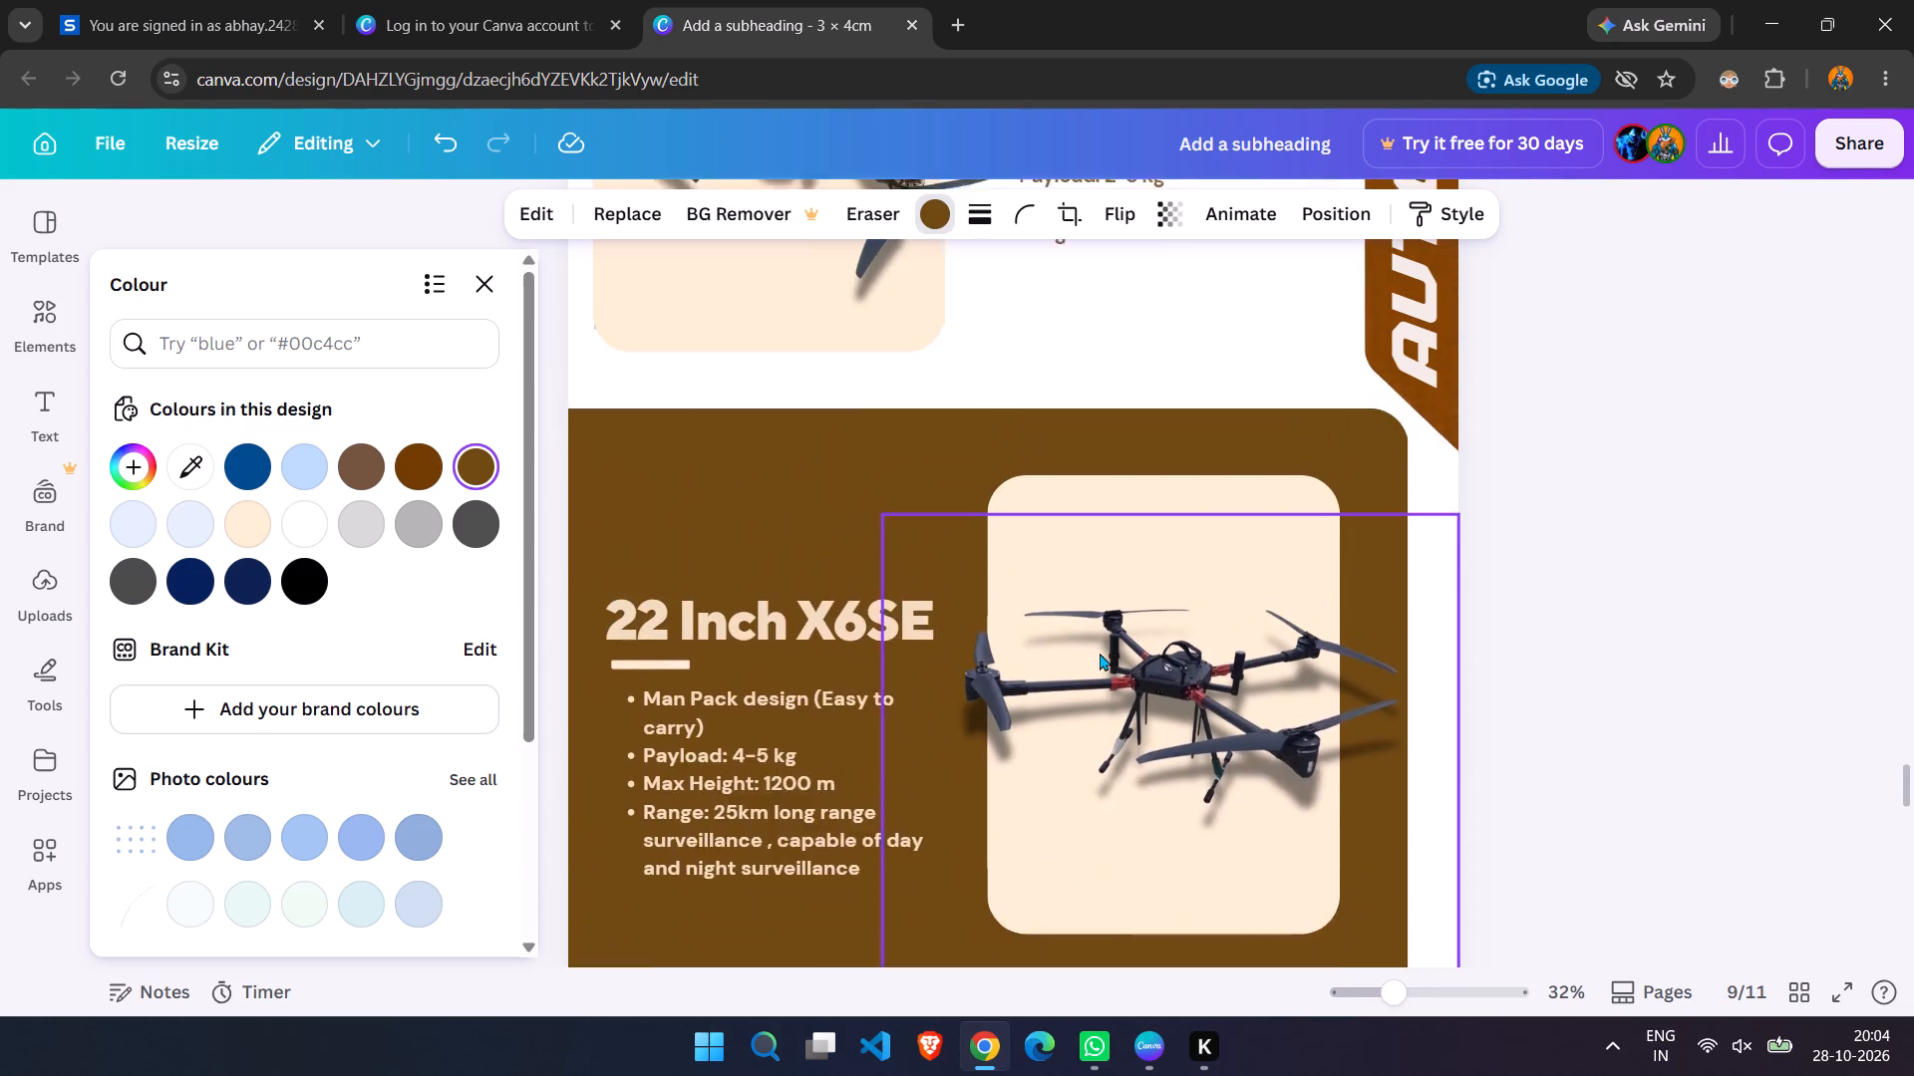
{"action": "scroll", "coordinate": [1100, 653], "scroll_direction": "up", "scroll_amount": 20}
{"action": "scroll", "coordinate": [1100, 653], "scroll_direction": "up", "scroll_amount": 4}
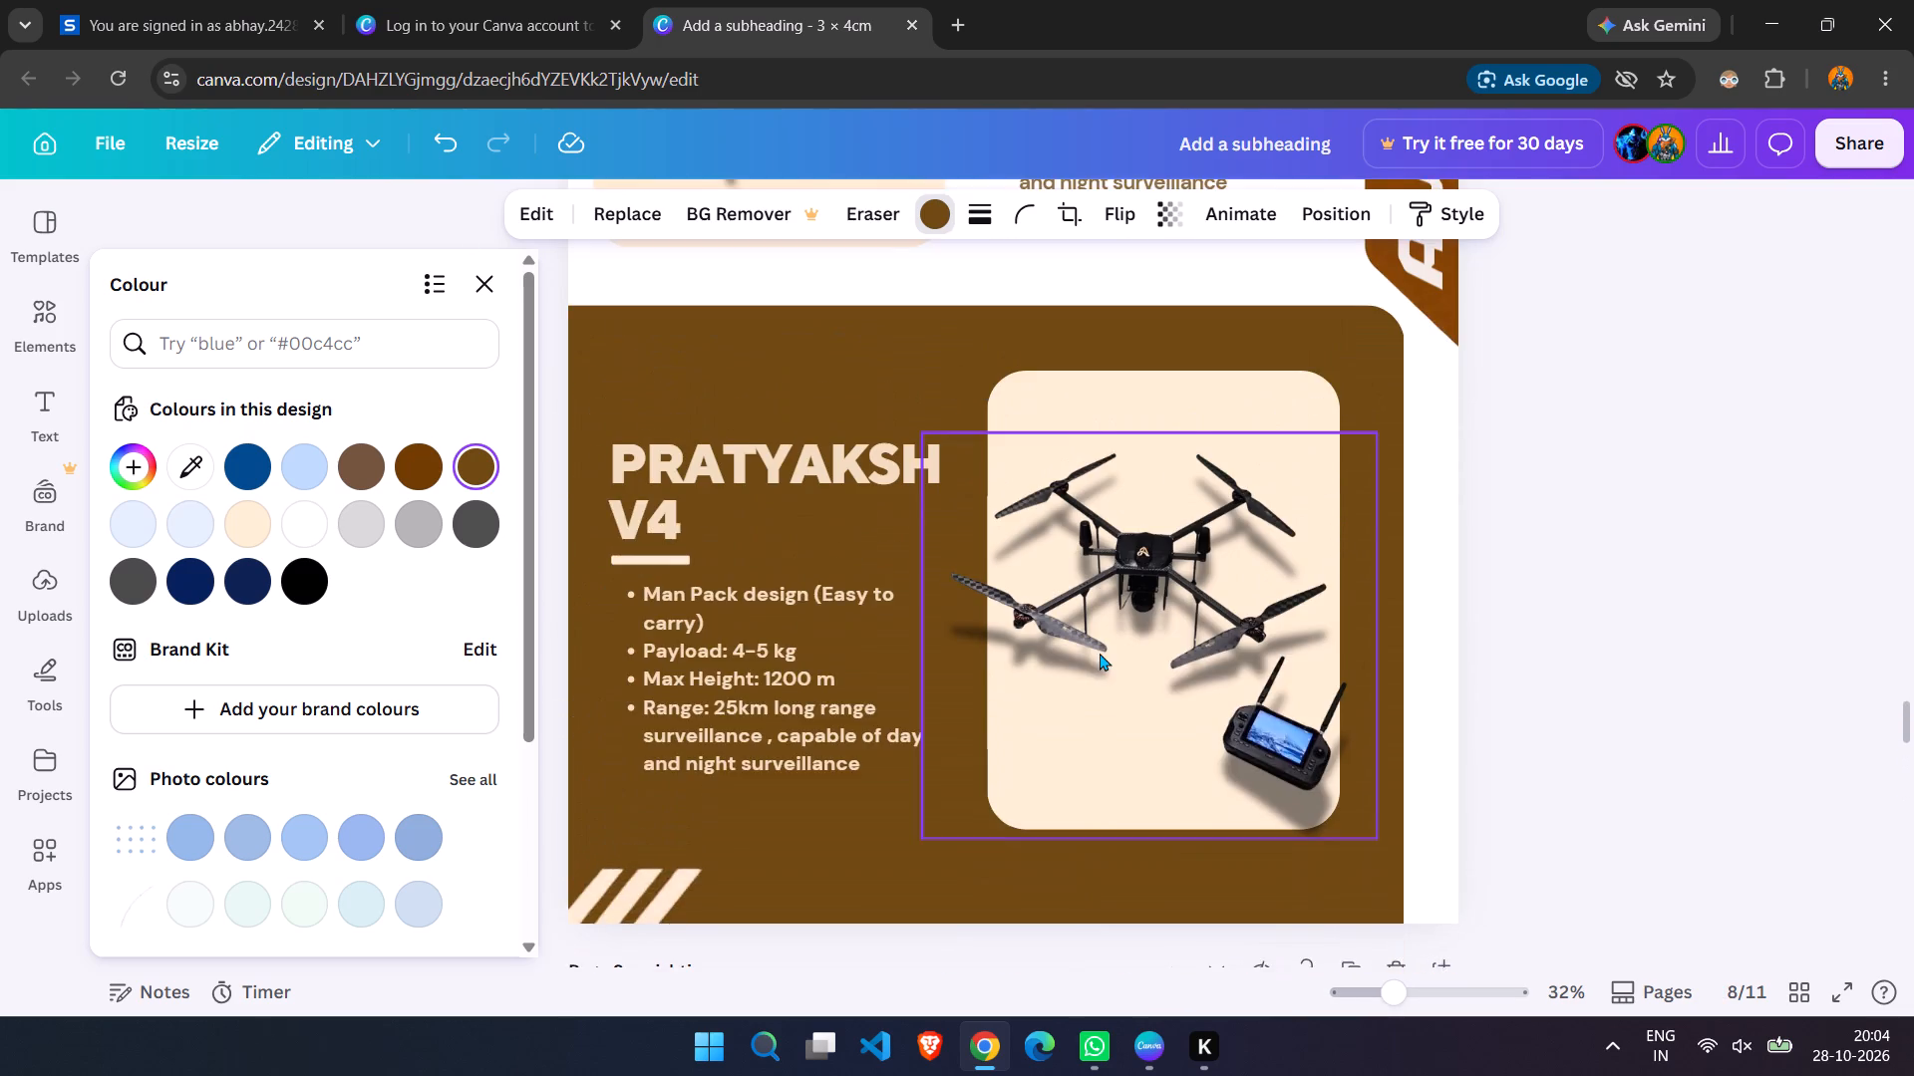
{"action": "scroll", "coordinate": [1100, 653], "scroll_direction": "up", "scroll_amount": 13}
{"action": "left_click", "coordinate": [1100, 653]}
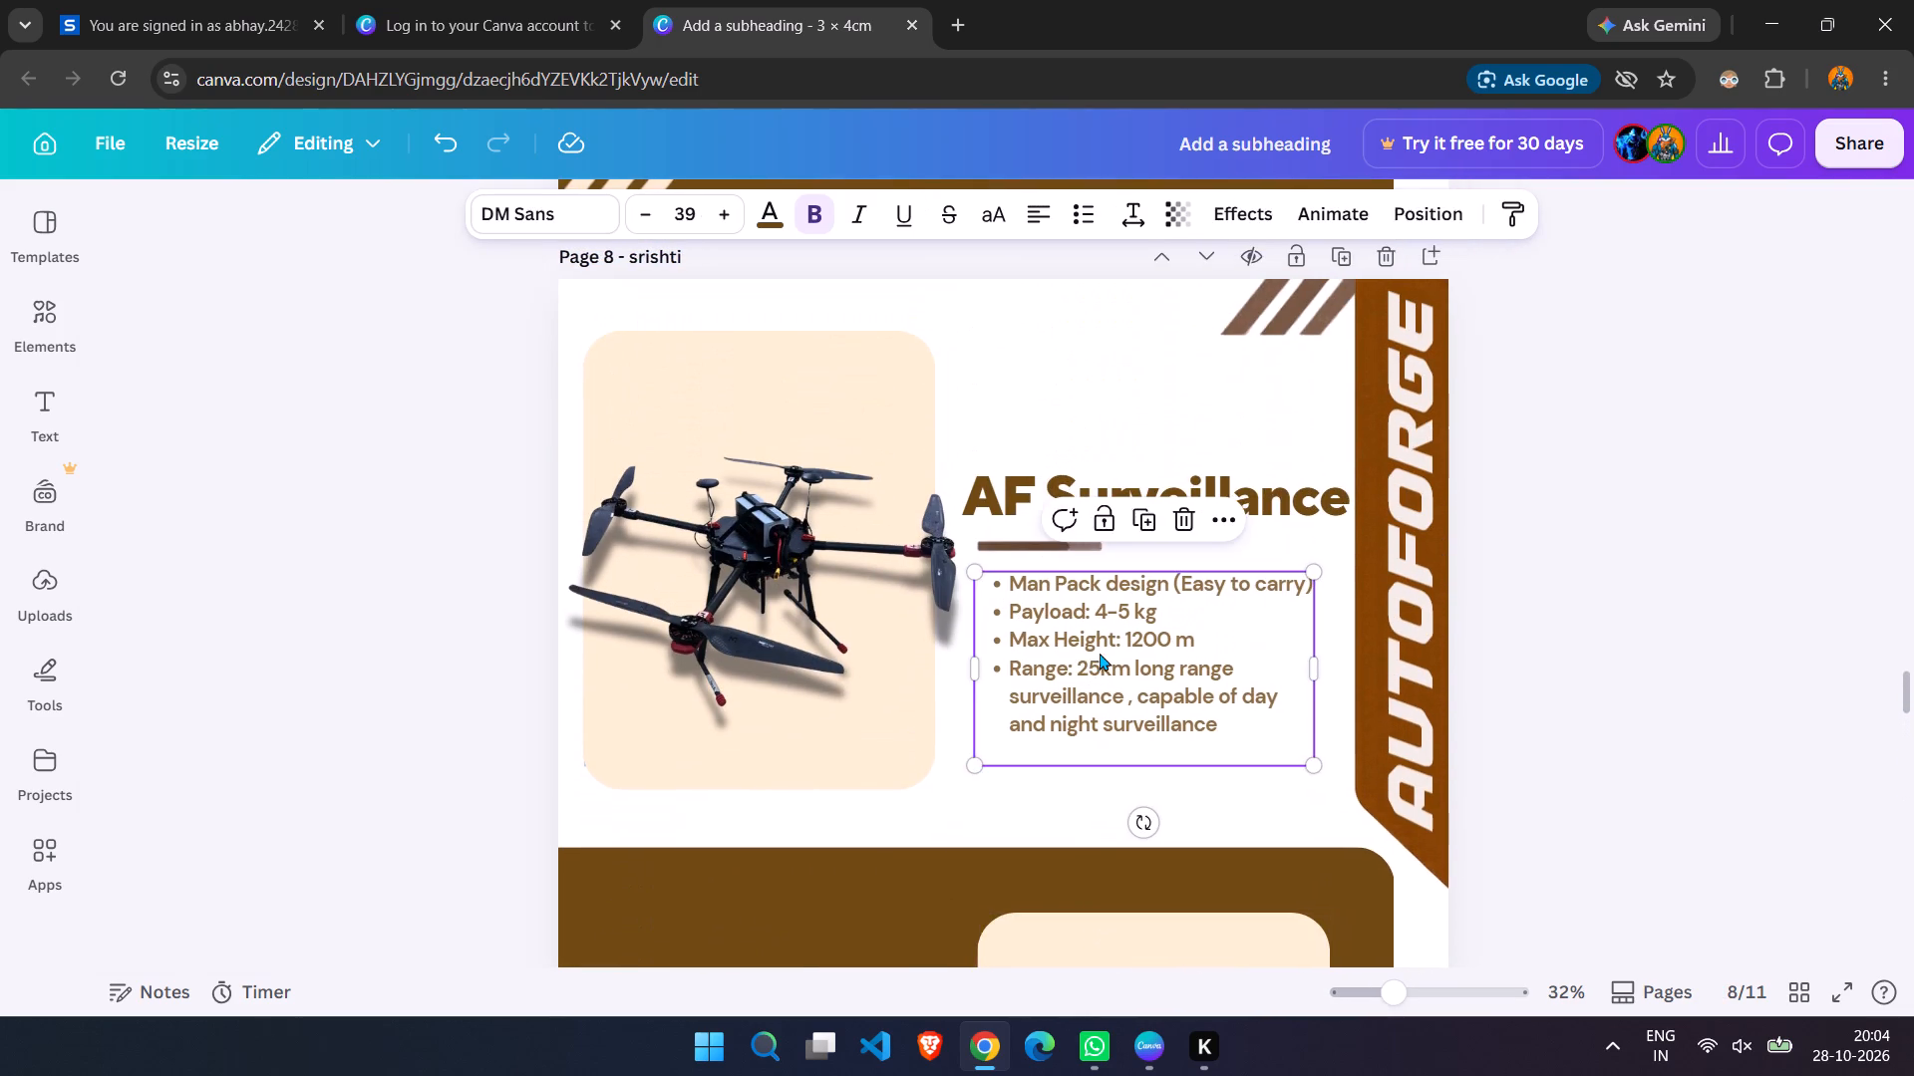
Recolour the grey bullet text under the 13 Inch Payload heading on page 7 dark brown, #6f4911.
{"action": "scroll", "coordinate": [1100, 653], "scroll_direction": "up", "scroll_amount": 18}
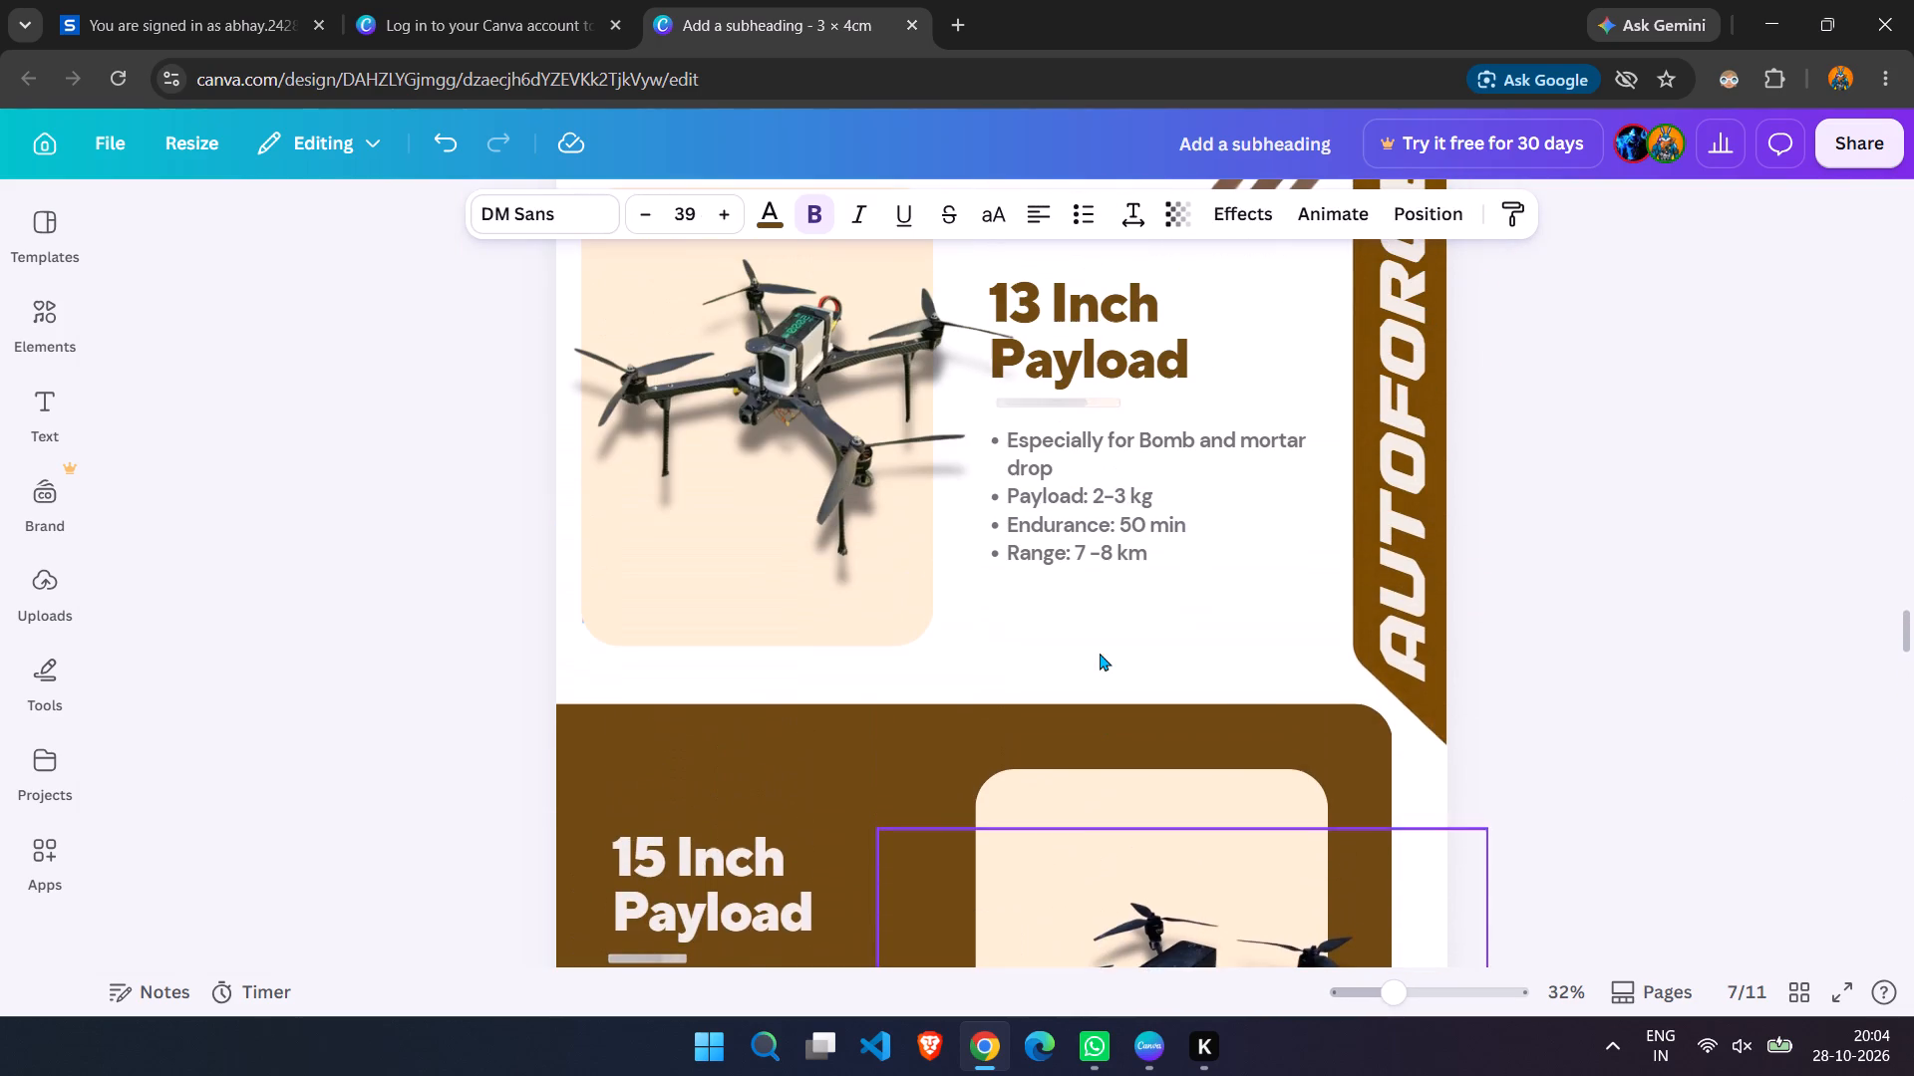
{"action": "left_click", "coordinate": [1062, 543]}
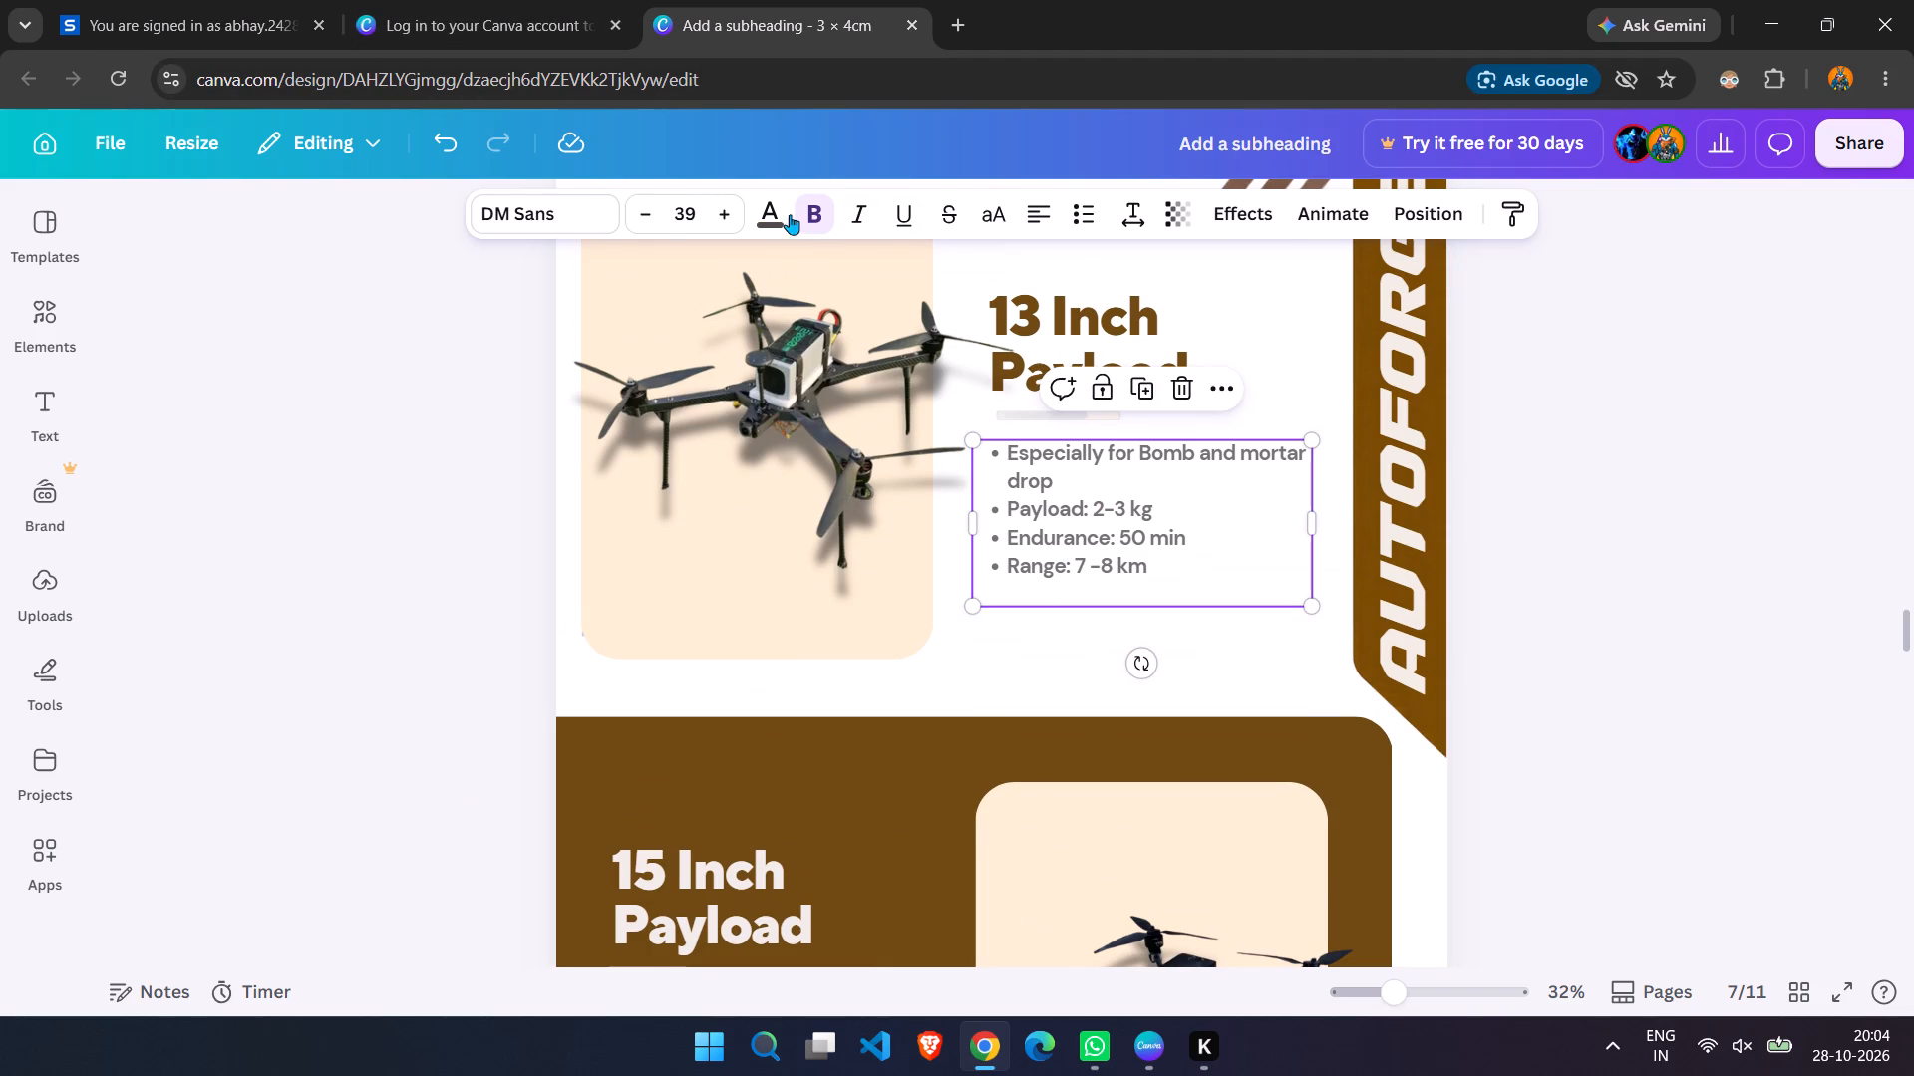
{"action": "left_click", "coordinate": [767, 205]}
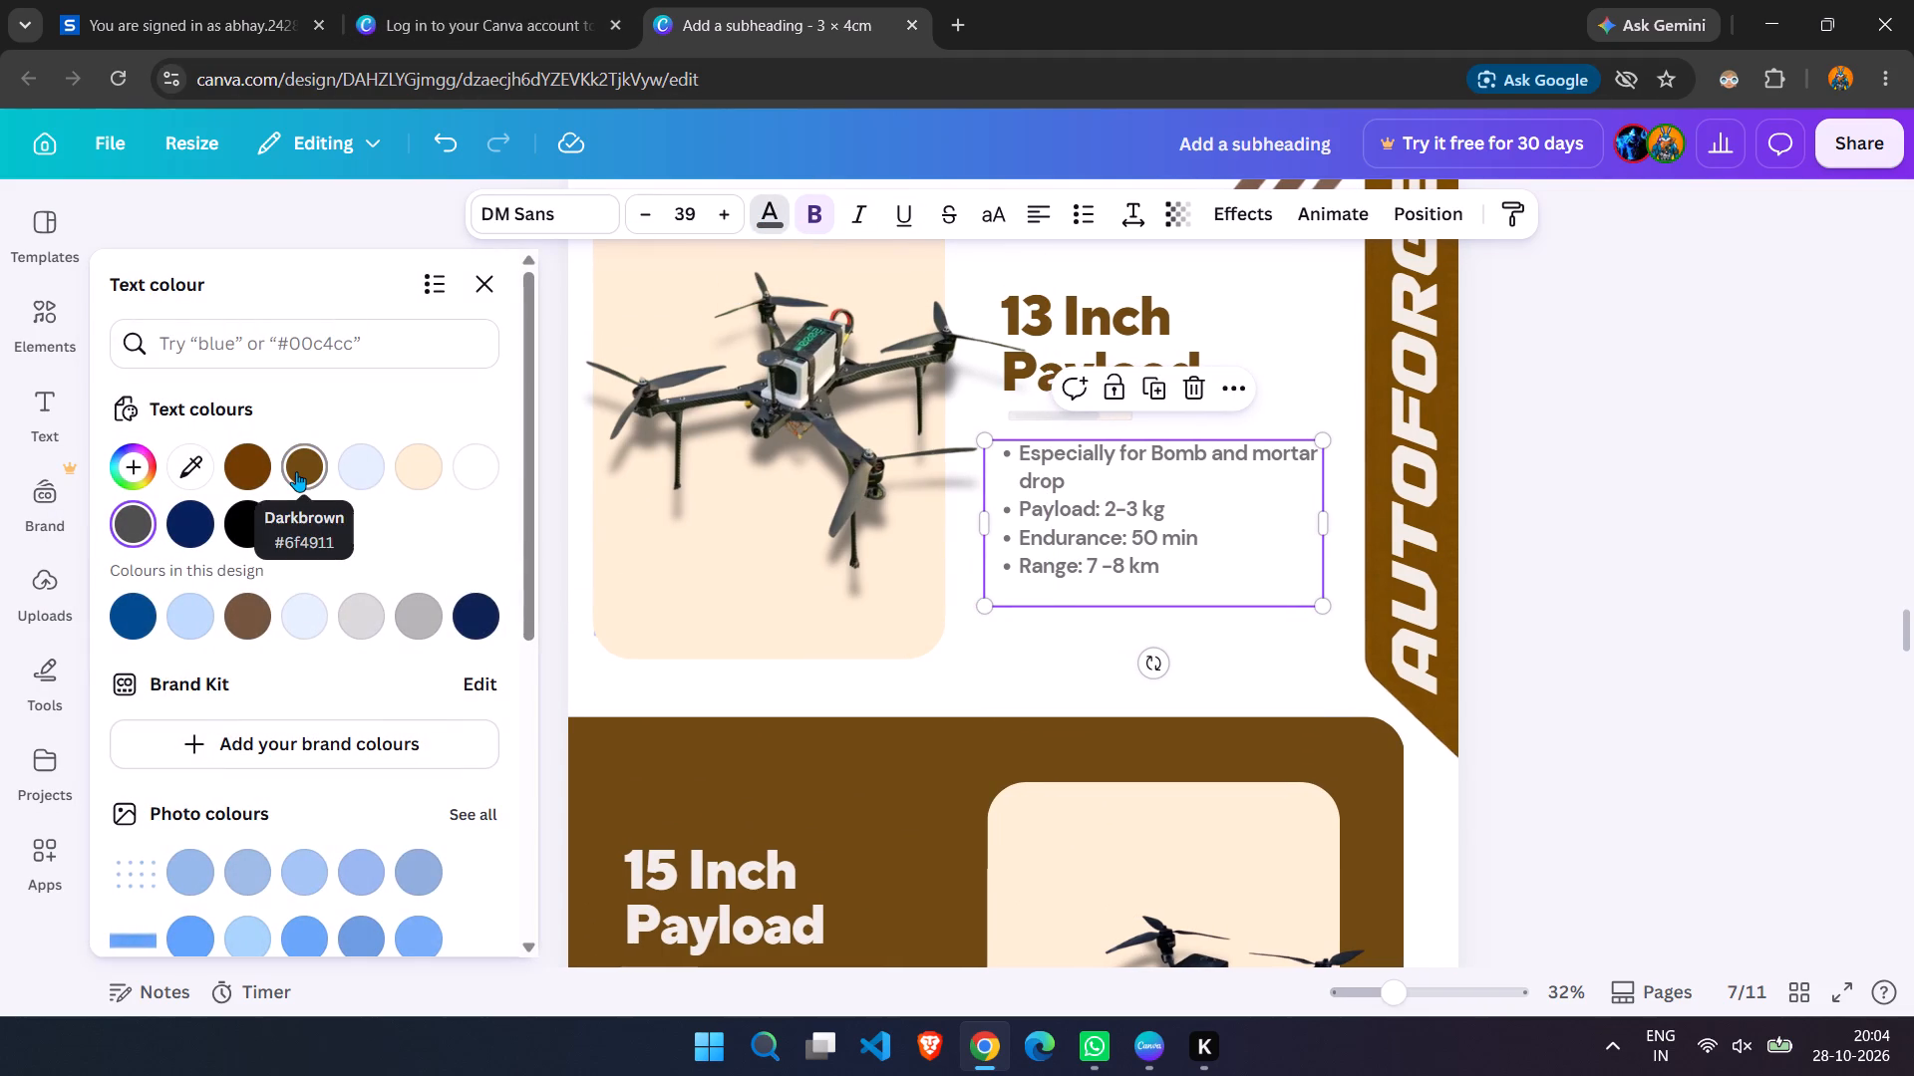
{"action": "left_click", "coordinate": [296, 471]}
Recolour the light grey divider below the 13 Inch Payload heading on page 7 dark brown, #6f4911.
{"action": "left_click", "coordinate": [1070, 416]}
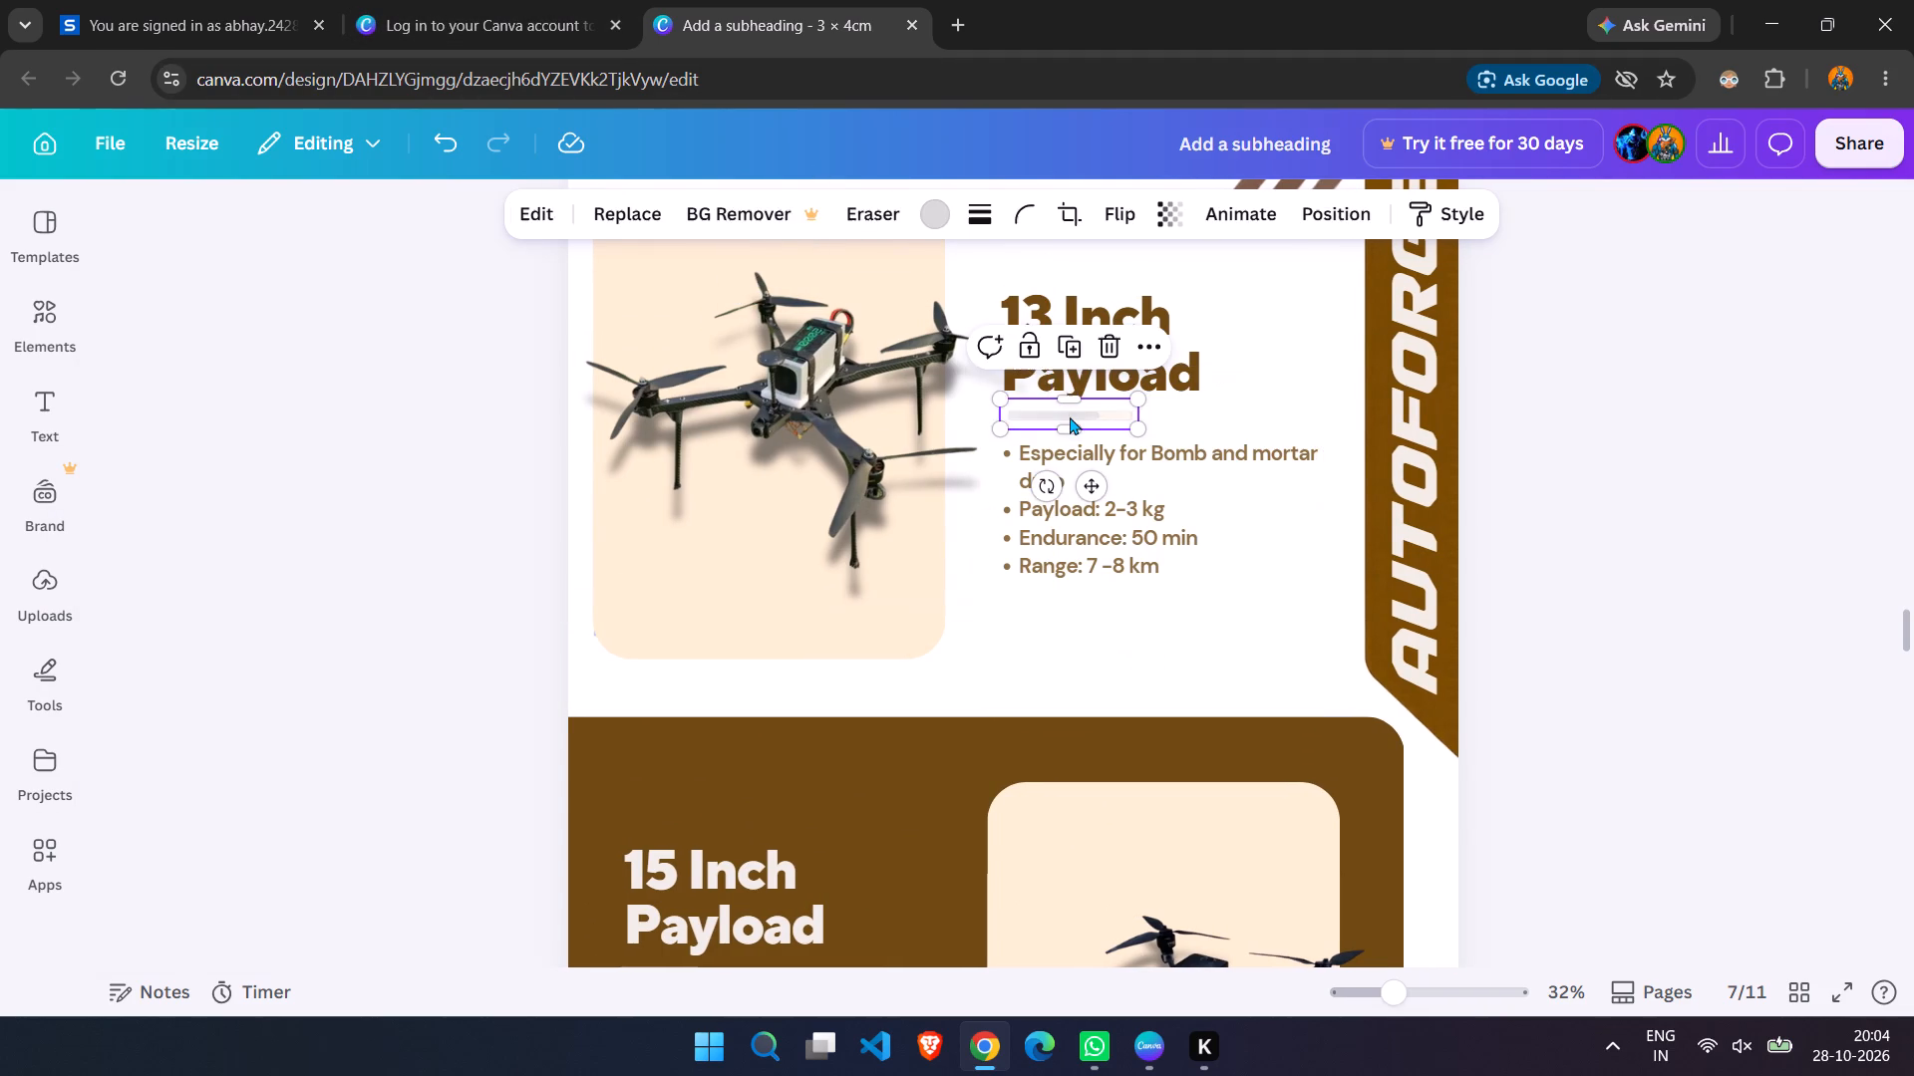
{"action": "left_click", "coordinate": [940, 211]}
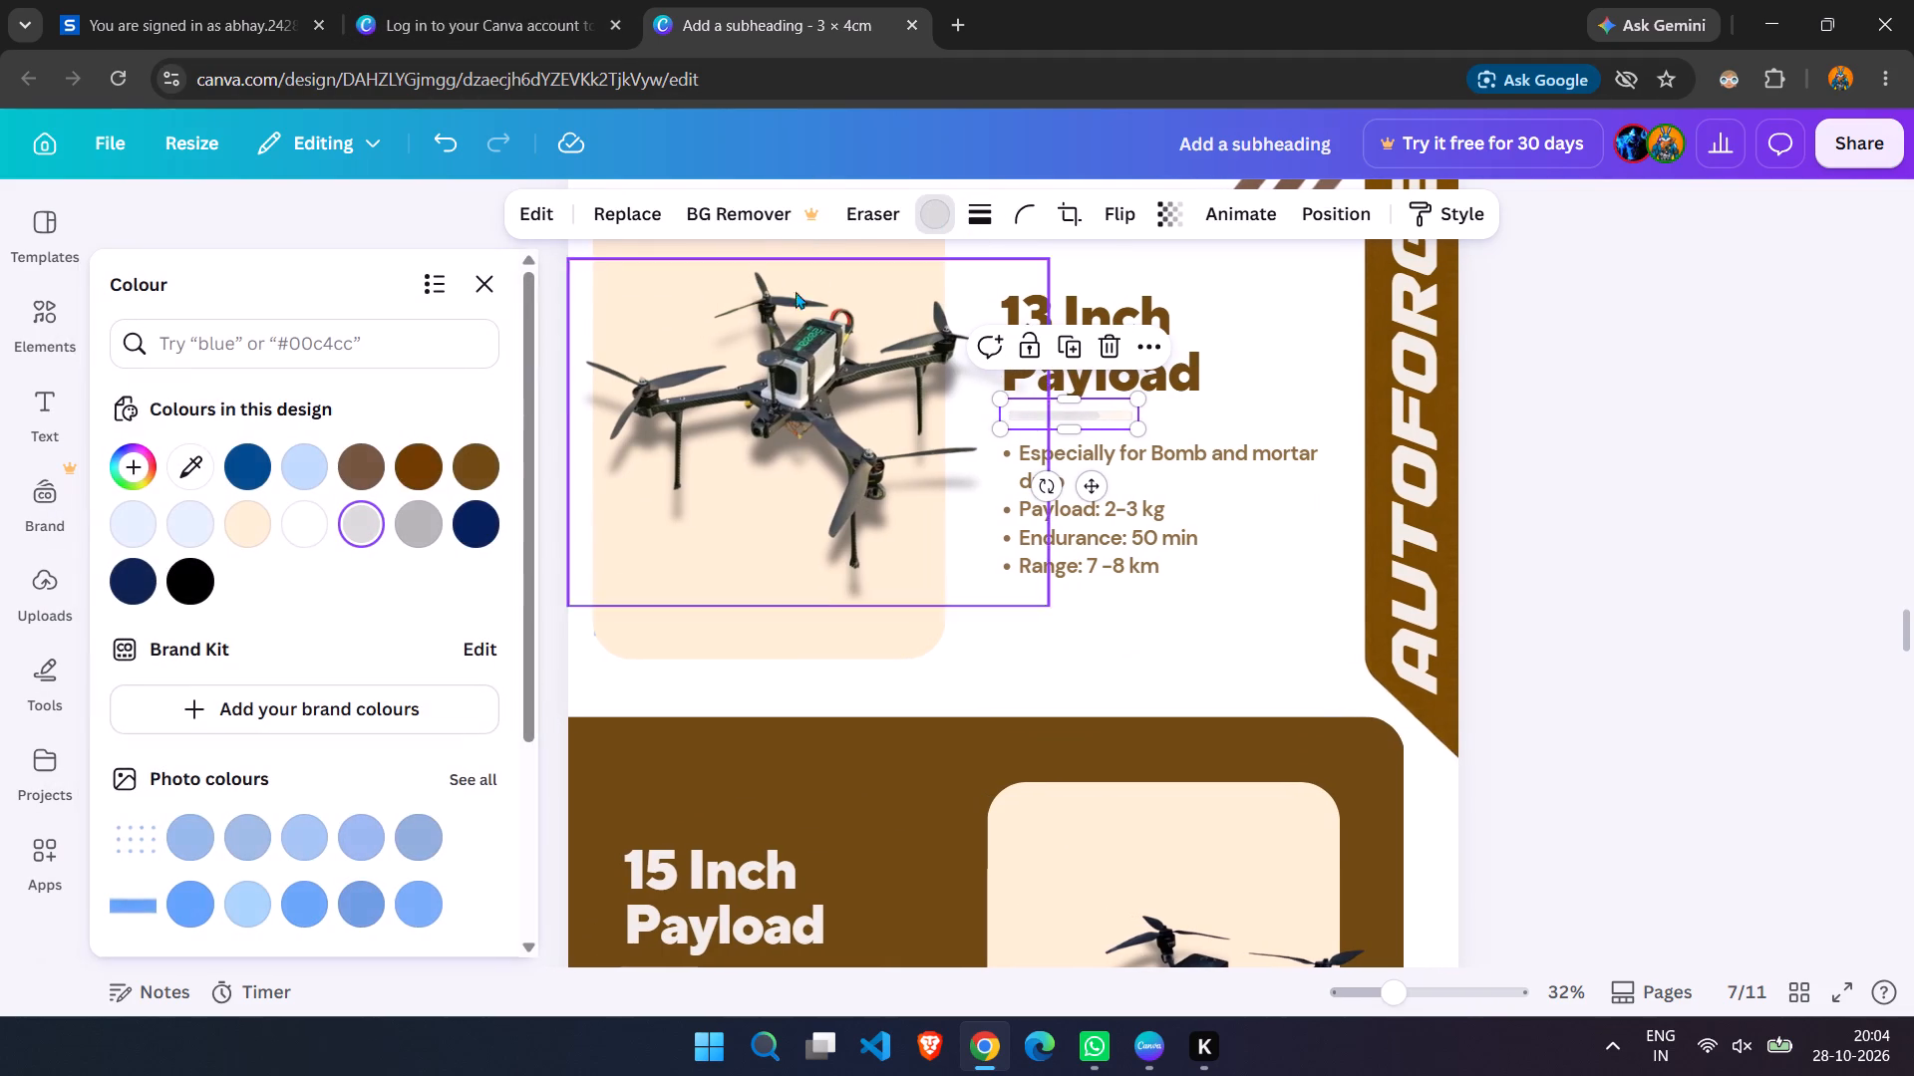
{"action": "left_click", "coordinate": [453, 473]}
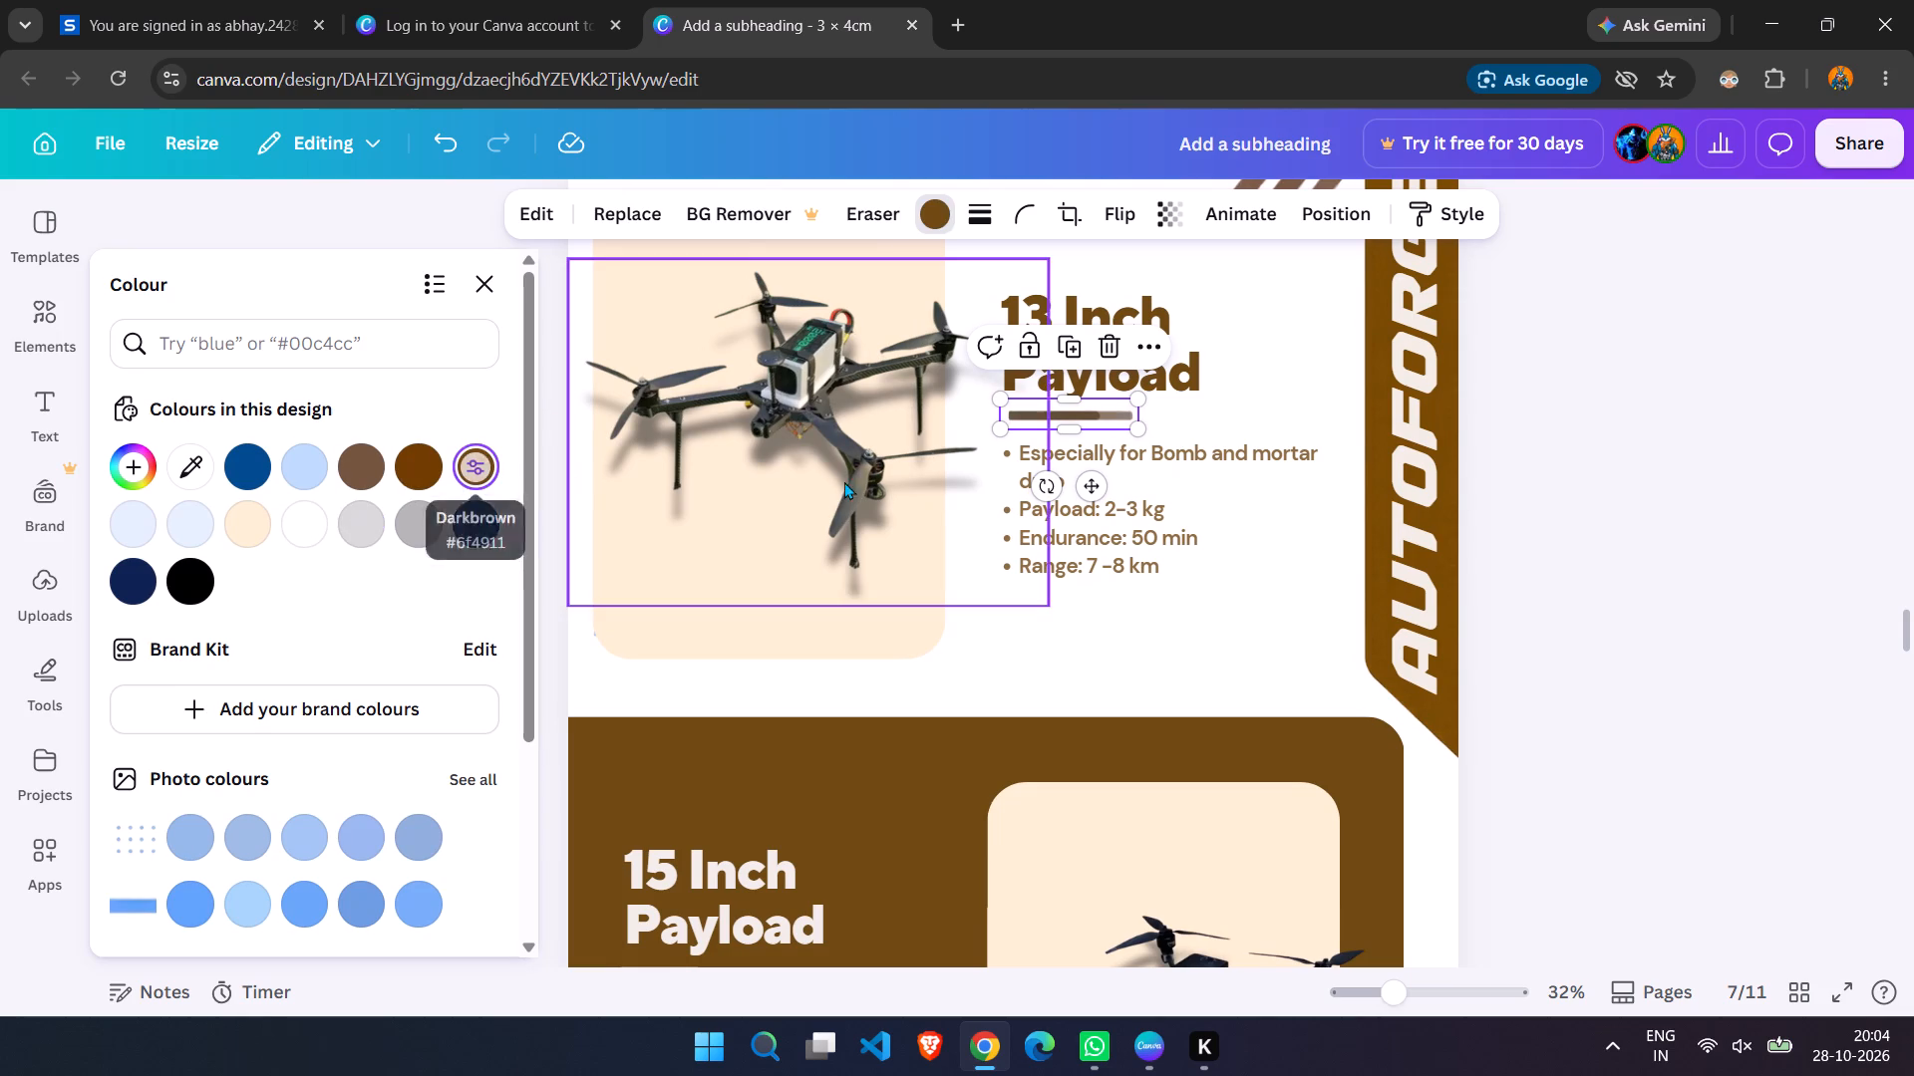
Recolour the grey divider below the 10 Inch heading on page 6 dark brown, #6f4911.
{"action": "scroll", "coordinate": [1008, 488], "scroll_direction": "up", "scroll_amount": 17}
{"action": "scroll", "coordinate": [1008, 488], "scroll_direction": "up", "scroll_amount": 6}
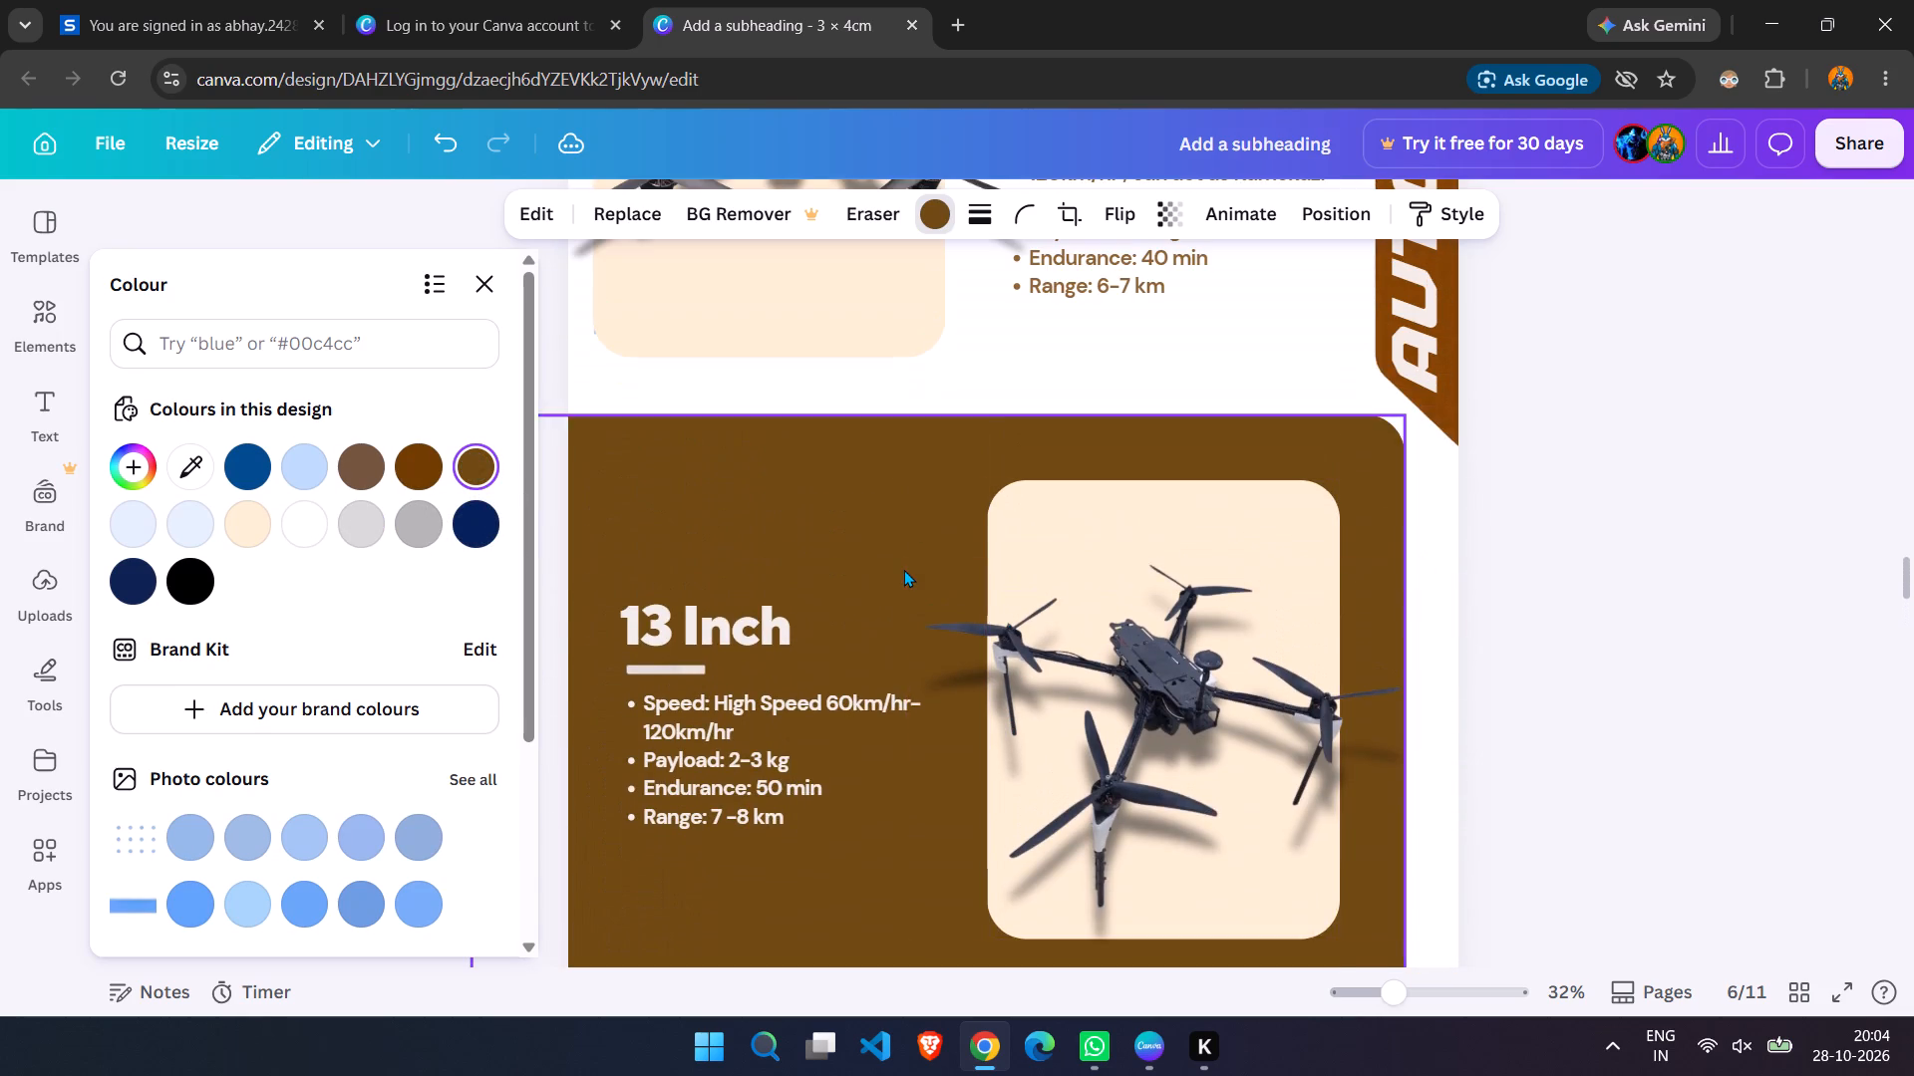
{"action": "scroll", "coordinate": [904, 569], "scroll_direction": "up", "scroll_amount": 15}
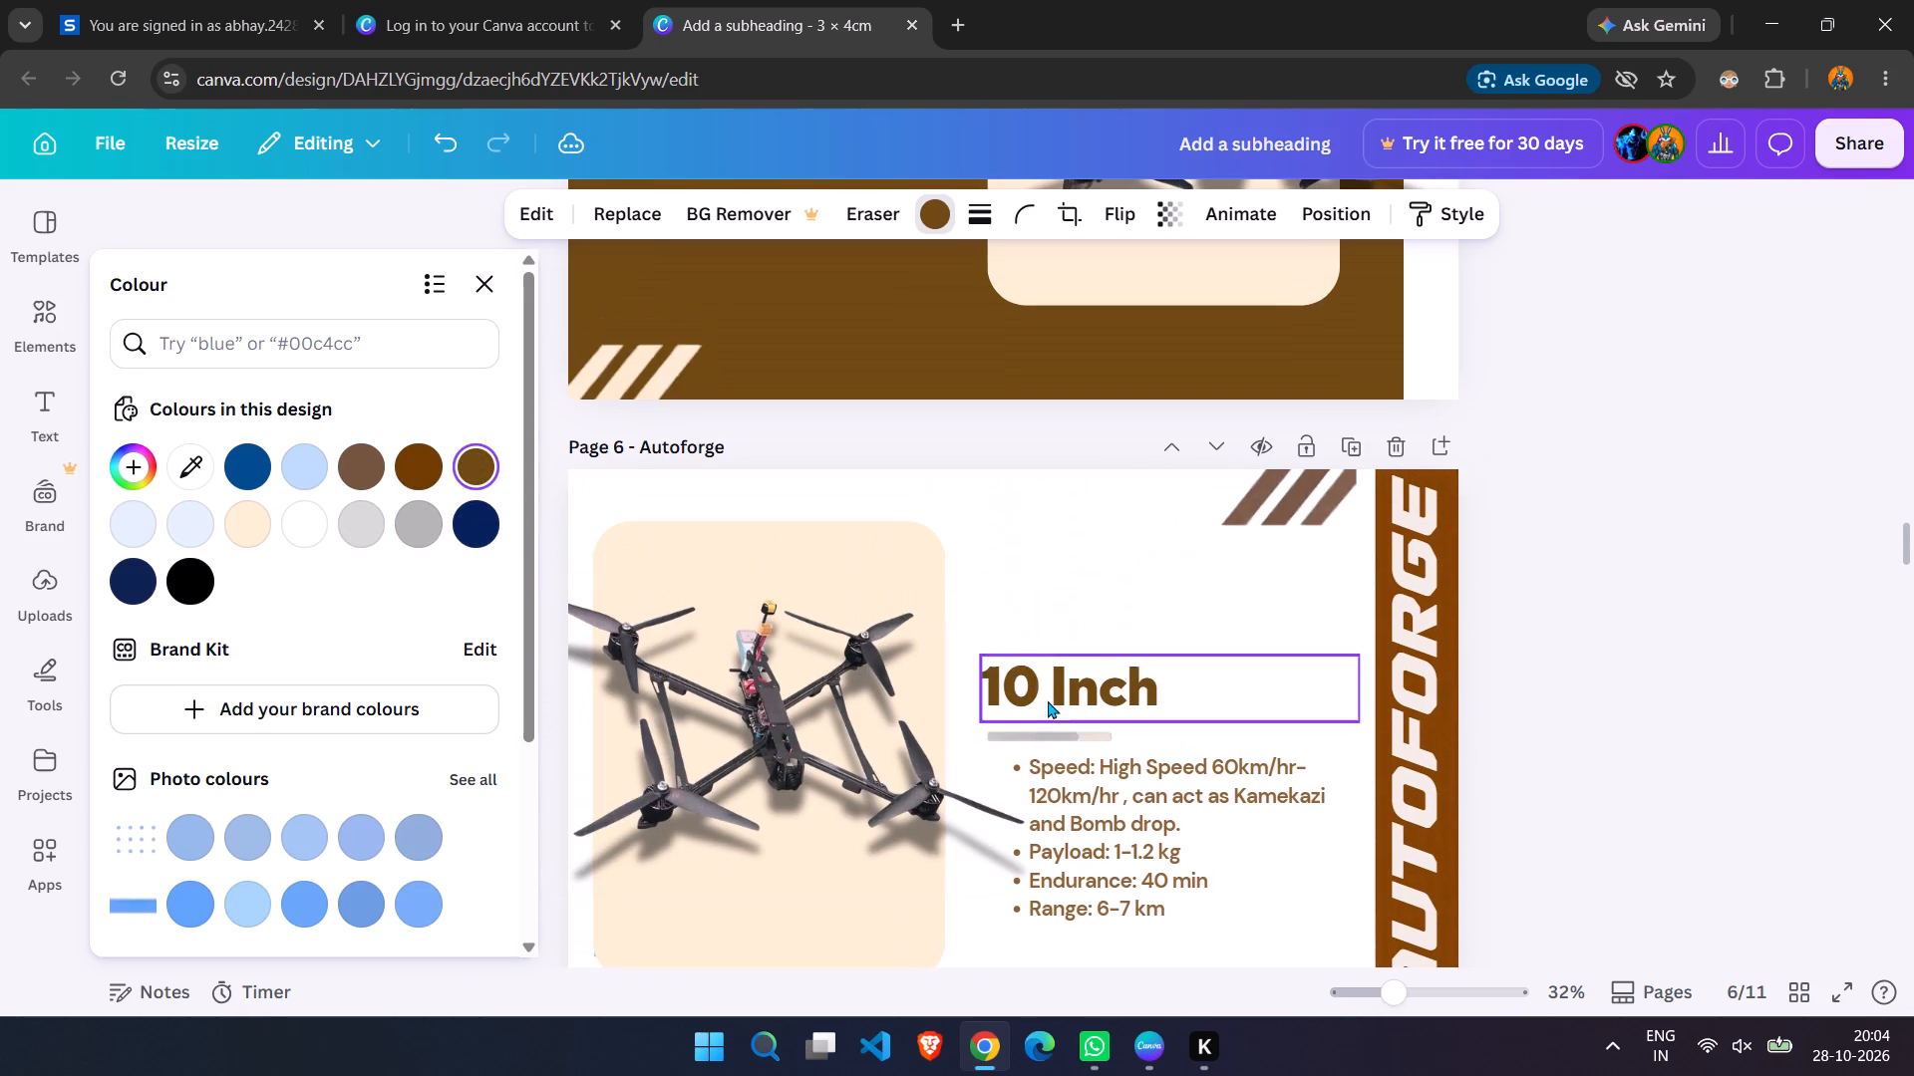
{"action": "left_click", "coordinate": [1067, 733]}
{"action": "left_click", "coordinate": [937, 213]}
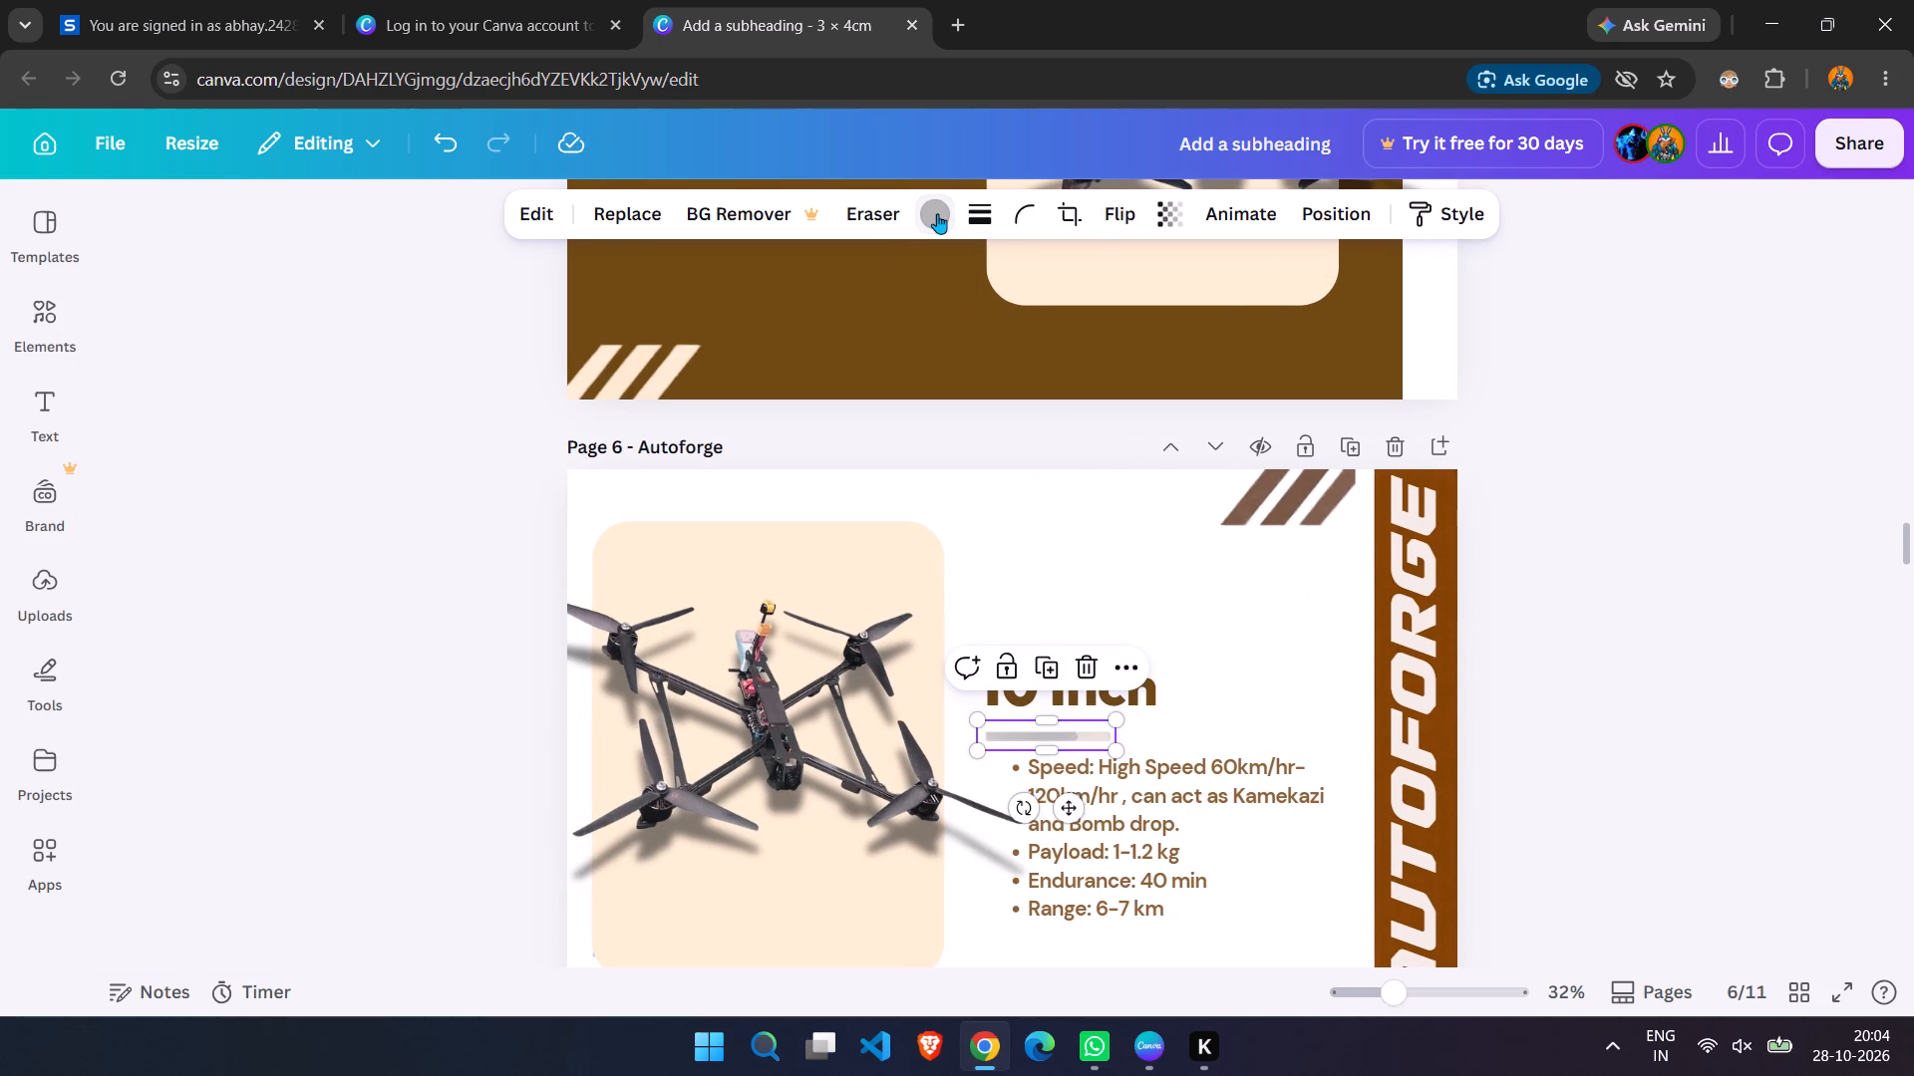
{"action": "left_click", "coordinate": [937, 213]}
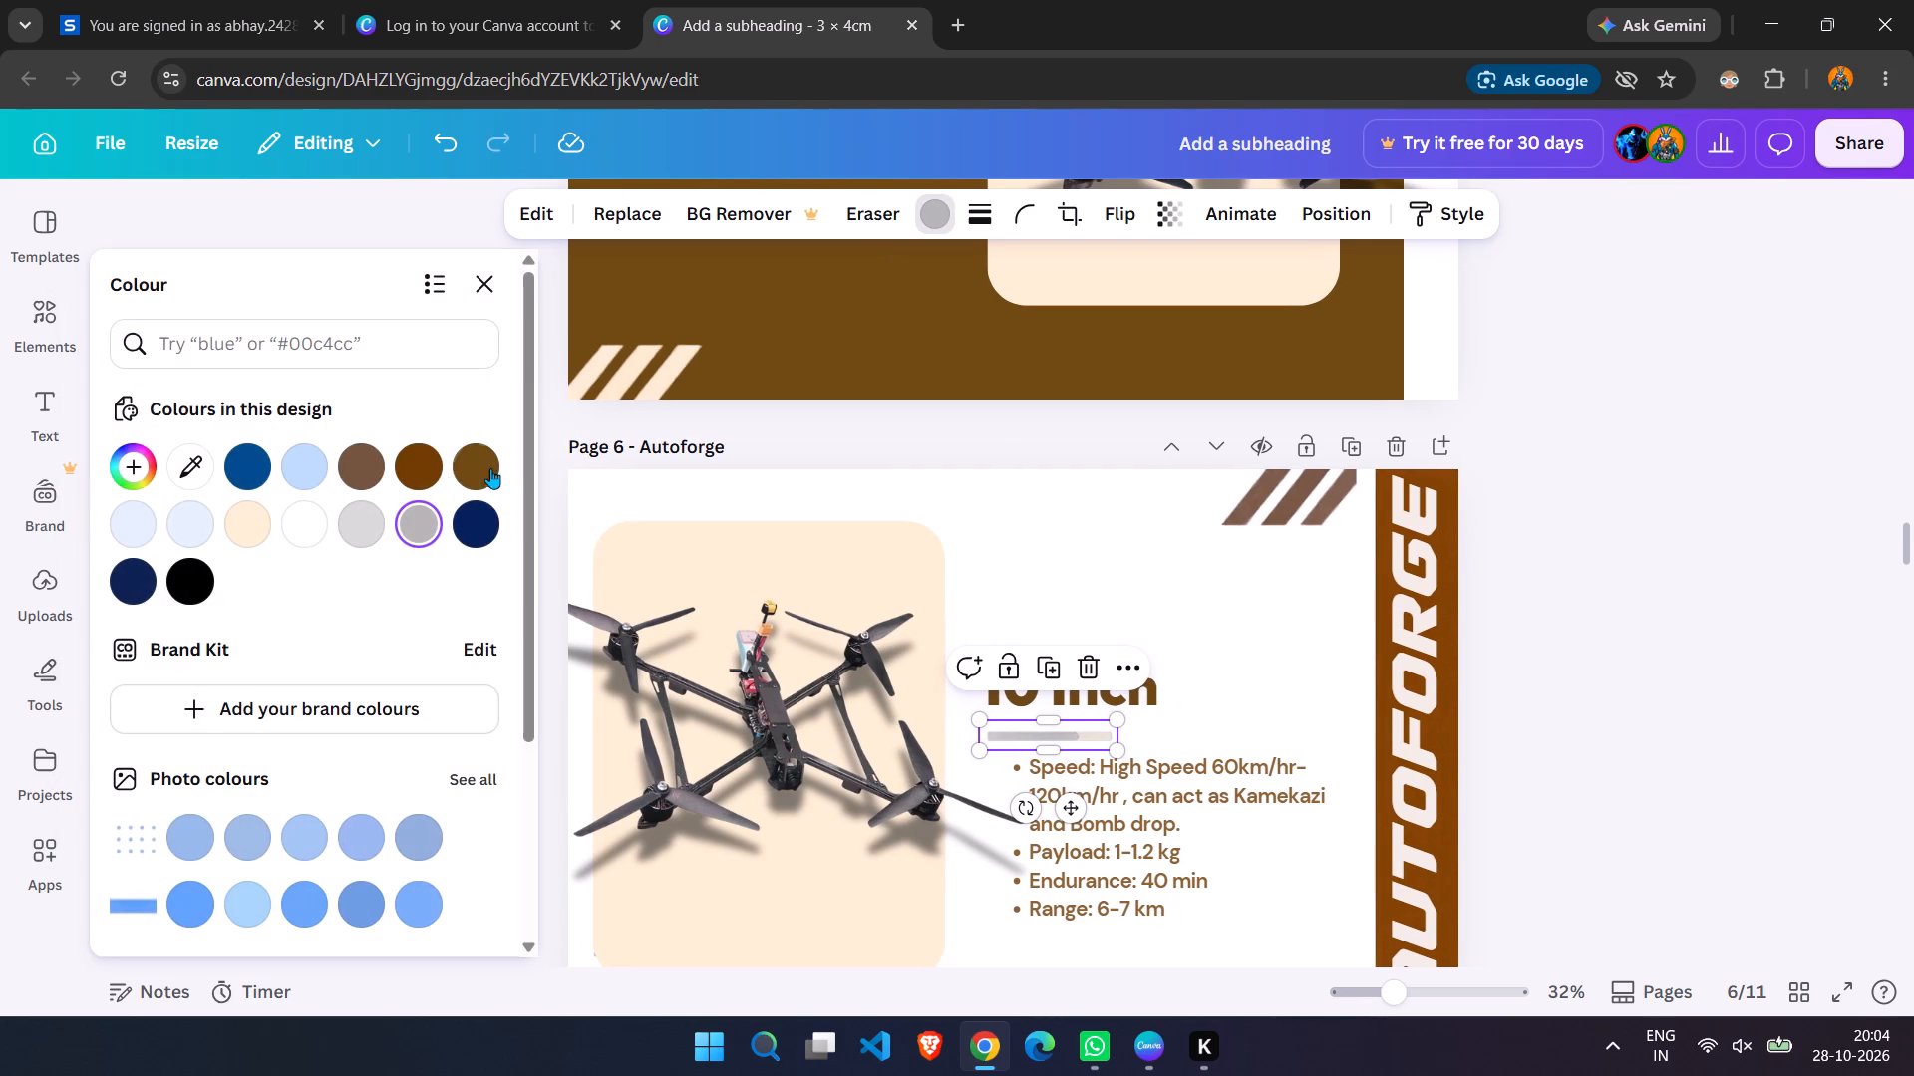
{"action": "left_click", "coordinate": [492, 468]}
Recolour the grey divider below the 5 Inch heading on page 5 dark brown, #6f4911.
{"action": "scroll", "coordinate": [1039, 530], "scroll_direction": "up", "scroll_amount": 17}
{"action": "scroll", "coordinate": [1039, 530], "scroll_direction": "up", "scroll_amount": 9}
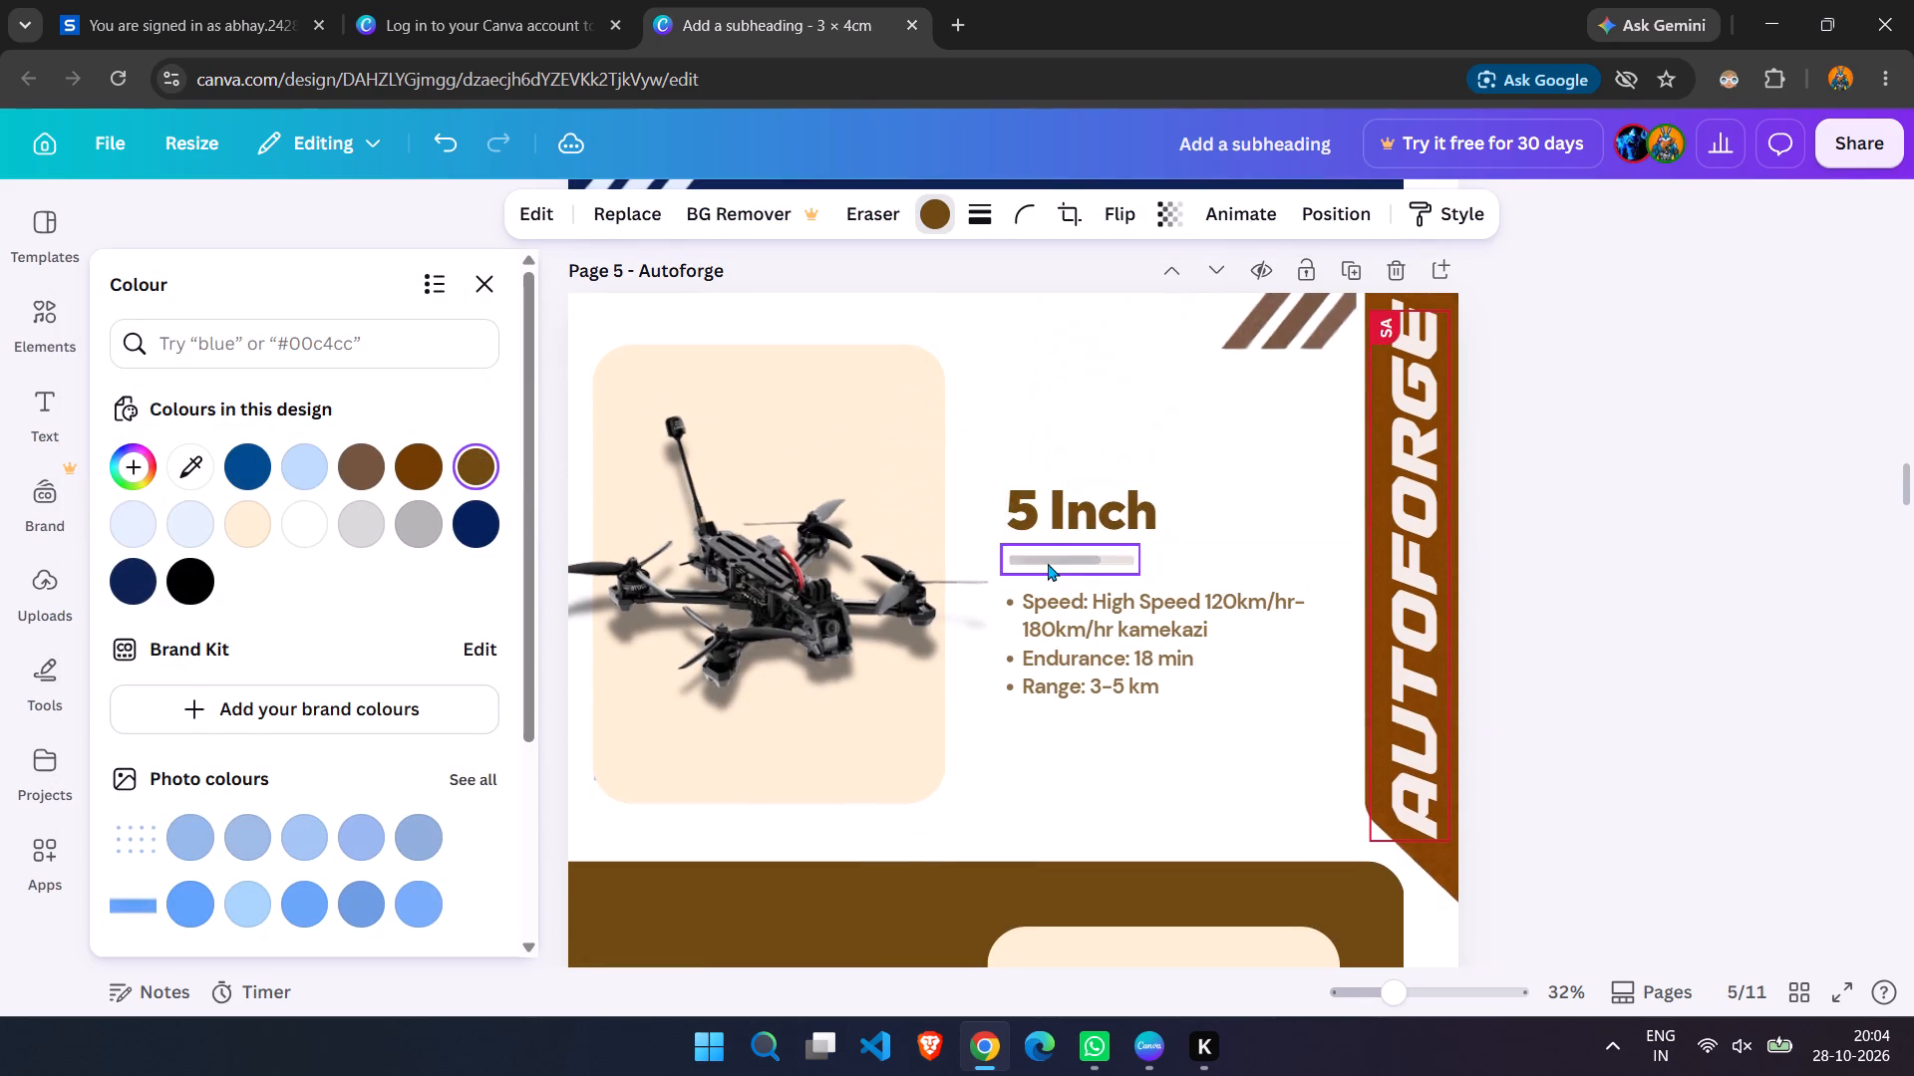
{"action": "left_click", "coordinate": [1048, 563]}
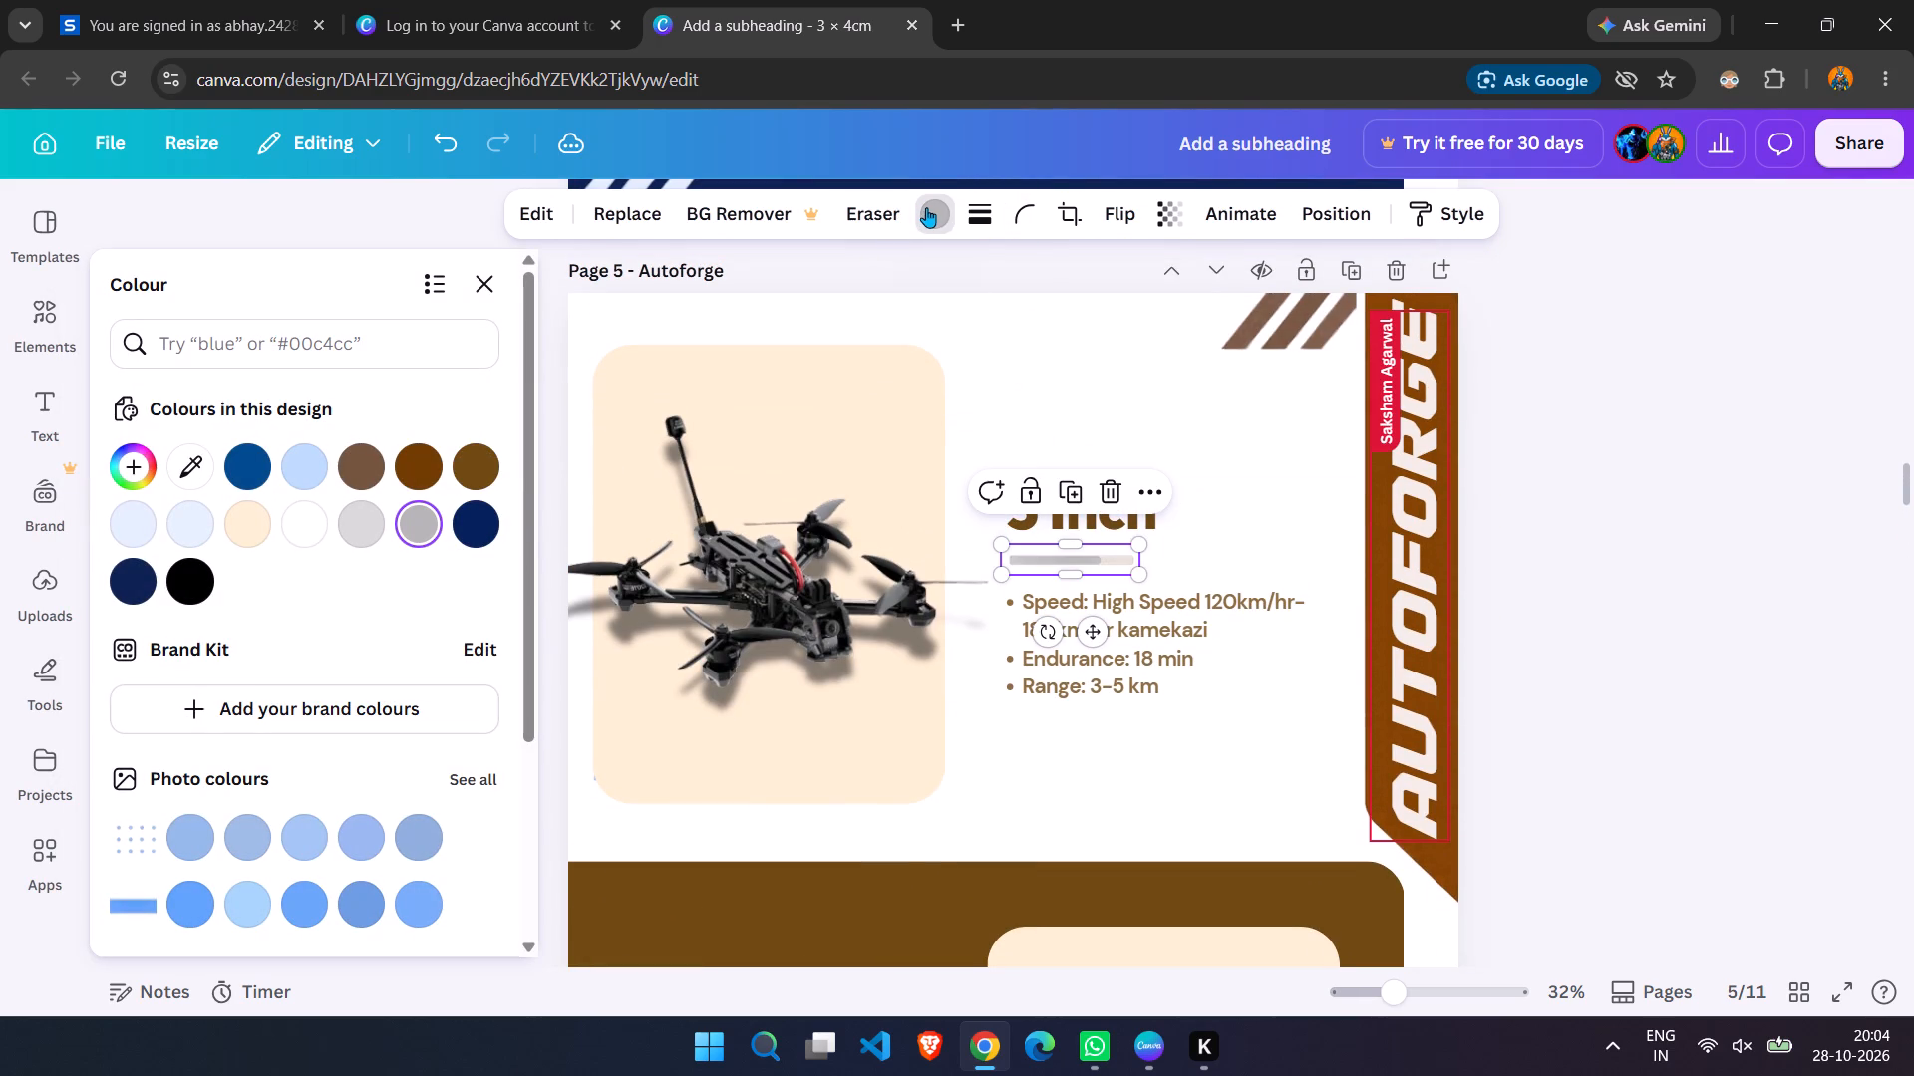
{"action": "left_click", "coordinate": [466, 467]}
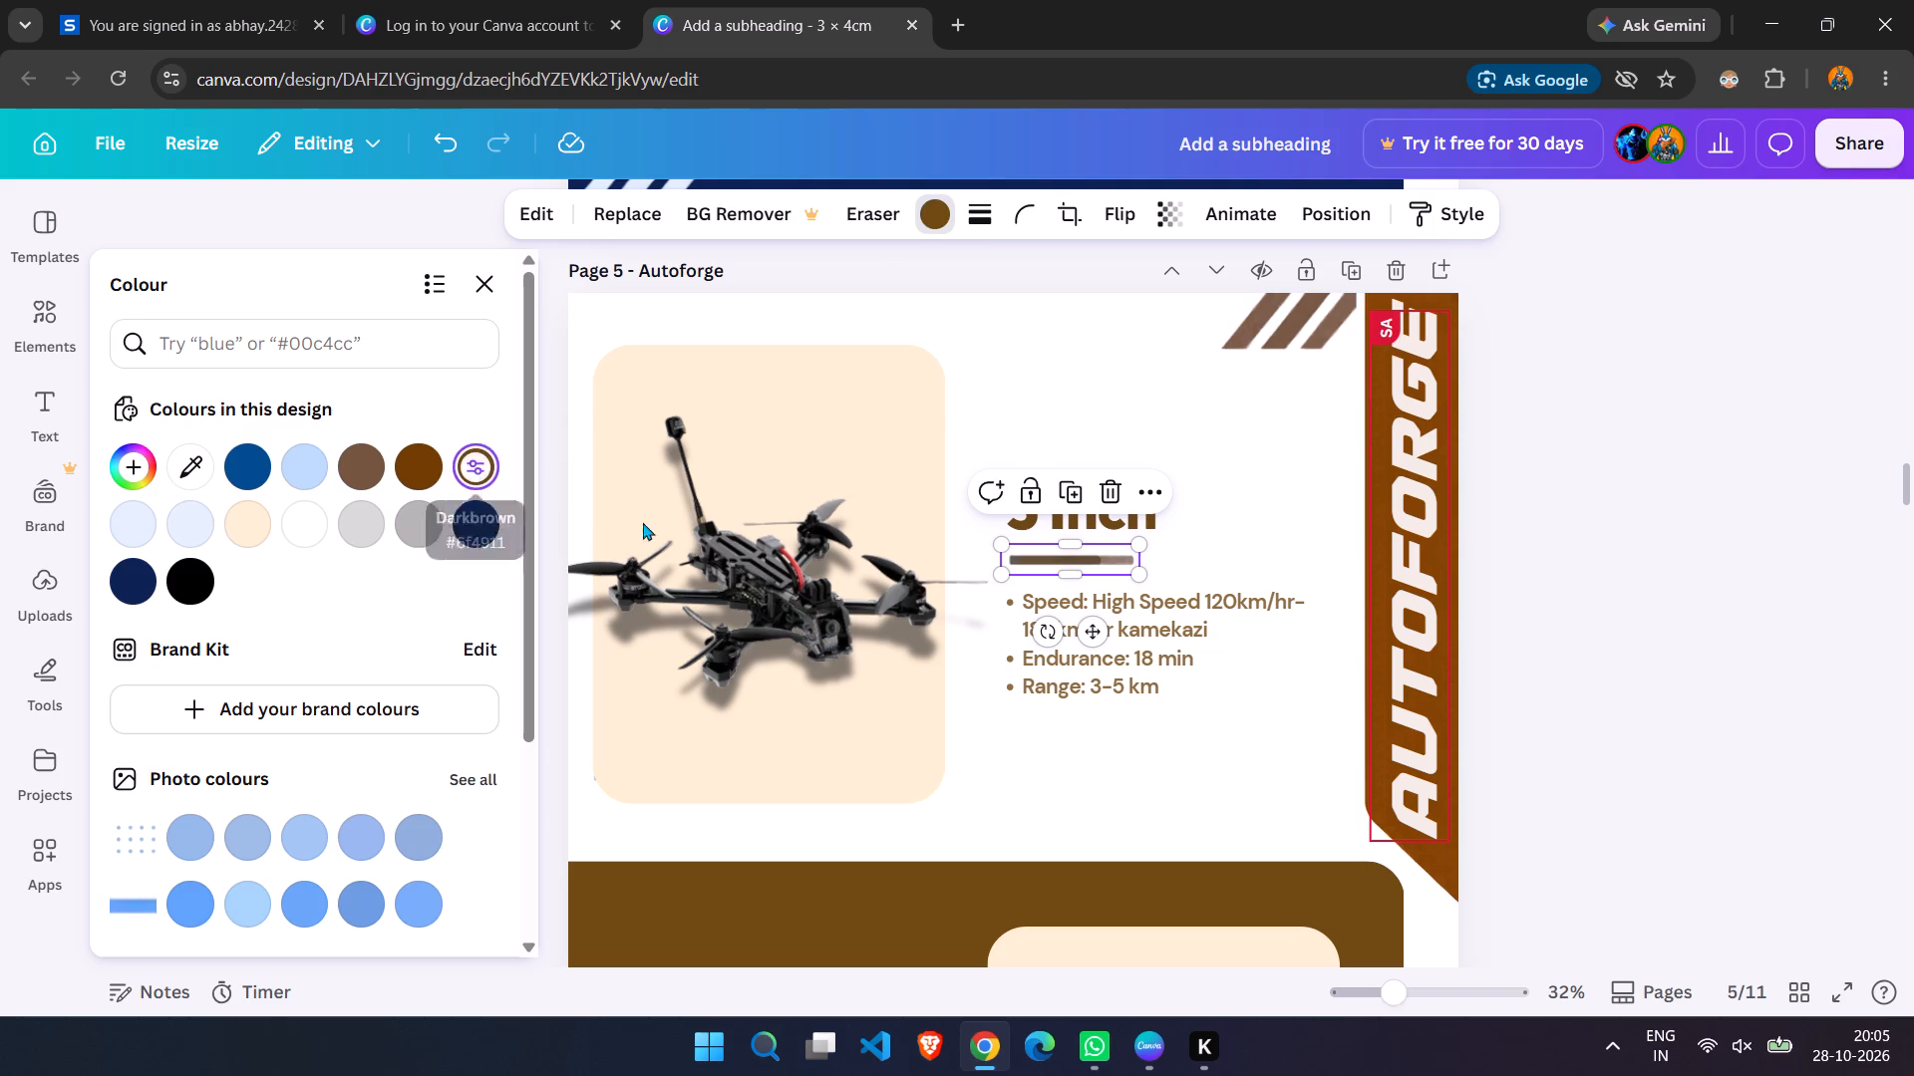
Review the panels, text, dividers, stripes and banners on pages 4 to 11 for consistent colours.
{"action": "scroll", "coordinate": [867, 564], "scroll_direction": "up", "scroll_amount": 17}
{"action": "scroll", "coordinate": [867, 564], "scroll_direction": "up", "scroll_amount": 7}
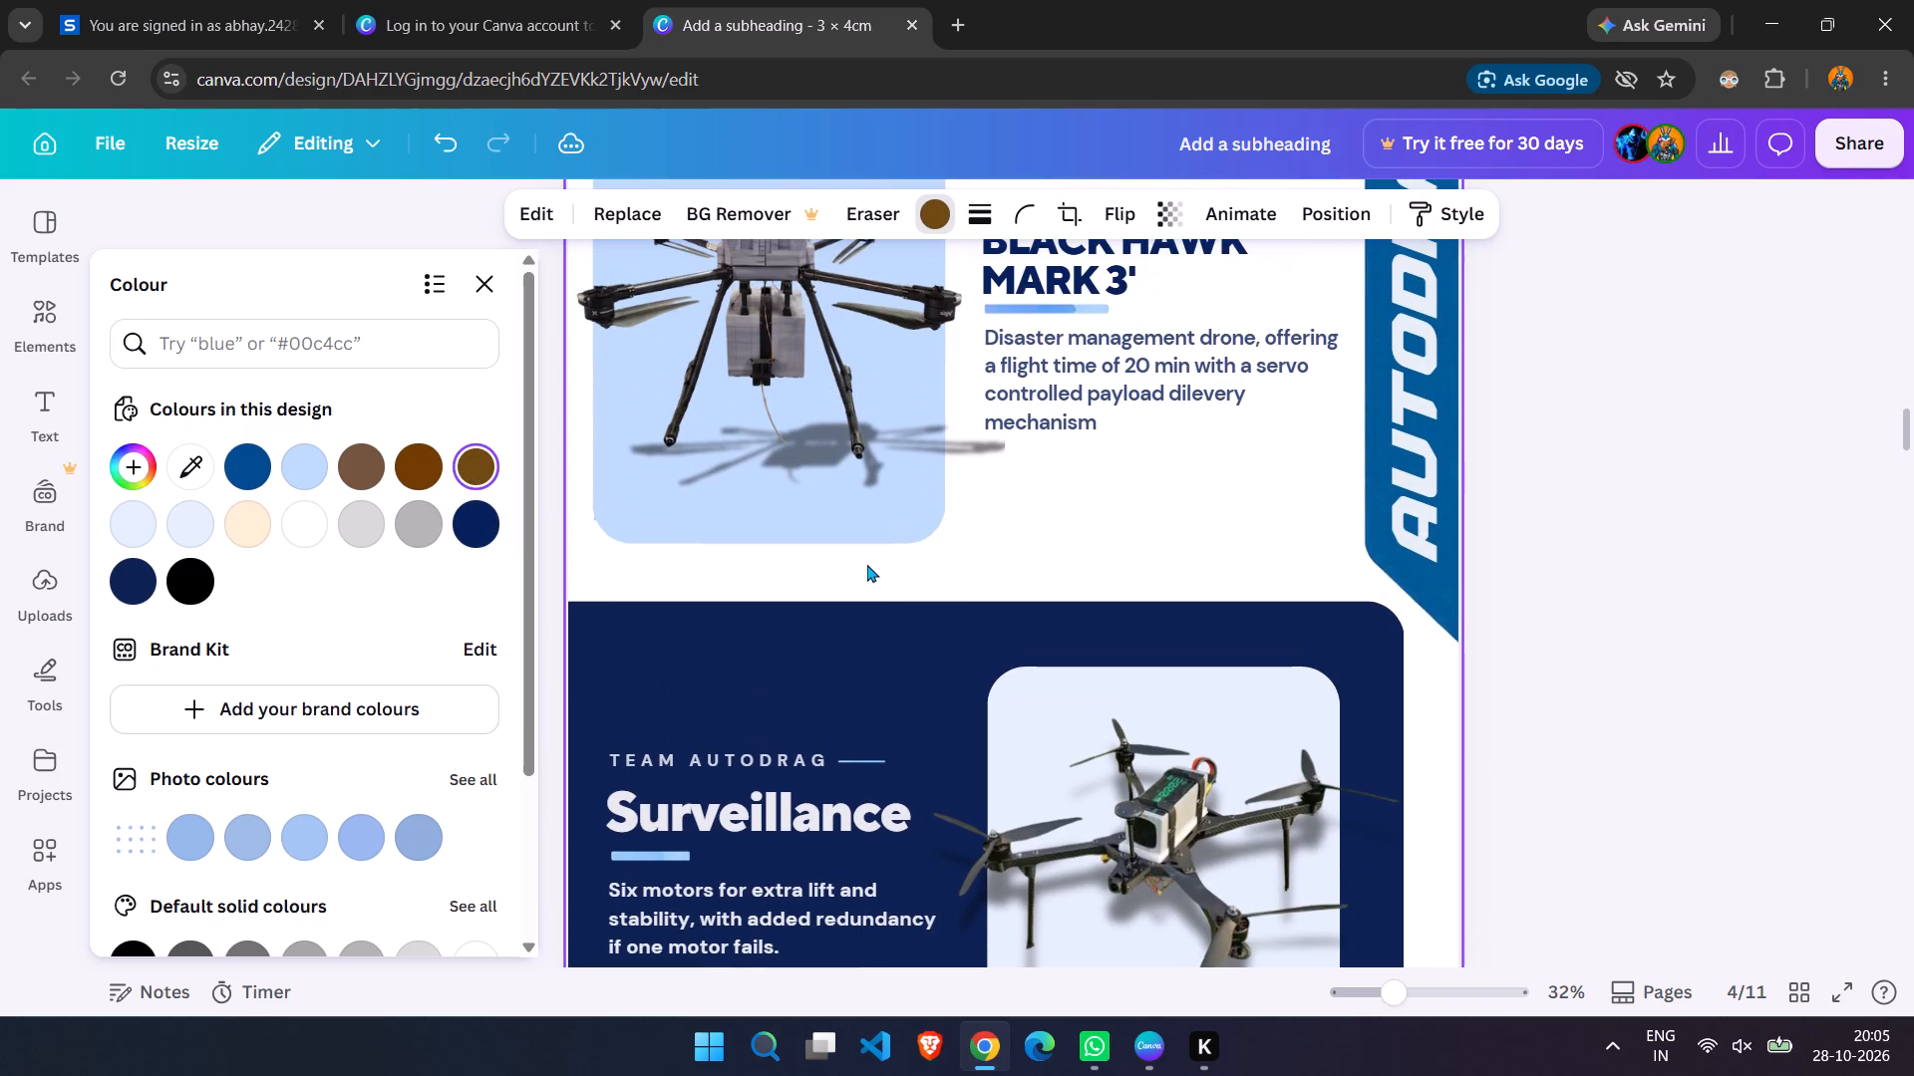
{"action": "scroll", "coordinate": [867, 564], "scroll_direction": "up", "scroll_amount": 8}
{"action": "scroll", "coordinate": [867, 564], "scroll_direction": "down", "scroll_amount": 20}
{"action": "scroll", "coordinate": [867, 564], "scroll_direction": "up", "scroll_amount": 1}
{"action": "scroll", "coordinate": [867, 564], "scroll_direction": "down", "scroll_amount": 9}
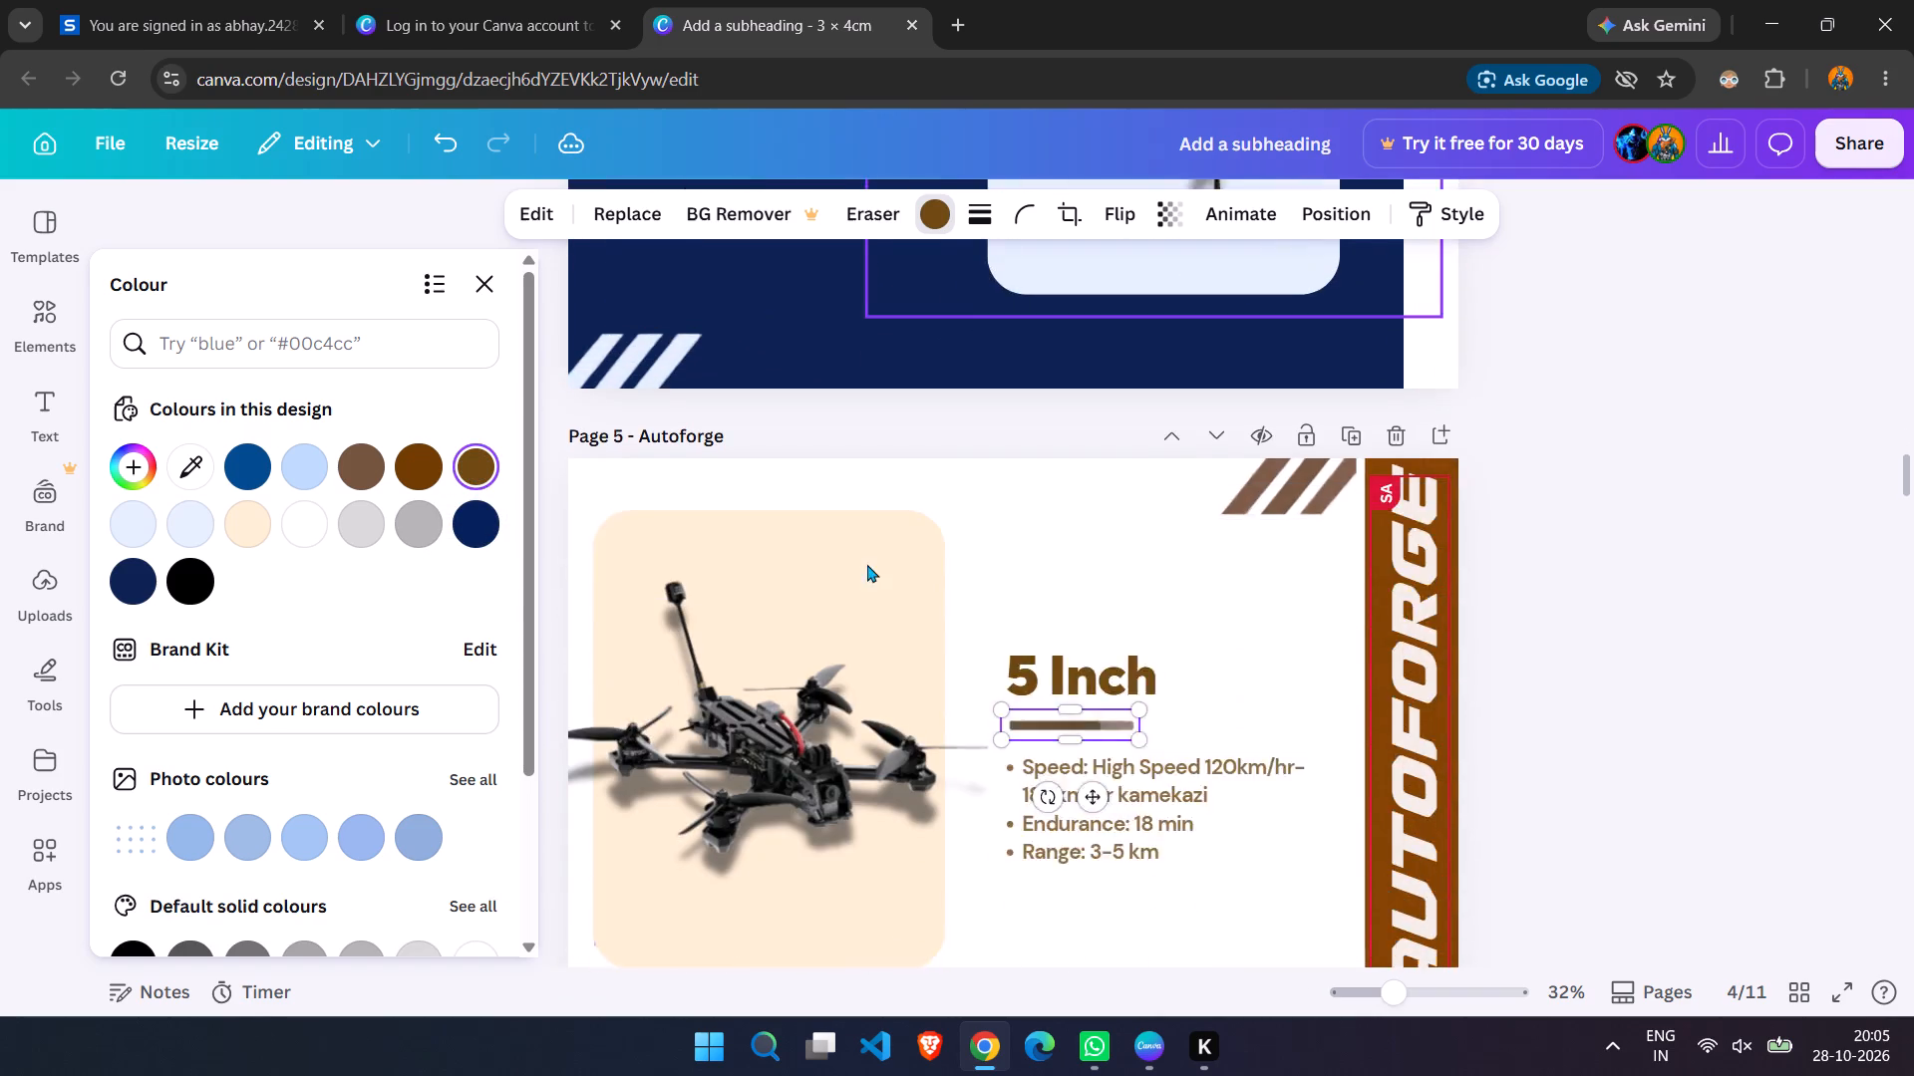
{"action": "scroll", "coordinate": [867, 564], "scroll_direction": "down", "scroll_amount": 20}
{"action": "scroll", "coordinate": [867, 564], "scroll_direction": "down", "scroll_amount": 20}
{"action": "scroll", "coordinate": [867, 564], "scroll_direction": "down", "scroll_amount": 15}
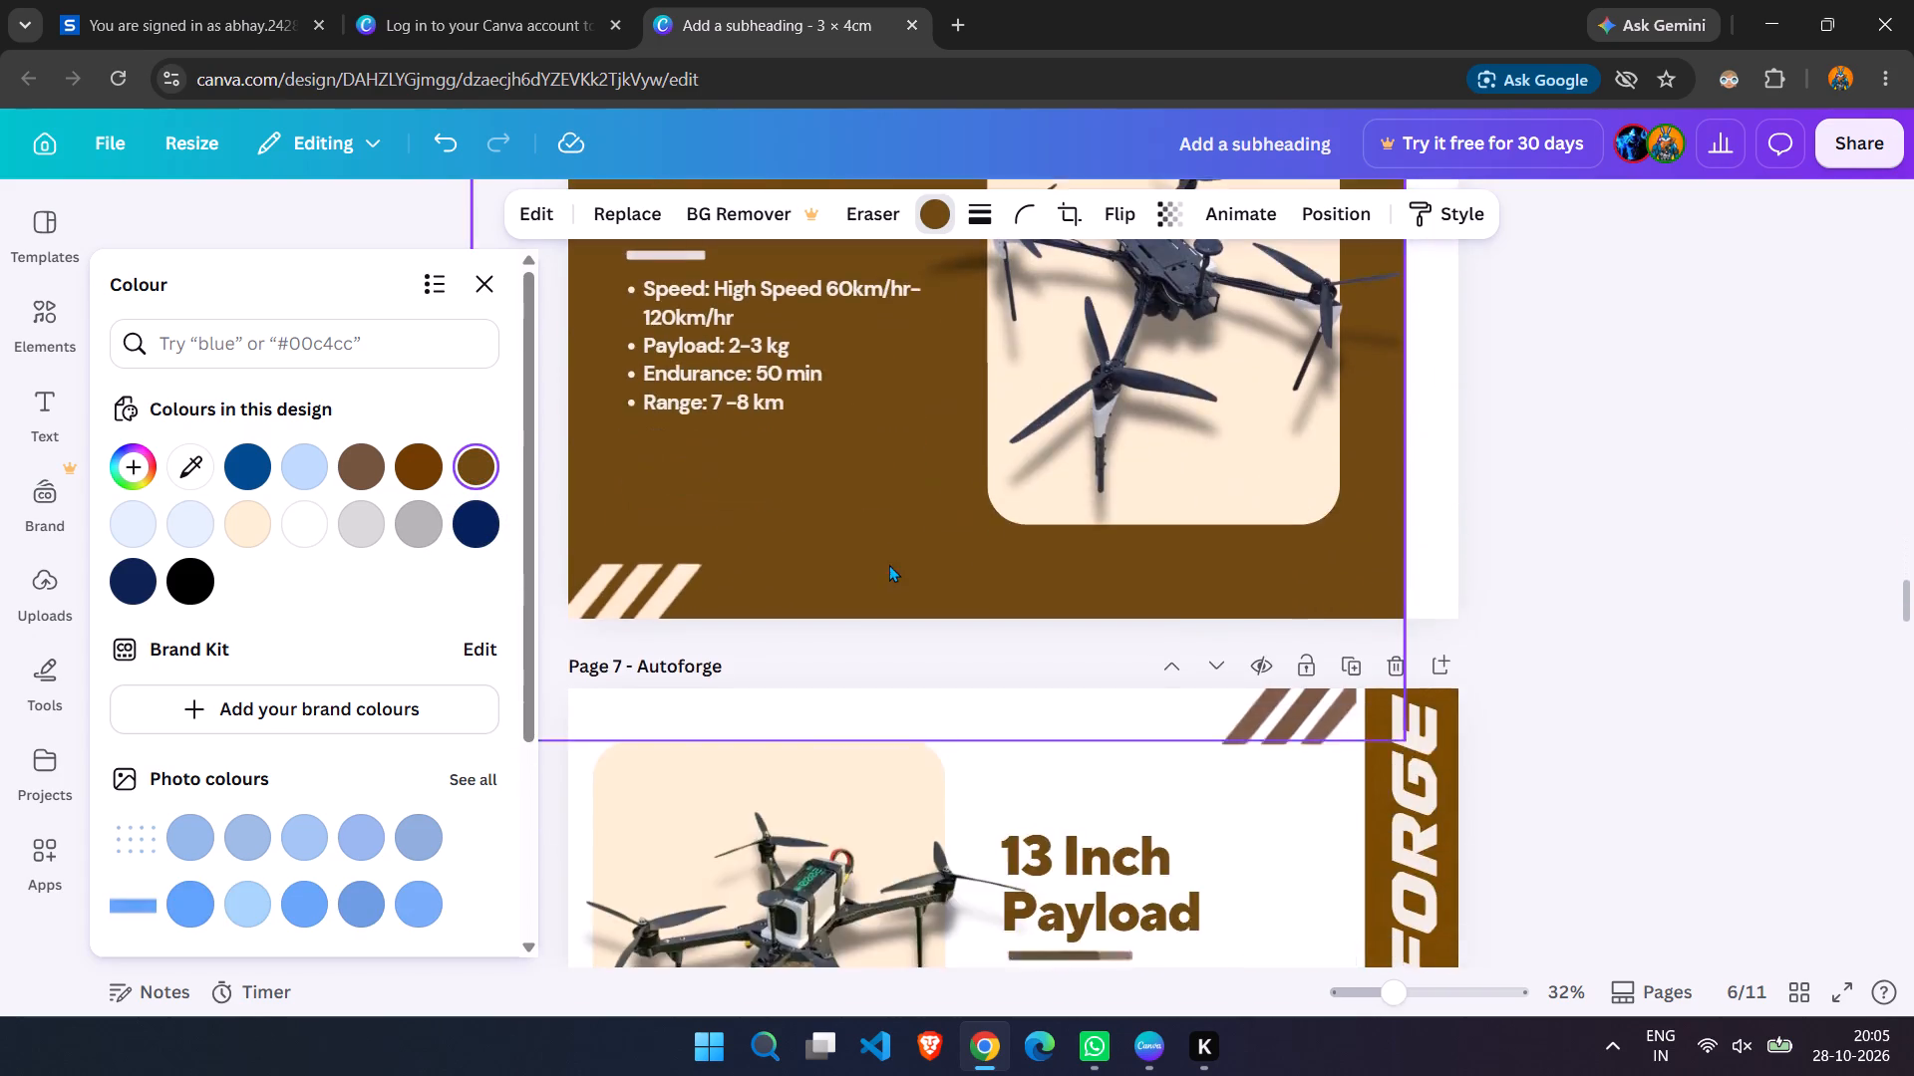
{"action": "scroll", "coordinate": [889, 564], "scroll_direction": "down", "scroll_amount": 20}
{"action": "scroll", "coordinate": [889, 564], "scroll_direction": "down", "scroll_amount": 20}
{"action": "scroll", "coordinate": [889, 564], "scroll_direction": "down", "scroll_amount": 15}
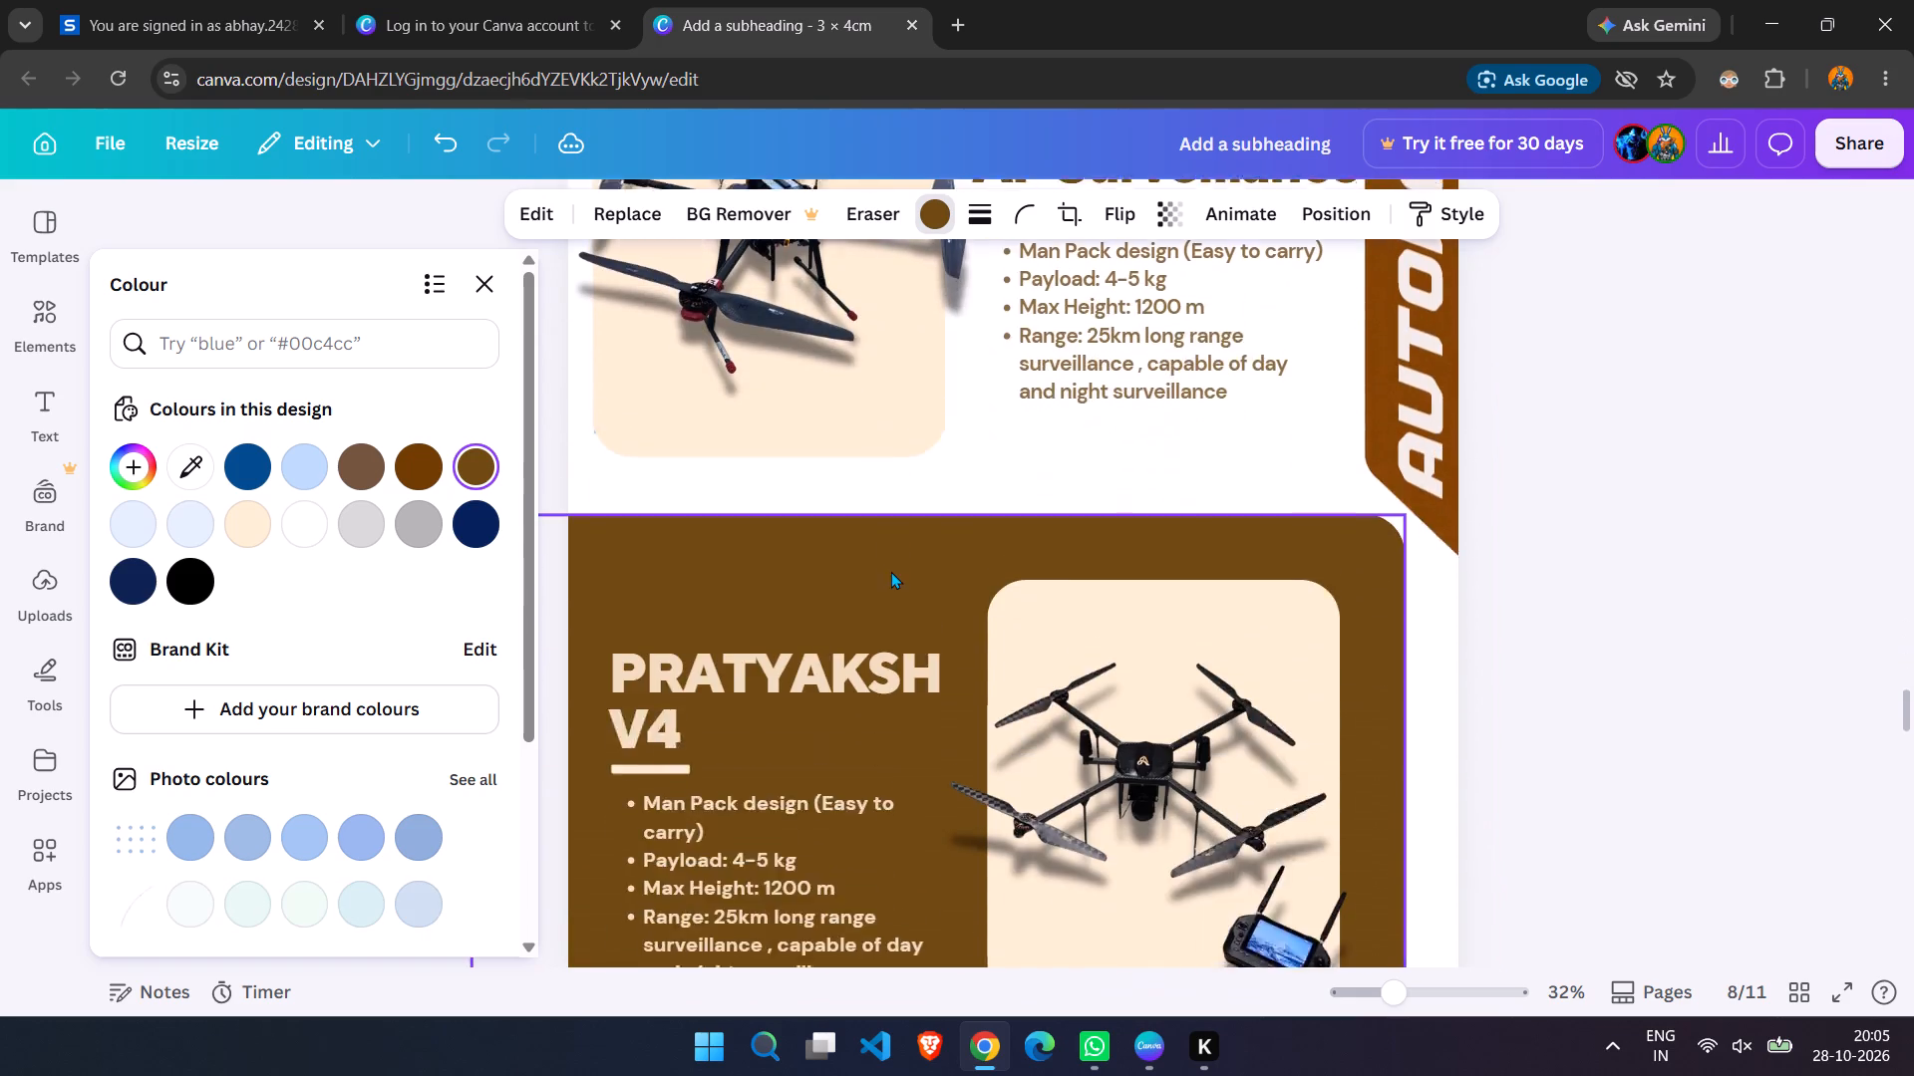
{"action": "scroll", "coordinate": [891, 571], "scroll_direction": "down", "scroll_amount": 18}
{"action": "scroll", "coordinate": [891, 571], "scroll_direction": "down", "scroll_amount": 20}
{"action": "scroll", "coordinate": [891, 571], "scroll_direction": "down", "scroll_amount": 13}
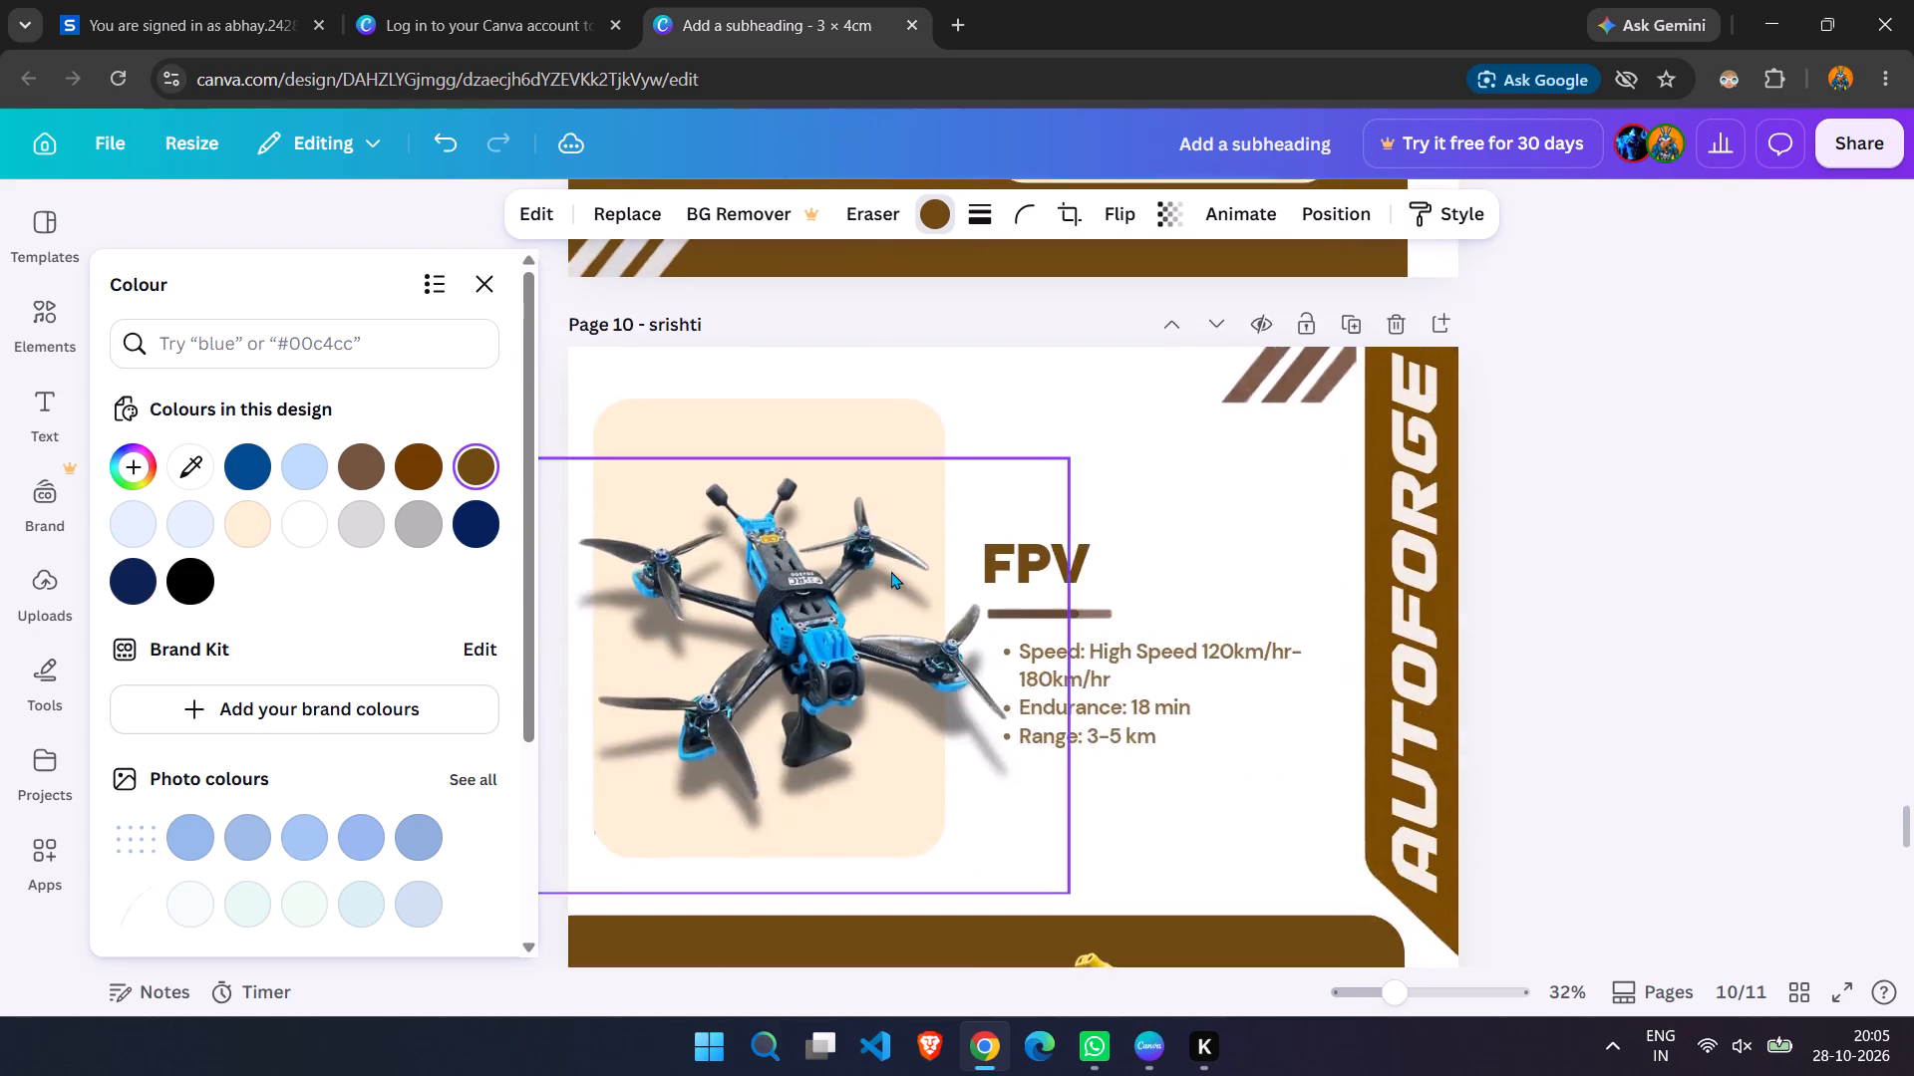
{"action": "scroll", "coordinate": [891, 571], "scroll_direction": "down", "scroll_amount": 2}
{"action": "scroll", "coordinate": [891, 571], "scroll_direction": "up", "scroll_amount": 1}
{"action": "scroll", "coordinate": [891, 571], "scroll_direction": "down", "scroll_amount": 20}
{"action": "scroll", "coordinate": [891, 571], "scroll_direction": "down", "scroll_amount": 3}
{"action": "scroll", "coordinate": [891, 571], "scroll_direction": "up", "scroll_amount": 8}
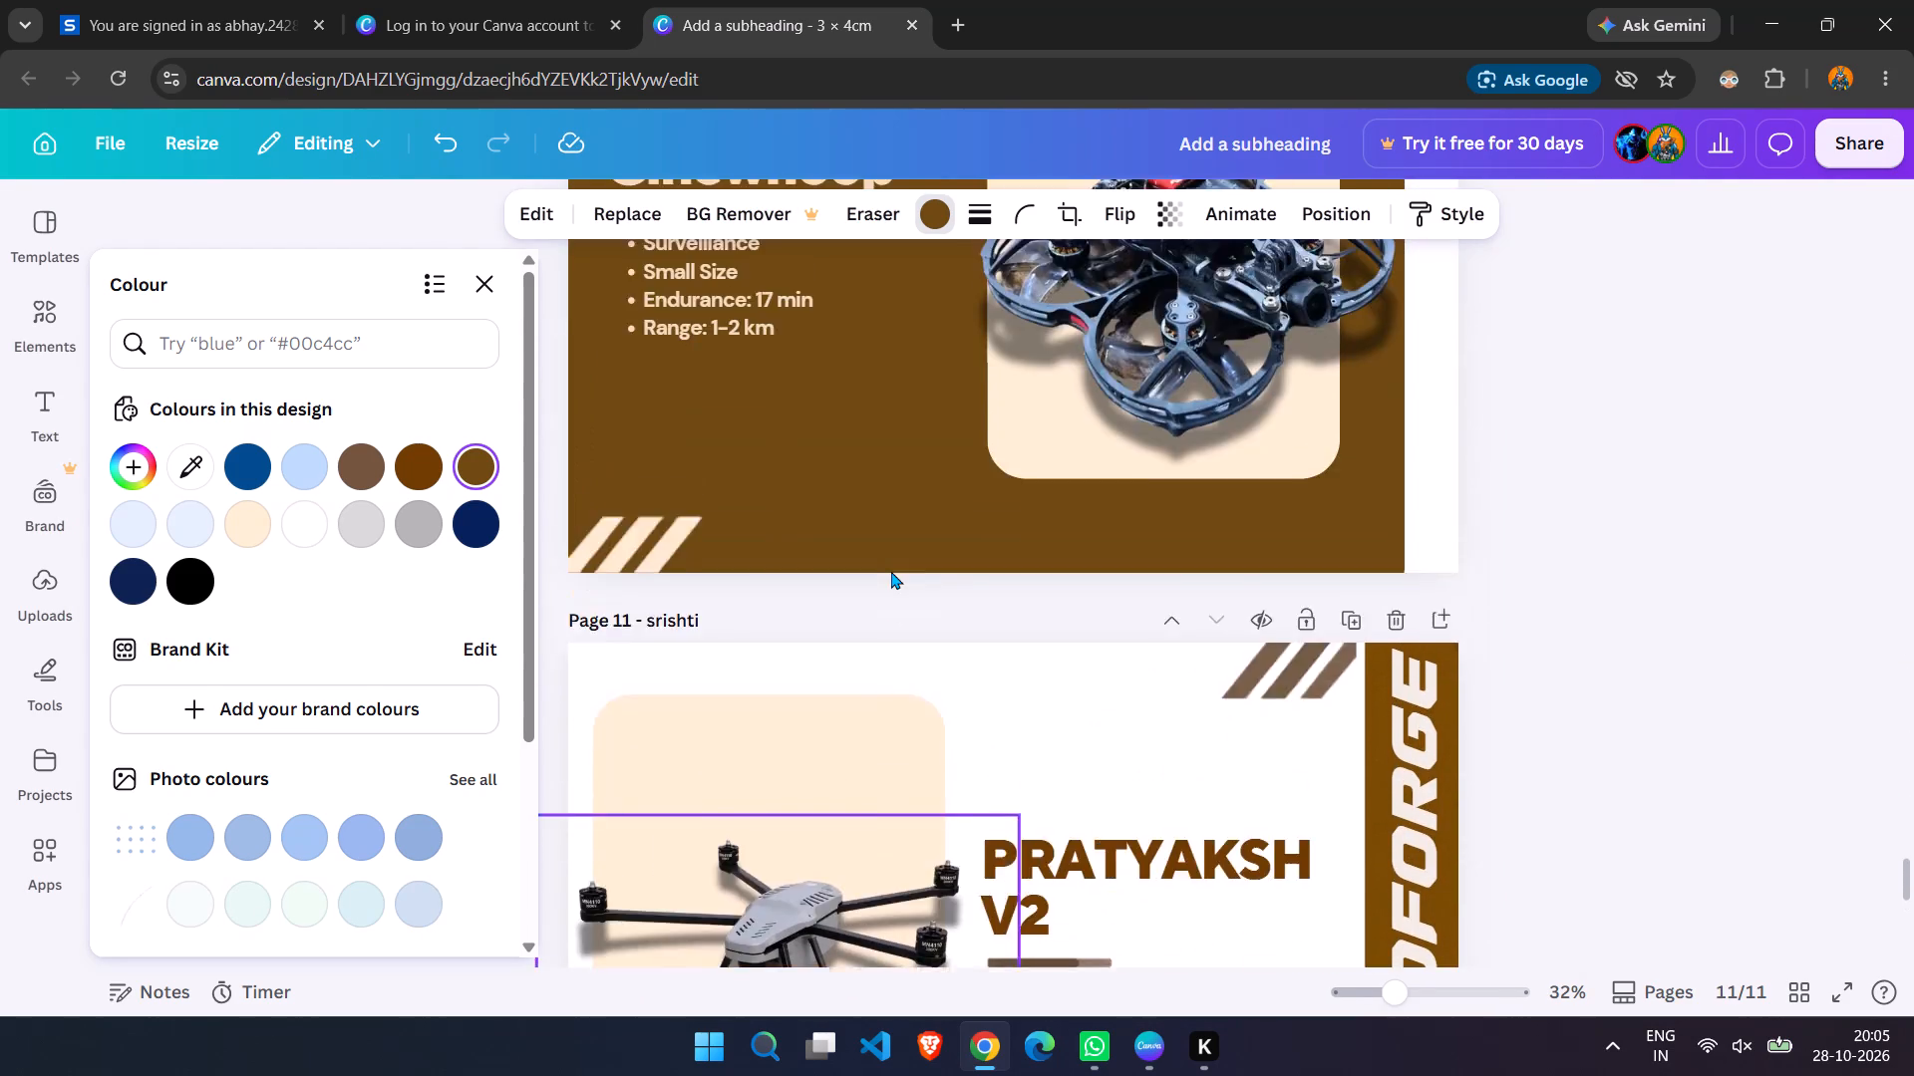
{"action": "scroll", "coordinate": [891, 571], "scroll_direction": "up", "scroll_amount": 19}
{"action": "scroll", "coordinate": [891, 571], "scroll_direction": "down", "scroll_amount": 5}
{"action": "scroll", "coordinate": [1182, 410], "scroll_direction": "down", "scroll_amount": 8}
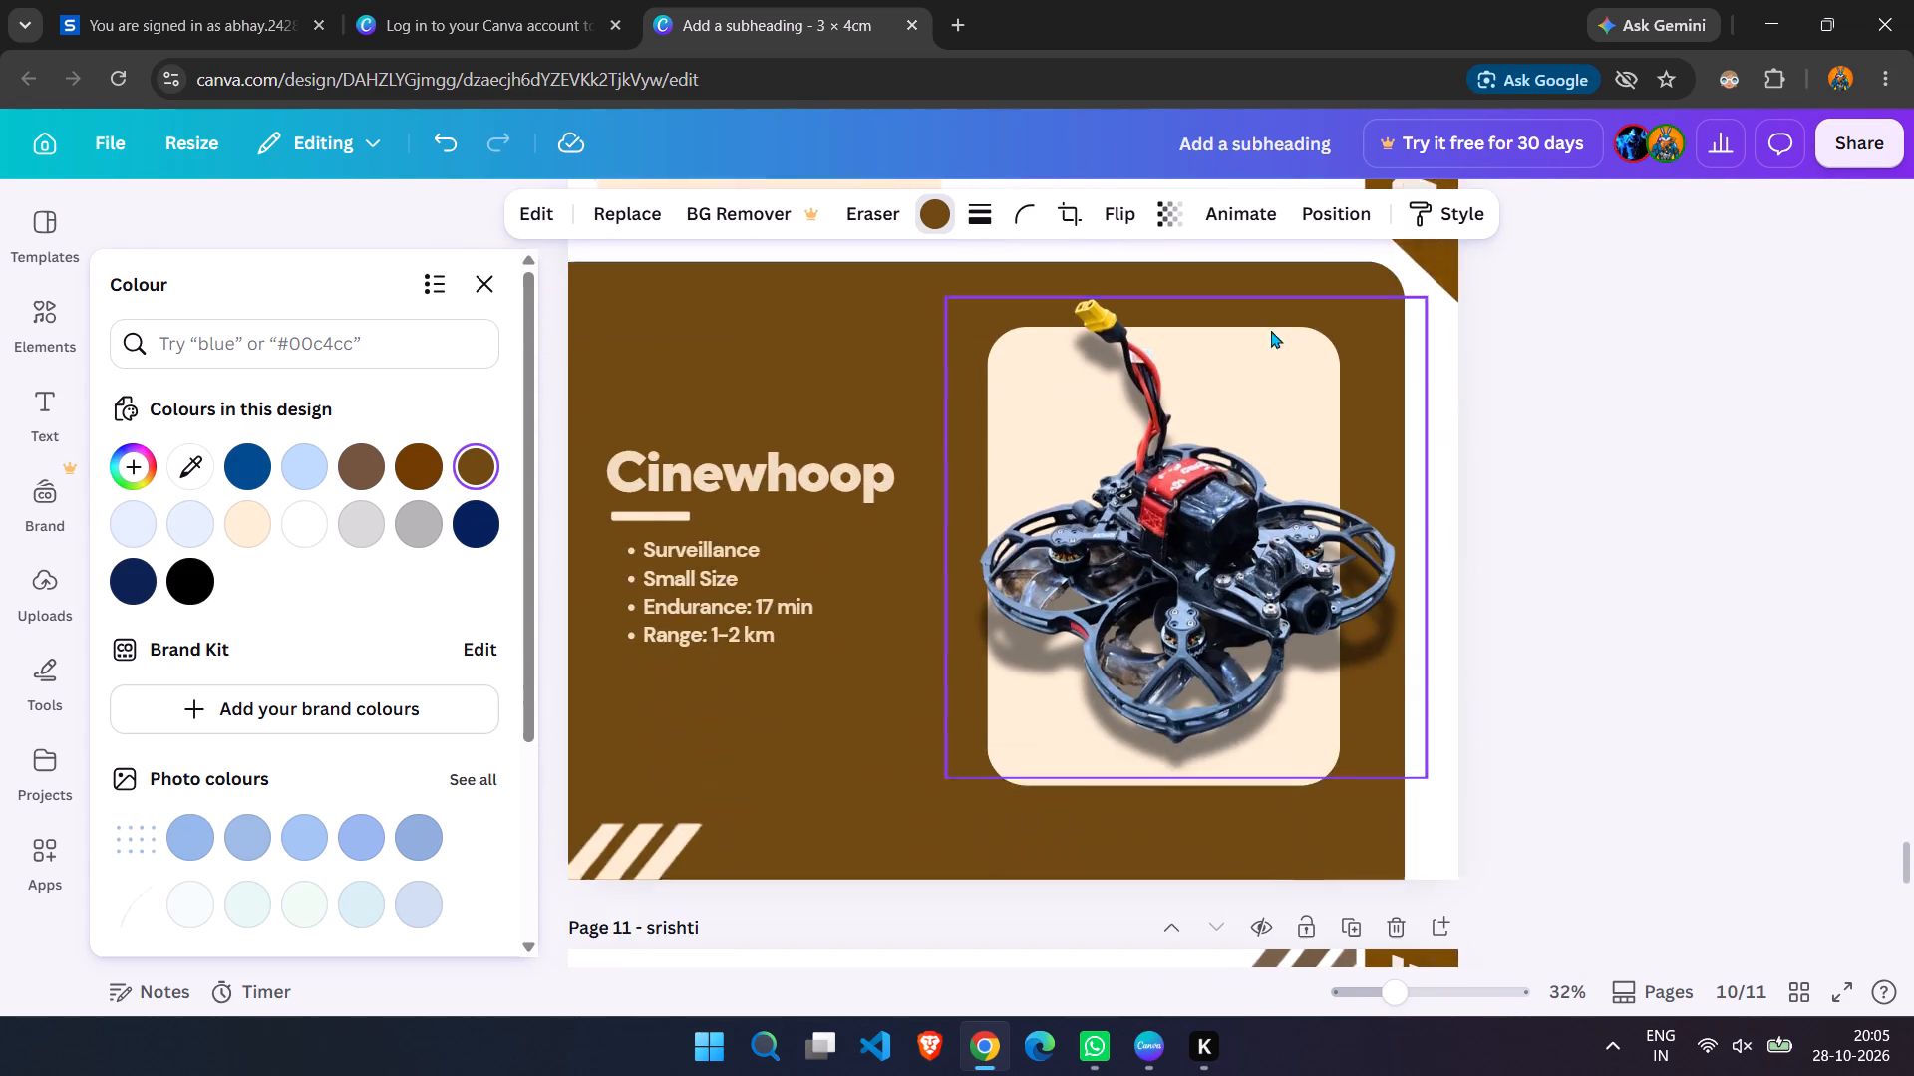
{"action": "scroll", "coordinate": [1271, 330], "scroll_direction": "down", "scroll_amount": 20}
{"action": "scroll", "coordinate": [1271, 330], "scroll_direction": "down", "scroll_amount": 3}
{"action": "scroll", "coordinate": [1281, 332], "scroll_direction": "down", "scroll_amount": 20}
{"action": "scroll", "coordinate": [1281, 332], "scroll_direction": "down", "scroll_amount": 1}
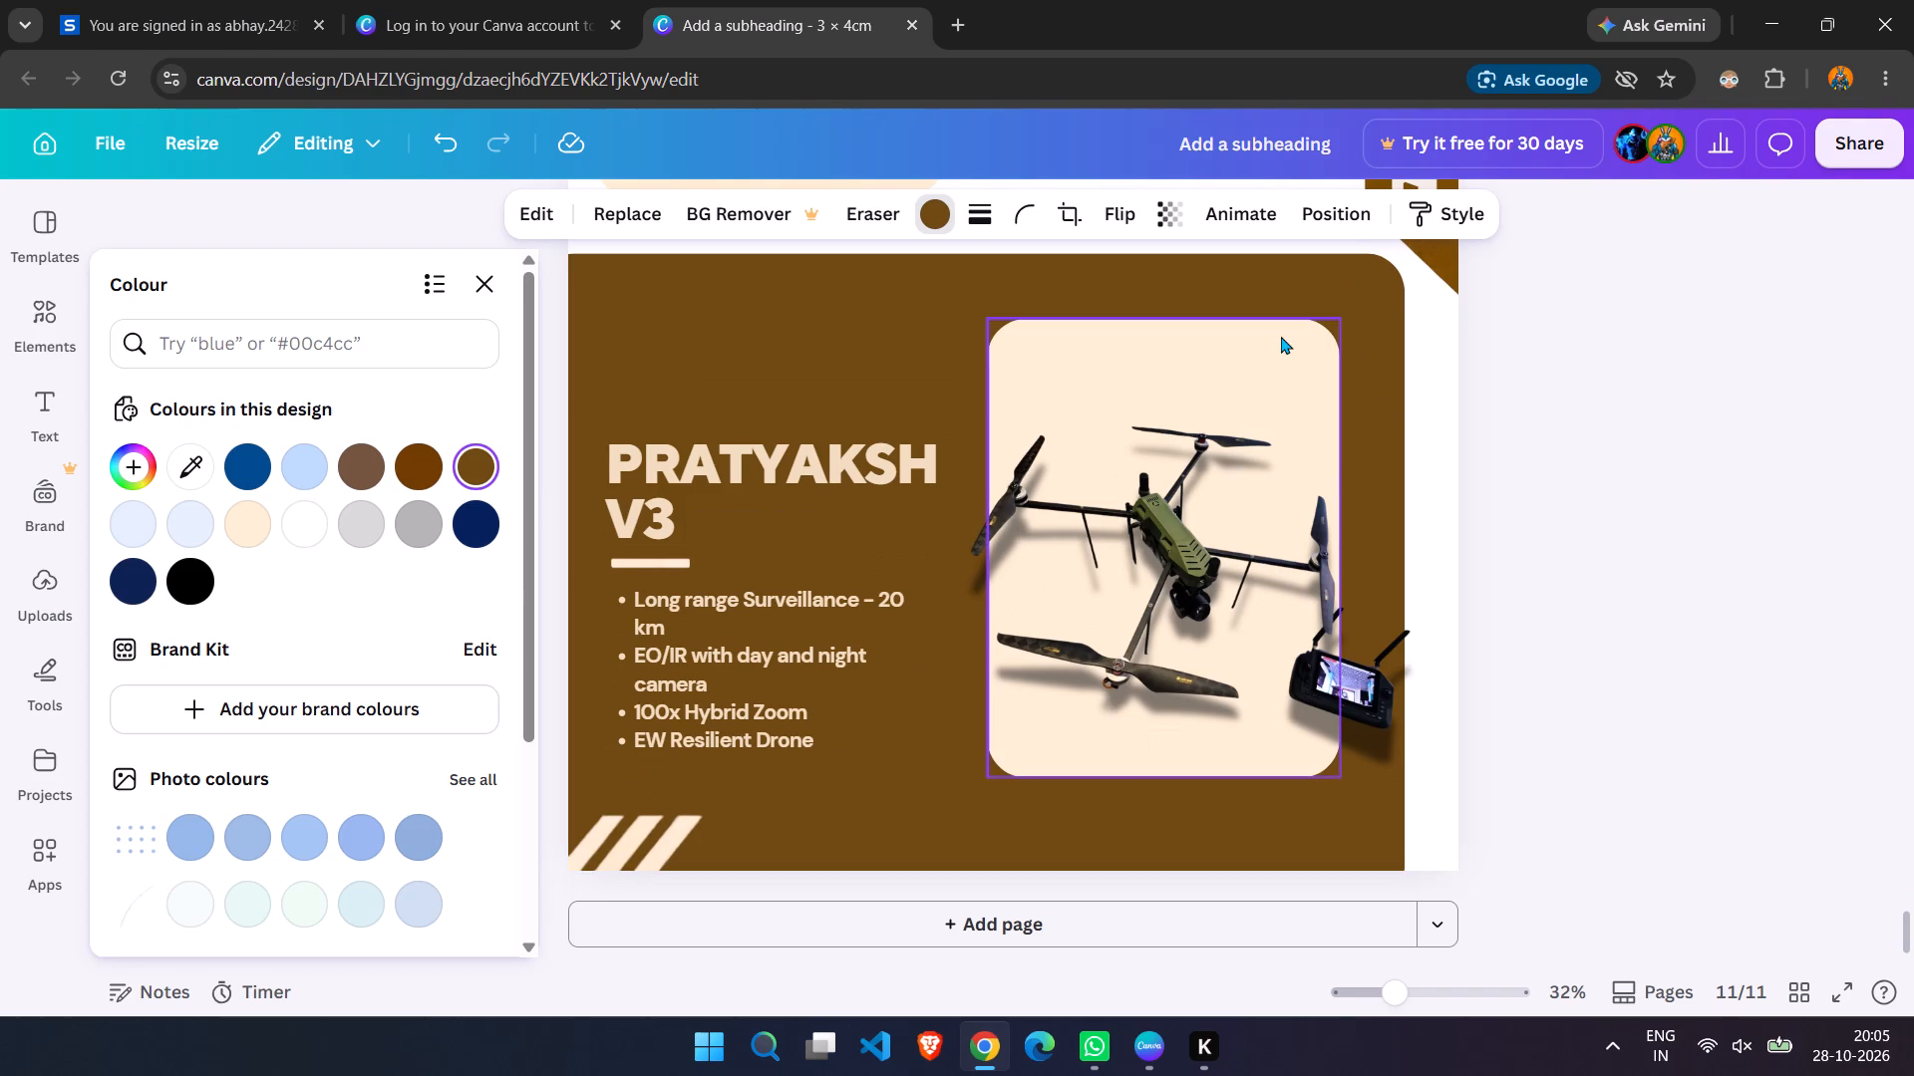
{"action": "scroll", "coordinate": [1281, 336], "scroll_direction": "down", "scroll_amount": 2}
Switch to the Canva desktop app.
{"action": "left_click", "coordinate": [1131, 1049]}
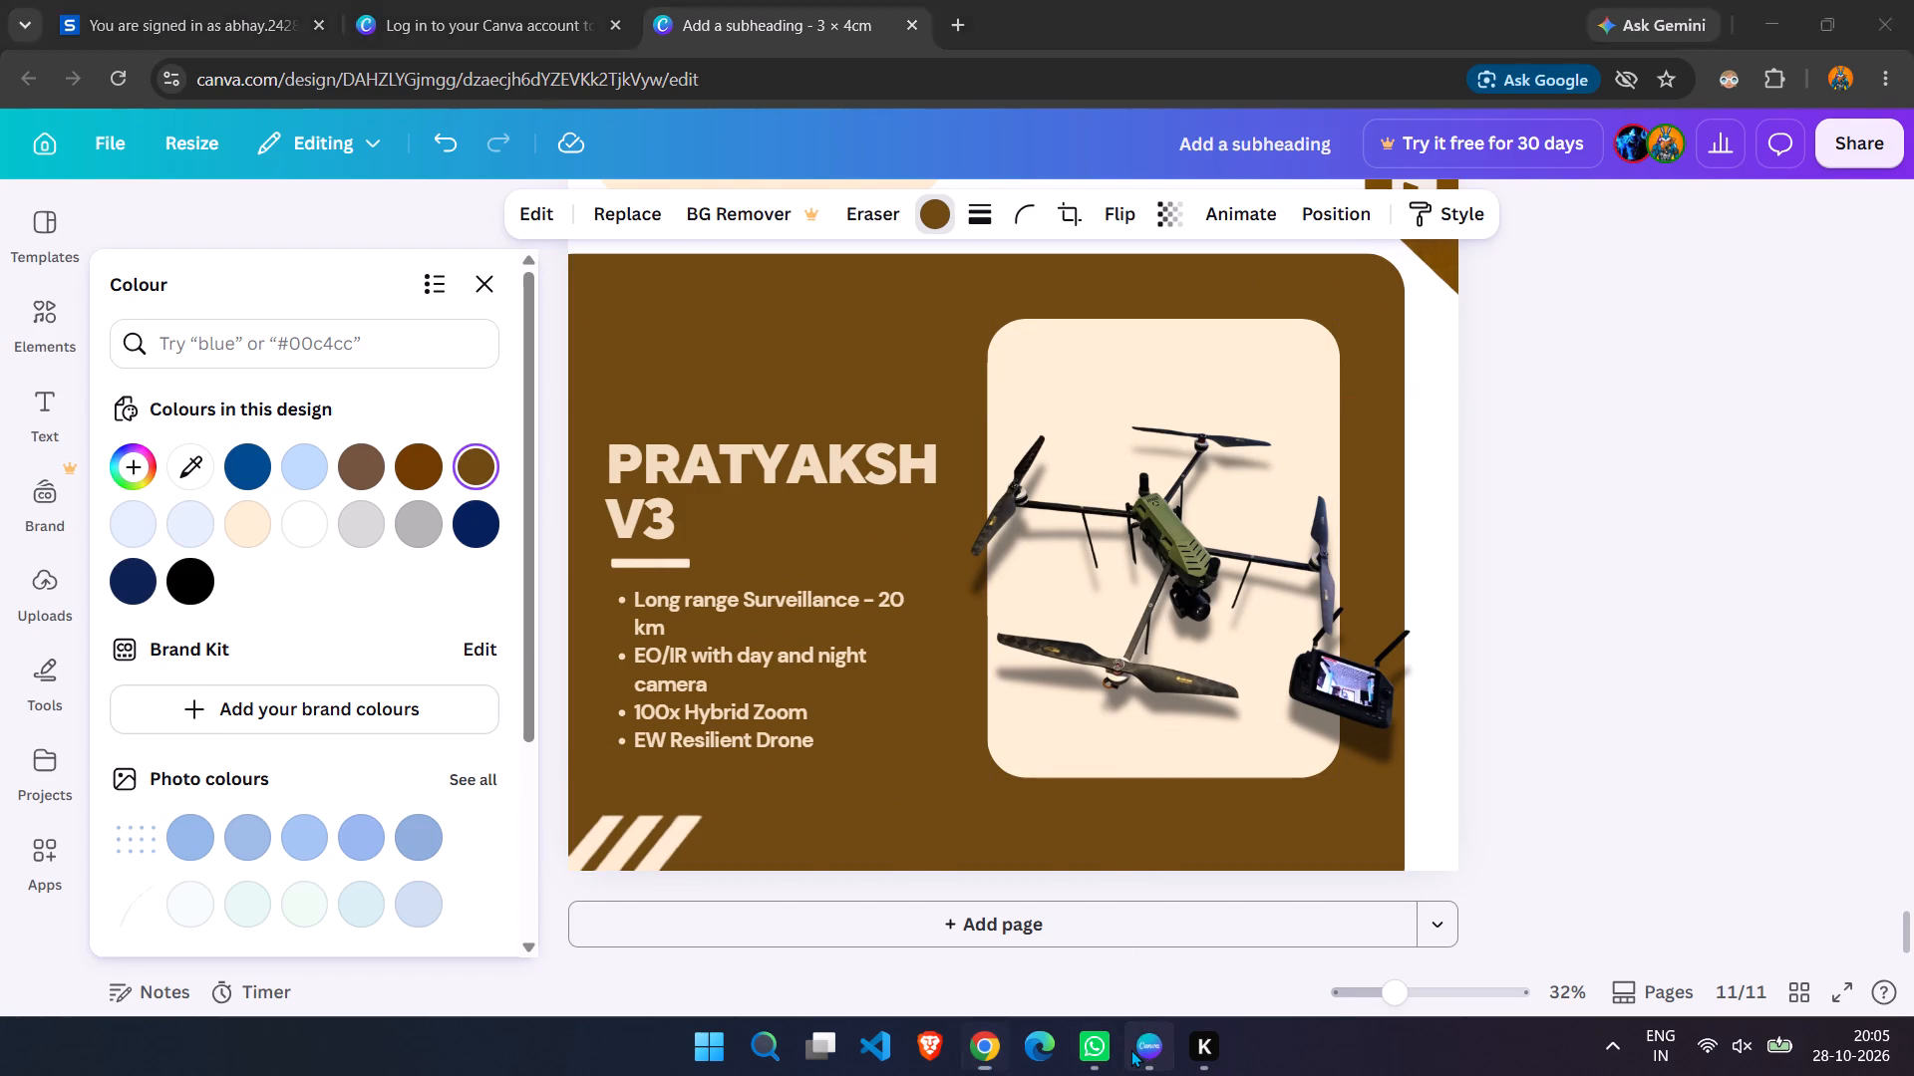
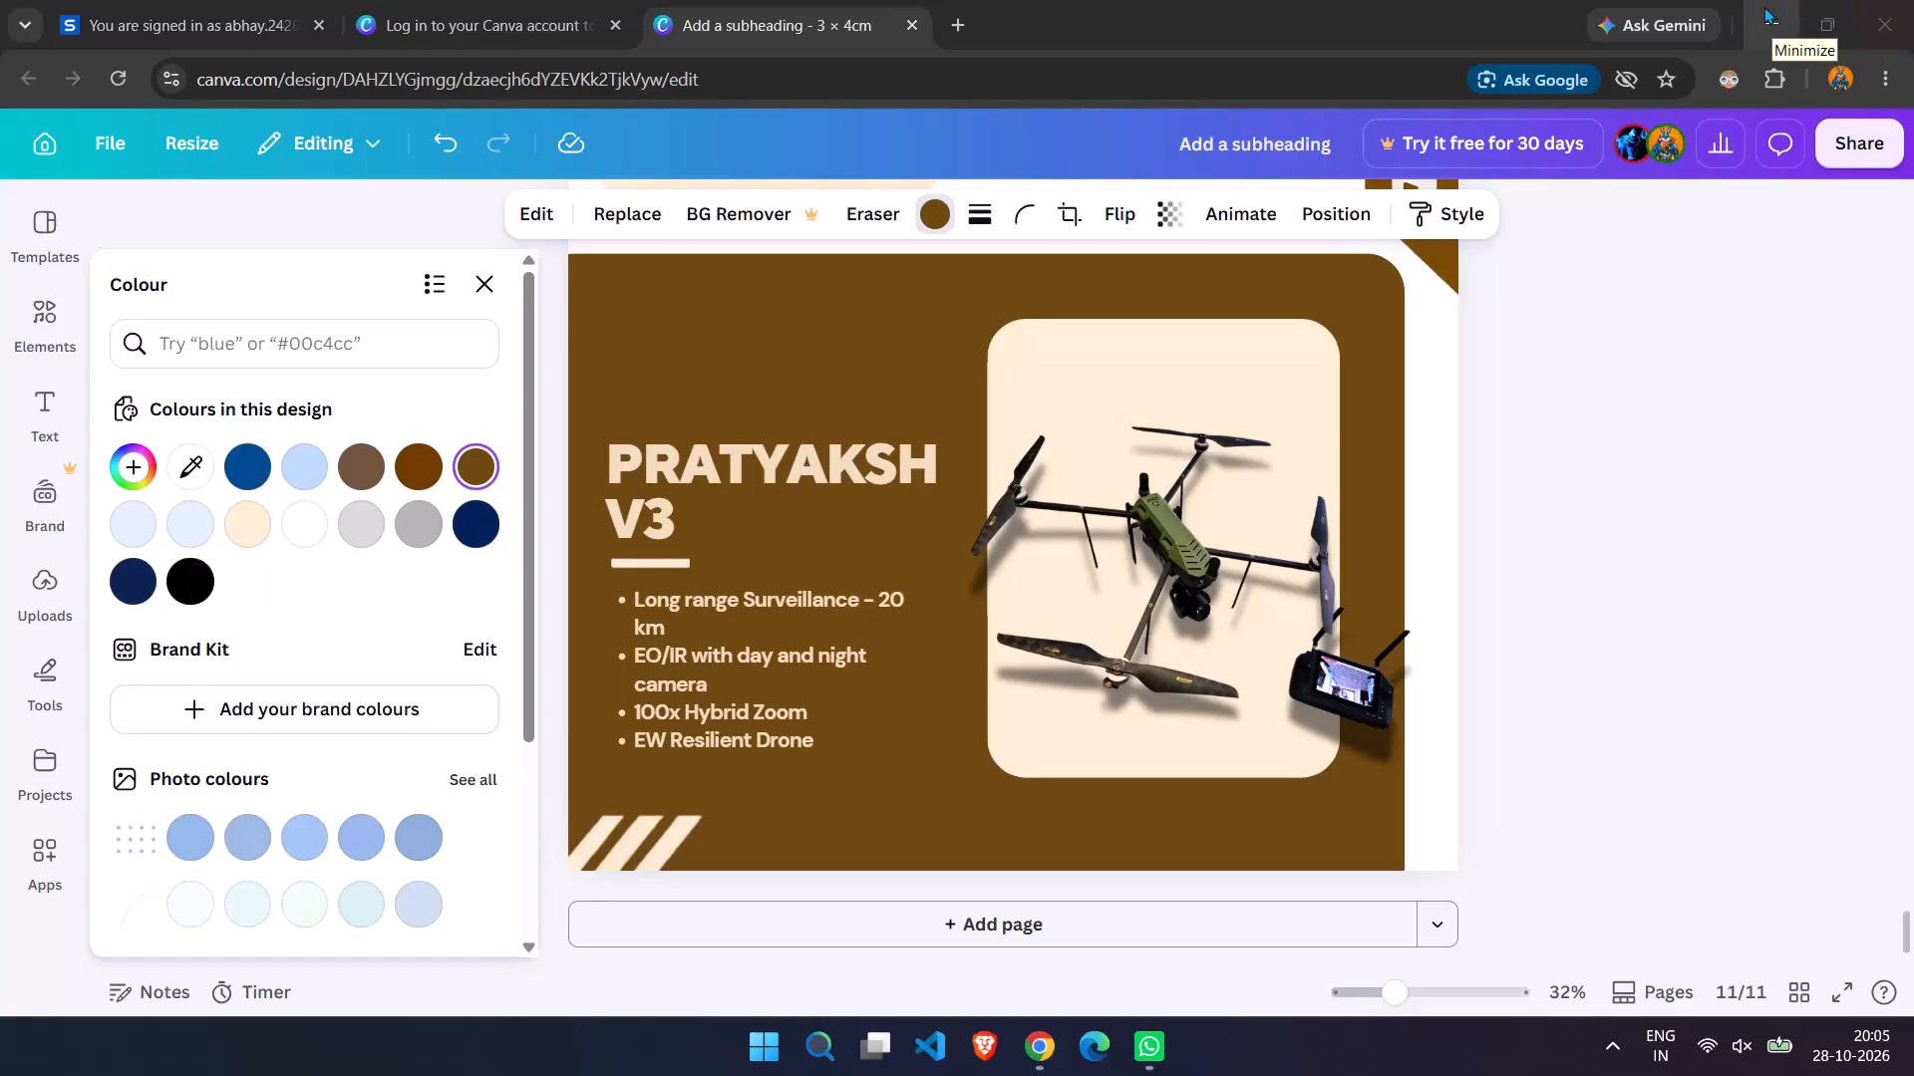
Minimise the browser window to show the desktop and open the Windows quick settings for network, sound and battery.
{"action": "left_click", "coordinate": [1764, 6]}
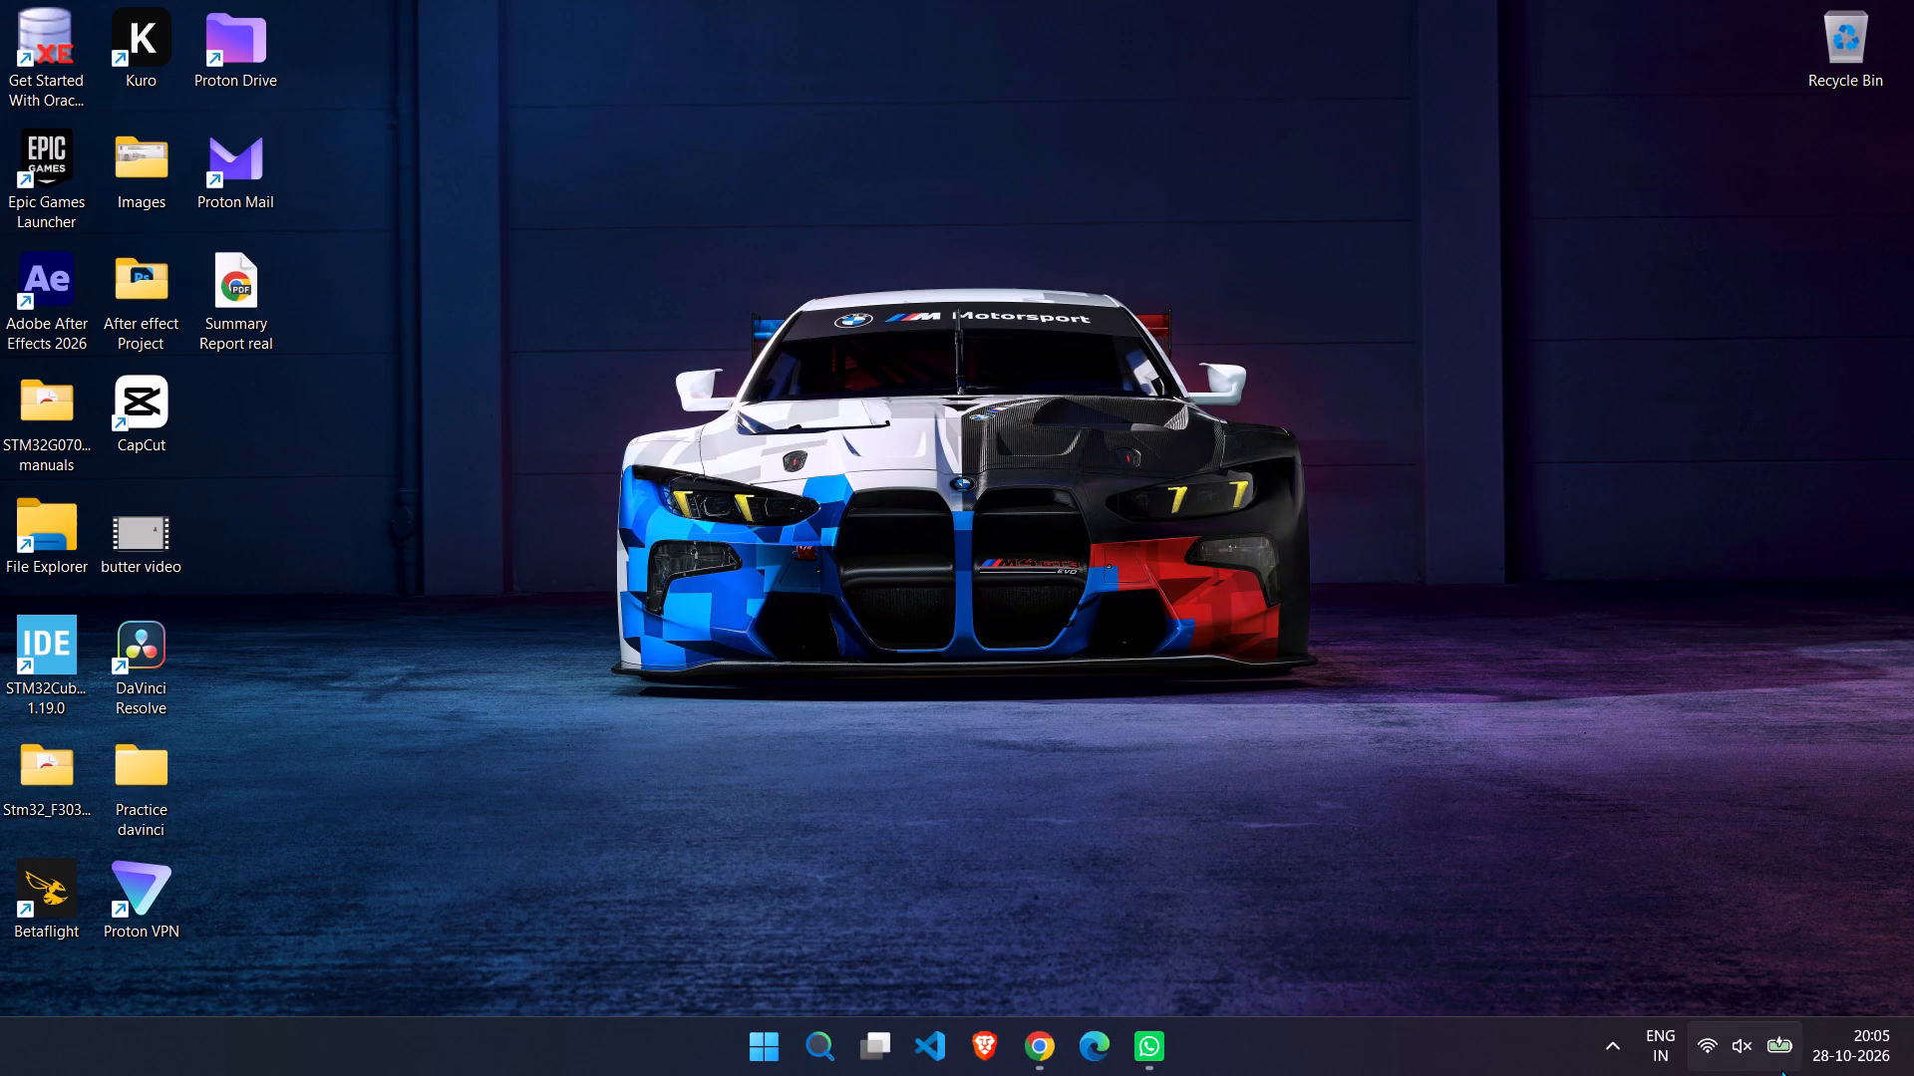
{"action": "left_click", "coordinate": [1702, 1035]}
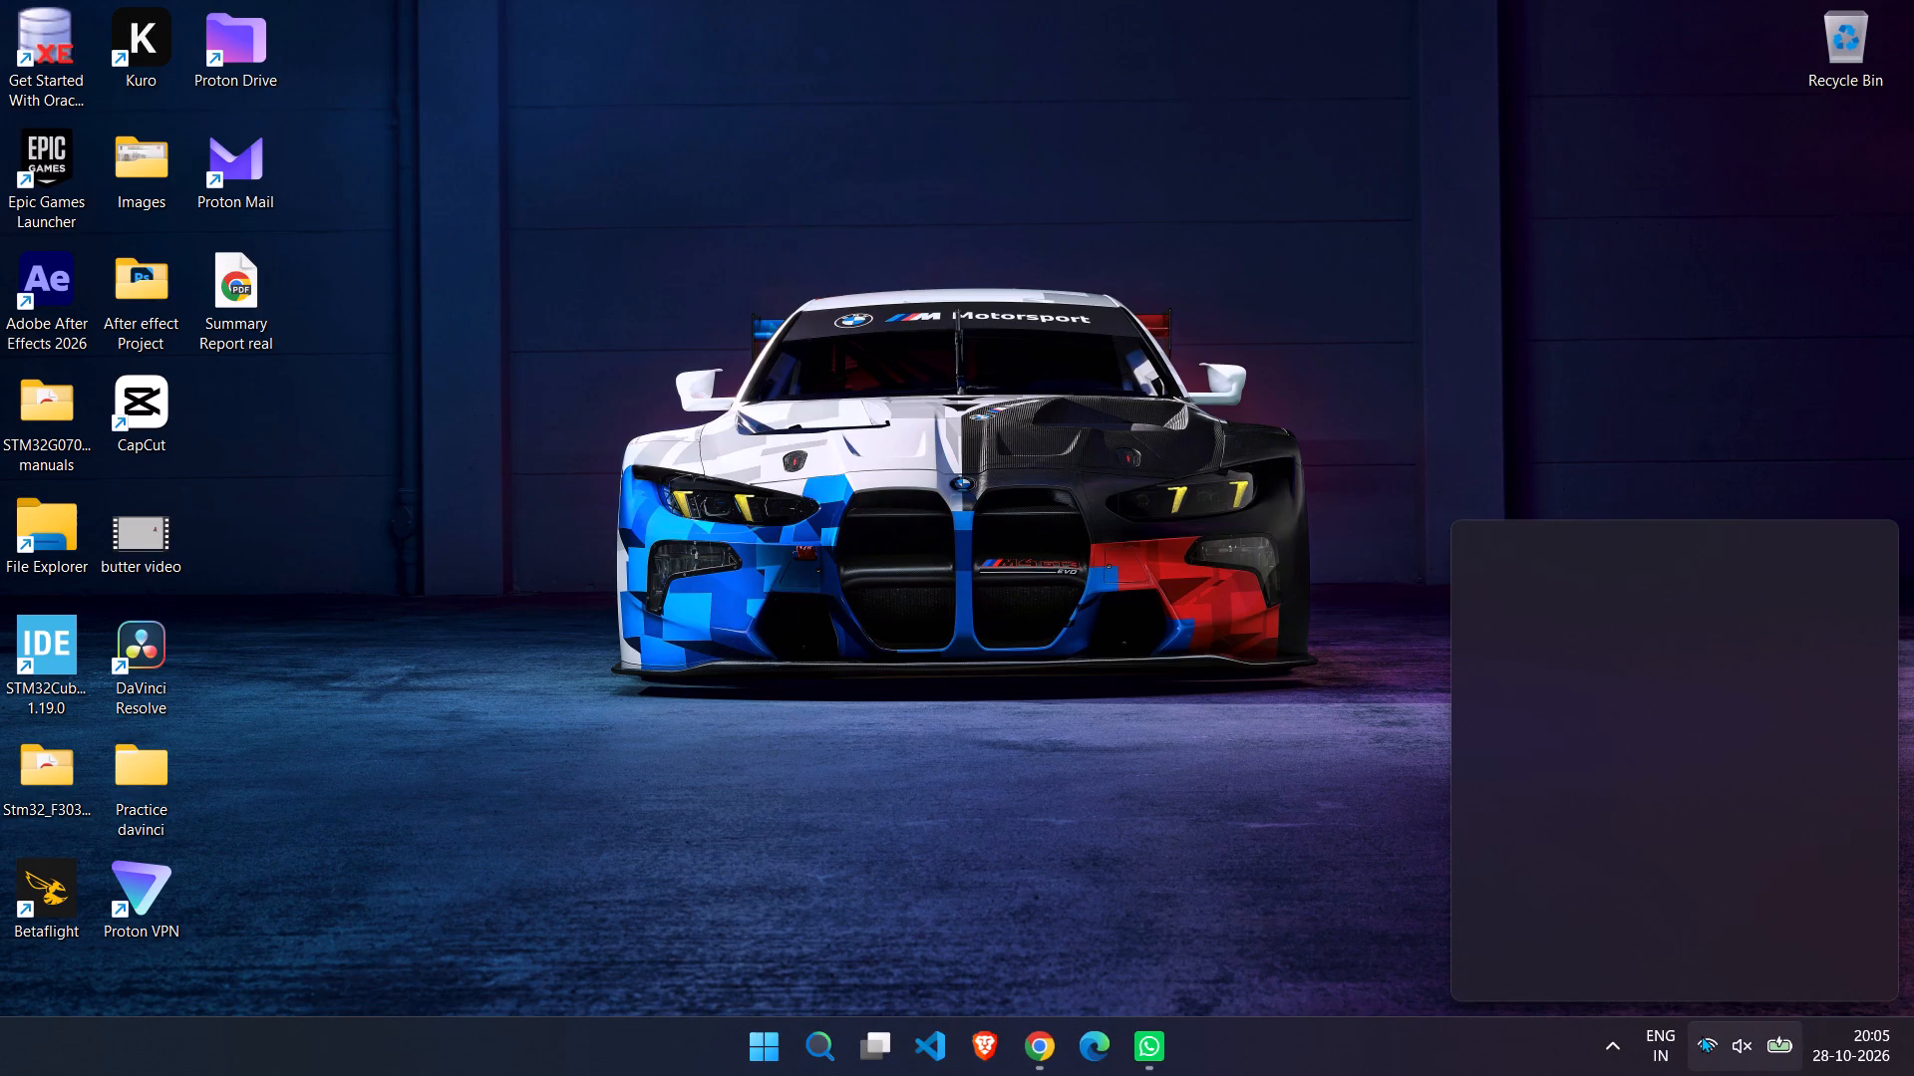